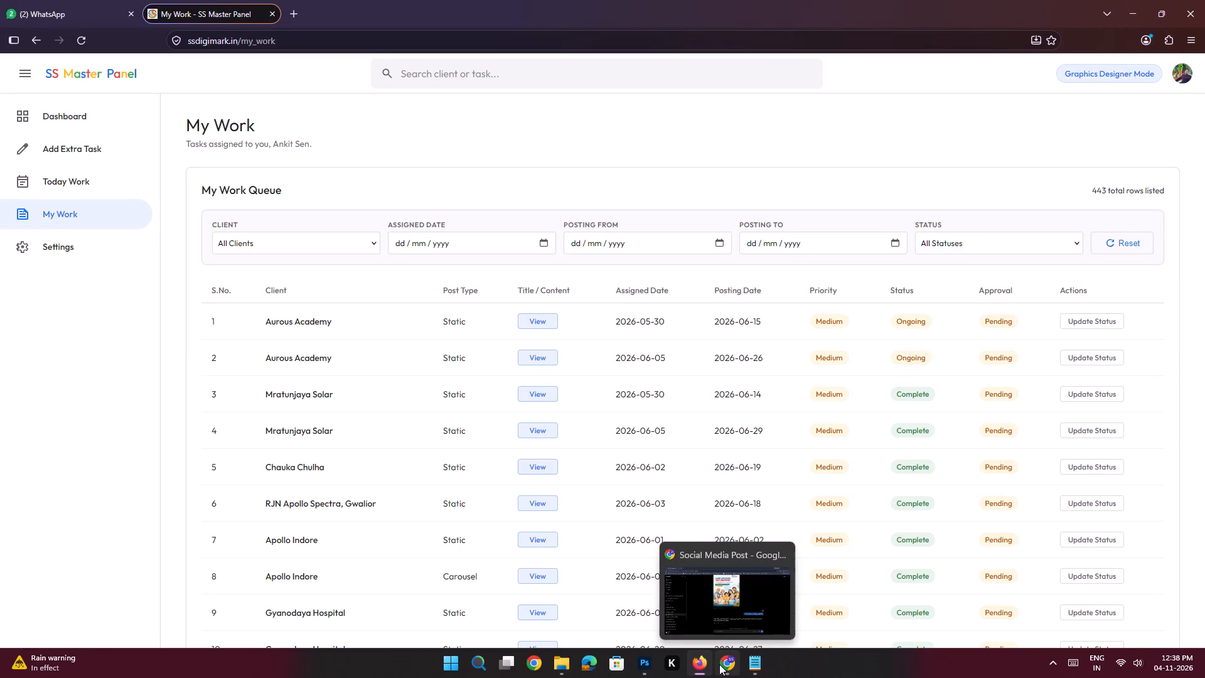
Switch to Photoshop and review the whole "Too much Chai or Coffee" slide against the slide text in Notepad.
left_click(646, 669)
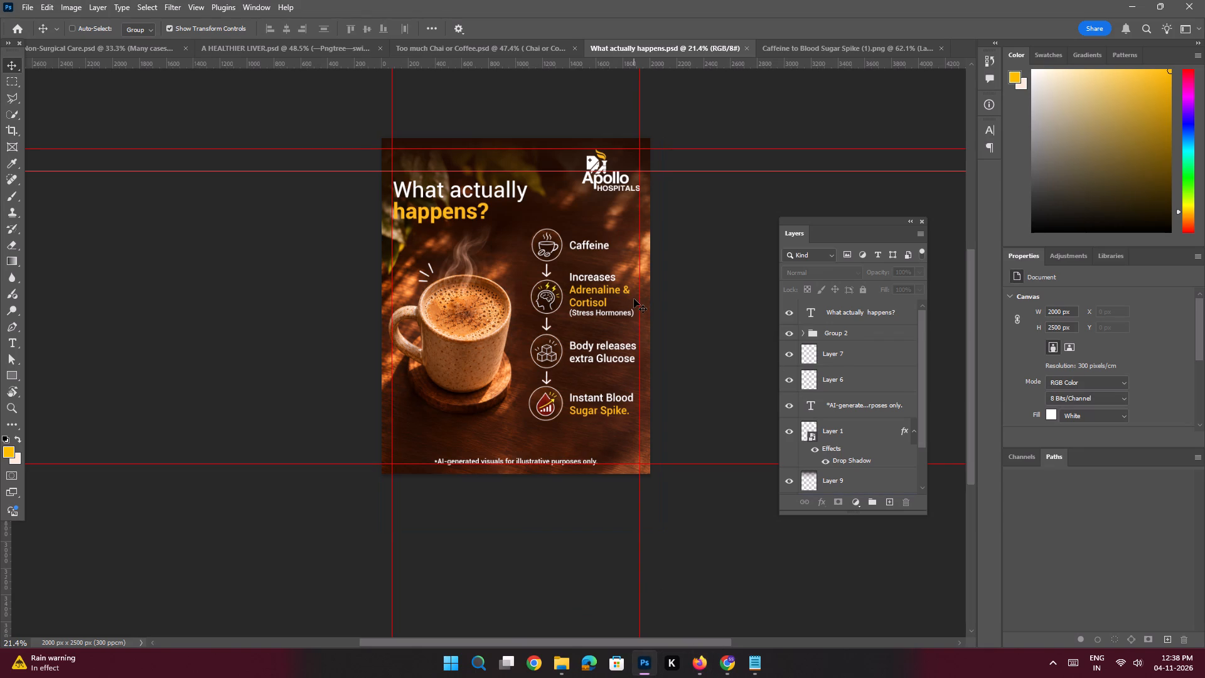
left_click(448, 46)
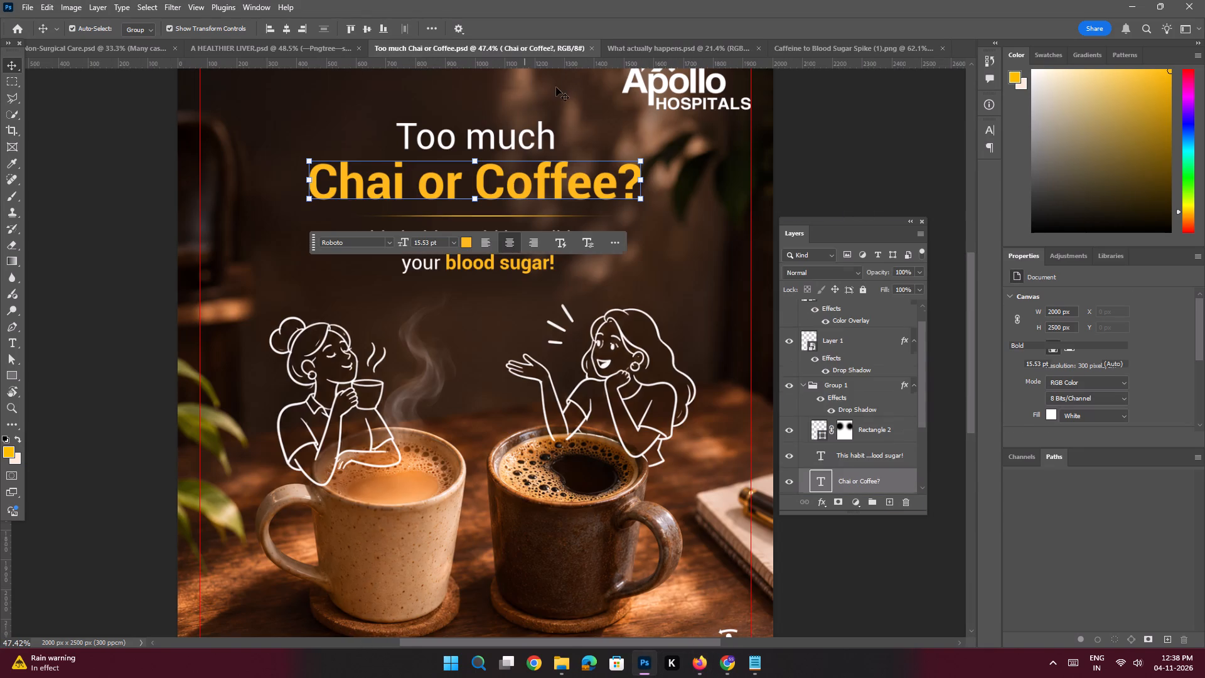
left_click(751, 660)
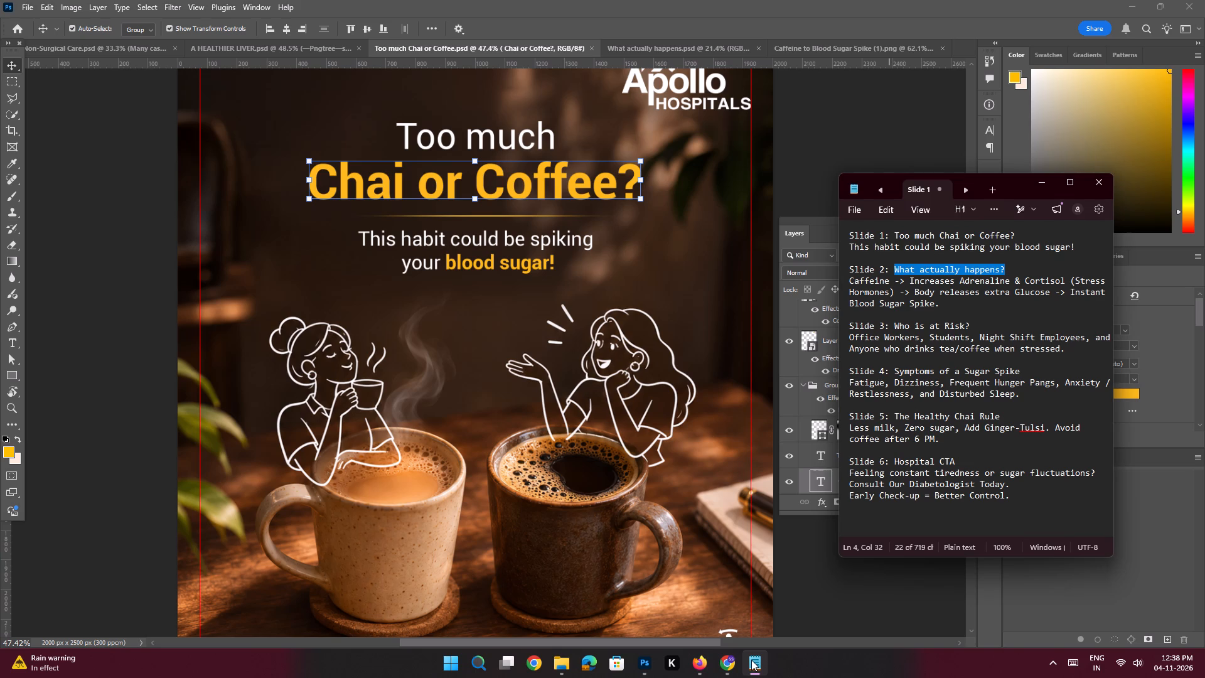
left_click(751, 660)
key("ctrl+space")
key("ctrl+space")
key("ctrl+space")
key("ctrl+space")
key("ctrl+space")
key("ctrl+space")
left_click_drag(469, 381, 442, 371, "ctrl")
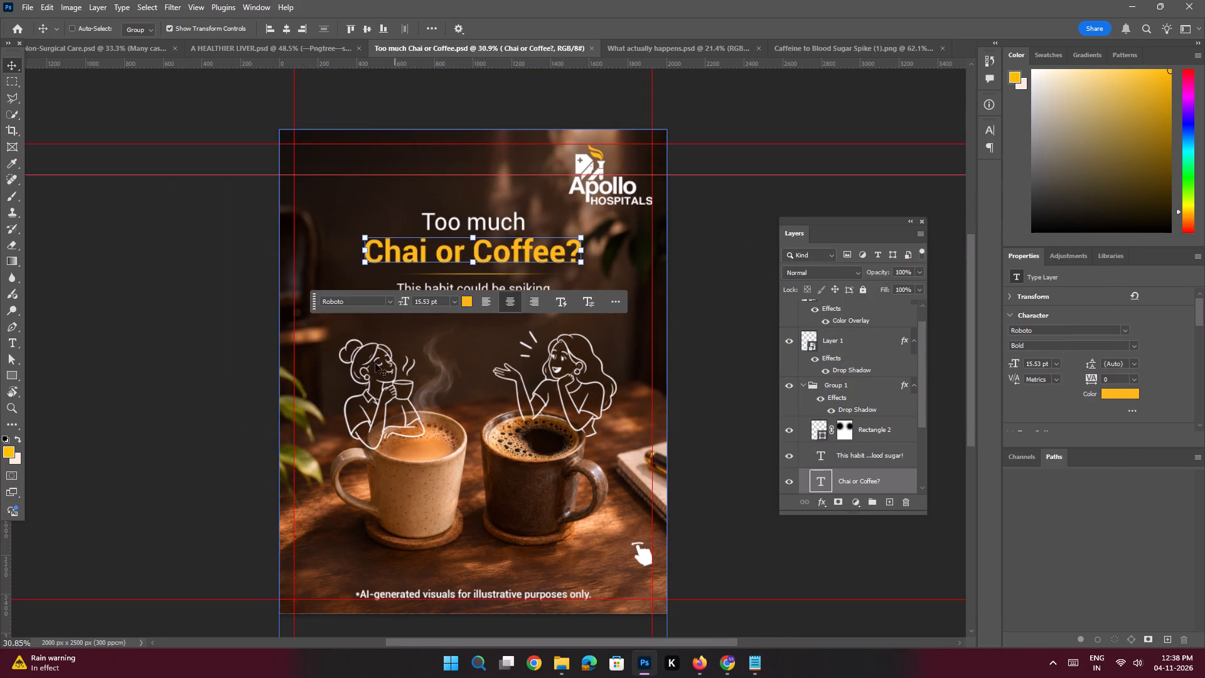
left_click(197, 389)
key("space")
key("space")
key("space")
key("space")
key("space")
key("space")
left_click_drag(437, 362, 430, 325)
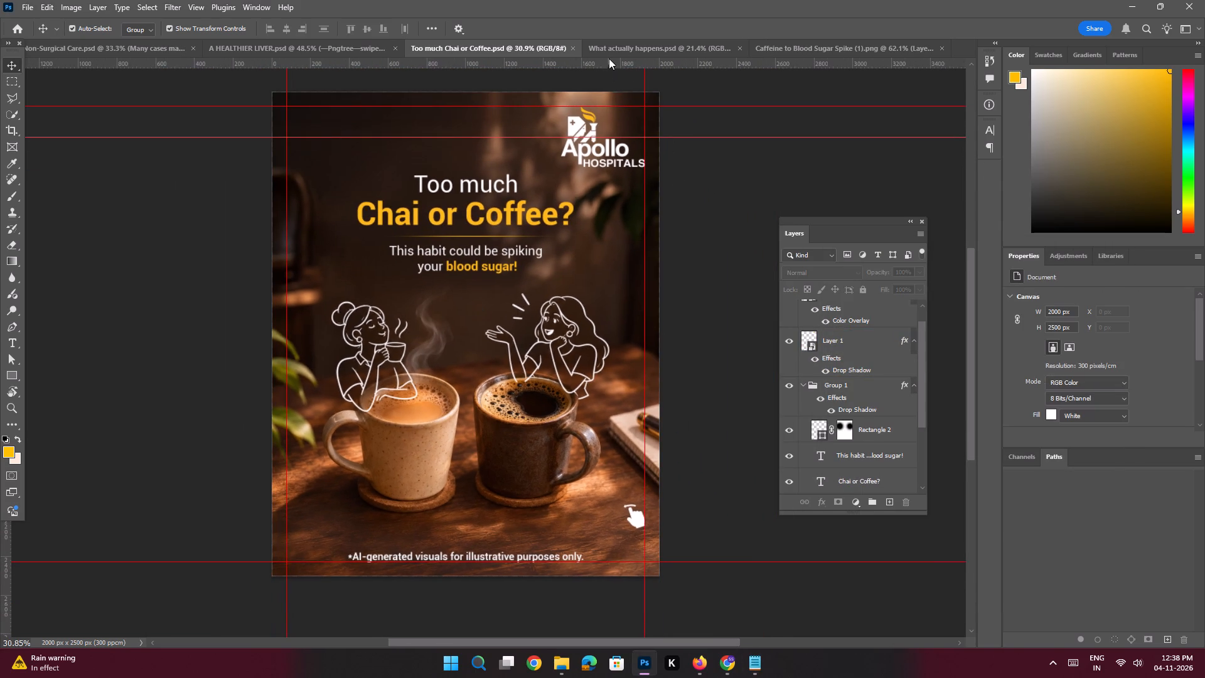
Examine the "What actually happens?" slide design with the full artwork enlarged in view.
left_click(611, 49)
key("space")
key("space")
key("space")
key("space")
key("space")
key("space")
key("space")
key("space")
key("space")
key("space")
key("space")
key("space")
left_click_drag(575, 286, 577, 298)
left_click(281, 304)
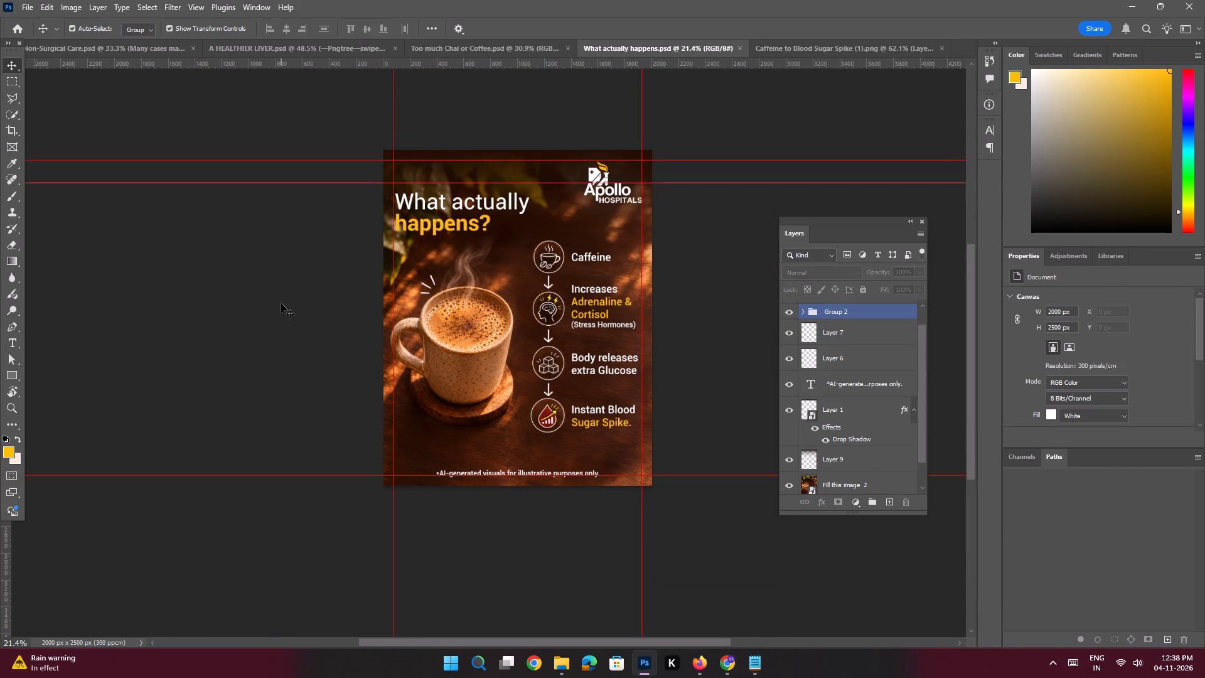
key("ctrl+space")
key("ctrl+space")
key("ctrl+space")
key("ctrl+space")
key("ctrl+space")
key("ctrl+space")
key("ctrl+space")
key("ctrl+space")
key("ctrl+space")
key("ctrl+space")
key("ctrl+space")
key("ctrl+space")
left_click_drag(545, 293, 564, 324, "ctrl")
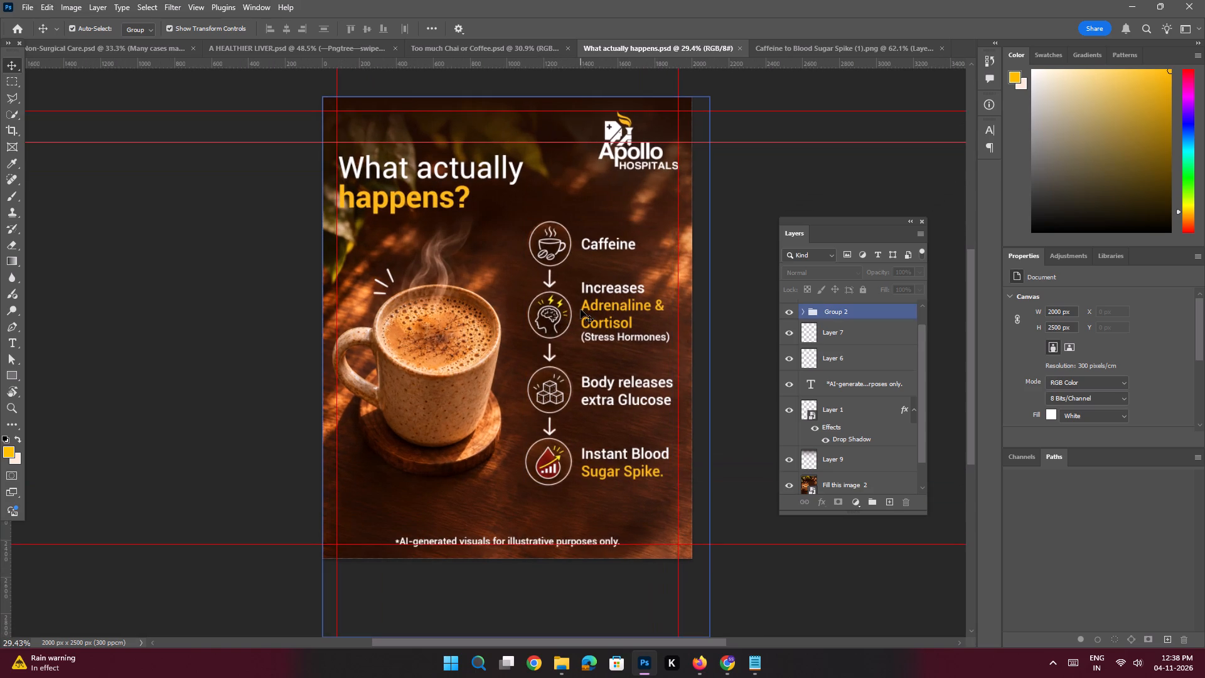
Close the "Caffeine to Blood Sugar Spike (1).png" reference document without saving its changes.
left_click(790, 52)
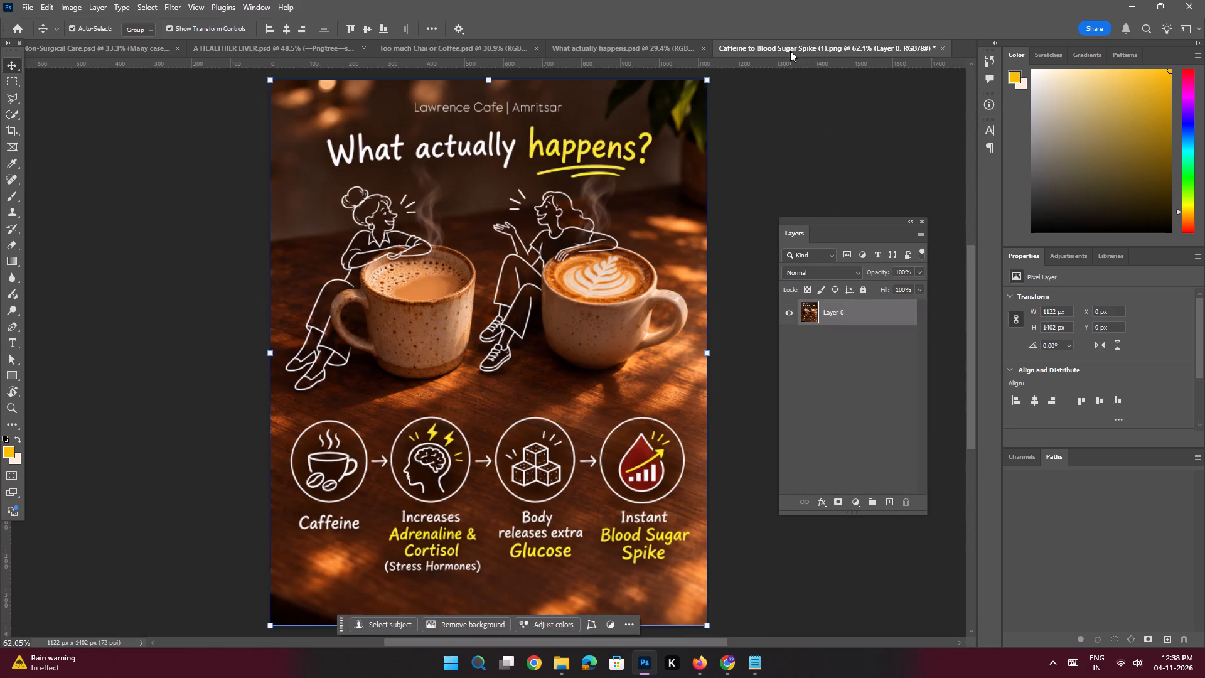
left_click(940, 50)
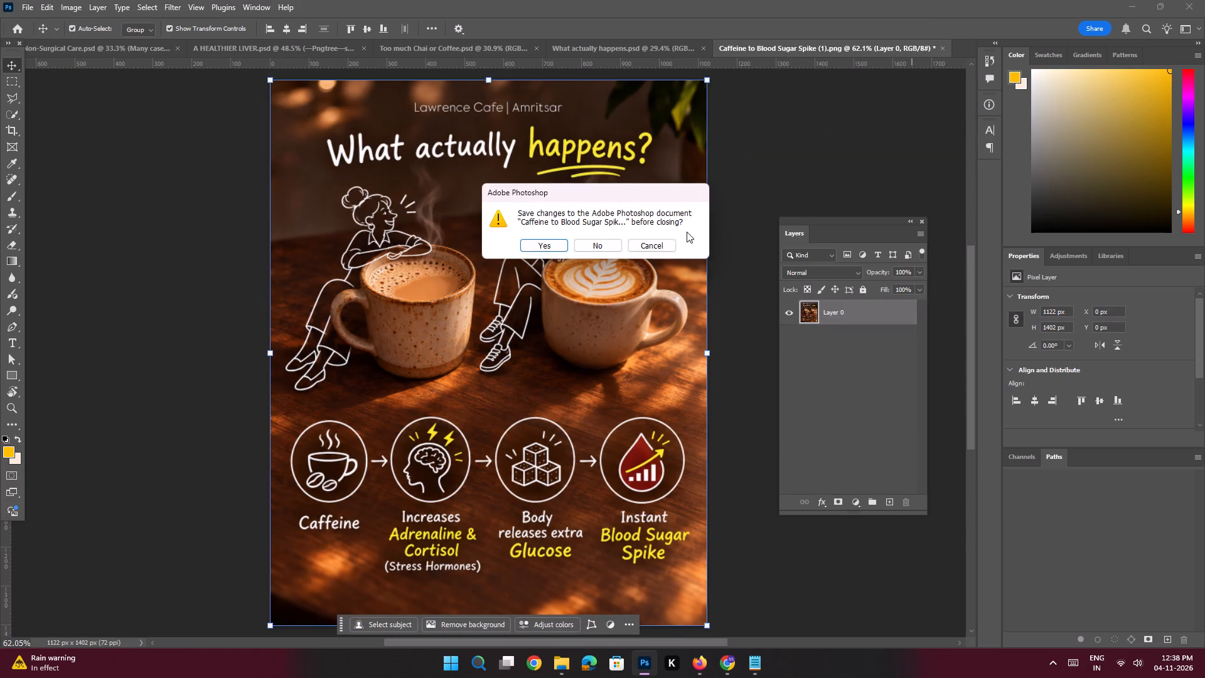
left_click(608, 246)
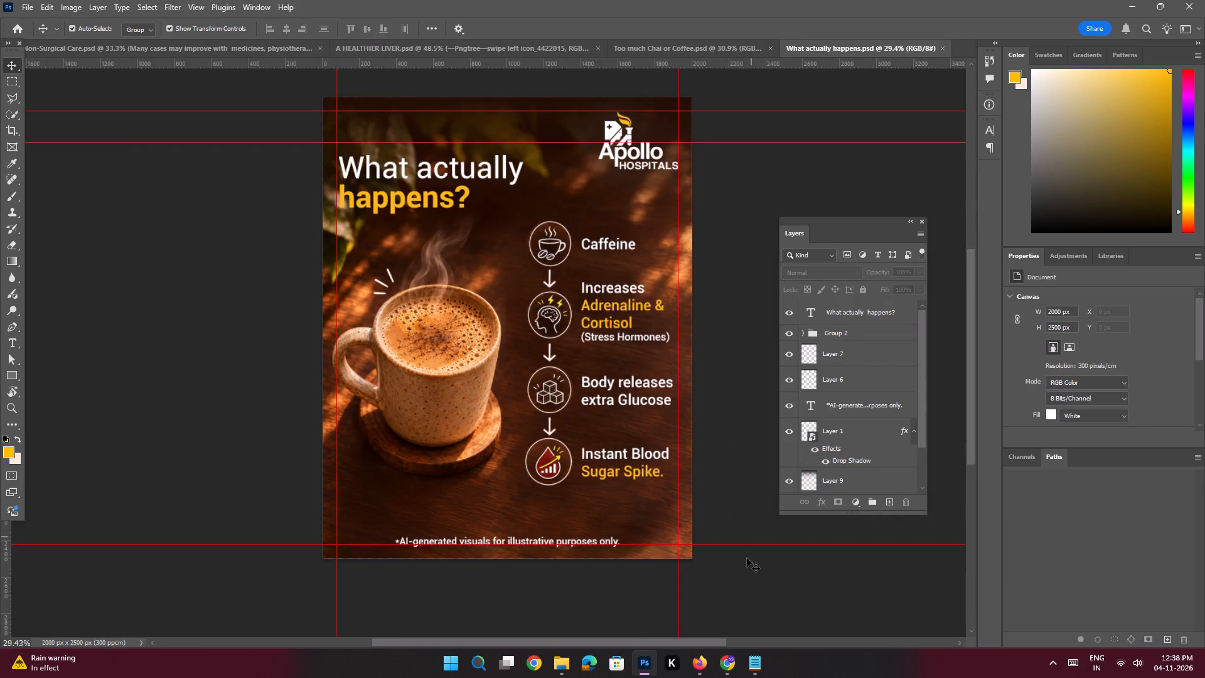
Switch to the SS Master Panel in Firefox and filter the work queue to posting dates from 10/11/2026 to 10/11/2026.
left_click(695, 665)
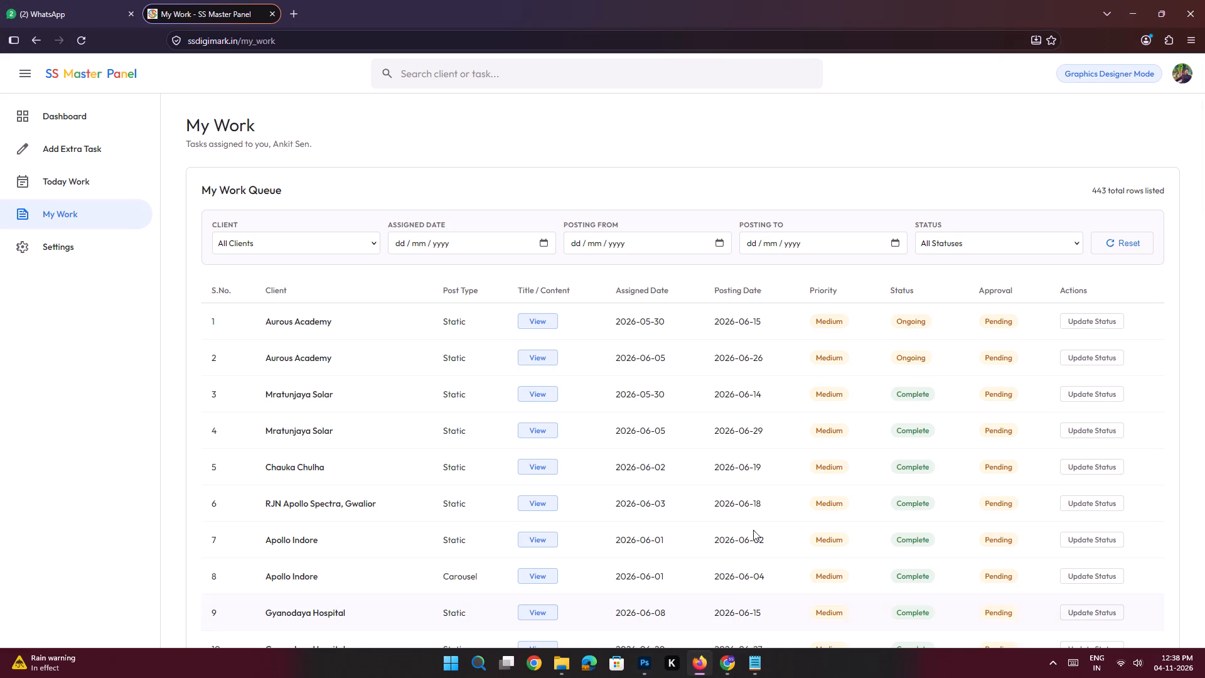
left_click(717, 242)
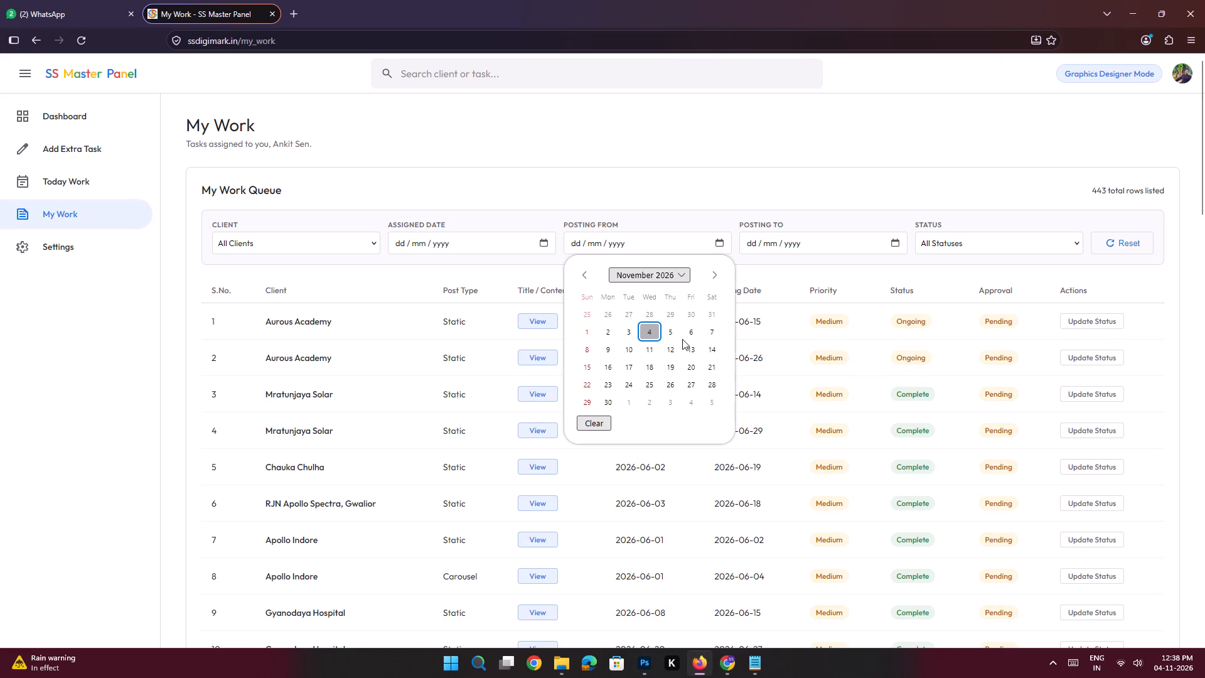
left_click(627, 351)
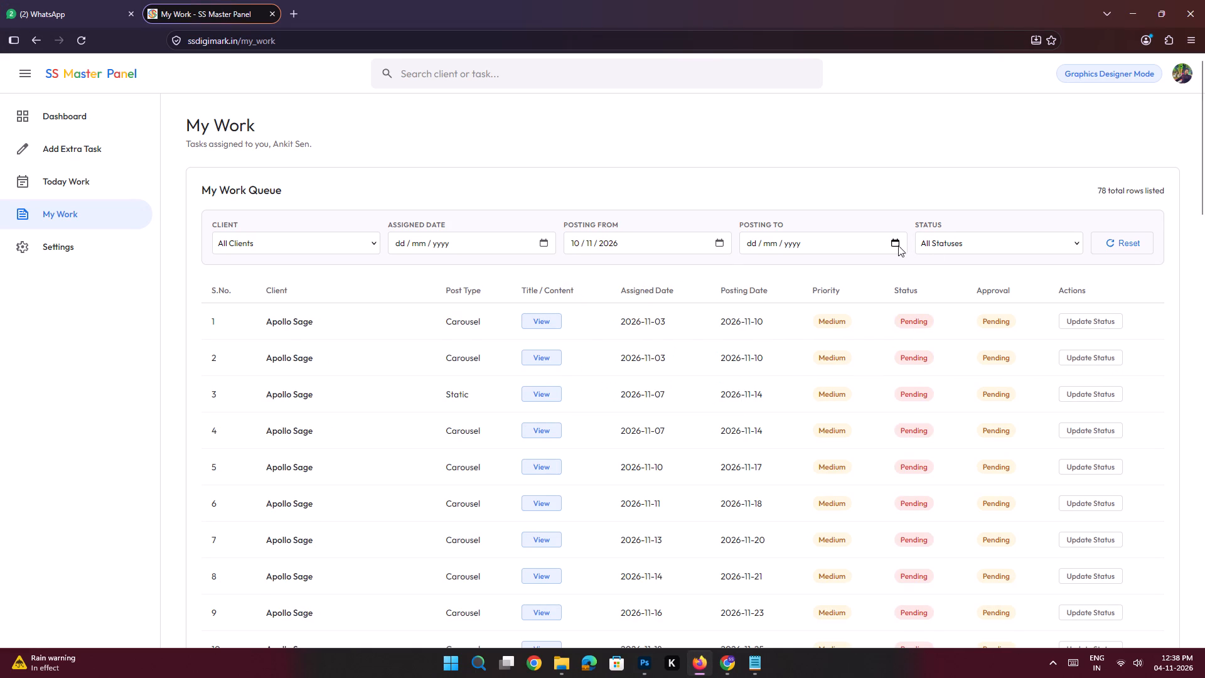
left_click(898, 245)
left_click(807, 346)
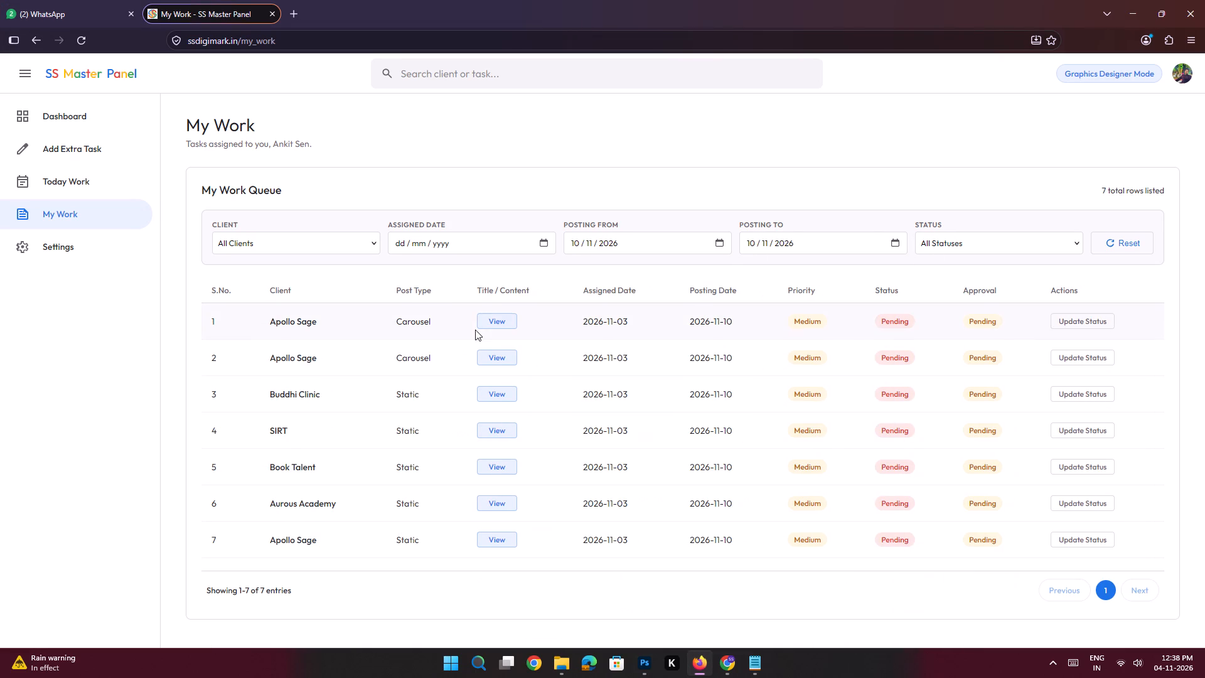
Open the details of the first Apollo Sage carousel task and copy its full content from Slide 1 through Slide 5.
left_click(481, 321)
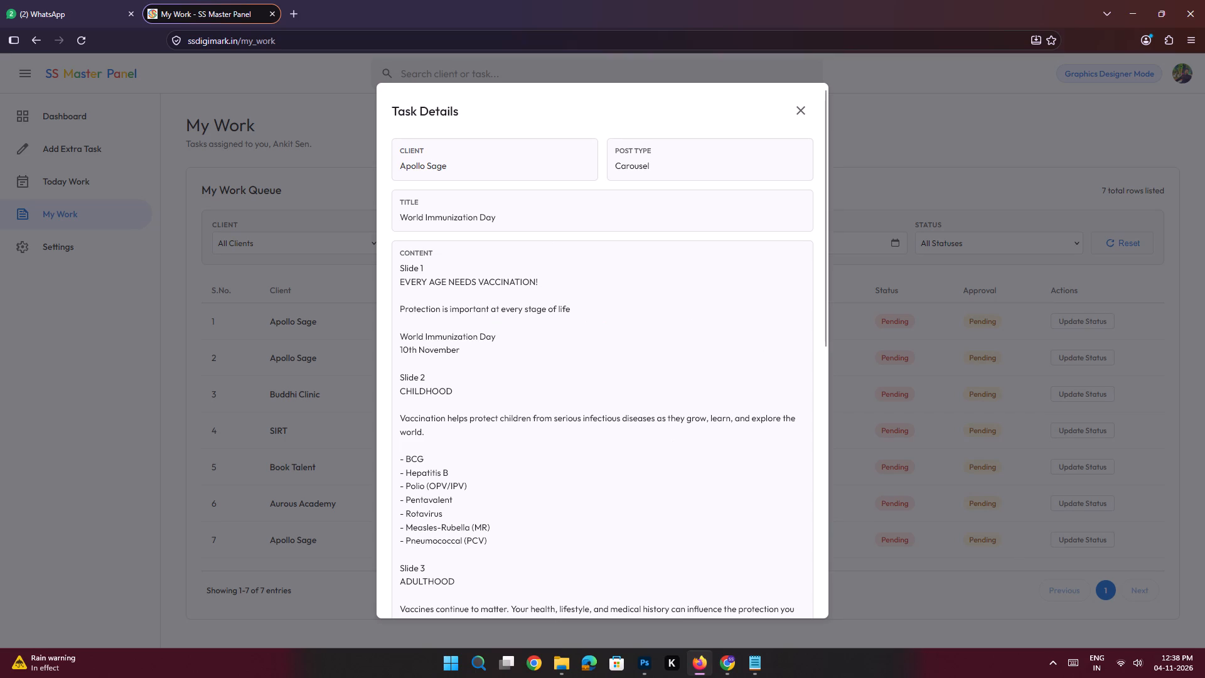
left_click_drag(400, 267, 474, 380)
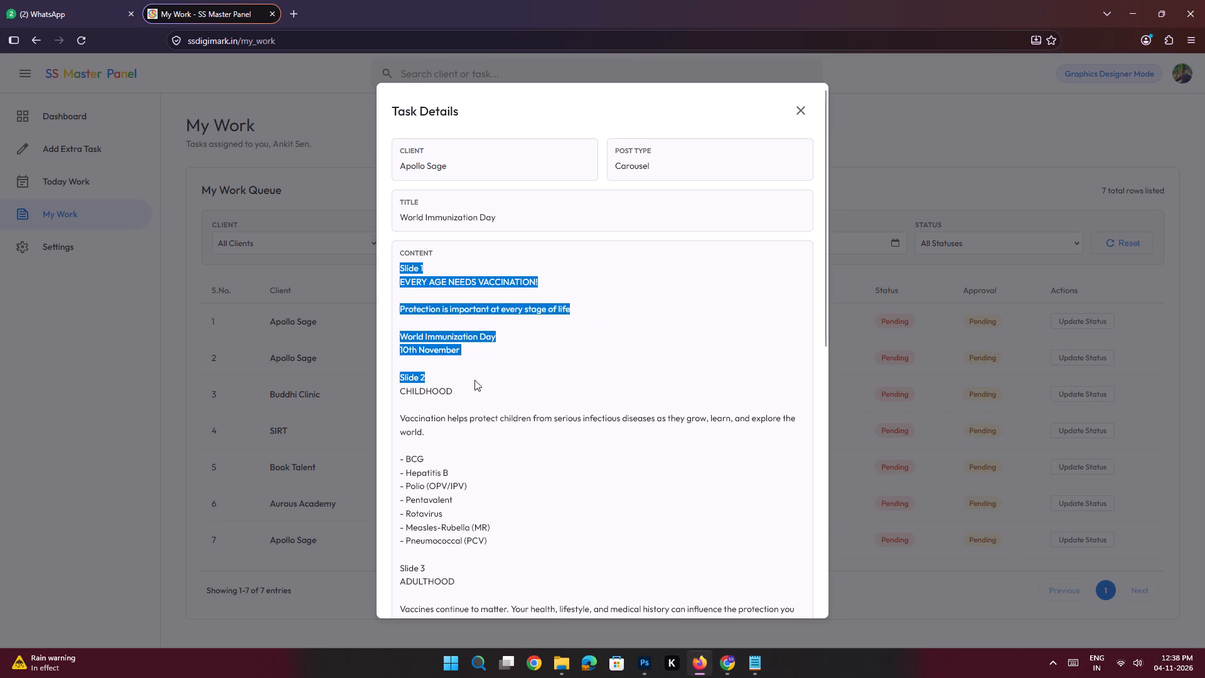
left_click_drag(474, 380, 539, 611)
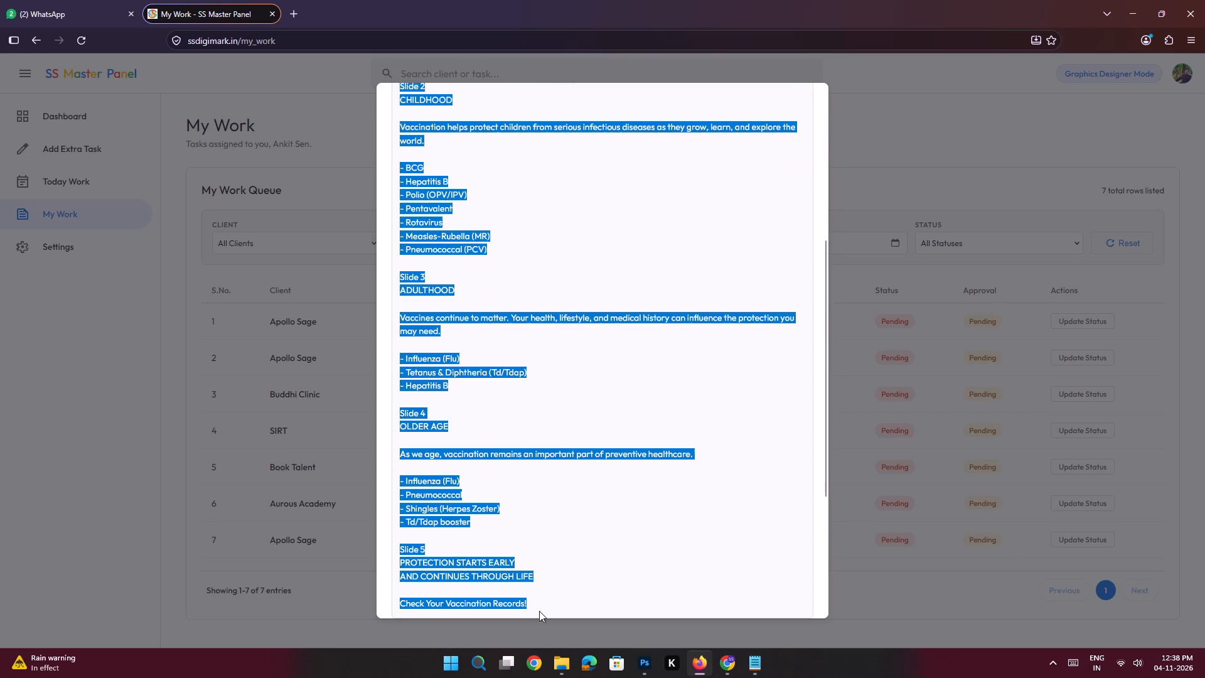
left_click_drag(539, 611, 552, 436)
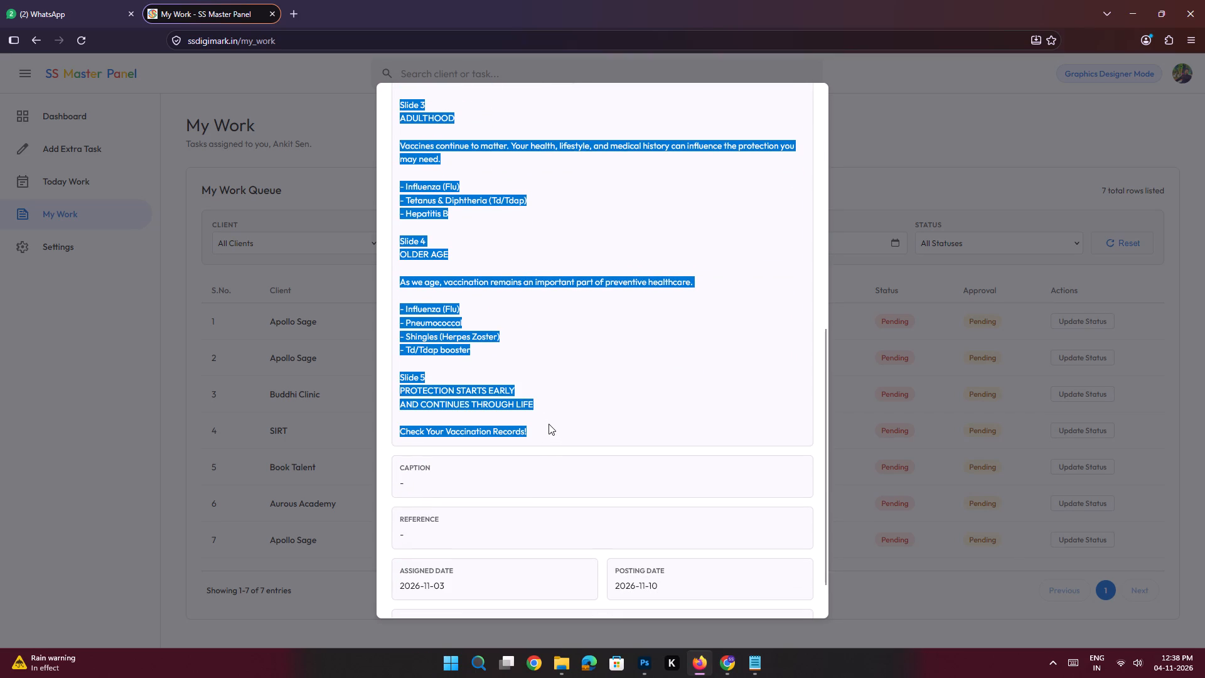
key("ctrl+c")
key("ctrl+c")
key("ctrl+c")
left_click(750, 669)
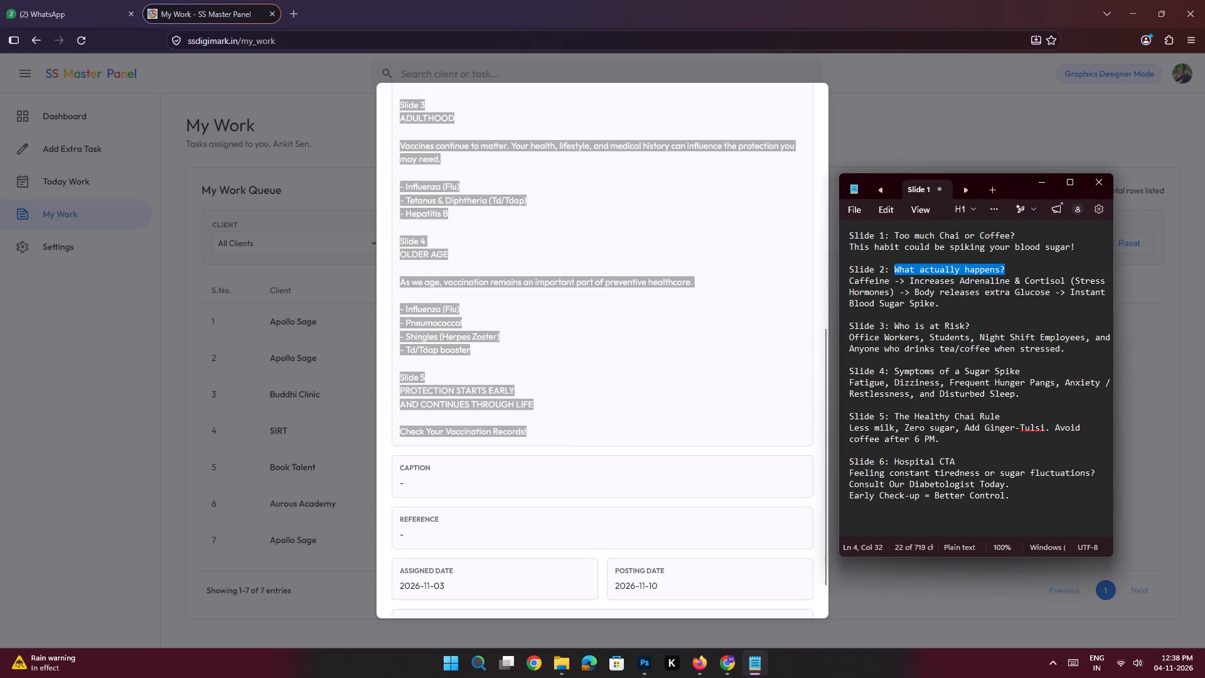
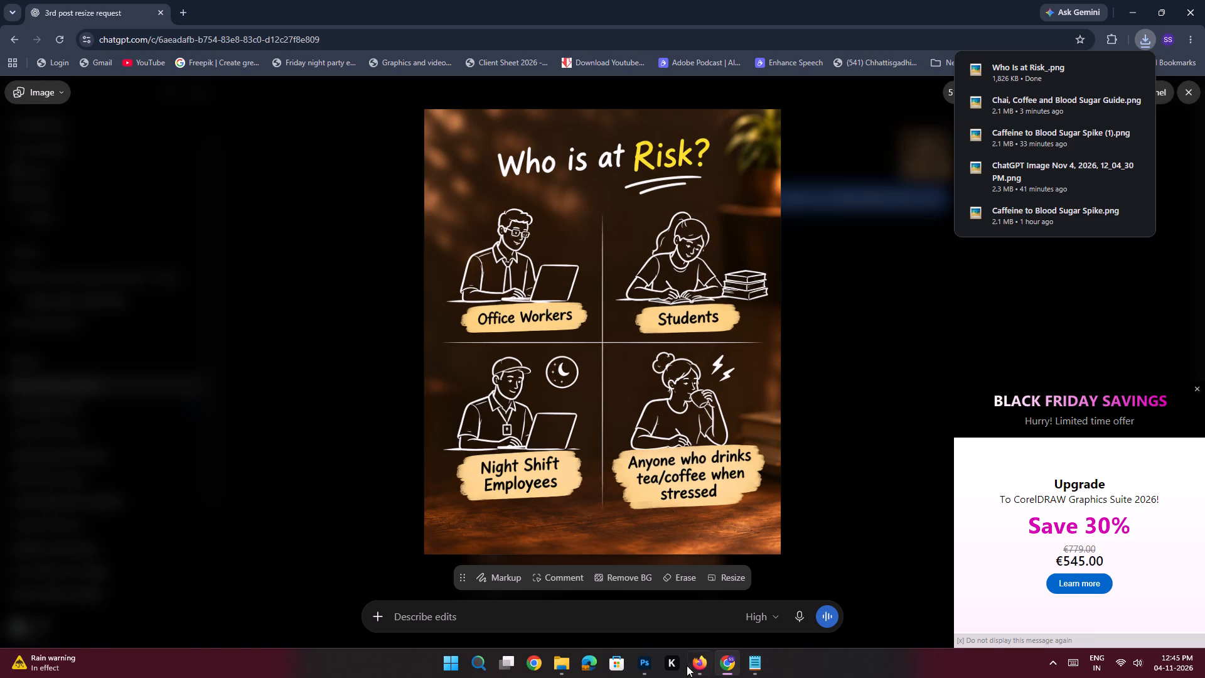
Place the "Who Is at Risk_" image from Downloads into the blank 2000 x 2500 px Photoshop document, filling the canvas.
left_click(648, 661)
key("space")
key("space")
key("space")
key("space")
key("space")
key("space")
key("space")
key("space")
key("space")
left_click_drag(491, 212, 498, 212)
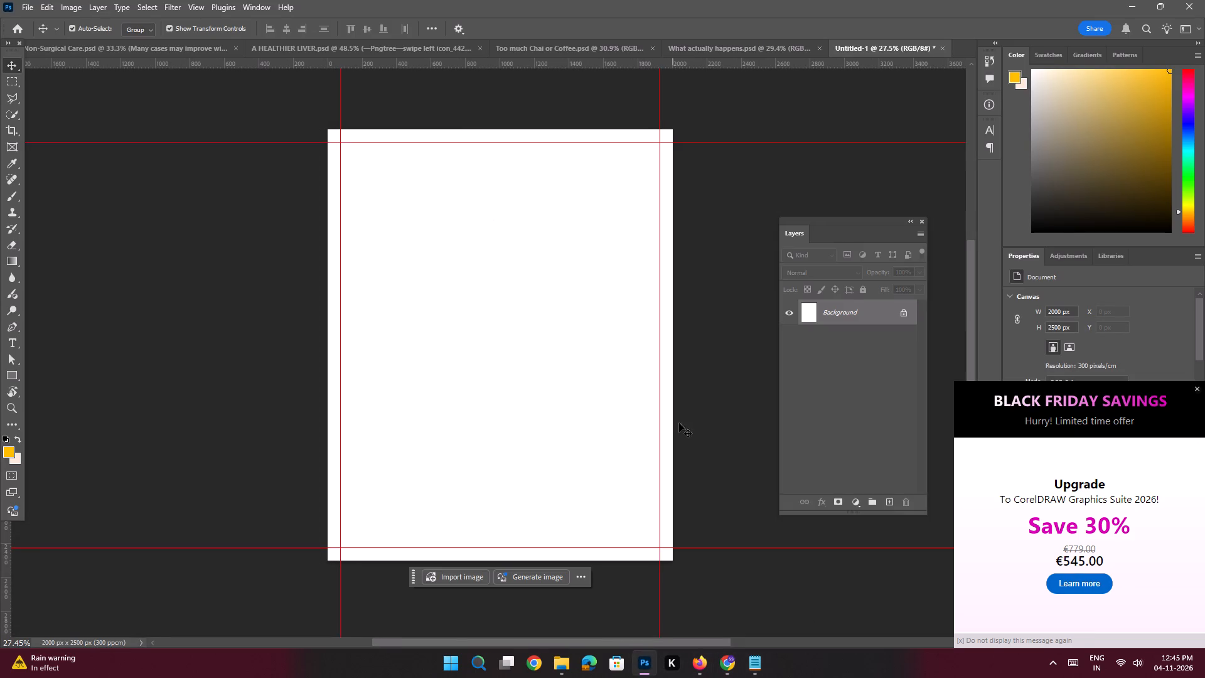
left_click(533, 600)
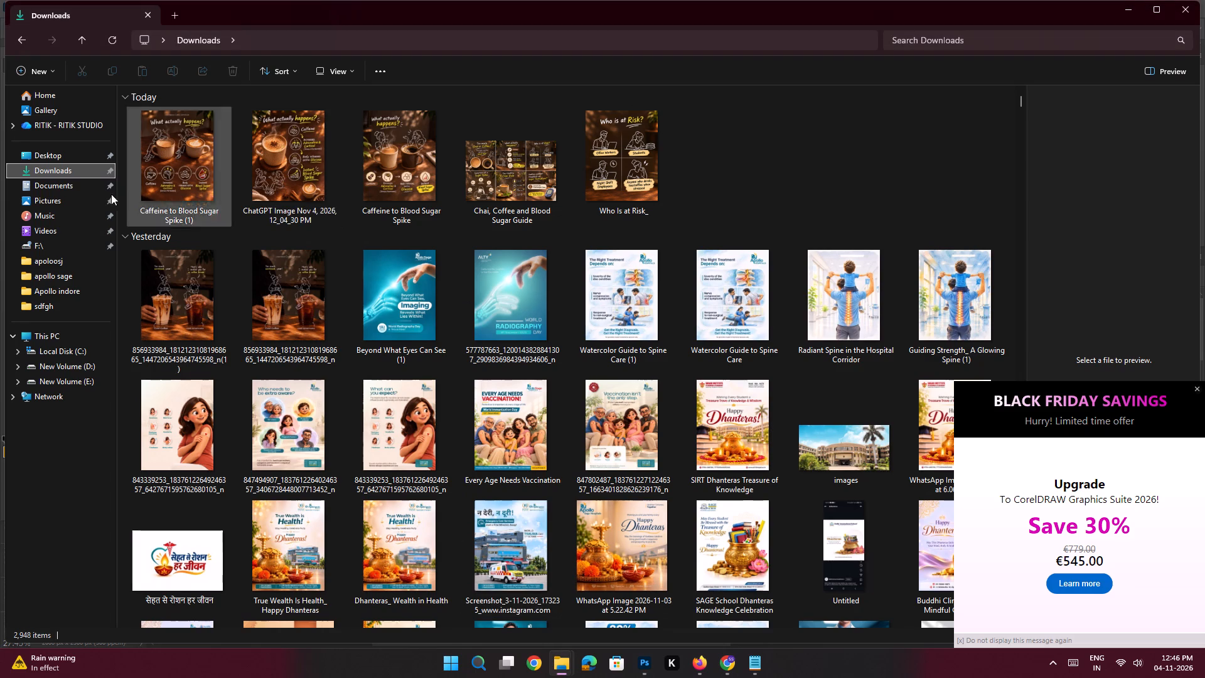
left_click(34, 173)
left_click(191, 165)
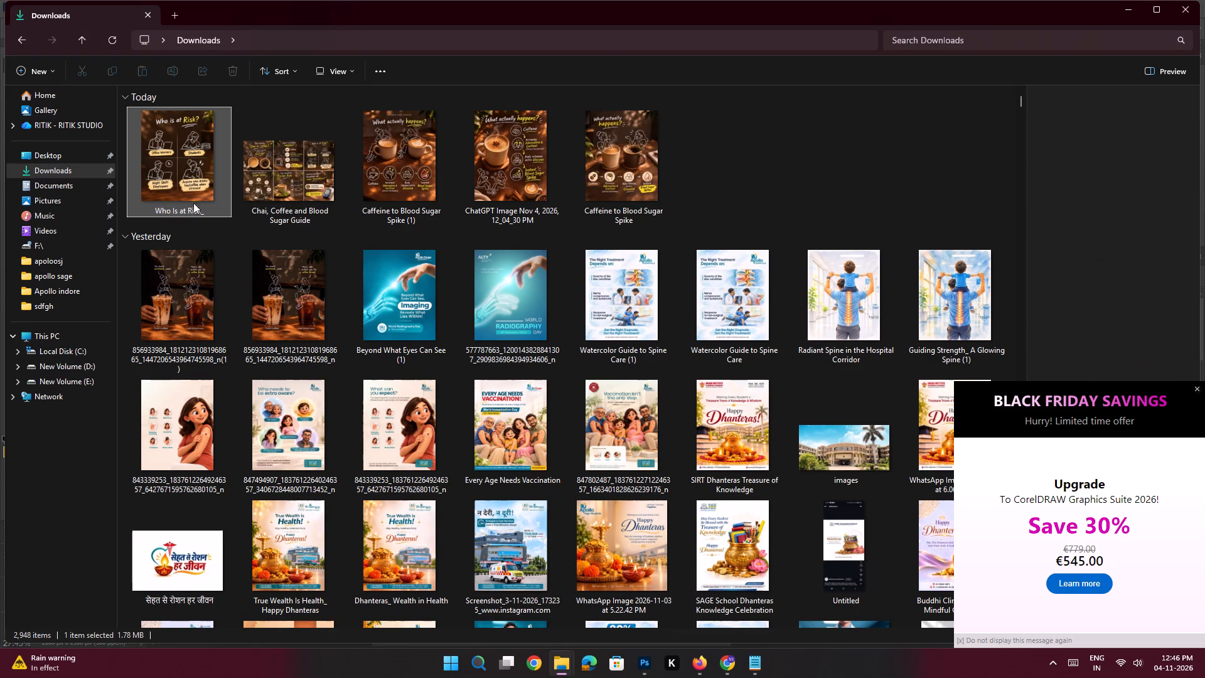
left_click_drag(182, 176, 639, 659)
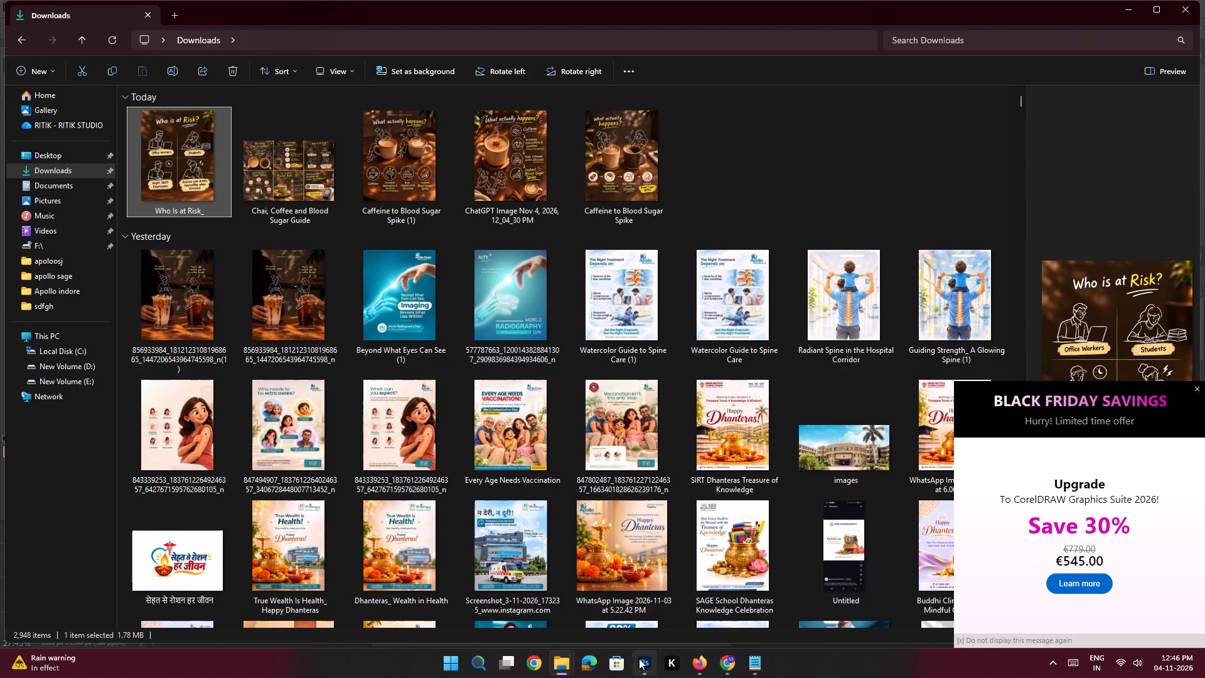
left_click_drag(639, 659, 466, 298)
key("Return")
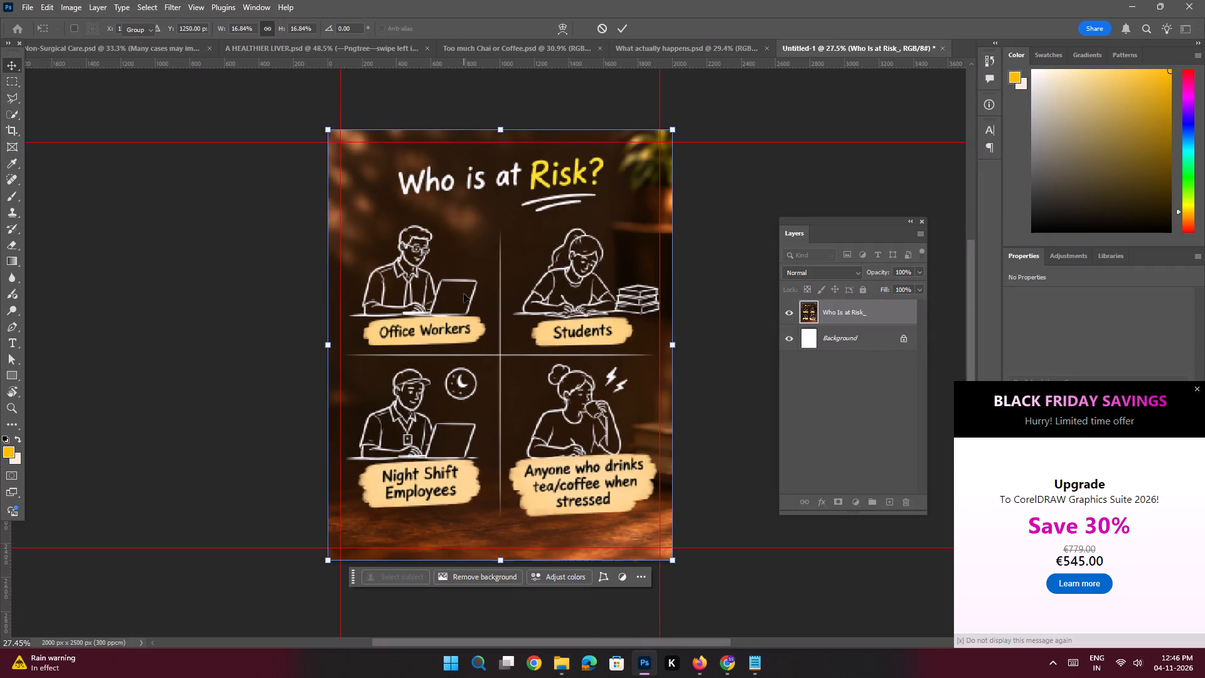
Rasterize the placed "Who Is at Risk_" smart object layer.
key("space")
left_click_drag(541, 175, 574, 242, "ctrl")
left_click_drag(594, 208, 592, 265)
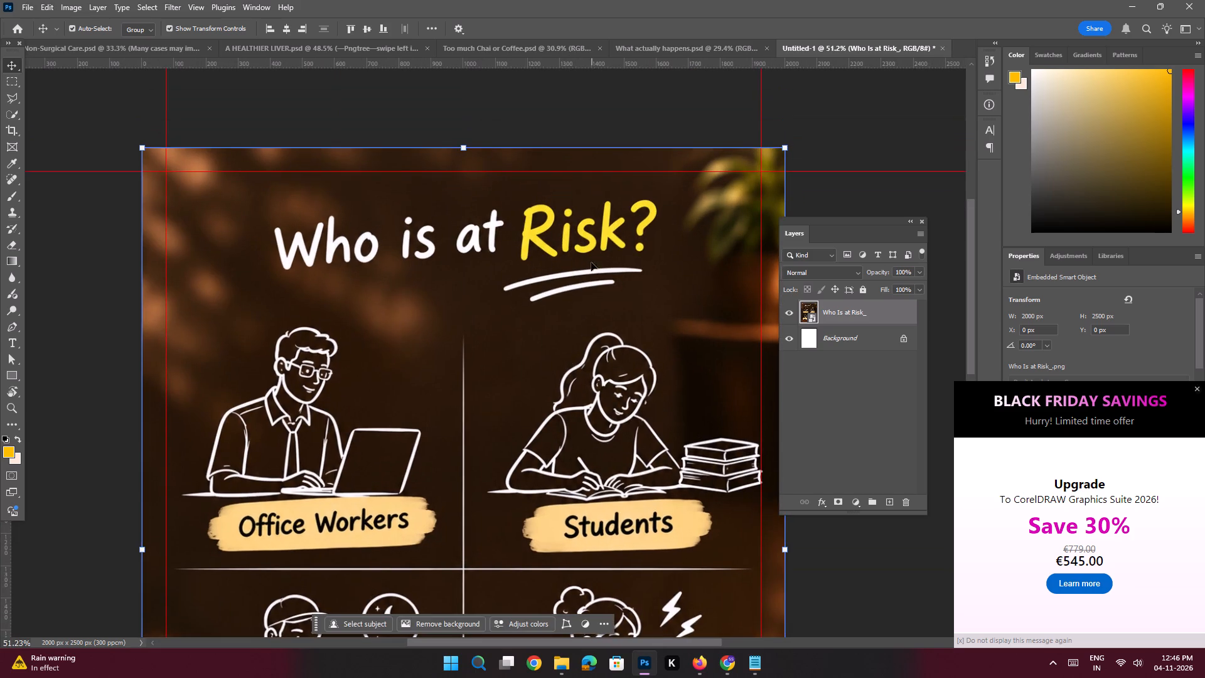
key("e")
left_click(547, 292)
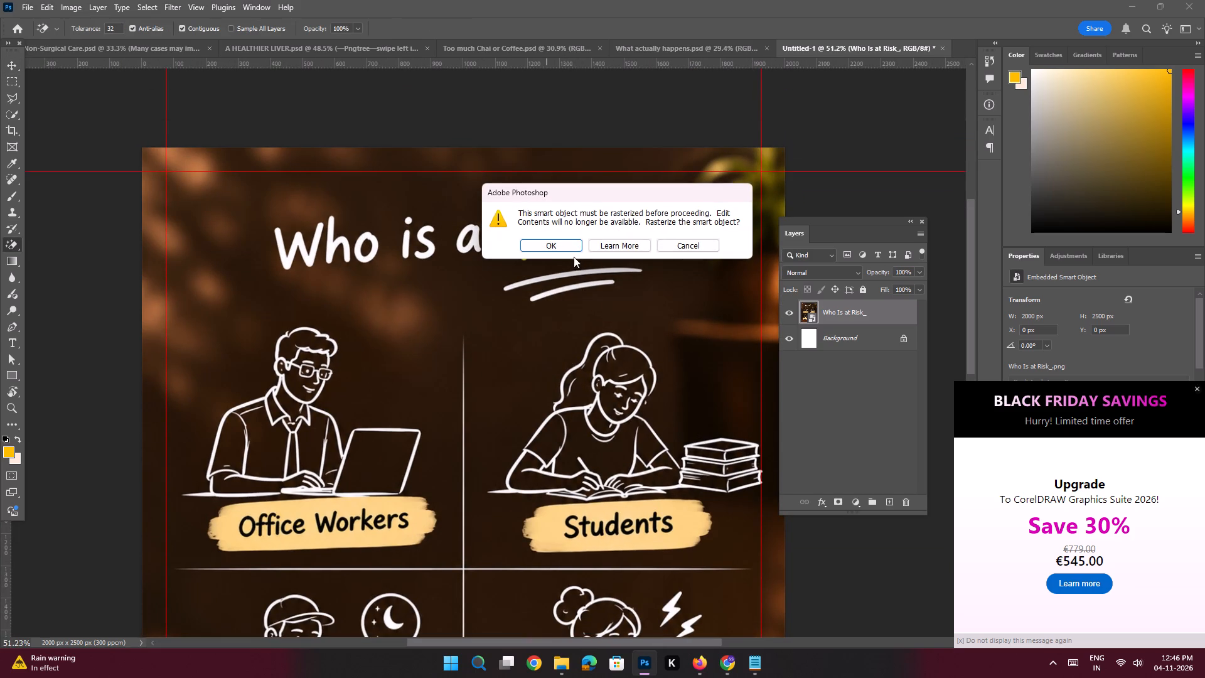
left_click(558, 249)
Lasso the "Who is at Risk?" heading with its underlines and remove it with a Content-Aware fill, then deselect.
left_click(10, 95)
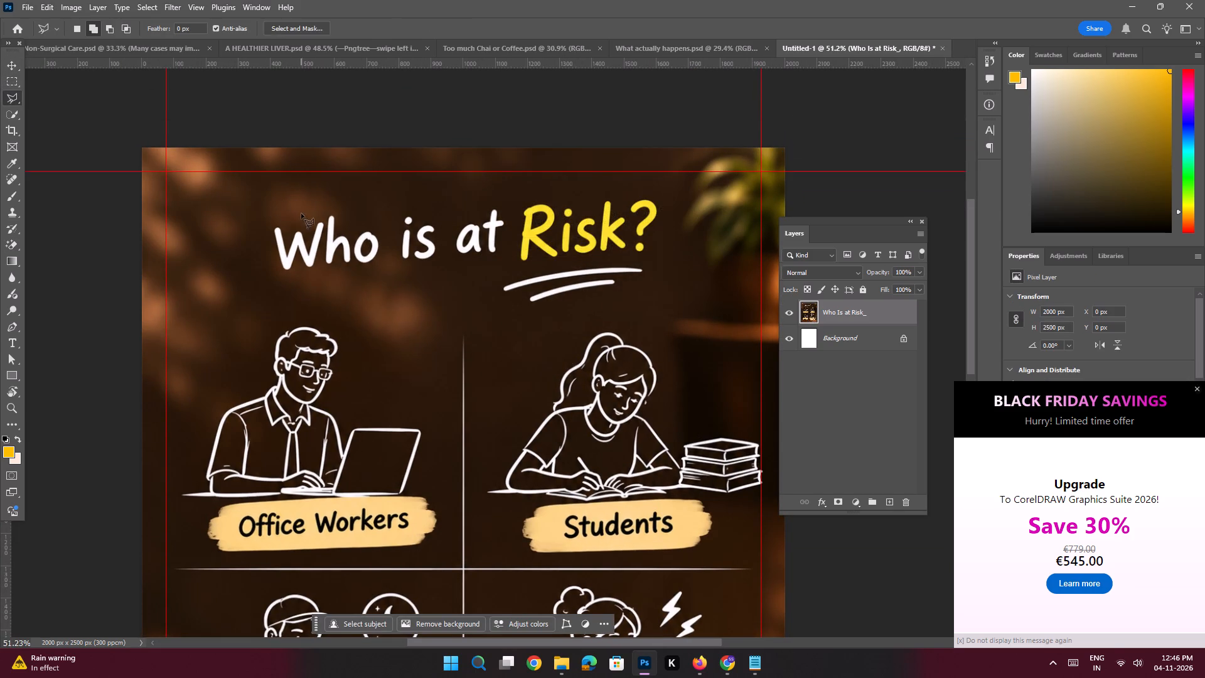
left_click(300, 218)
left_click(363, 206)
left_click(523, 195)
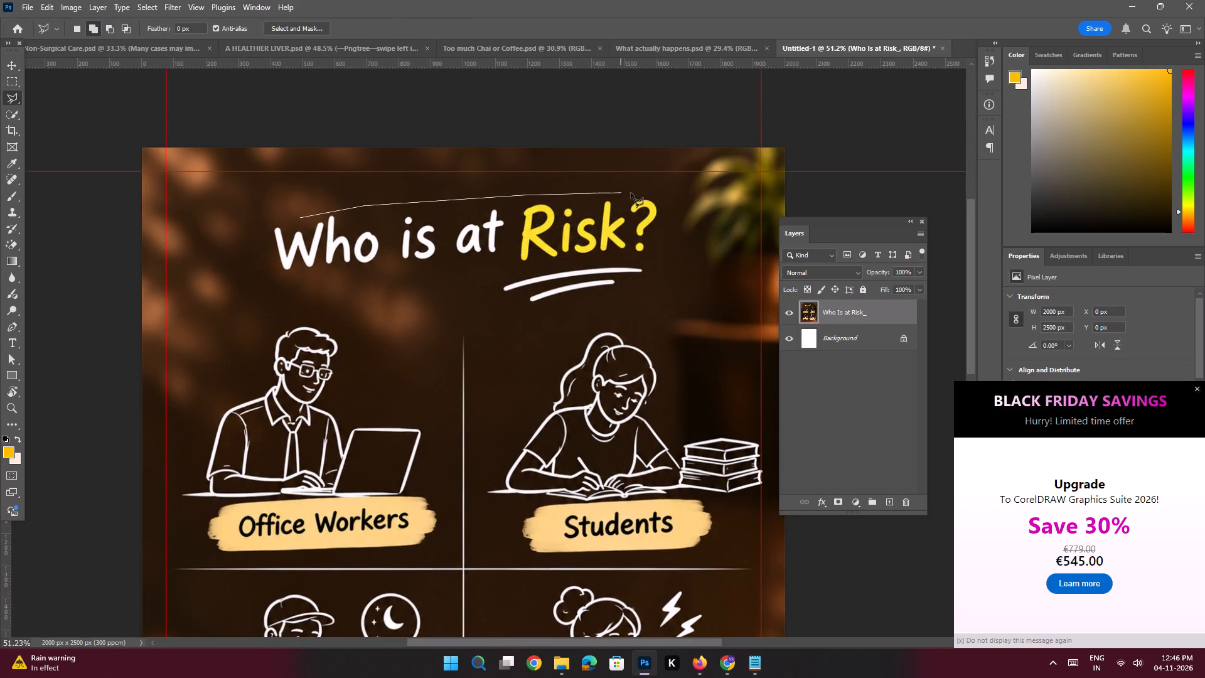
left_click(633, 192)
left_click(663, 192)
left_click_drag(670, 233, 670, 241)
left_click_drag(664, 266, 656, 274)
left_click_drag(640, 290, 628, 294)
left_click_drag(597, 301, 578, 306)
left_click_drag(538, 311, 516, 312)
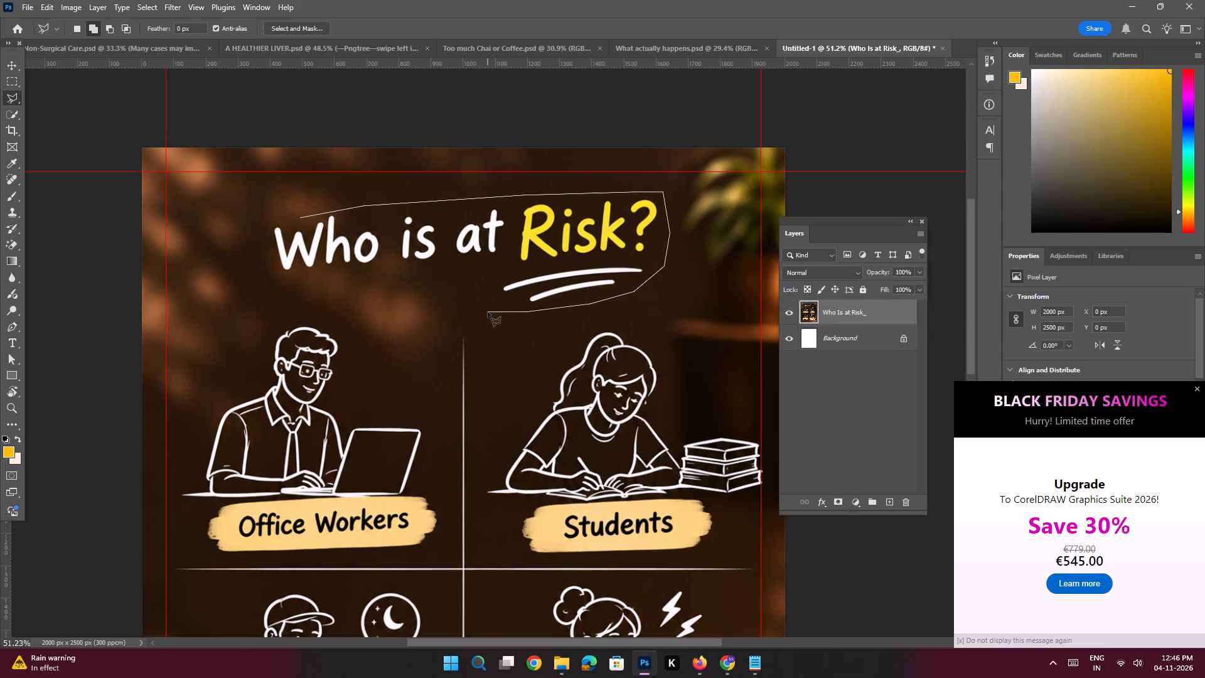
left_click(488, 312)
left_click(456, 269)
left_click(274, 281)
left_click(262, 249)
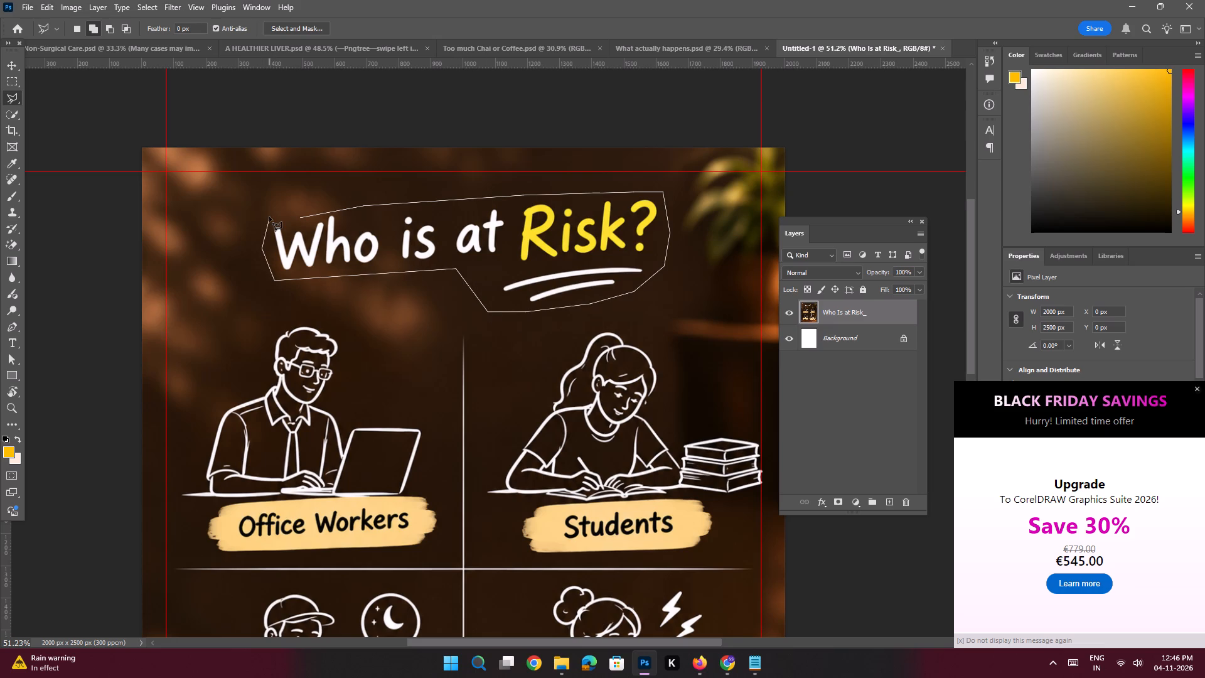
left_click(269, 217)
left_click(303, 218)
left_click(303, 218)
left_click(375, 326)
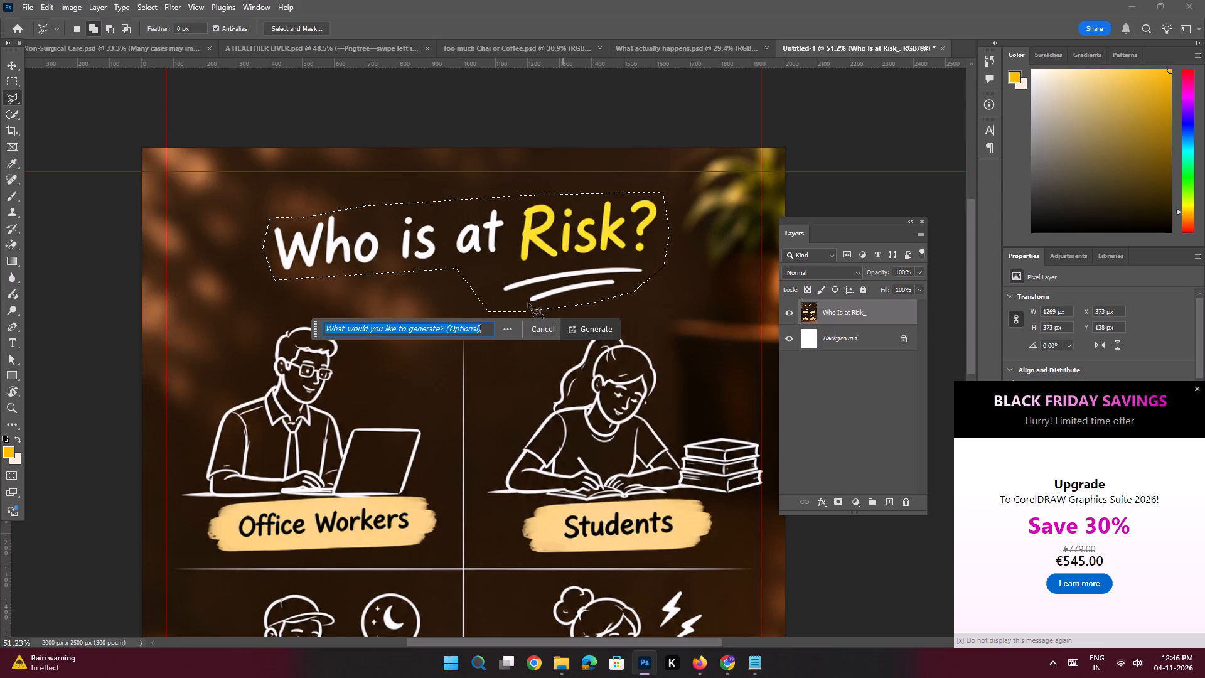
left_click(549, 329)
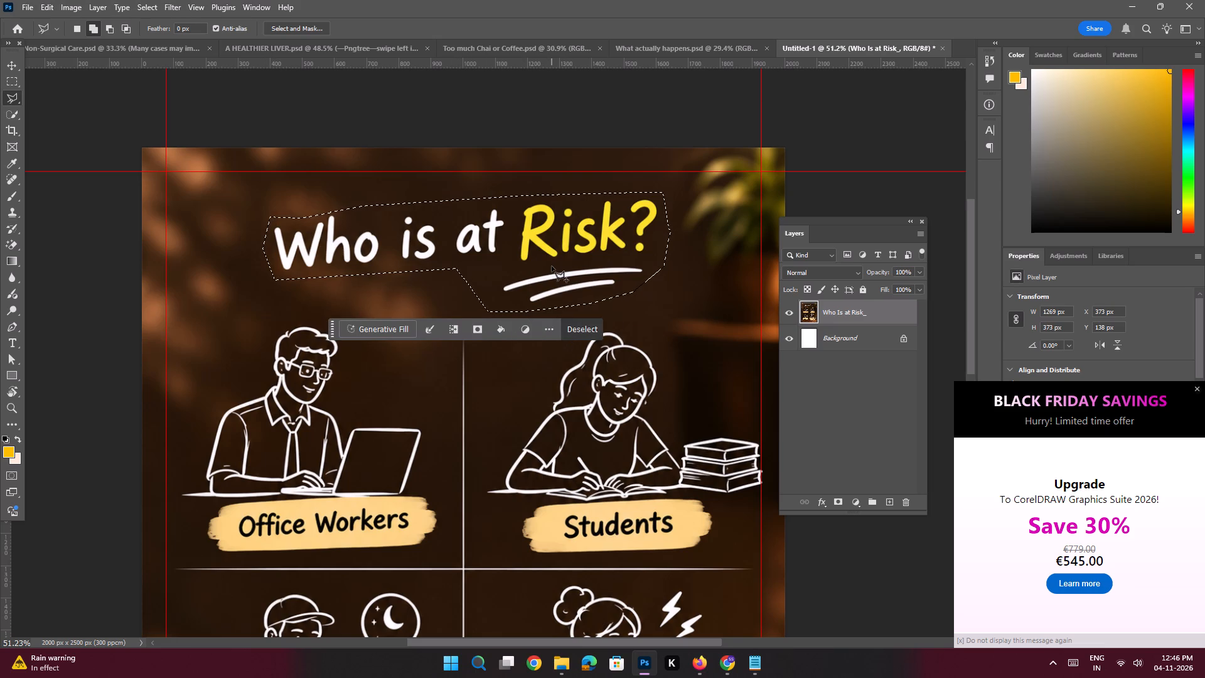
key("shift+BackSpace")
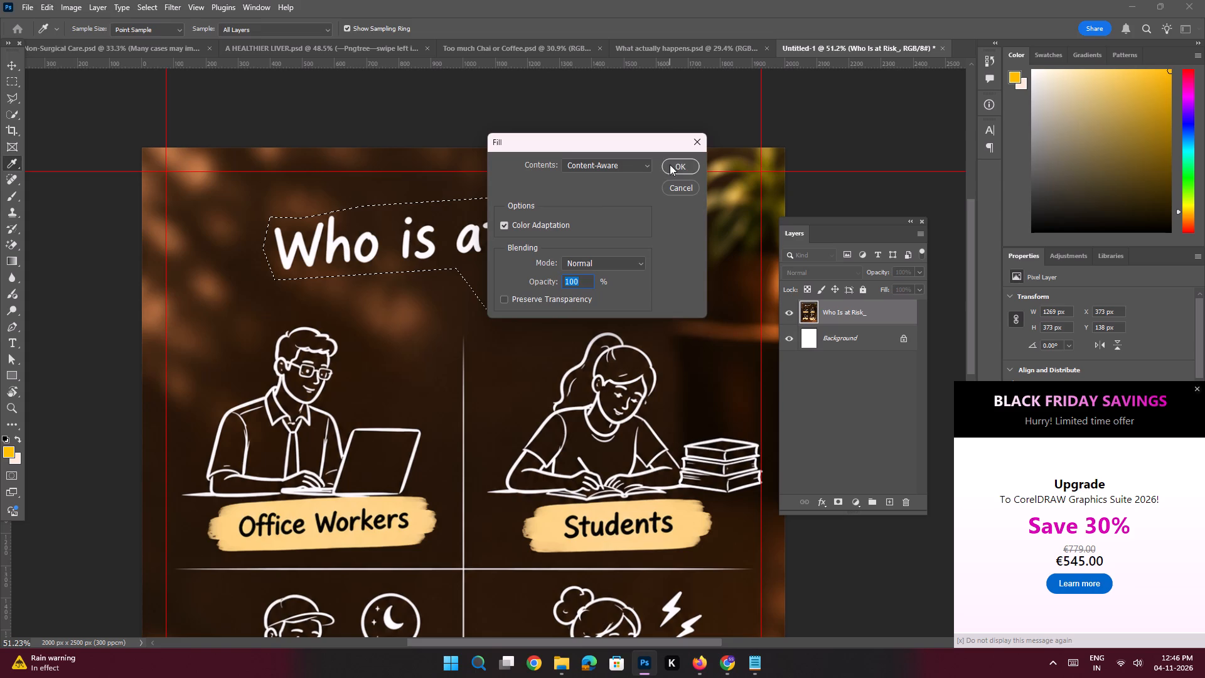
left_click(670, 164)
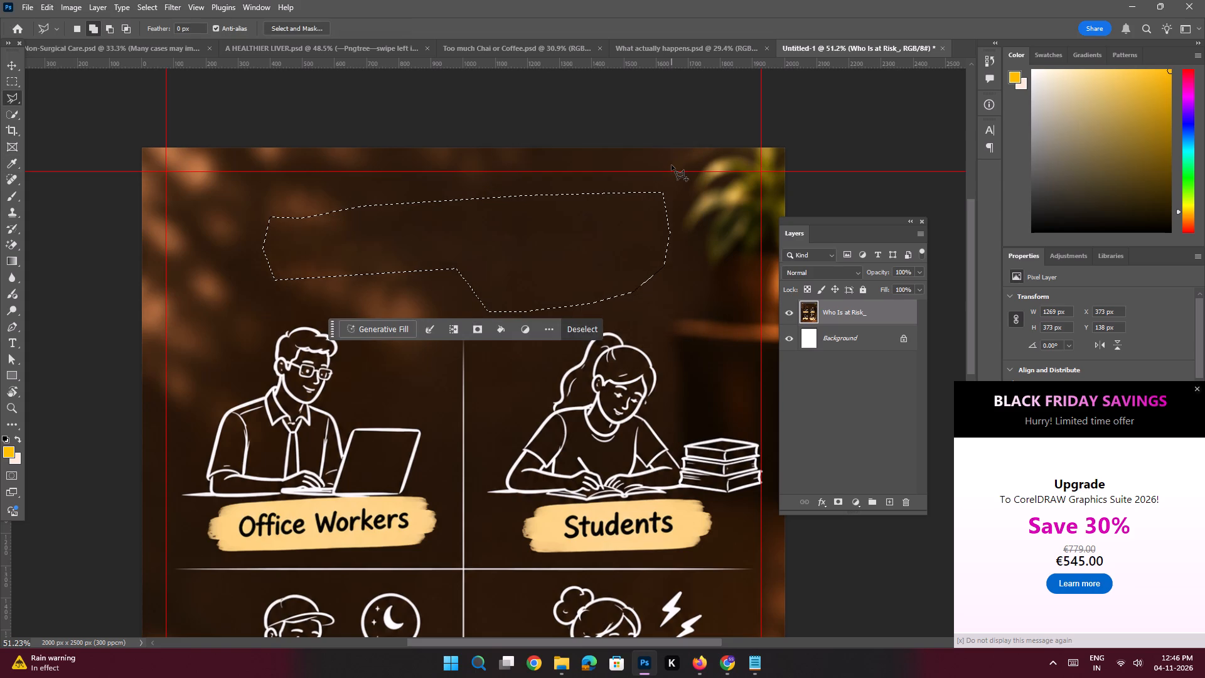
key("ctrl+d")
Copy the Slide 3 title from the Notepad text and save the document as "Who is at Risk" PSD in the Apollo indore folder.
key("ctrl+space")
key("ctrl+space")
key("ctrl+space")
key("ctrl+space")
key("ctrl+space")
key("ctrl+space")
key("ctrl+space")
key("ctrl+space")
key("ctrl+space")
key("ctrl+space")
key("ctrl+space")
key("ctrl+space")
key("ctrl+space")
key("ctrl+space")
key("ctrl+space")
key("ctrl+space")
key("ctrl+space")
key("ctrl+space")
key("ctrl+space")
key("ctrl+space")
left_click_drag(531, 328, 495, 321, "ctrl")
left_click_drag(545, 360, 542, 279)
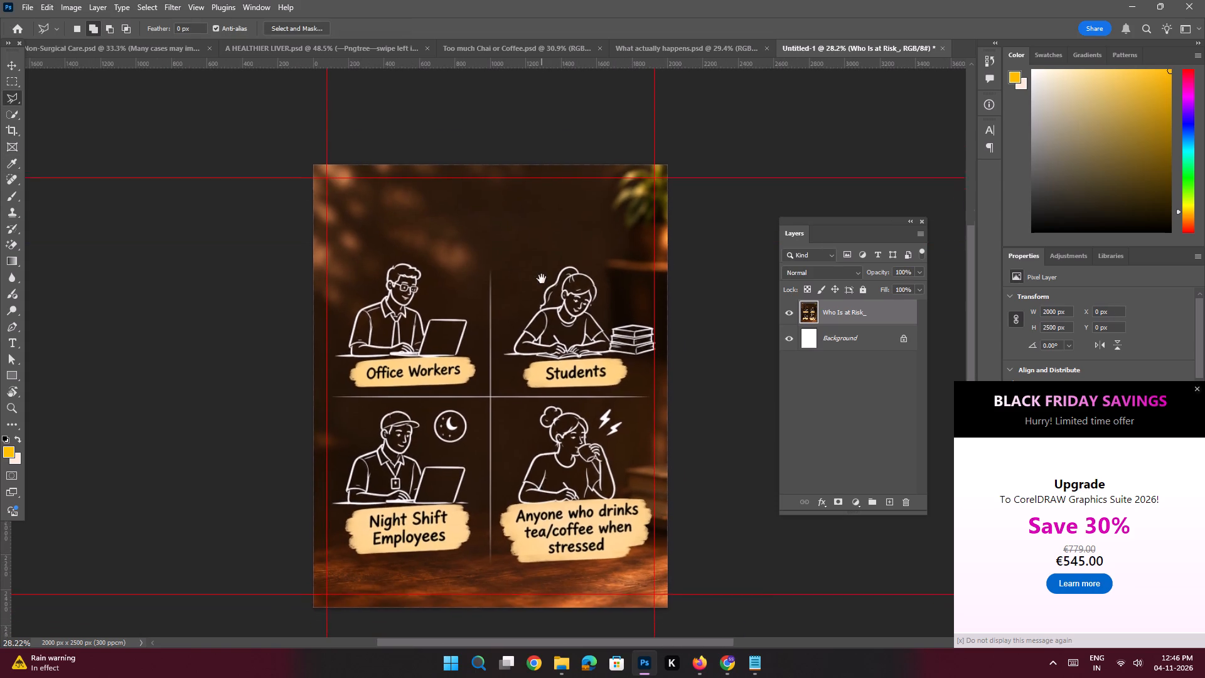
left_click_drag(542, 279, 545, 301)
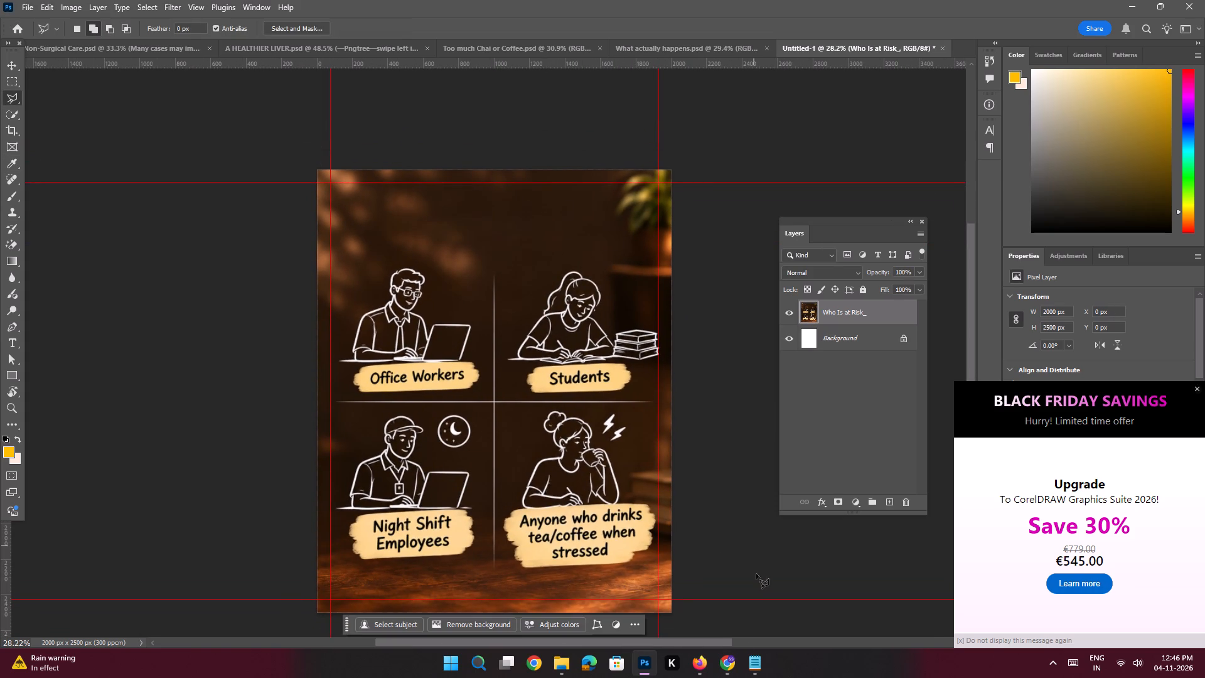
left_click(749, 677)
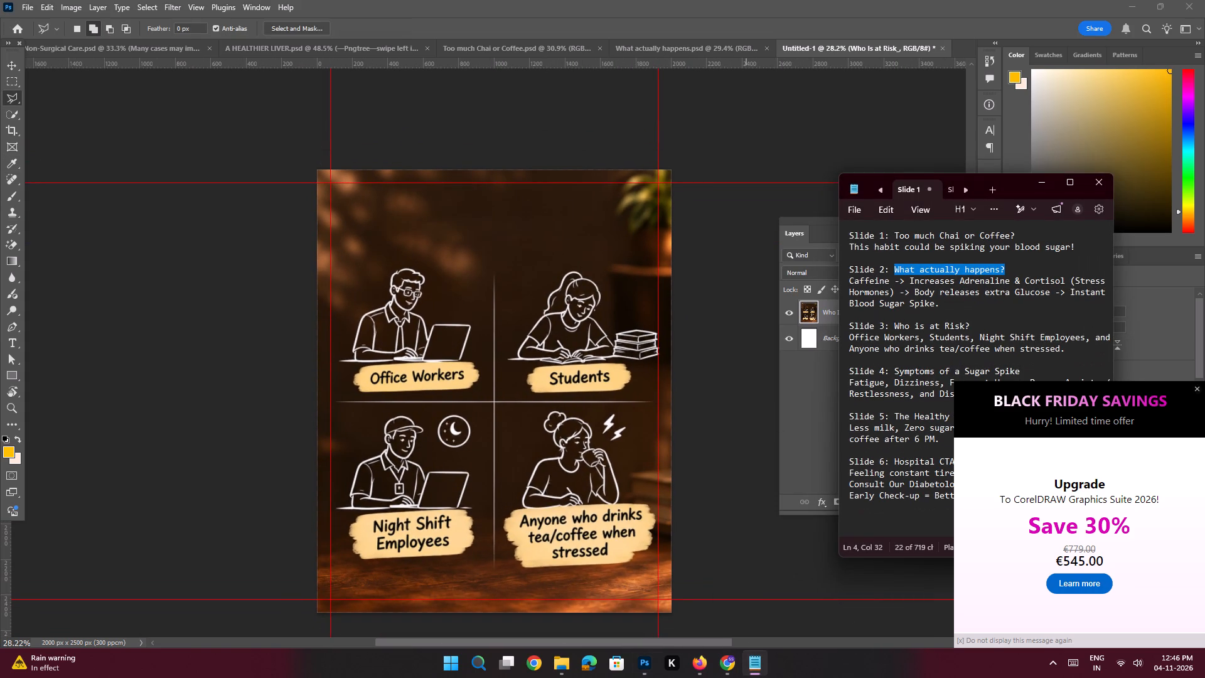
left_click_drag(967, 327, 892, 329)
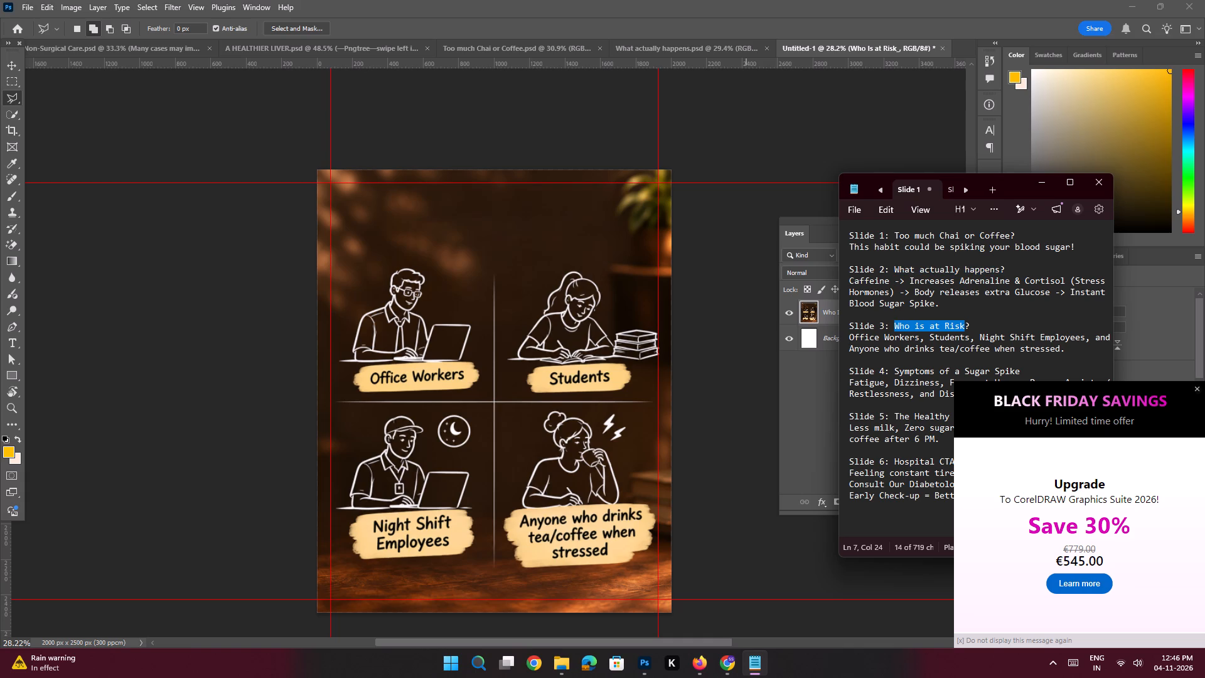
key("ctrl+c")
key("ctrl+c")
left_click(1041, 181)
key("ctrl+s")
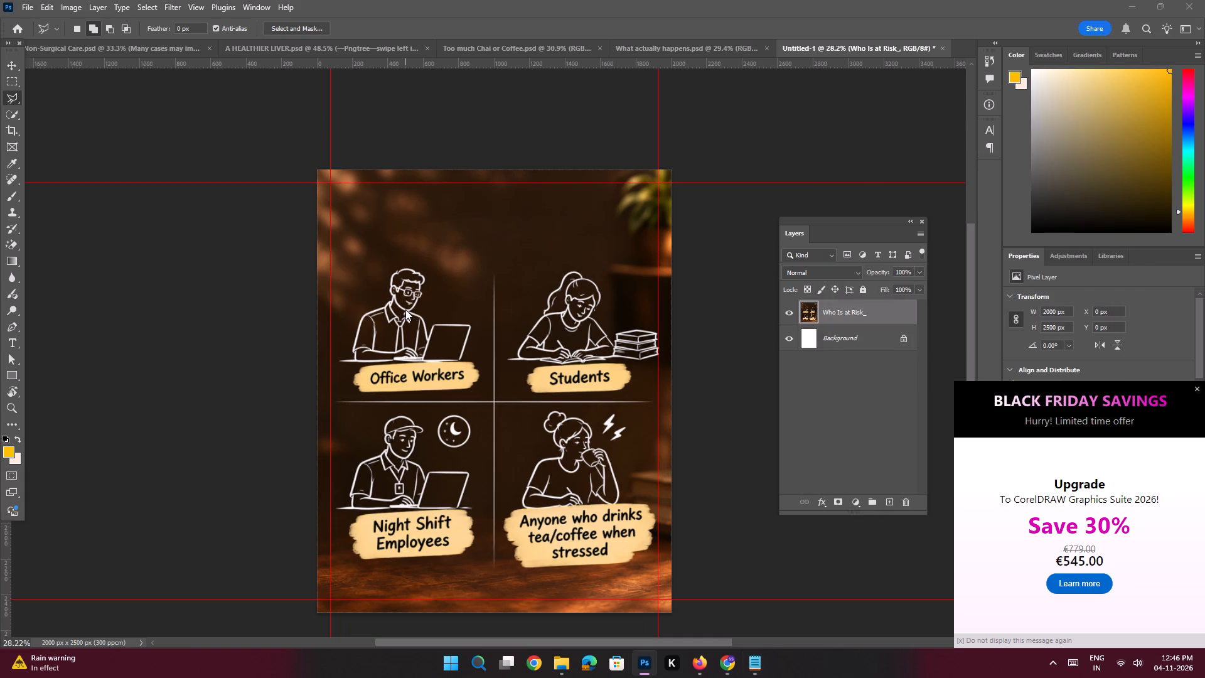
key("ctrl+v")
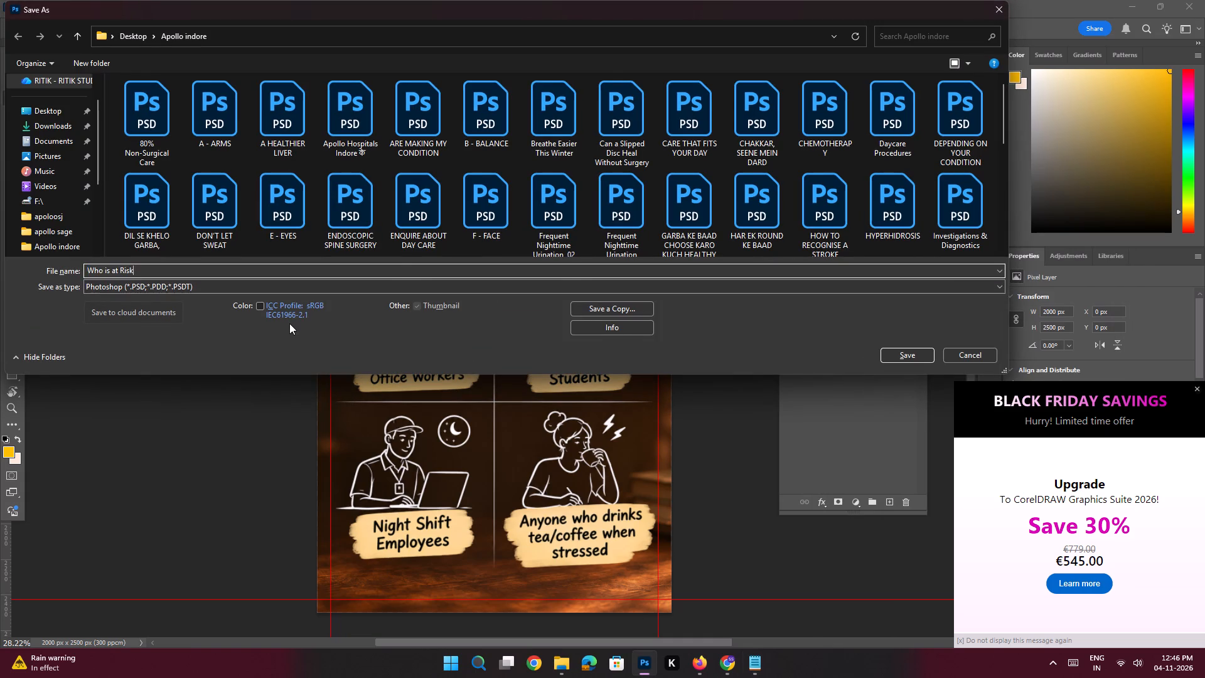
key("Return")
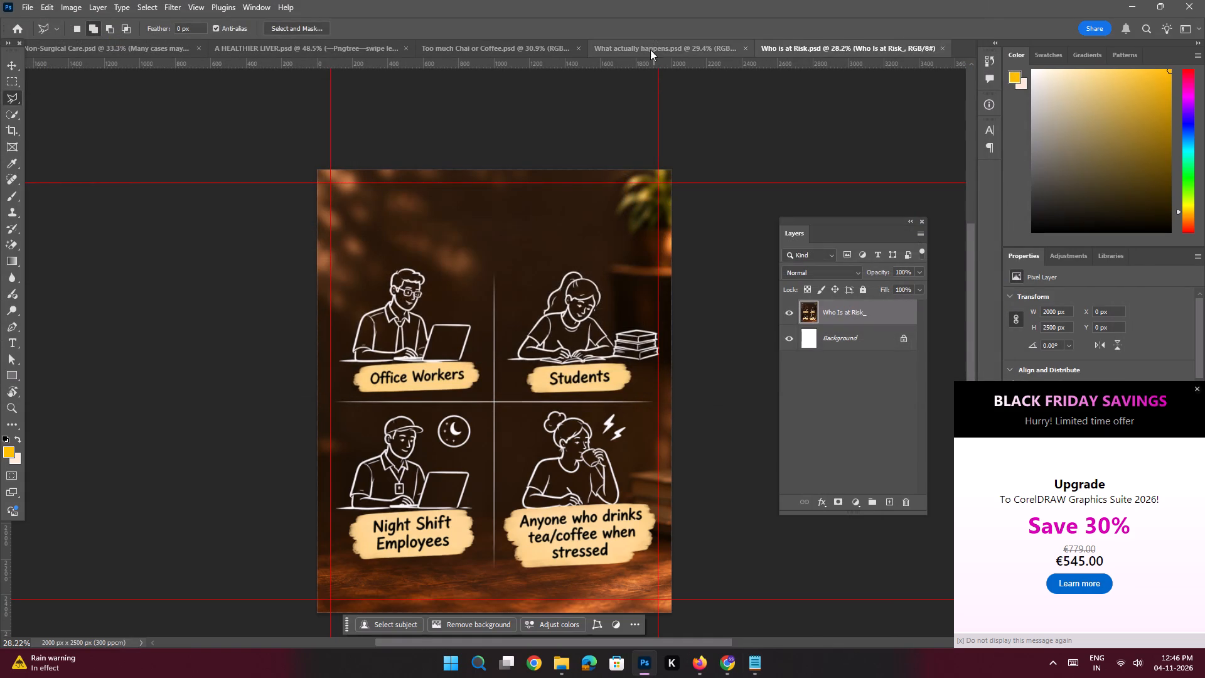
Copy the Apollo Hospitals logo from What actually happens.psd into Who is at Risk.psd, aligned to the top-right margin guides at X 1492, Y 75 px.
left_click(650, 50)
key("space")
key("space")
key("space")
key("space")
key("space")
key("space")
key("space")
key("space")
left_click_drag(625, 149, 621, 173)
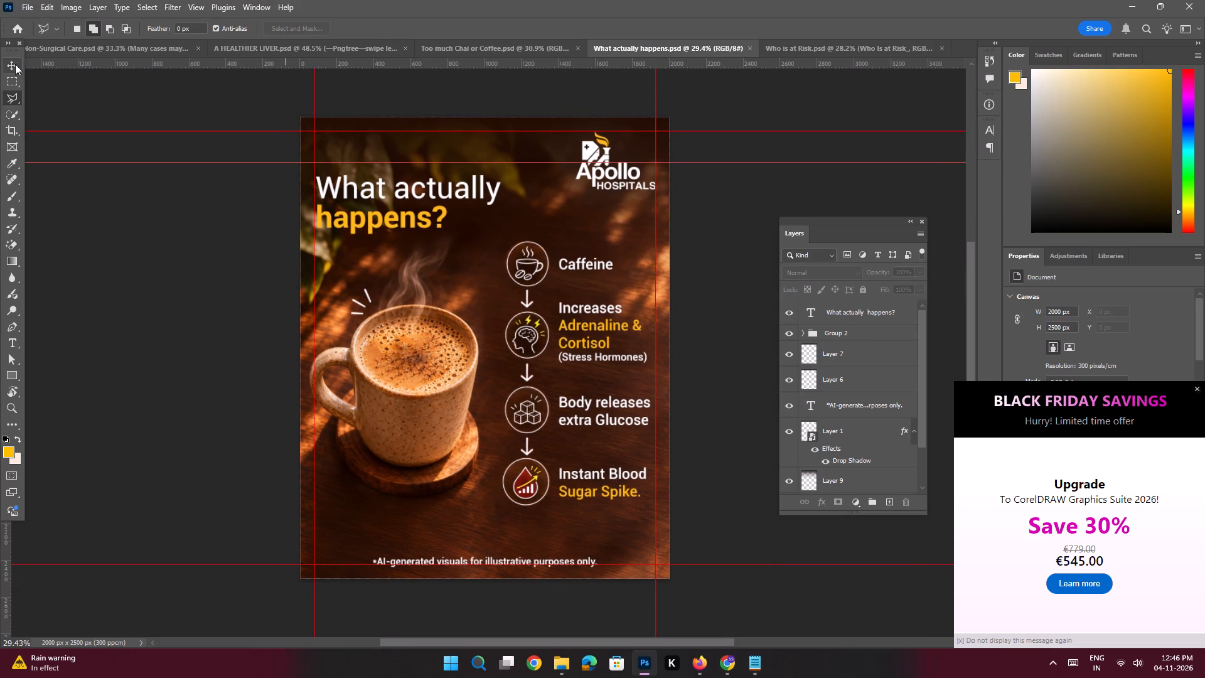
left_click(15, 65)
left_click(89, 215)
key("space")
left_click_drag(615, 146, 626, 177, "ctrl")
left_click(585, 149)
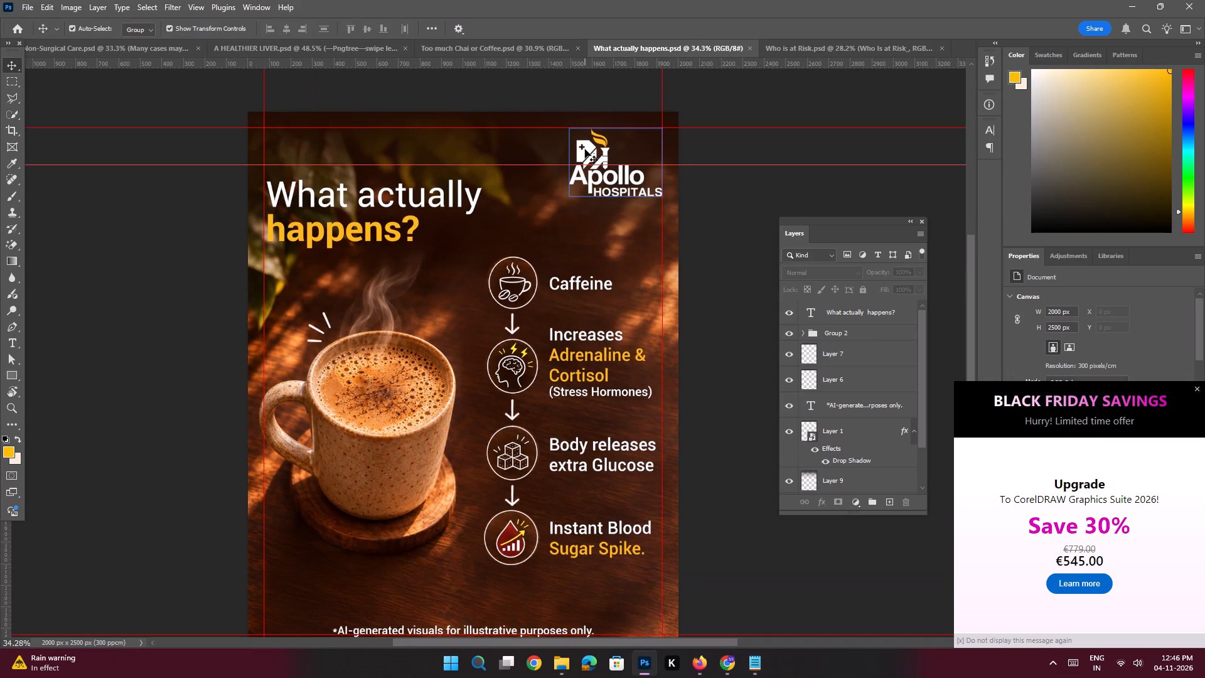
left_click_drag(838, 429, 831, 50)
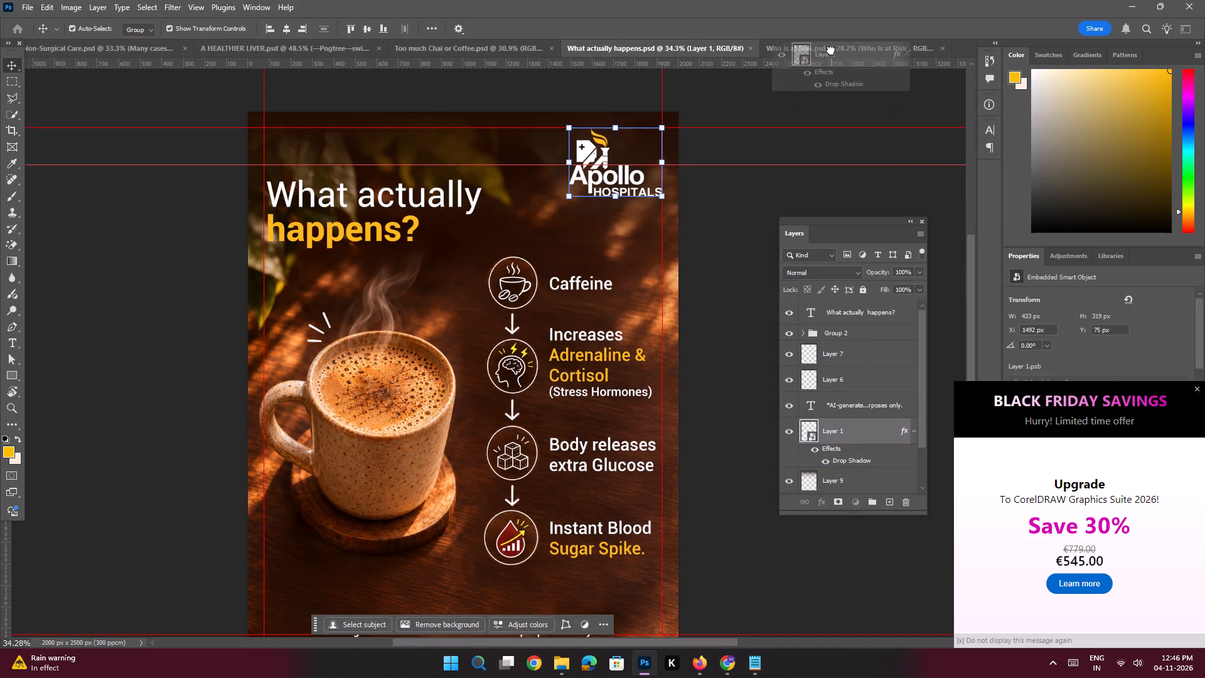
left_click_drag(831, 50, 587, 210)
key("space")
left_click_drag(591, 200, 630, 279, "ctrl")
left_click_drag(629, 209, 597, 244)
left_click_drag(508, 229, 559, 235)
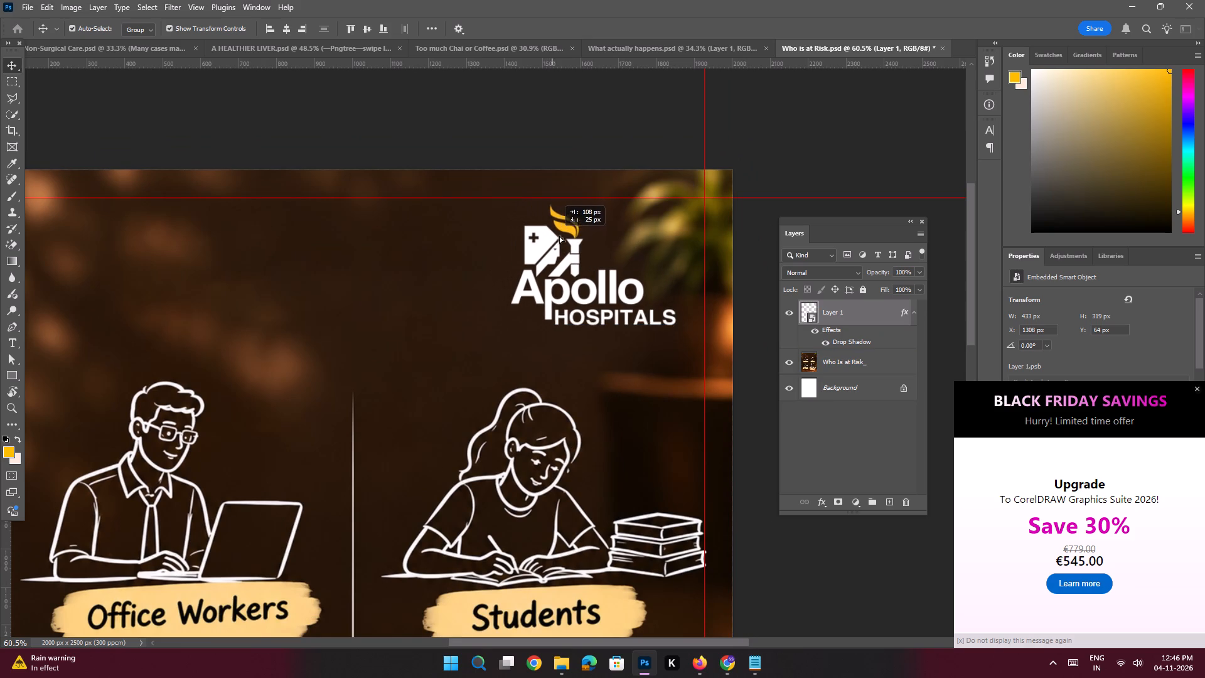
left_click_drag(559, 235, 577, 235)
key("space")
left_click_drag(564, 262, 507, 236, "ctrl")
left_click_drag(488, 338, 490, 331)
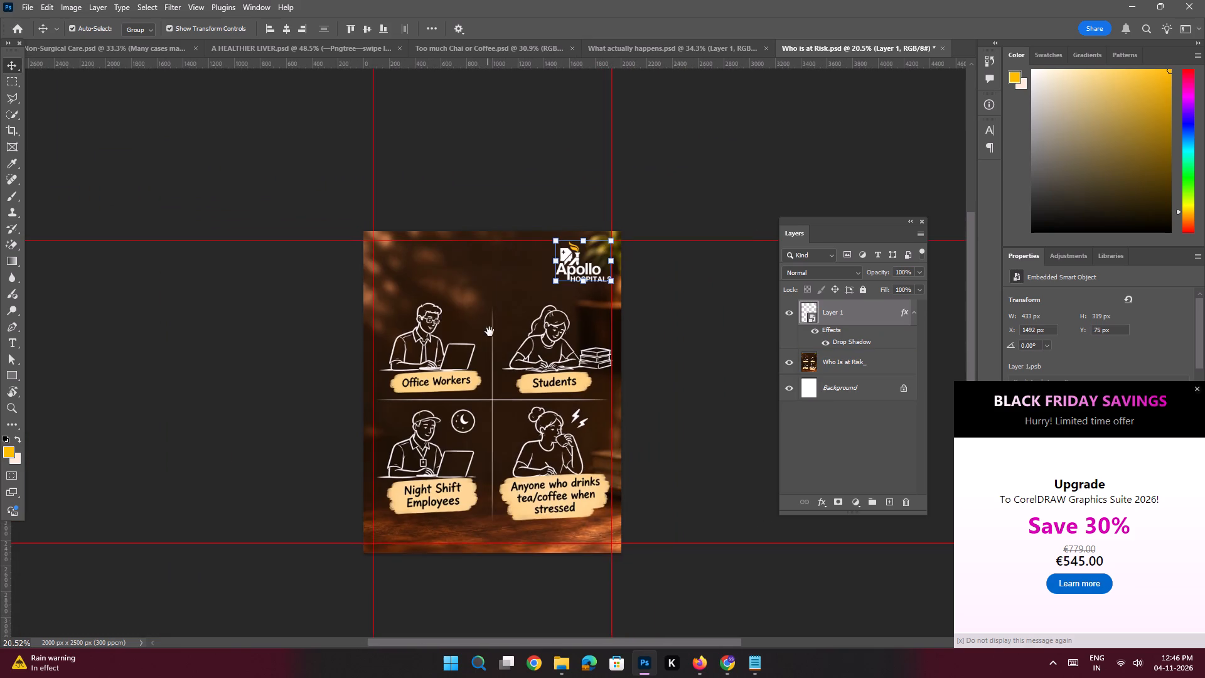
left_click_drag(490, 331, 515, 232)
left_click(322, 286)
Copy the "*AI-generated visuals for illustrative purposes only." text layer from What actually happens.psd into Who is at Risk.psd.
left_click(685, 45)
key("space")
key("space")
key("space")
key("space")
key("space")
key("space")
key("space")
key("space")
key("space")
key("space")
key("space")
key("space")
key("space")
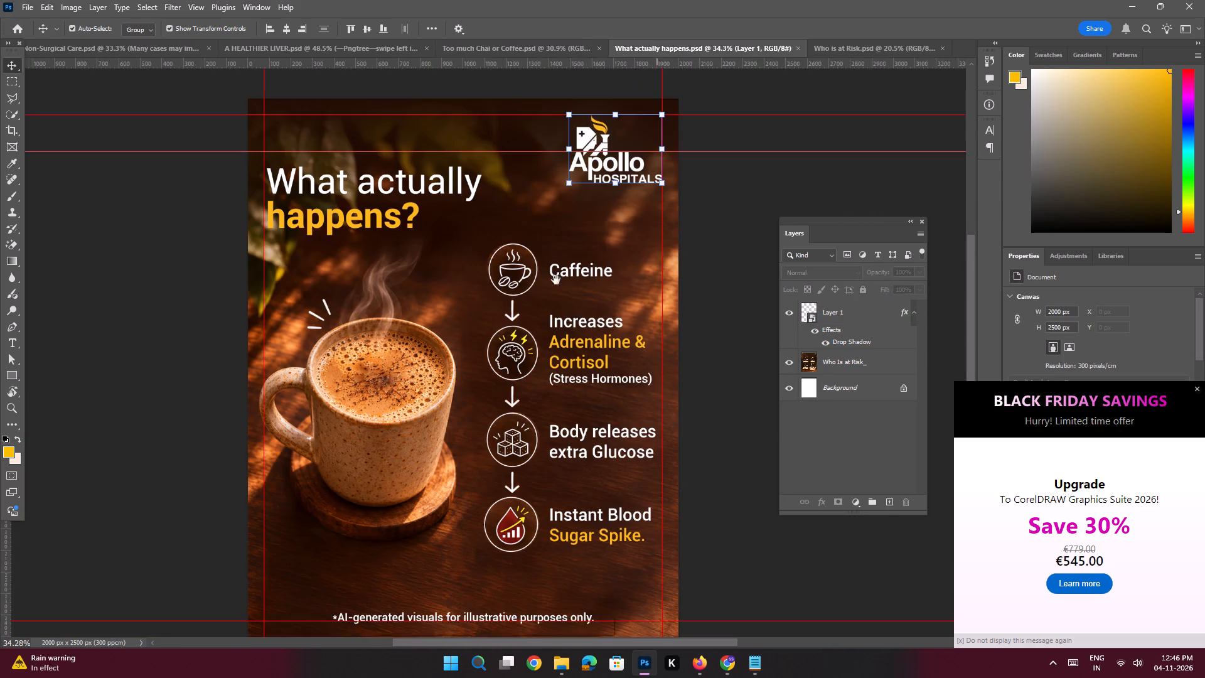
left_click_drag(528, 361, 568, 240)
left_click(538, 486)
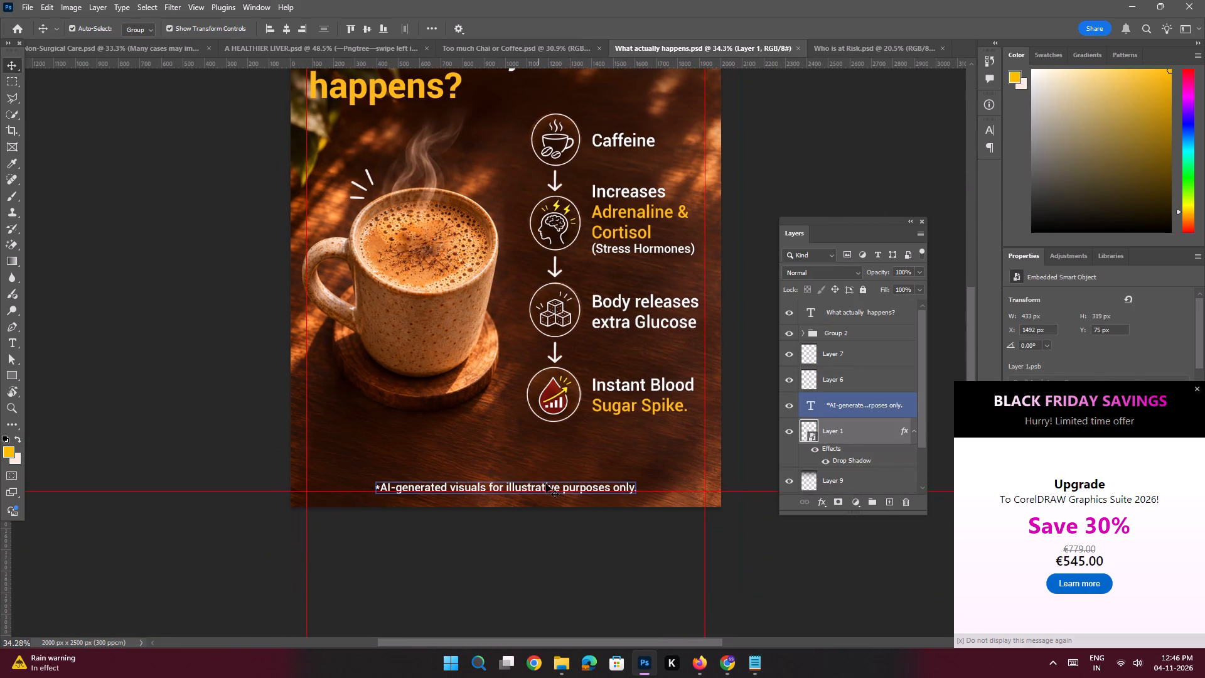
left_click_drag(877, 400, 855, 47)
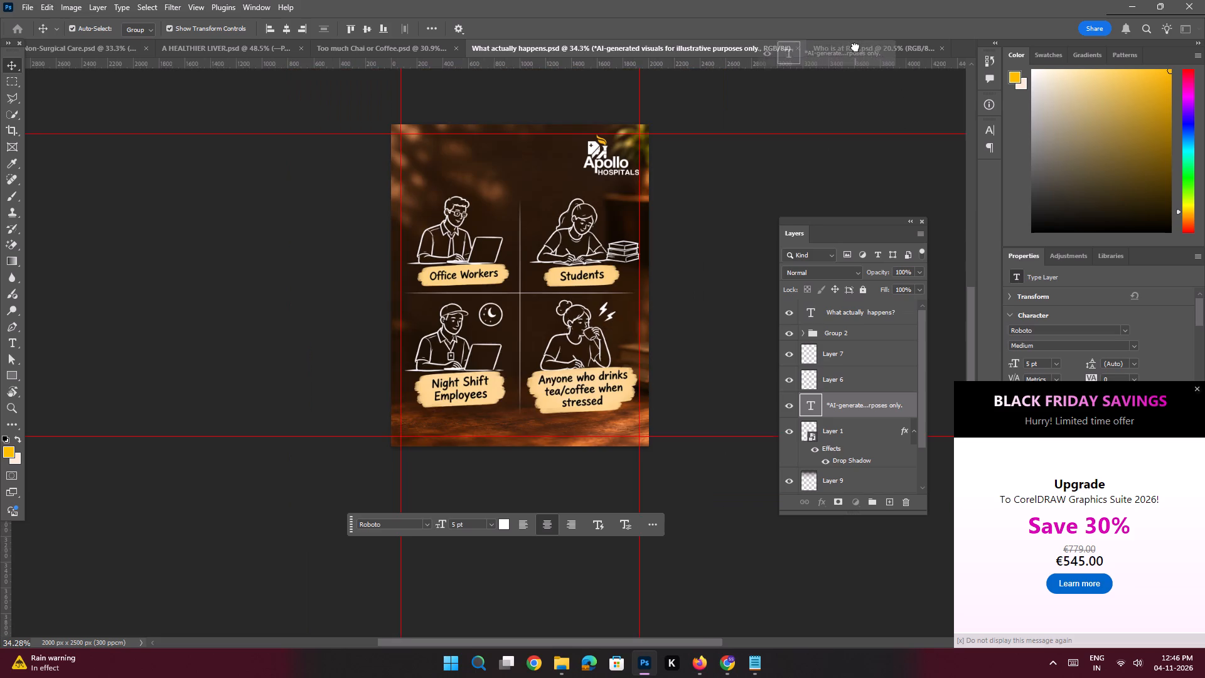
left_click_drag(855, 47, 547, 421)
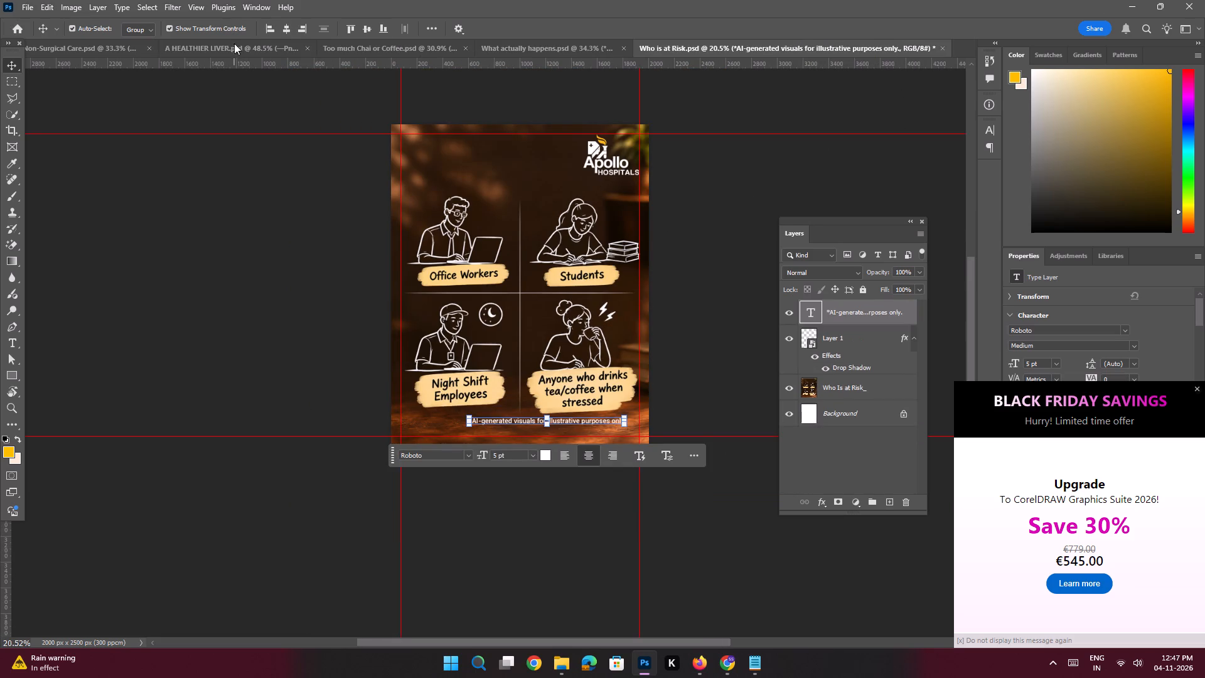
Centre the AI-generated disclaimer horizontally, move it down to the bottom margin guide, and save the document.
double_click(285, 30)
key("space")
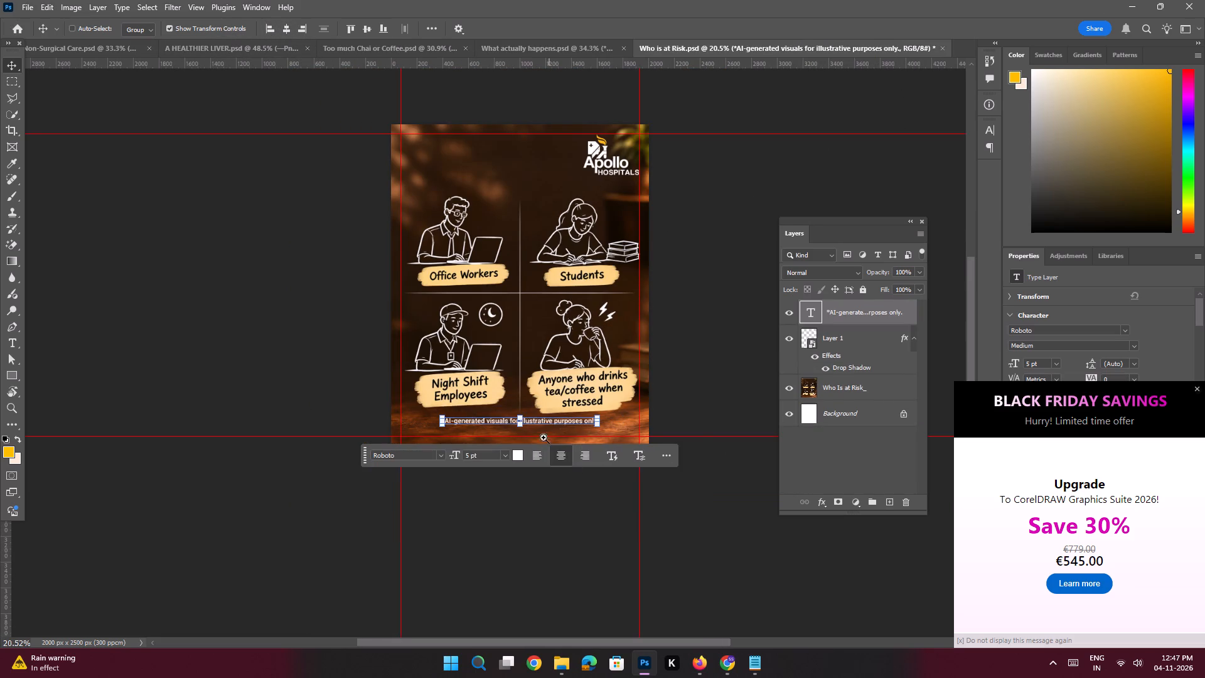
left_click_drag(533, 418, 589, 476, "ctrl")
left_click_drag(565, 428, 568, 455, "shift")
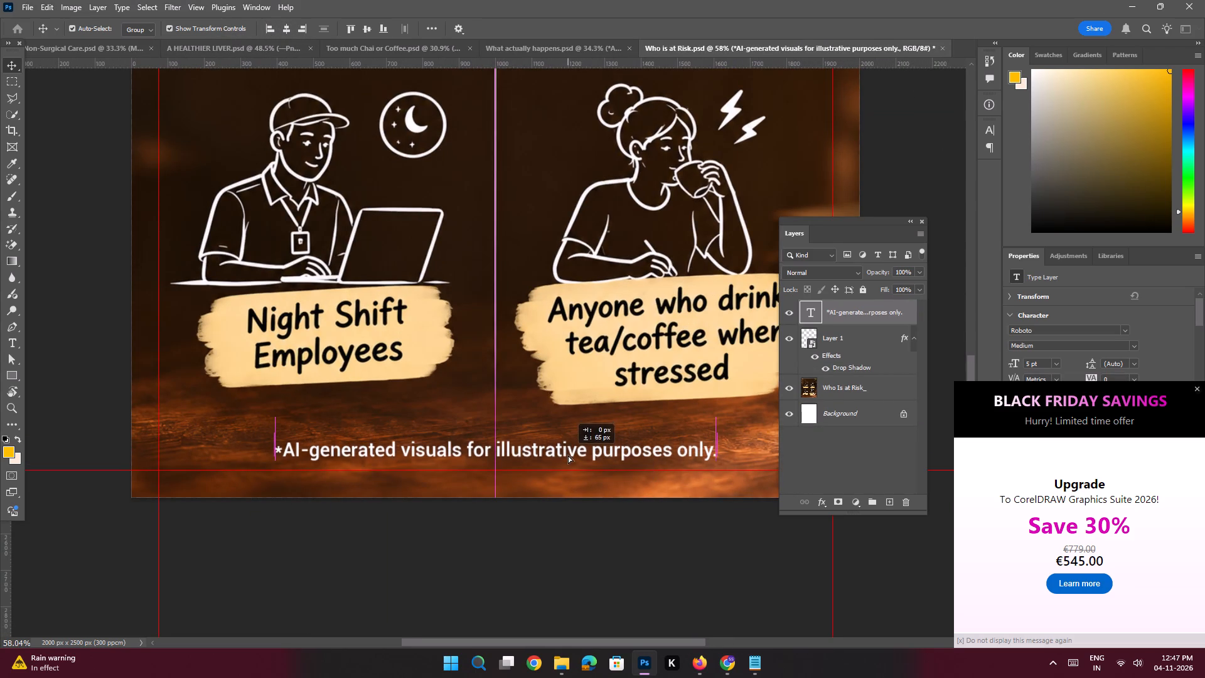
left_click_drag(568, 455, 568, 462, "shift")
key("space")
left_click_drag(577, 421, 533, 401, "ctrl")
left_click(309, 303)
key("space")
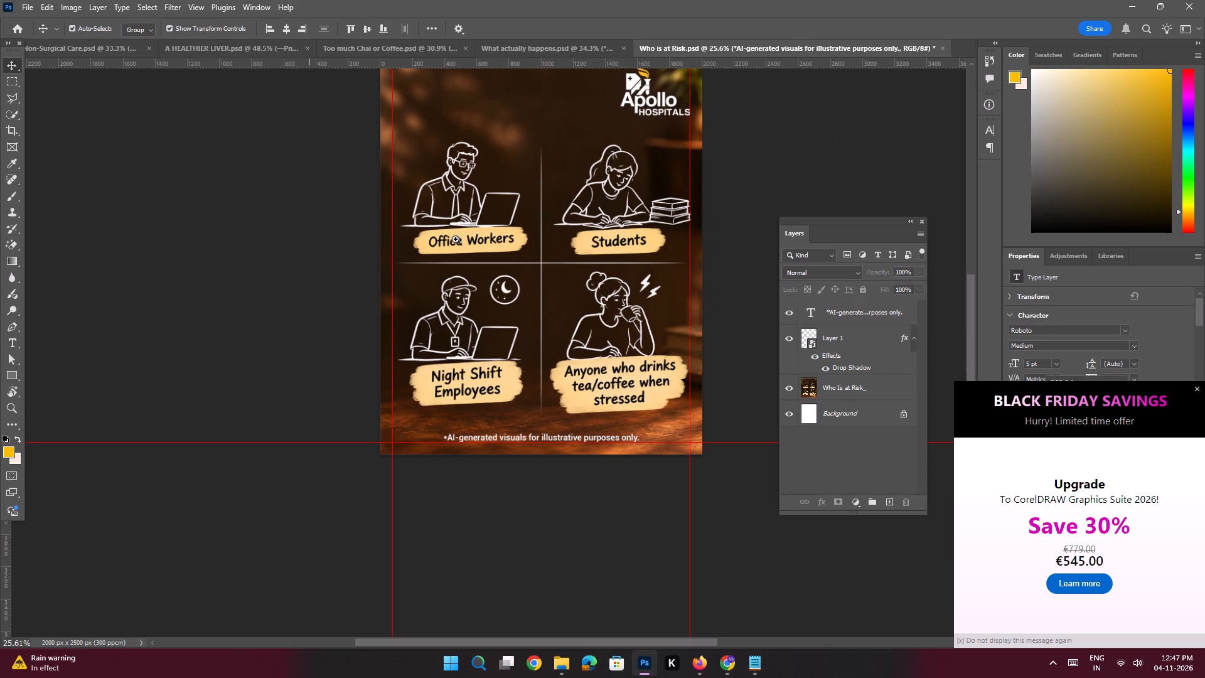
left_click_drag(455, 238, 467, 277, "ctrl")
left_click_drag(538, 230, 490, 330)
key("ctrl+s")
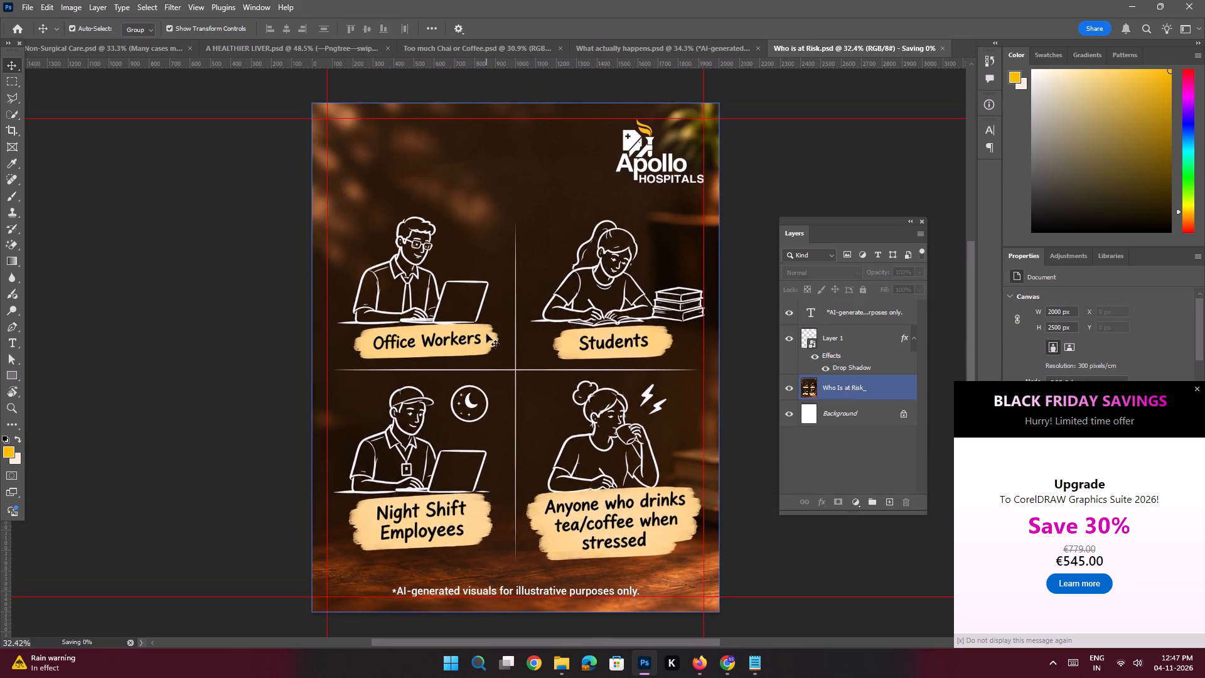
Add a horizontal guide below the top margin guide, running across the middle of the Apollo logo.
left_click_drag(744, 63, 748, 153)
Copy the Slide 3 title "Who is at Risk?" from Notepad and paste it as a new text layer above the Office Workers illustration.
left_click(755, 662)
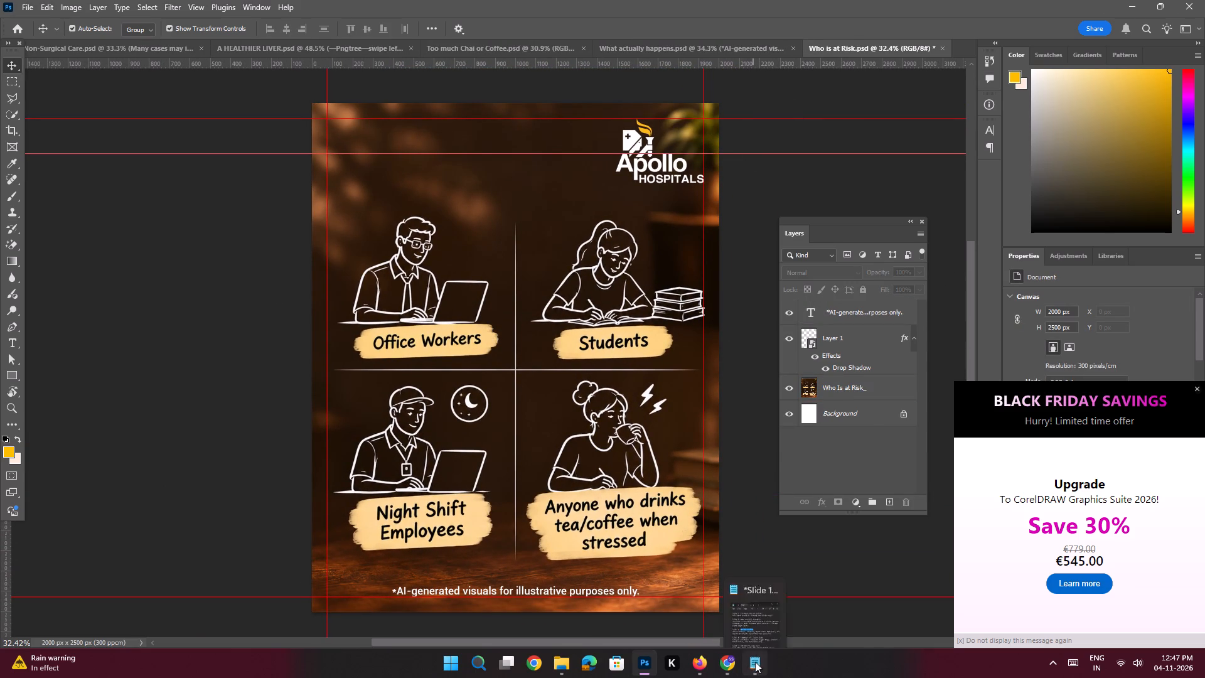
left_click_drag(973, 323, 902, 321)
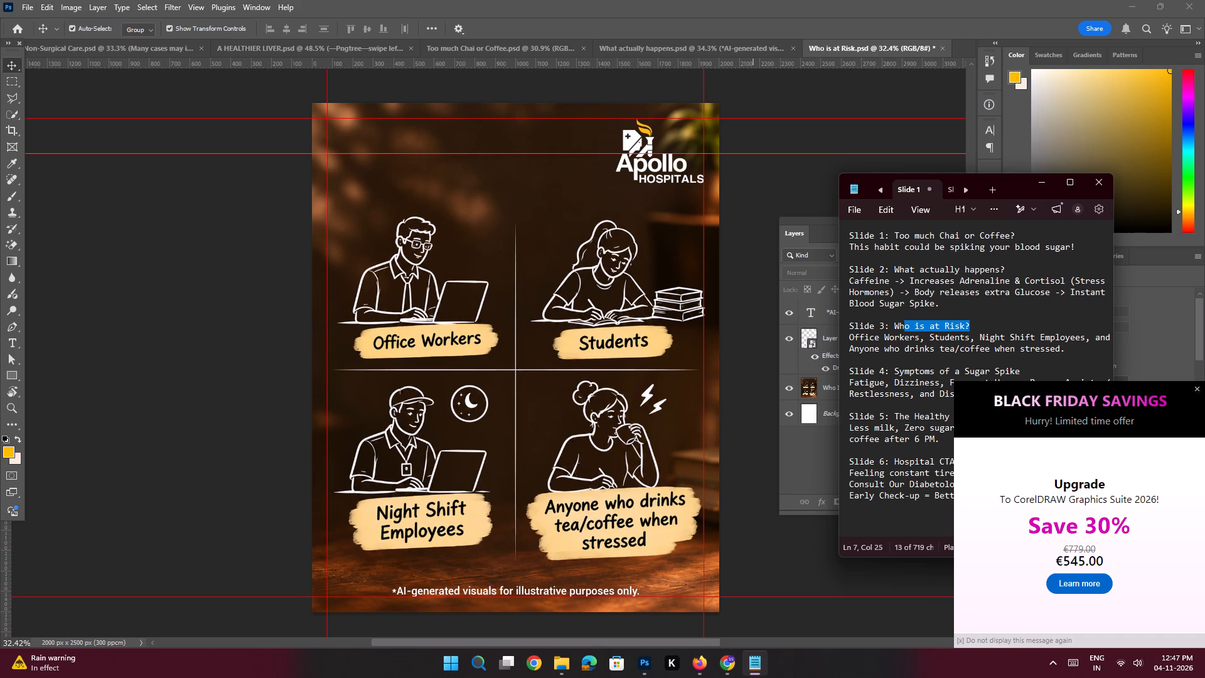
left_click_drag(902, 321, 894, 321)
key("ctrl+c")
key("ctrl+c")
left_click(1040, 184)
left_click(852, 308)
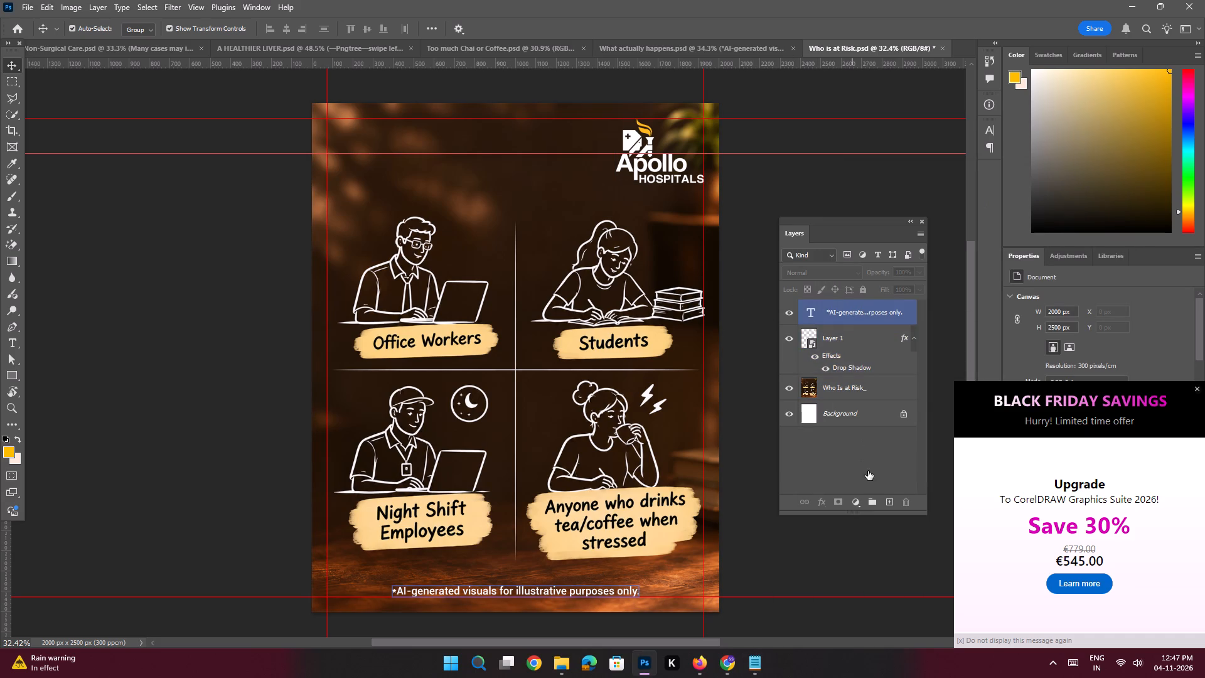
left_click(887, 504)
key("t")
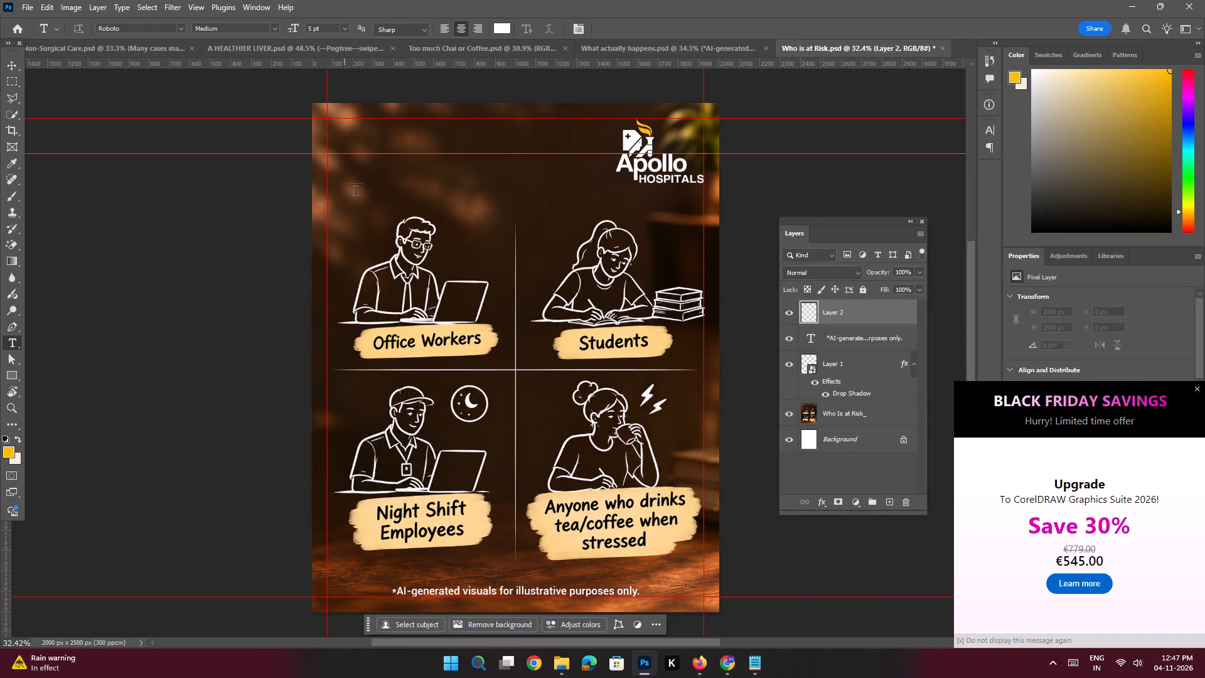
left_click(358, 193)
key("ctrl+v")
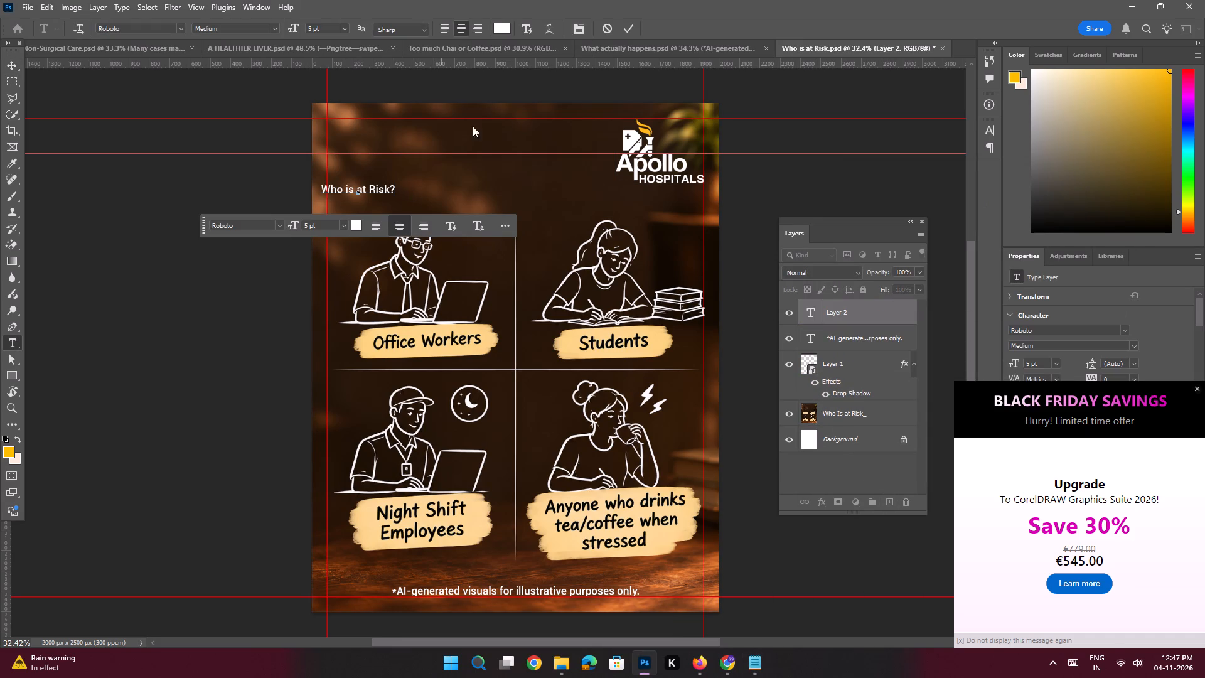
left_click(14, 67)
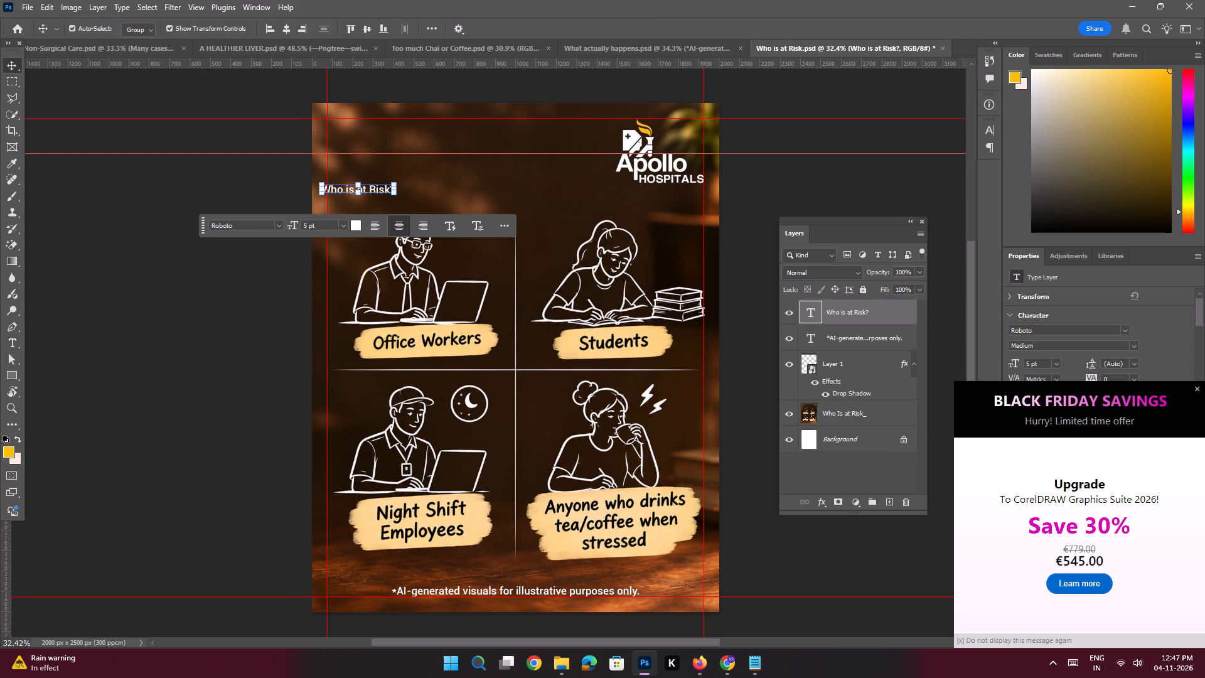
Set the "Who is at Risk?" title's font size to 8 pt and then enlarge it to 14 pt.
left_click_drag(1034, 365, 990, 348)
left_click(1197, 389)
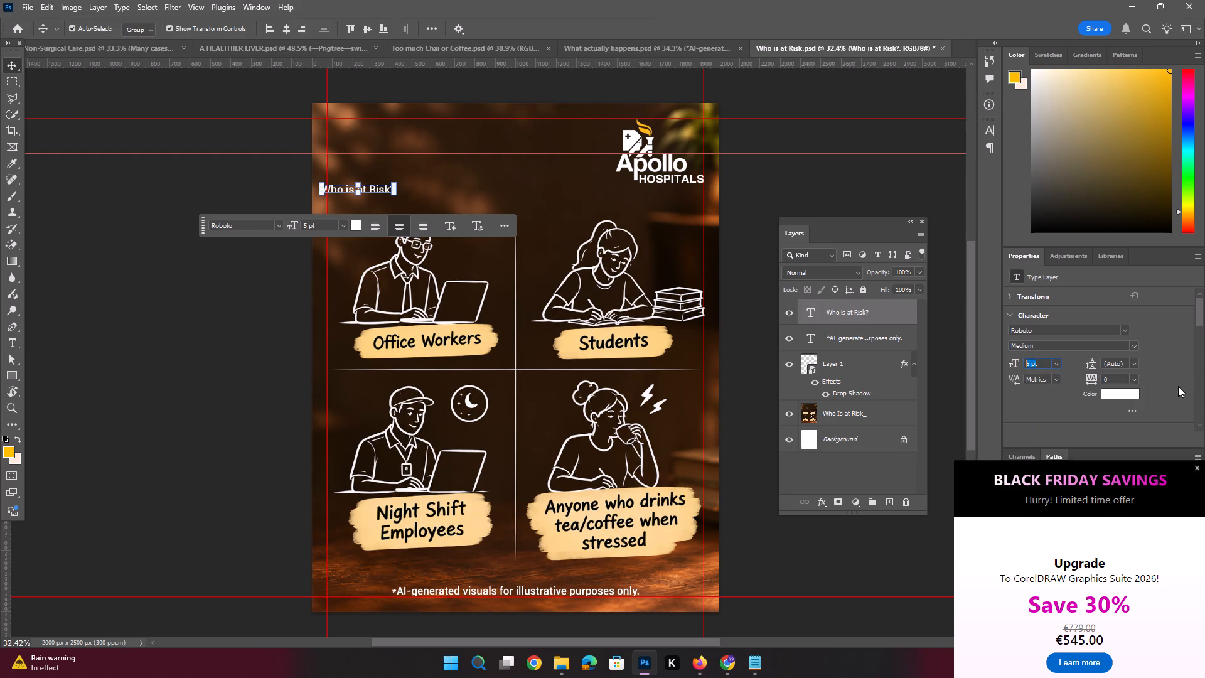
key("8")
key("Return")
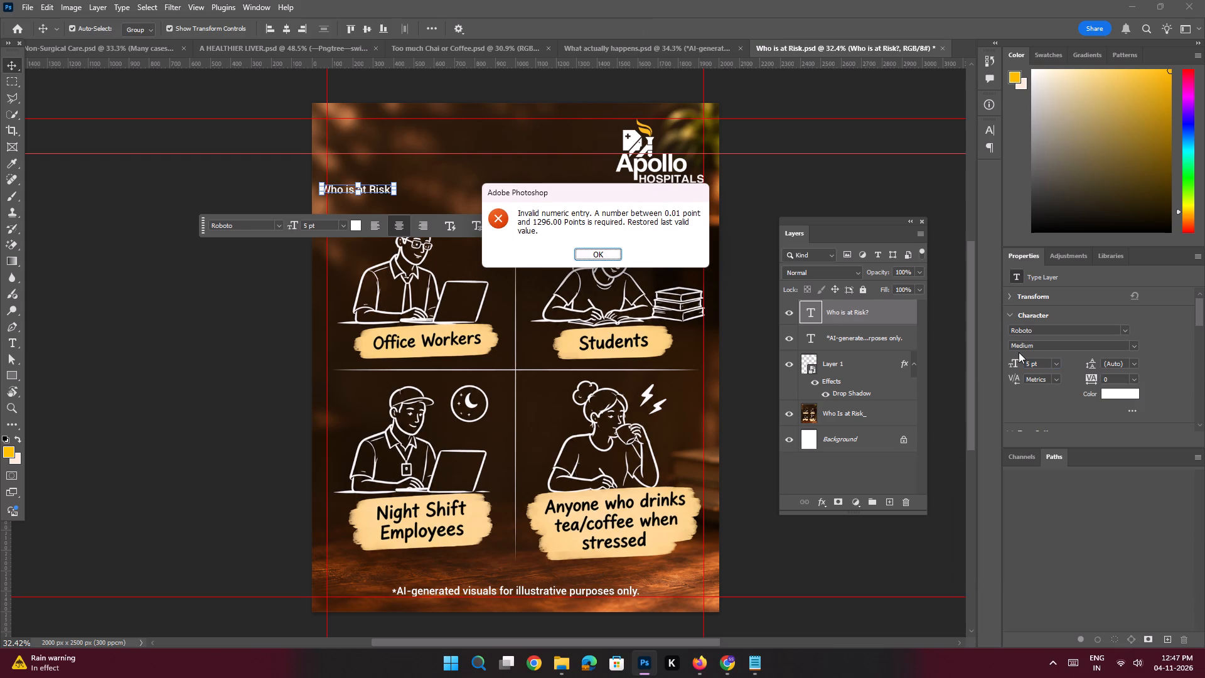
left_click(595, 248)
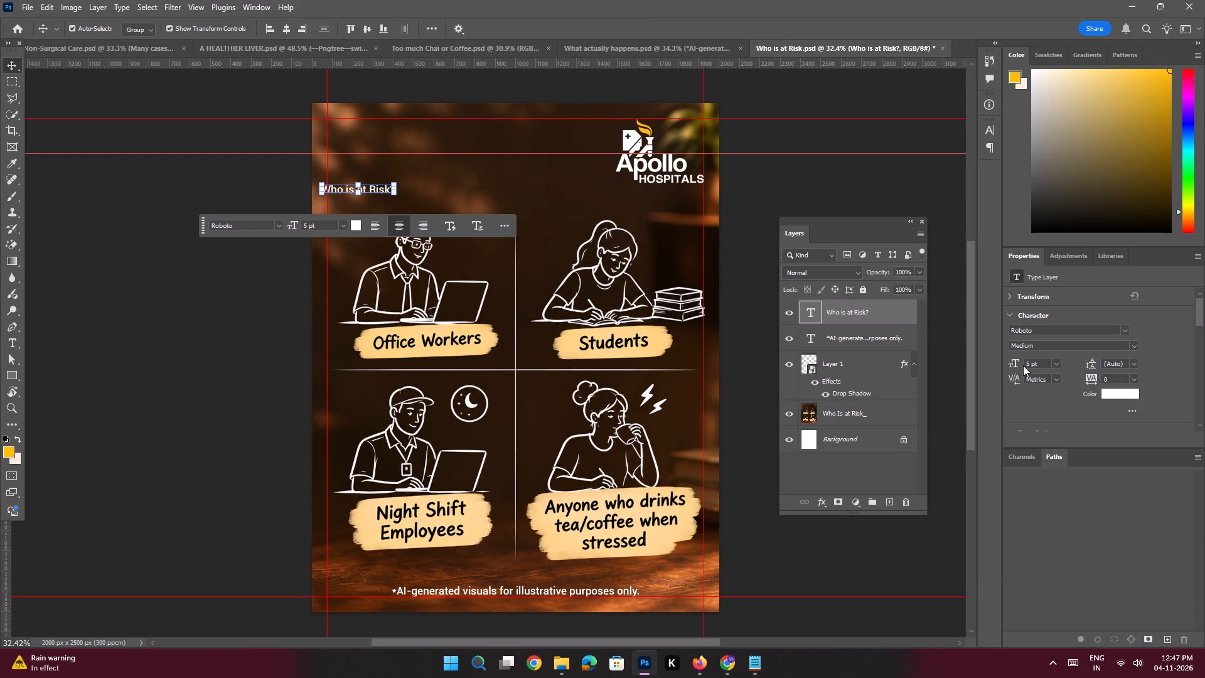
left_click_drag(1027, 361, 1015, 355)
left_click_drag(1033, 367, 1000, 343)
key("8")
key("Return")
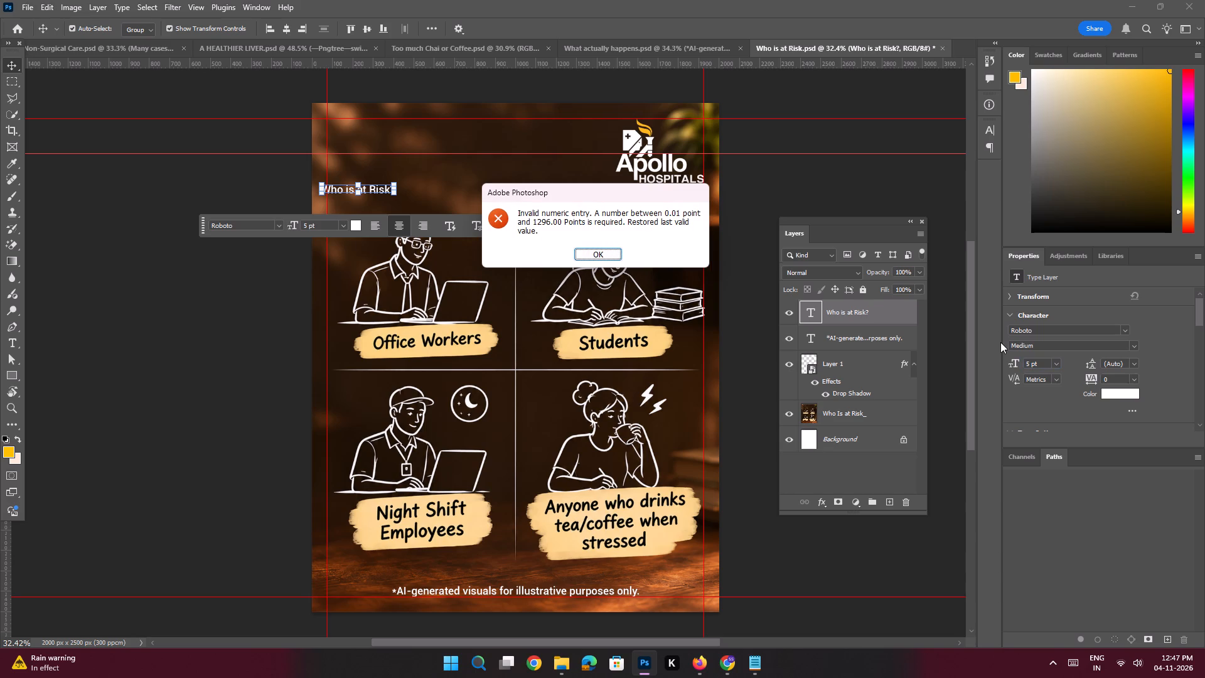
left_click(616, 257)
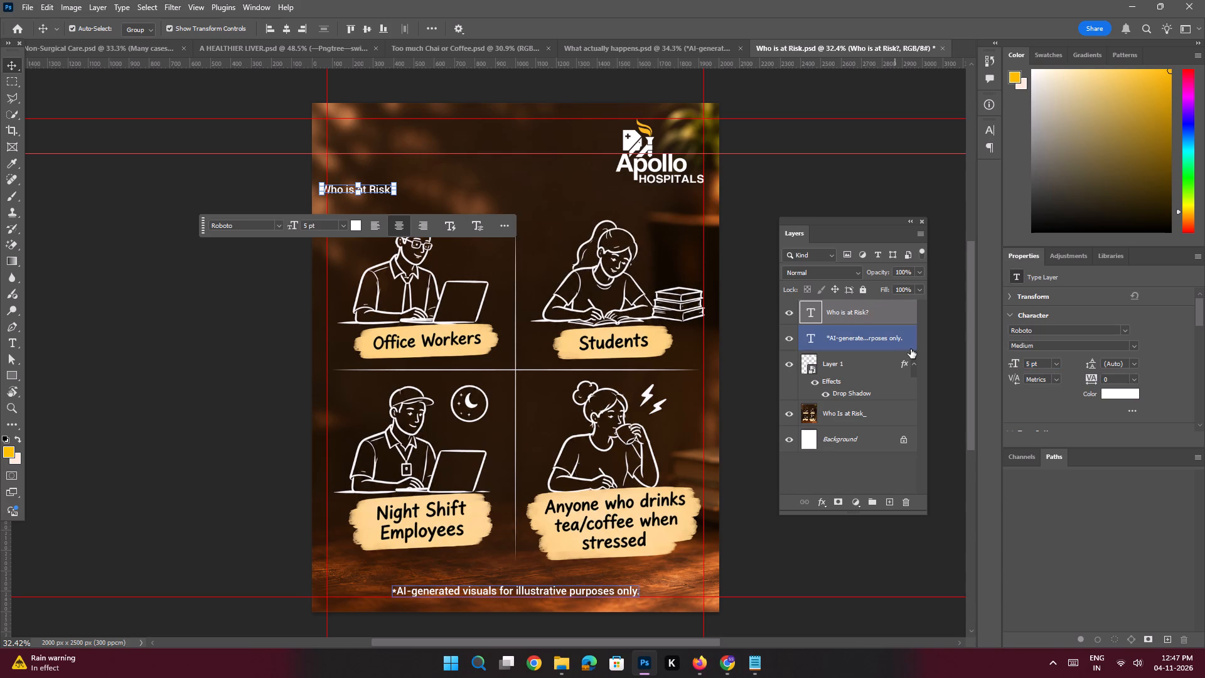
left_click_drag(1029, 362, 1017, 351)
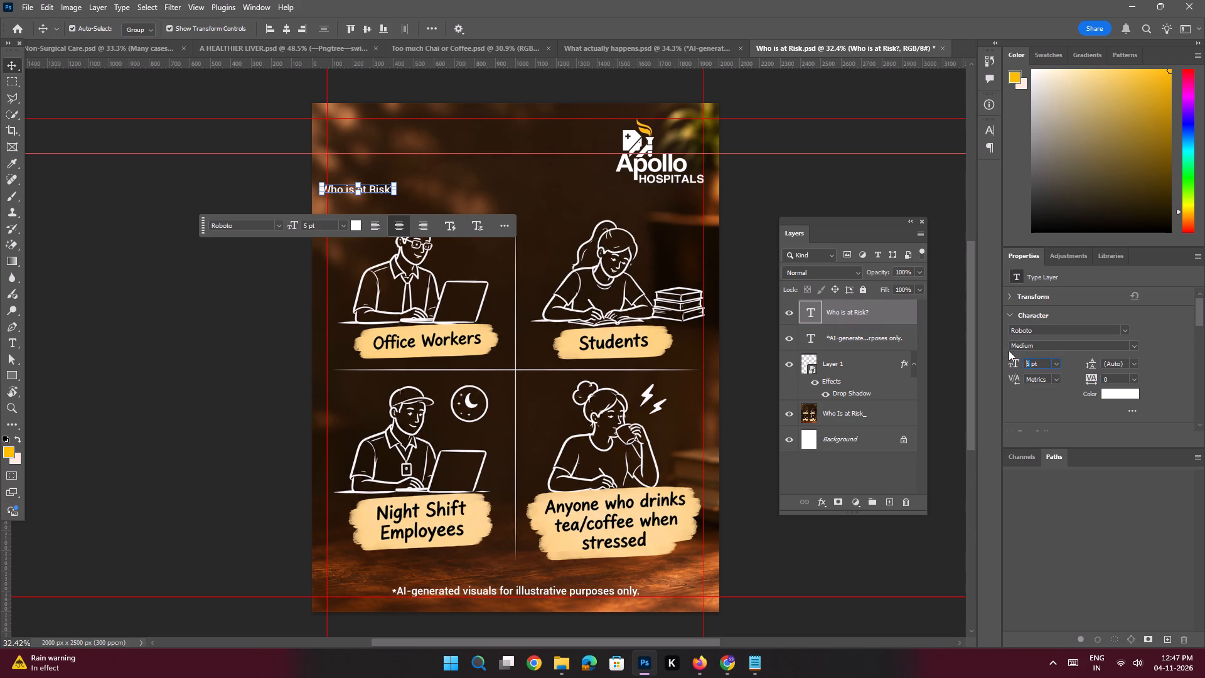
key("8")
key("Return")
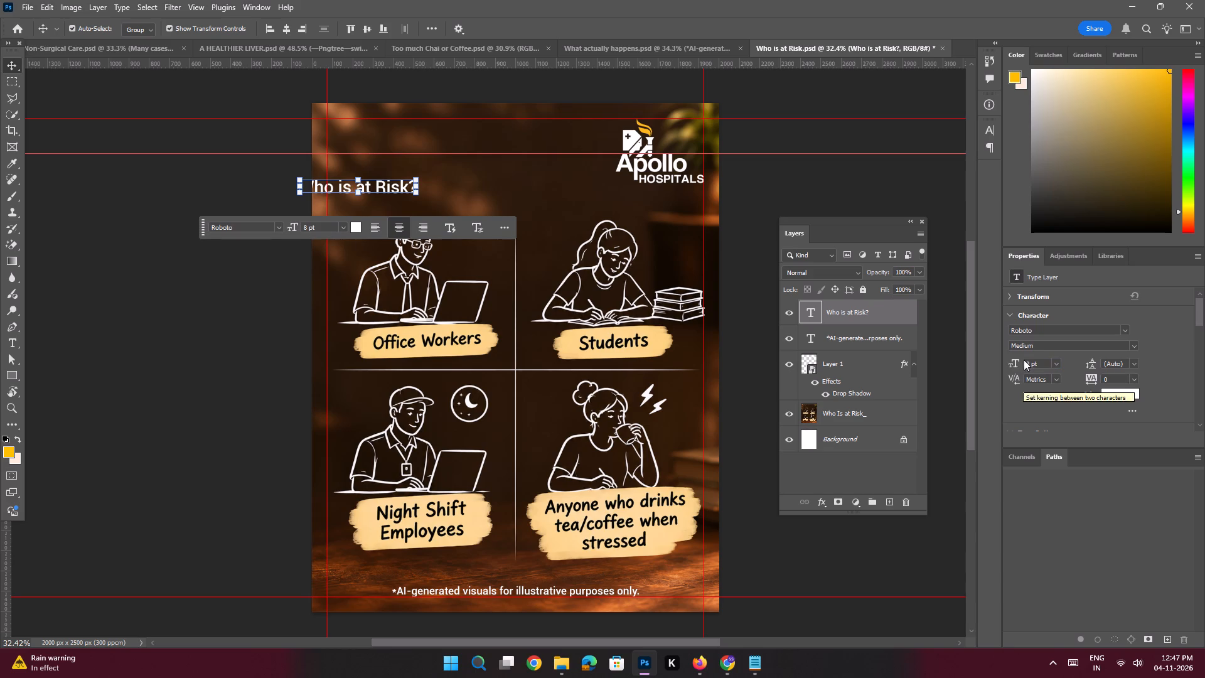
left_click(1017, 362)
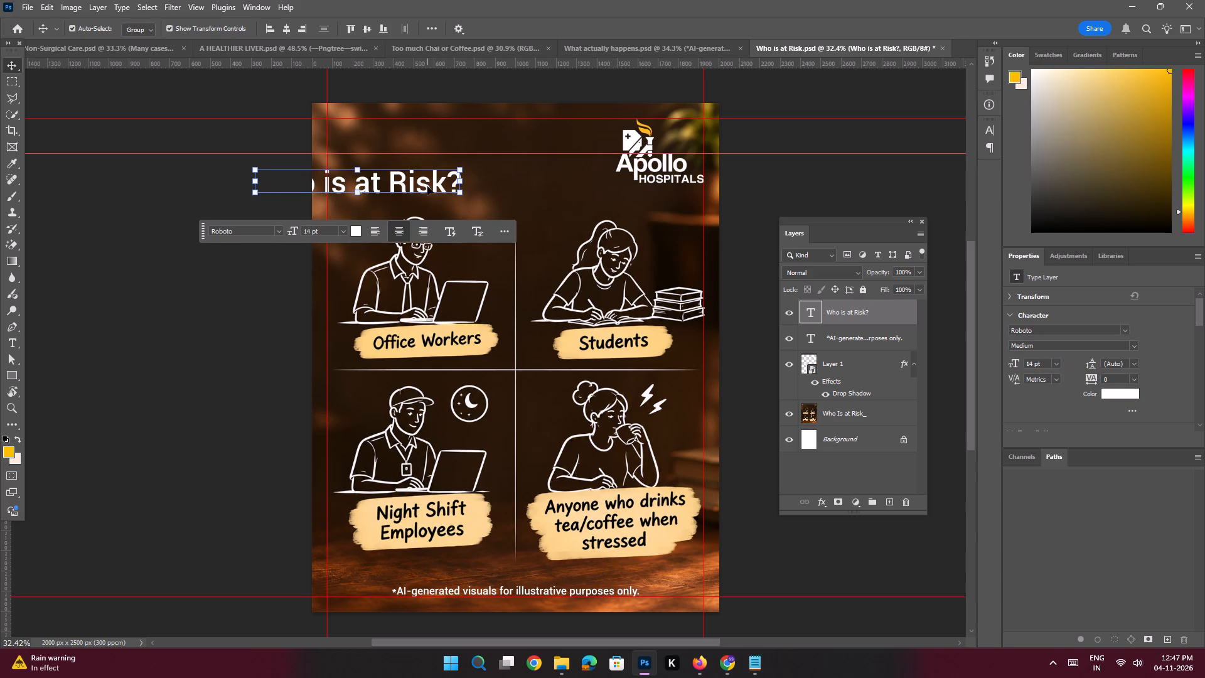
Move the title against the left margin guide with its top on the guide crossing the logo.
left_click_drag(427, 186, 498, 171)
key("space")
left_click_drag(489, 151, 541, 256, "ctrl")
left_click_drag(552, 177, 399, 377)
left_click_drag(399, 377, 393, 375)
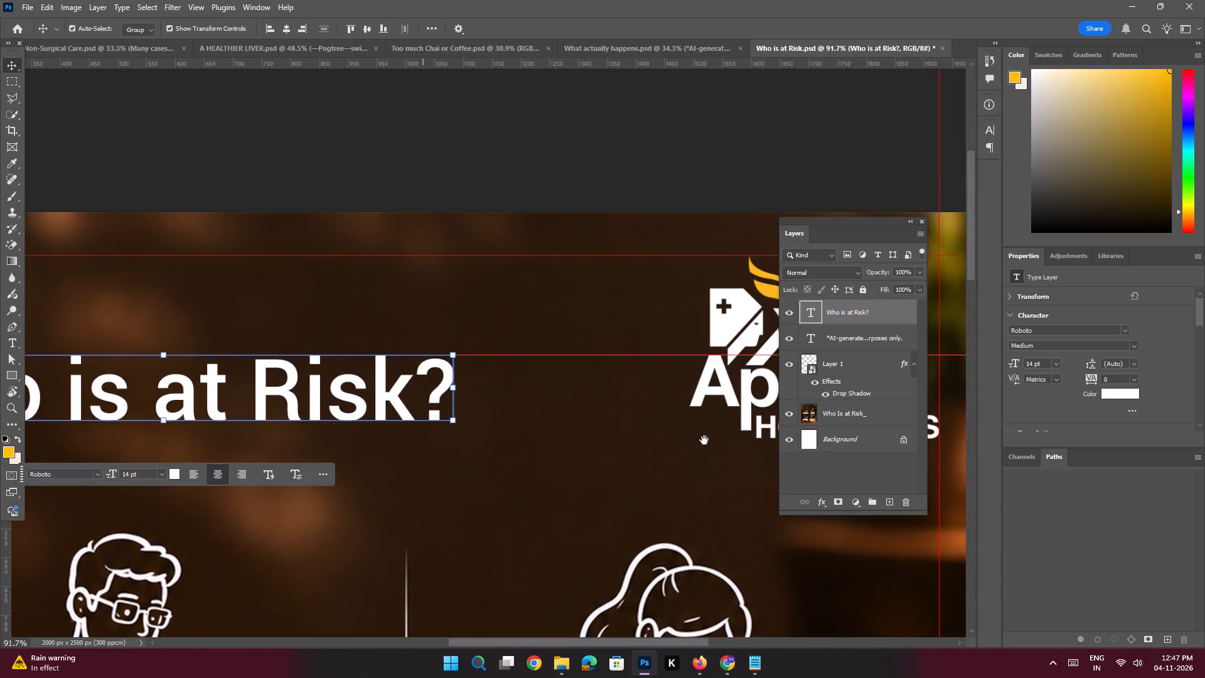
Set the title's Roboto font style to Regular and line its left edge up with the left margin guide.
left_click(1132, 347)
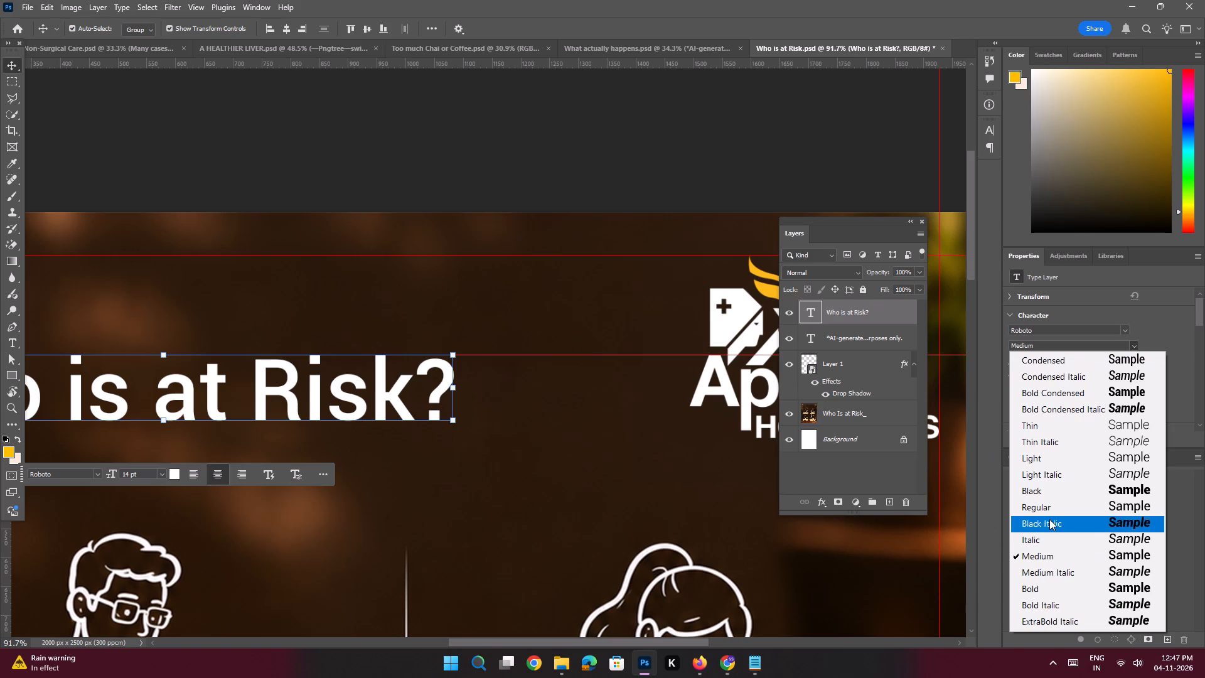
left_click(1044, 510)
key("space")
key("space")
key("space")
key("space")
key("space")
key("space")
key("space")
key("space")
key("space")
key("space")
key("space")
key("space")
key("space")
key("space")
key("space")
key("space")
key("space")
key("space")
key("space")
key("space")
left_click_drag(393, 372, 538, 379)
left_click_drag(538, 378, 536, 379)
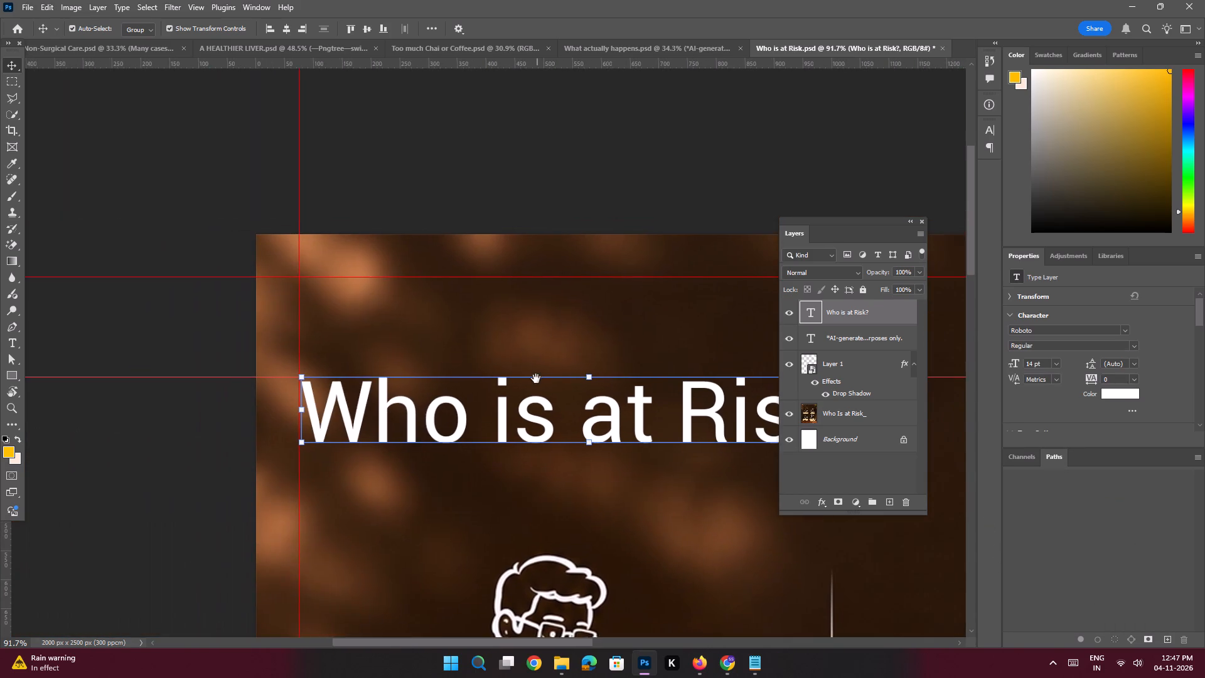
left_click_drag(536, 379, 442, 384)
left_click_drag(579, 407, 546, 409)
left_click_drag(510, 398, 385, 374)
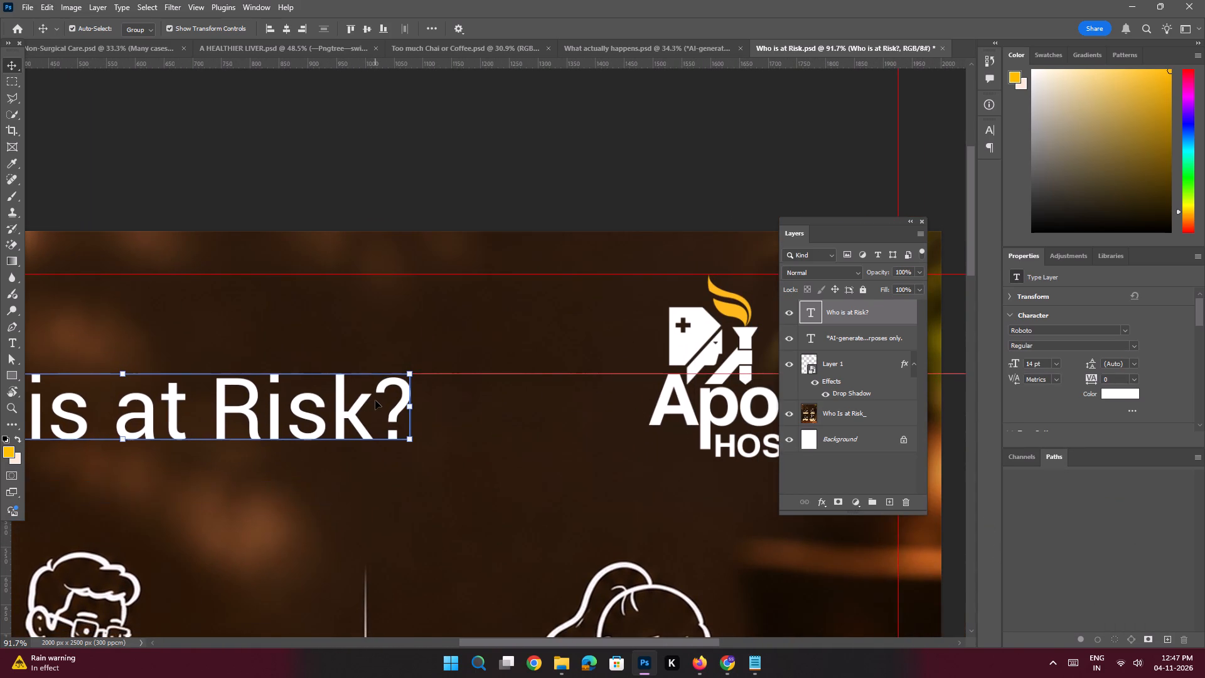
Make the word "Risk?" in the title Bold and colour it with the yellow-orange sampled from the Apollo logo's flame.
double_click(375, 401)
left_click(417, 387)
left_click_drag(411, 395, 247, 406)
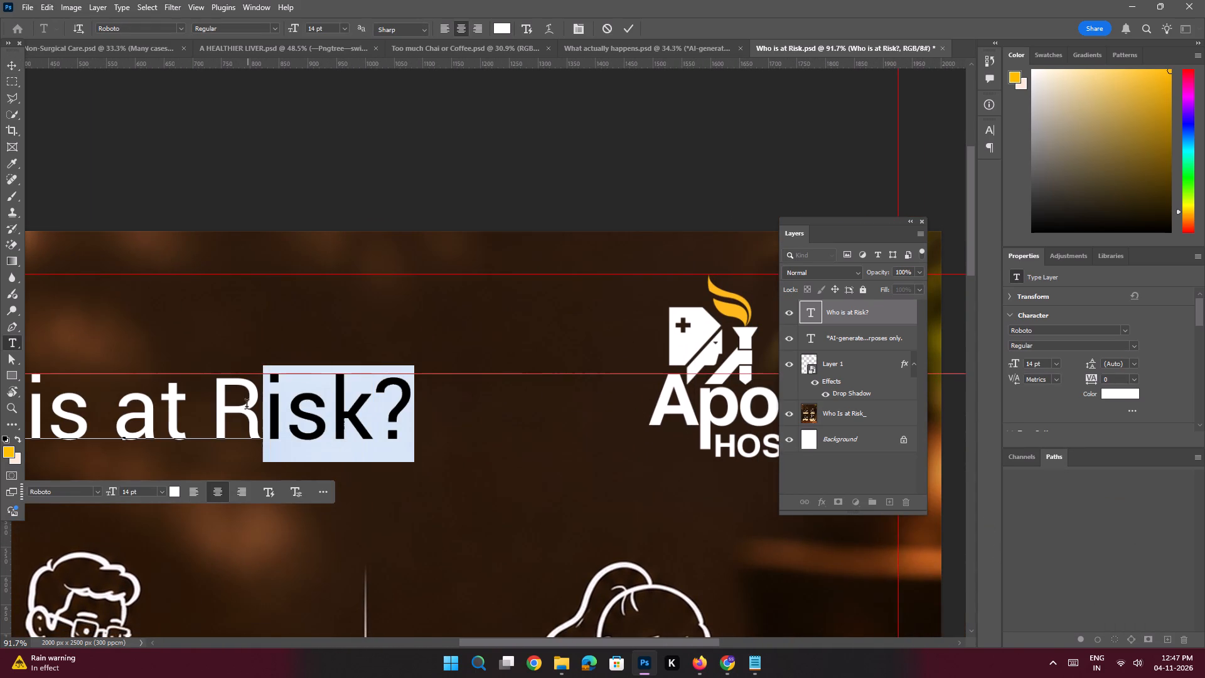
left_click_drag(247, 406, 228, 408)
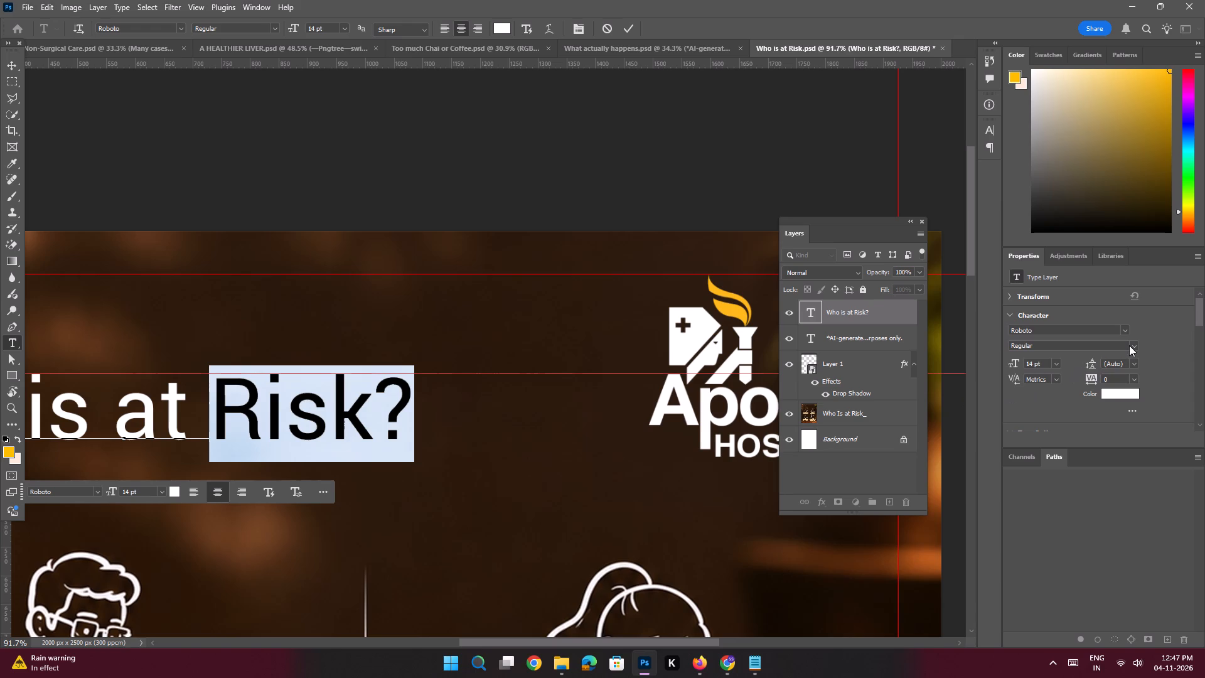
left_click(1129, 345)
left_click(1039, 590)
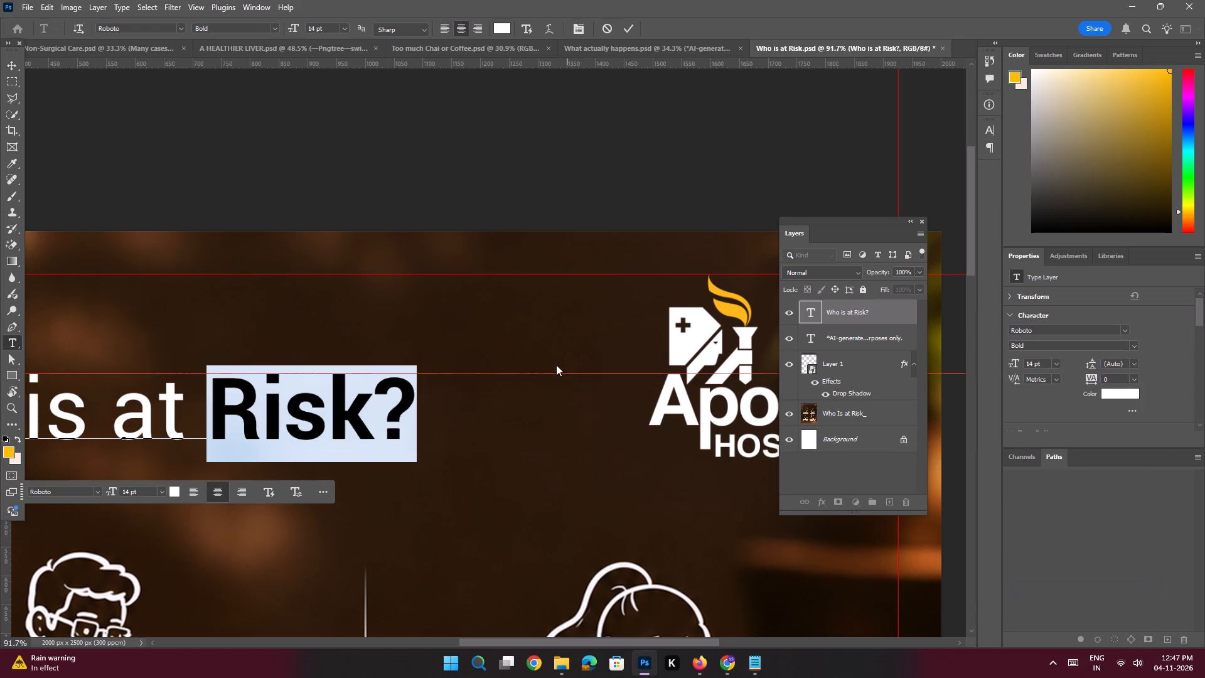
left_click(177, 493)
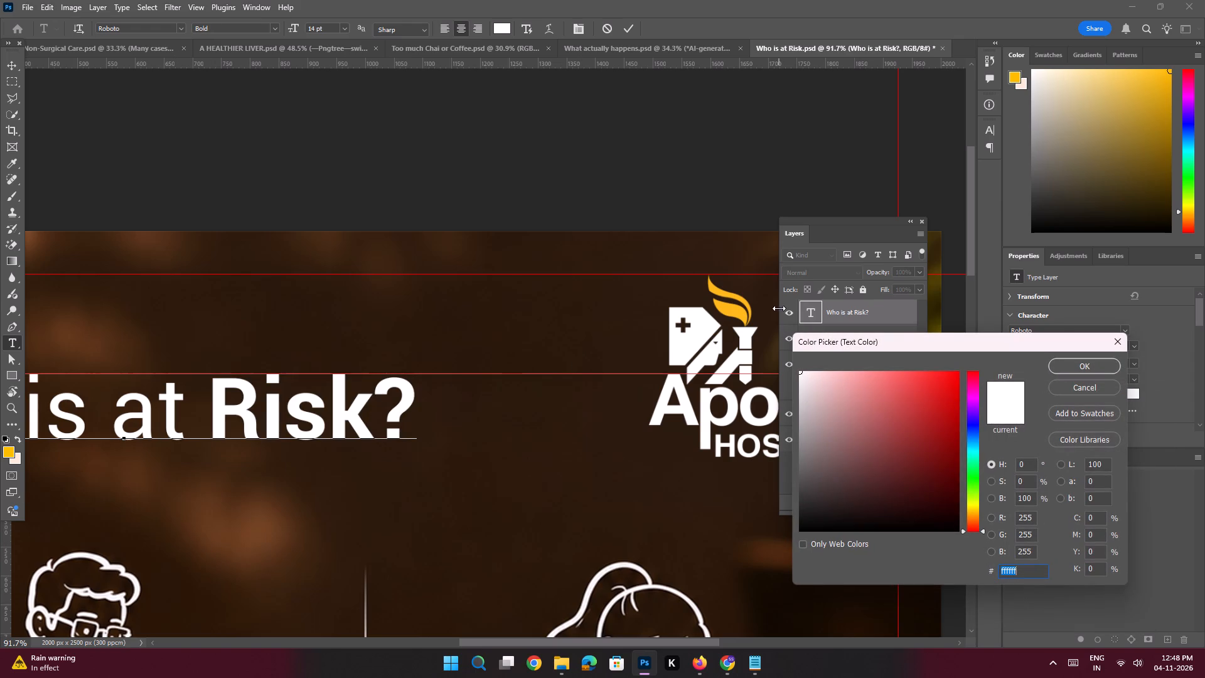
left_click(736, 313)
key("Return")
key("Return")
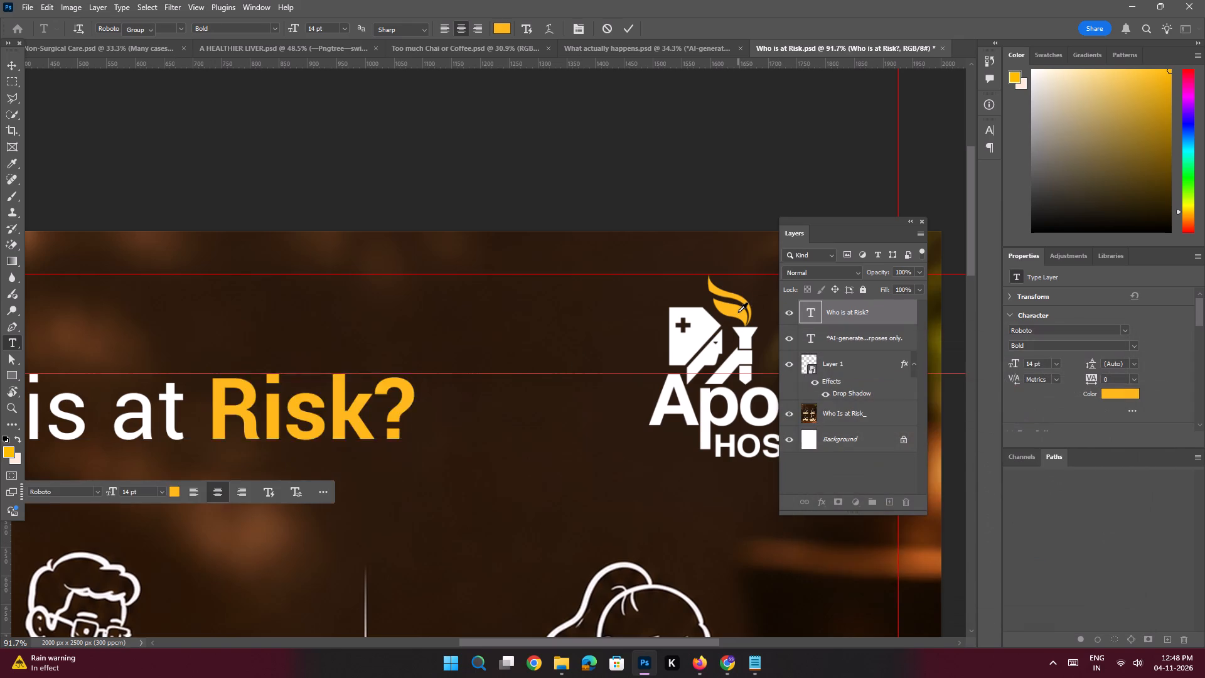
key("ctrl+0")
left_click(170, 174)
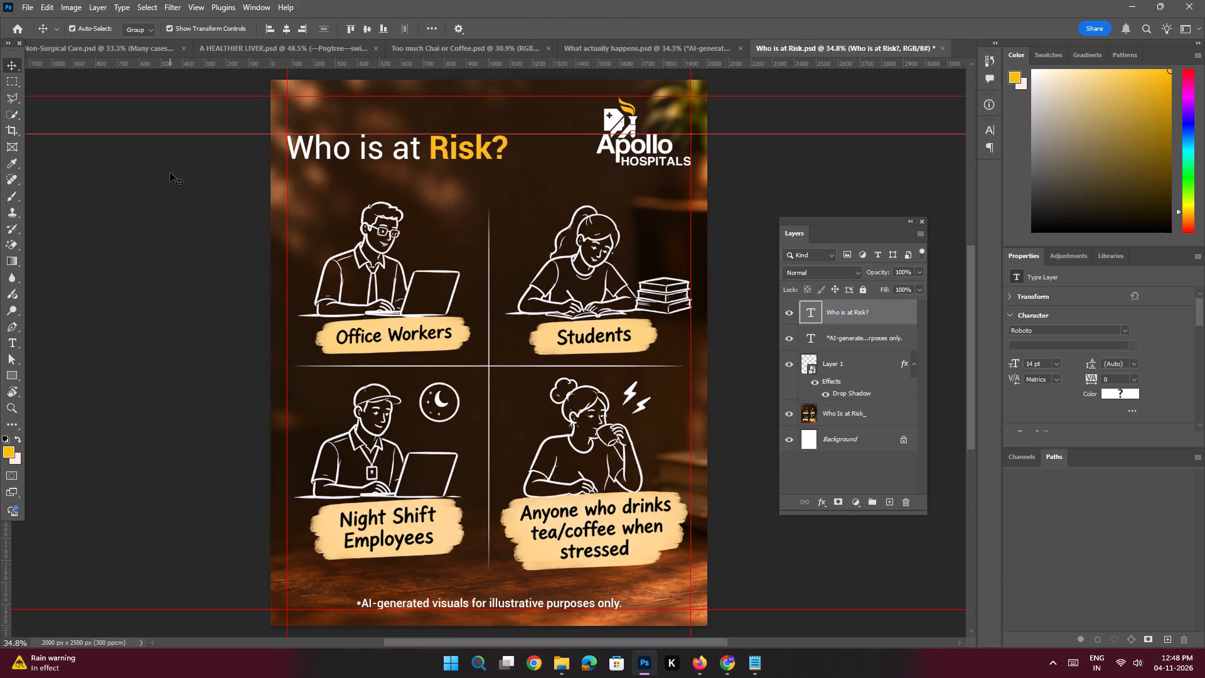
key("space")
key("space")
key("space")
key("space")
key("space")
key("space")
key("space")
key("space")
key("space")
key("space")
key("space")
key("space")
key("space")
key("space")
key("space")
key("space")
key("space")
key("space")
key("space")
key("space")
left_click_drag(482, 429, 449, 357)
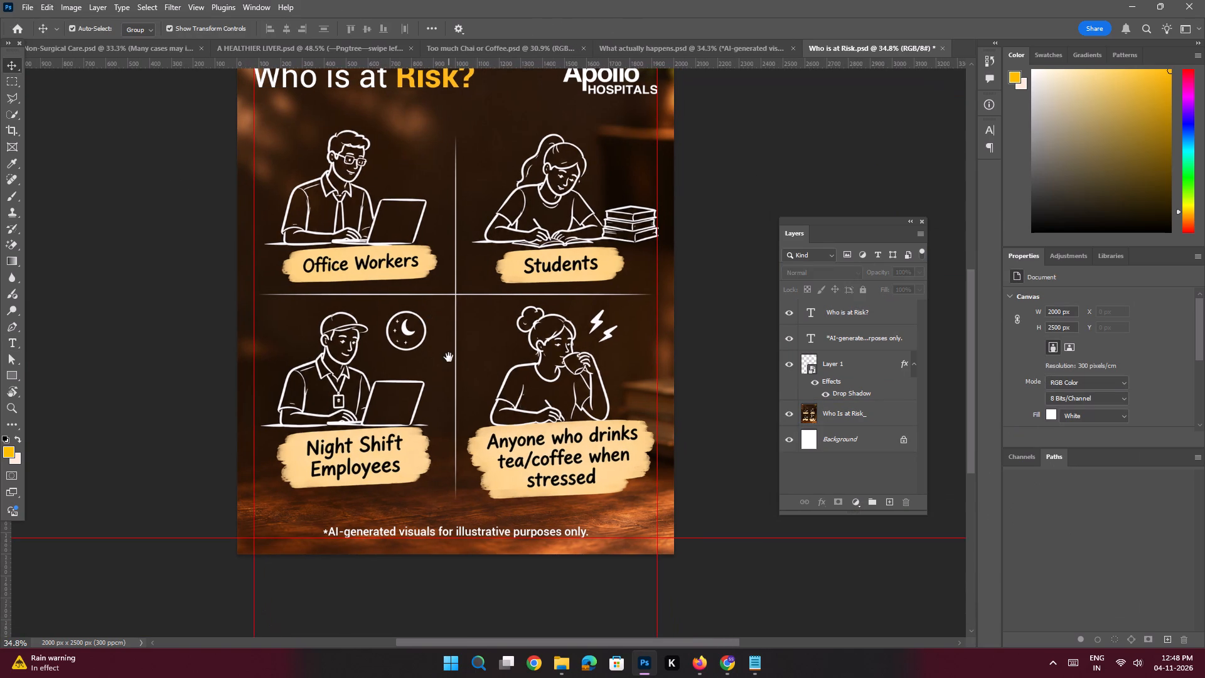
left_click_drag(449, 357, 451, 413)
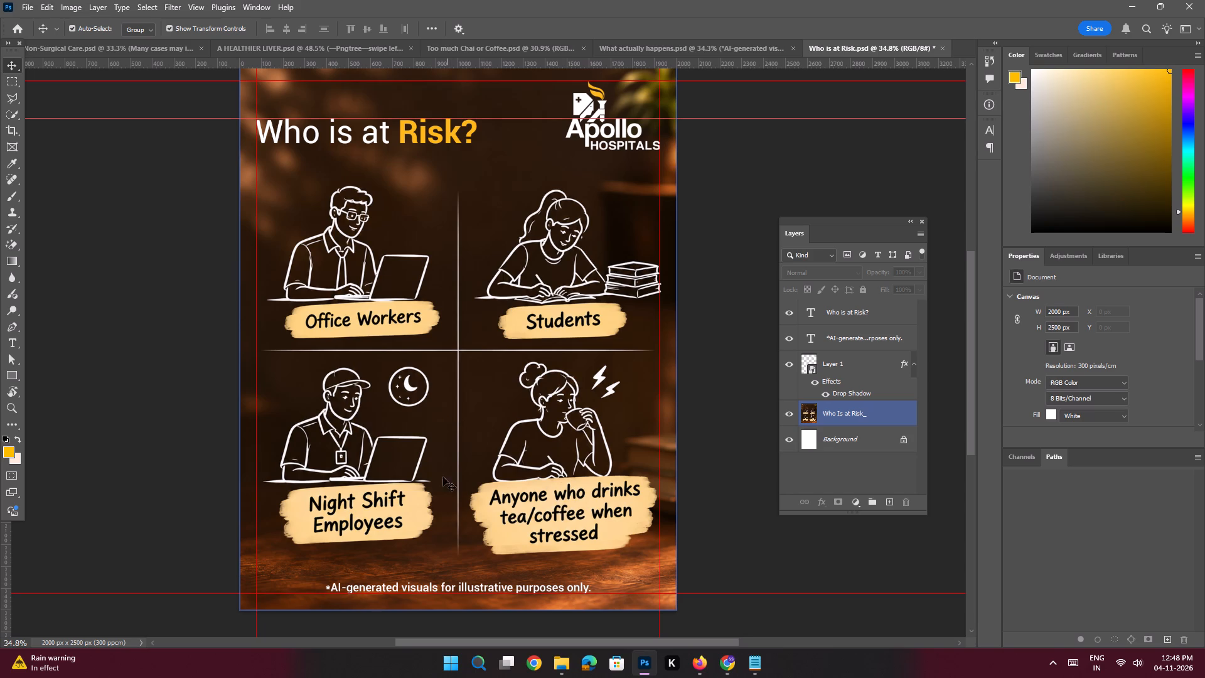
Switch to File Explorer, show the drives in This PC, and open the safe-removal options for the connected USB device.
left_click(556, 672)
left_click(473, 594)
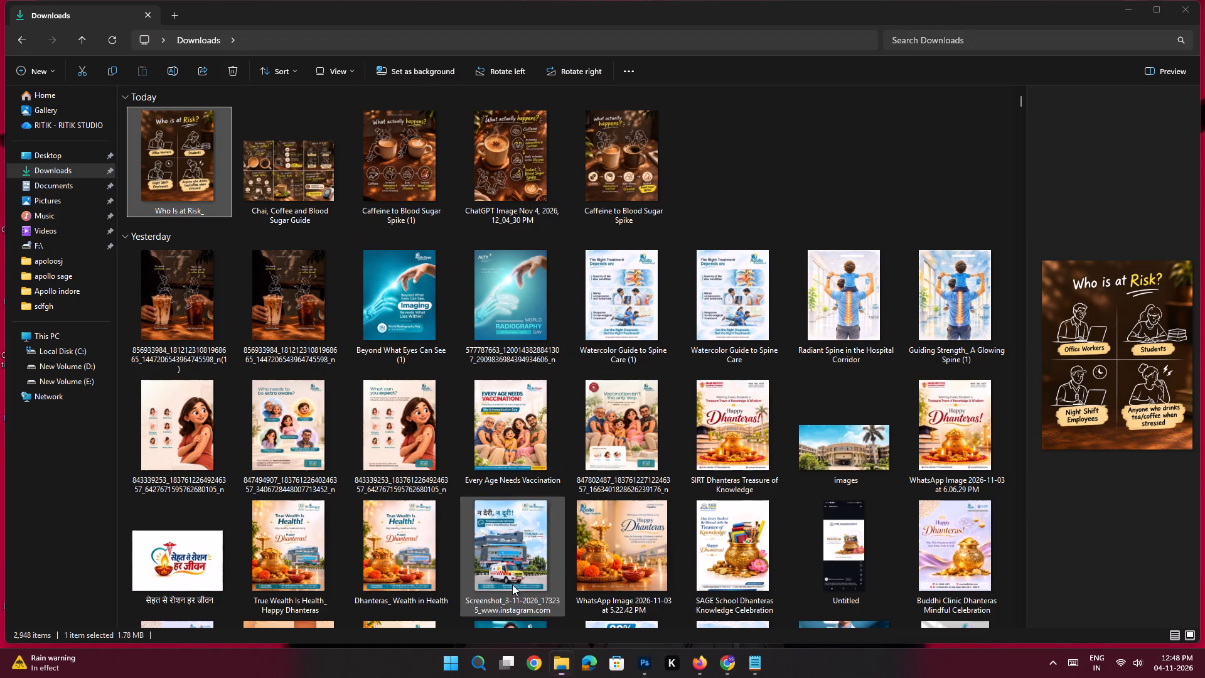
left_click(33, 343)
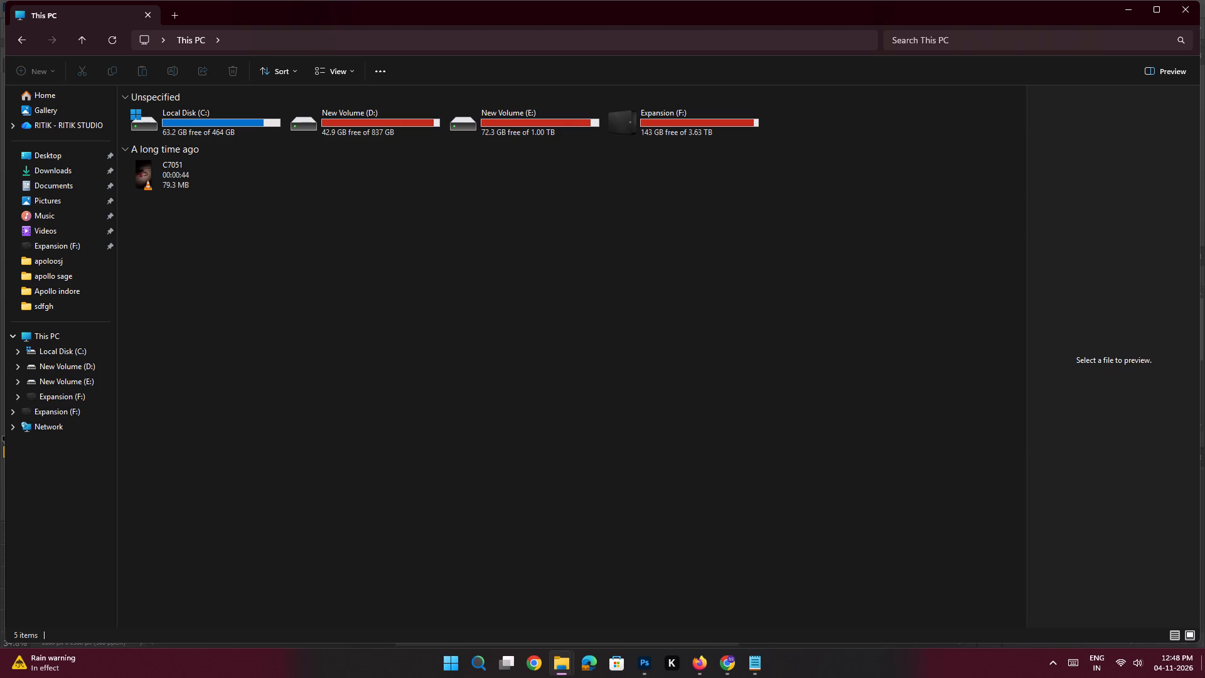
left_click(1056, 666)
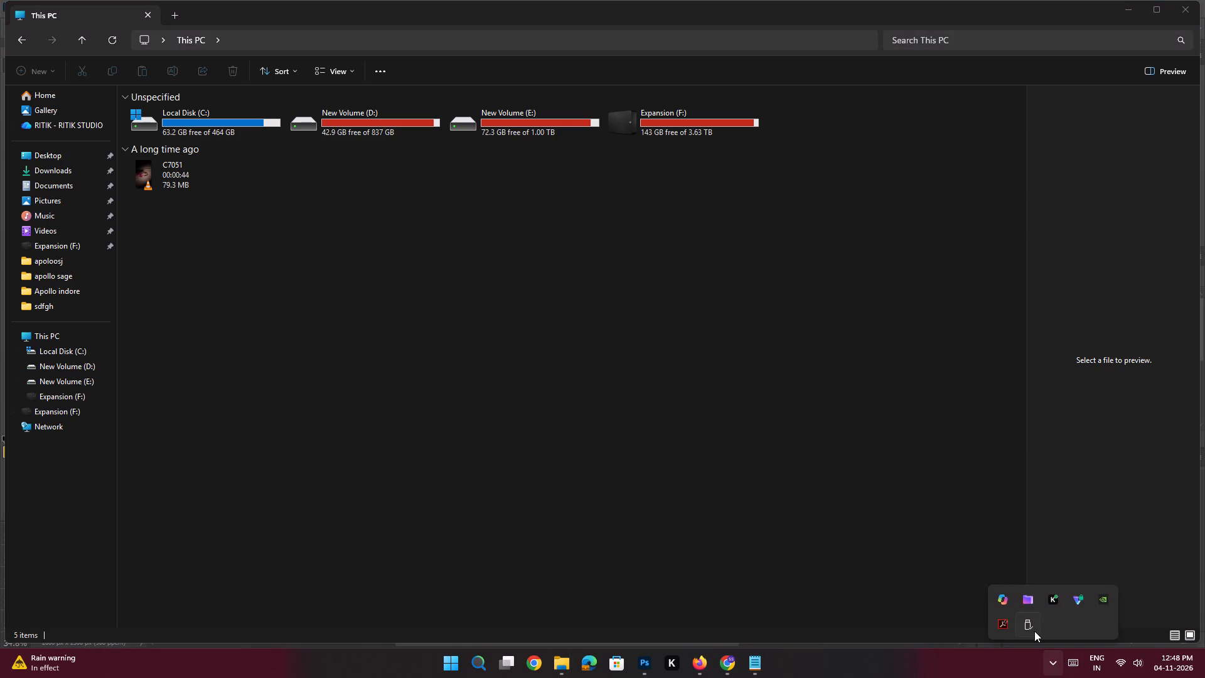
left_click(1032, 626)
left_click(1082, 596)
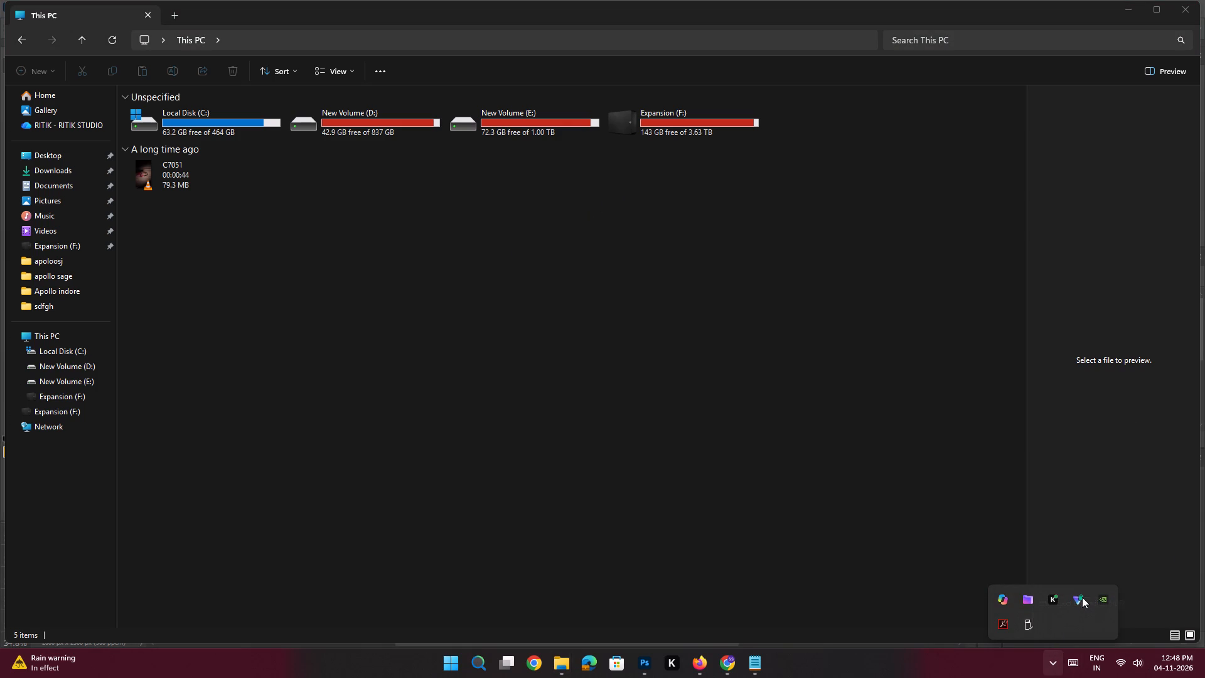
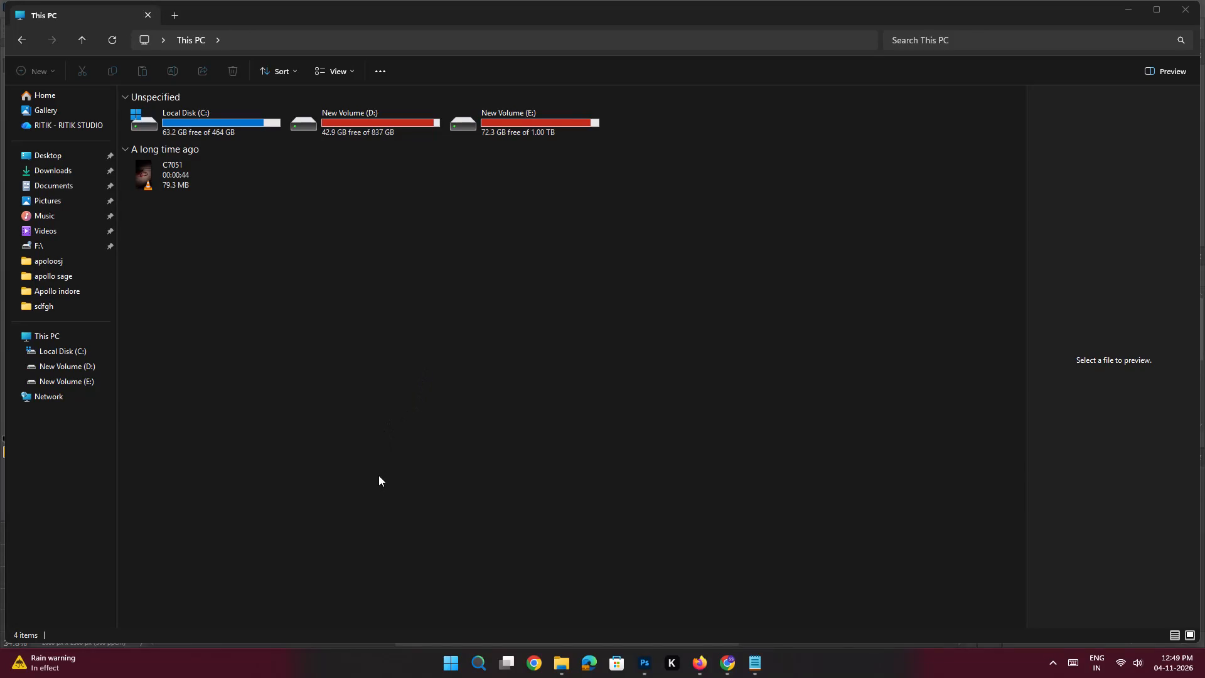
In Photoshop, lasso the hand-lettered "Office Workers" on the slide image layer and fill it with the label's sampled cream, #fcd686.
left_click(645, 670)
key("space")
key("space")
key("space")
key("space")
key("space")
key("space")
key("space")
key("space")
key("space")
key("space")
key("space")
key("space")
key("space")
key("space")
key("space")
key("space")
key("space")
key("space")
key("space")
left_click_drag(454, 286, 599, 289)
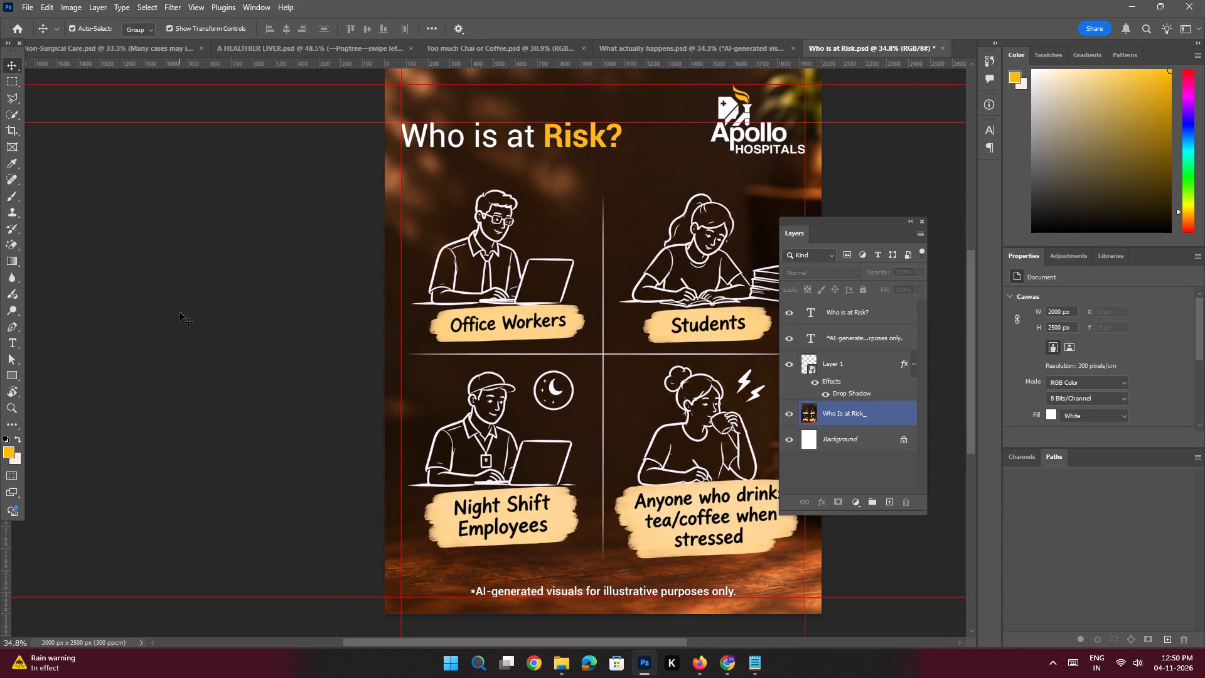
left_click(179, 312)
key("ctrl+space")
key("ctrl+space")
key("ctrl+space")
key("ctrl+space")
key("ctrl+space")
key("ctrl+space")
key("ctrl+space")
key("ctrl+space")
key("ctrl+space")
key("ctrl+space")
key("ctrl+space")
key("ctrl+space")
key("ctrl+space")
key("ctrl+space")
key("ctrl+space")
key("ctrl+space")
key("ctrl+space")
key("ctrl+space")
key("ctrl+space")
key("ctrl+space")
left_click_drag(515, 316, 582, 451, "ctrl")
left_click_drag(555, 333, 562, 365)
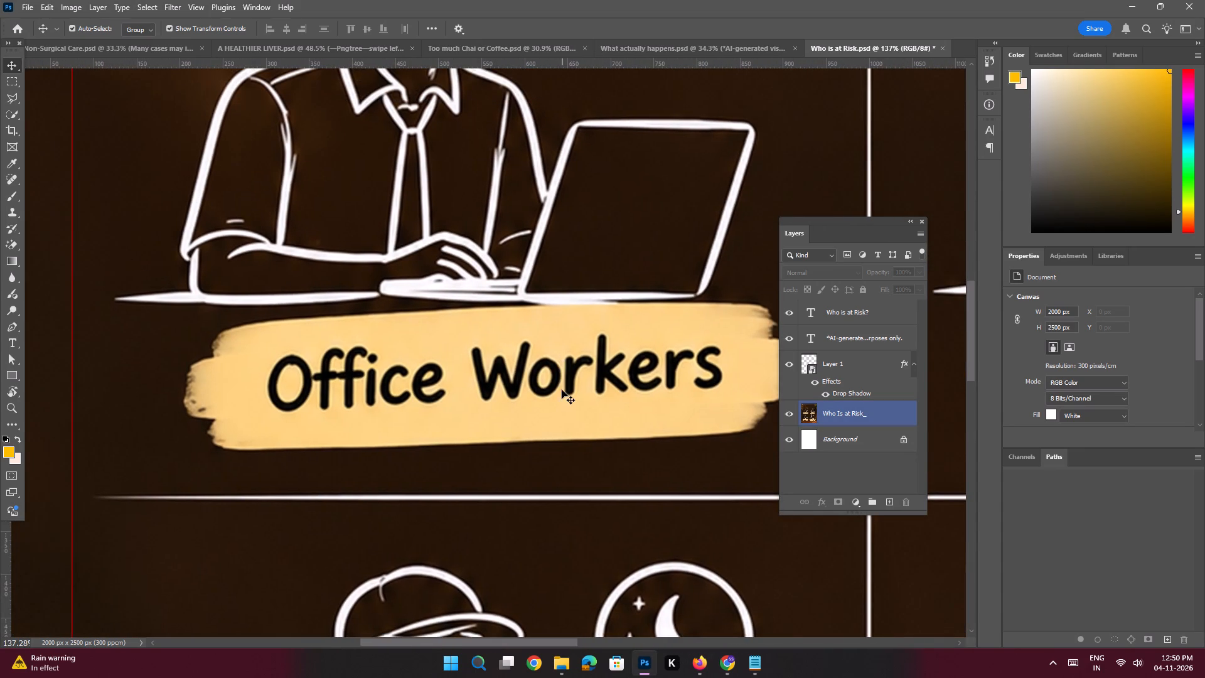
left_click(562, 390)
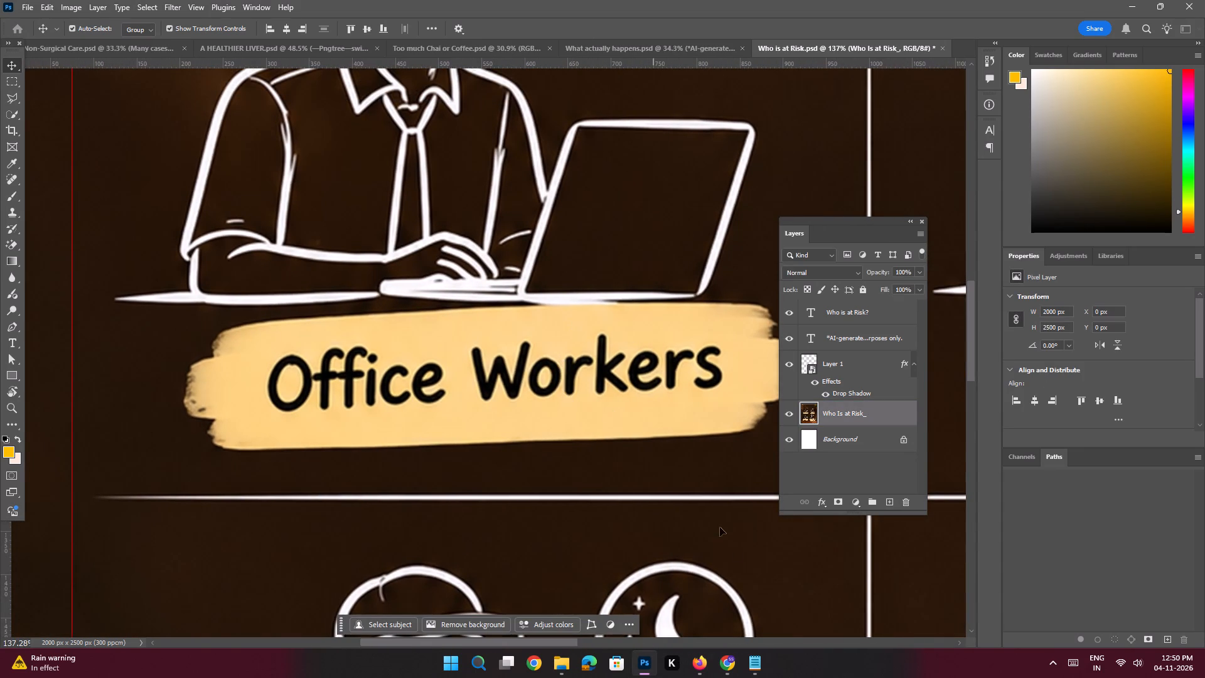
left_click(761, 657)
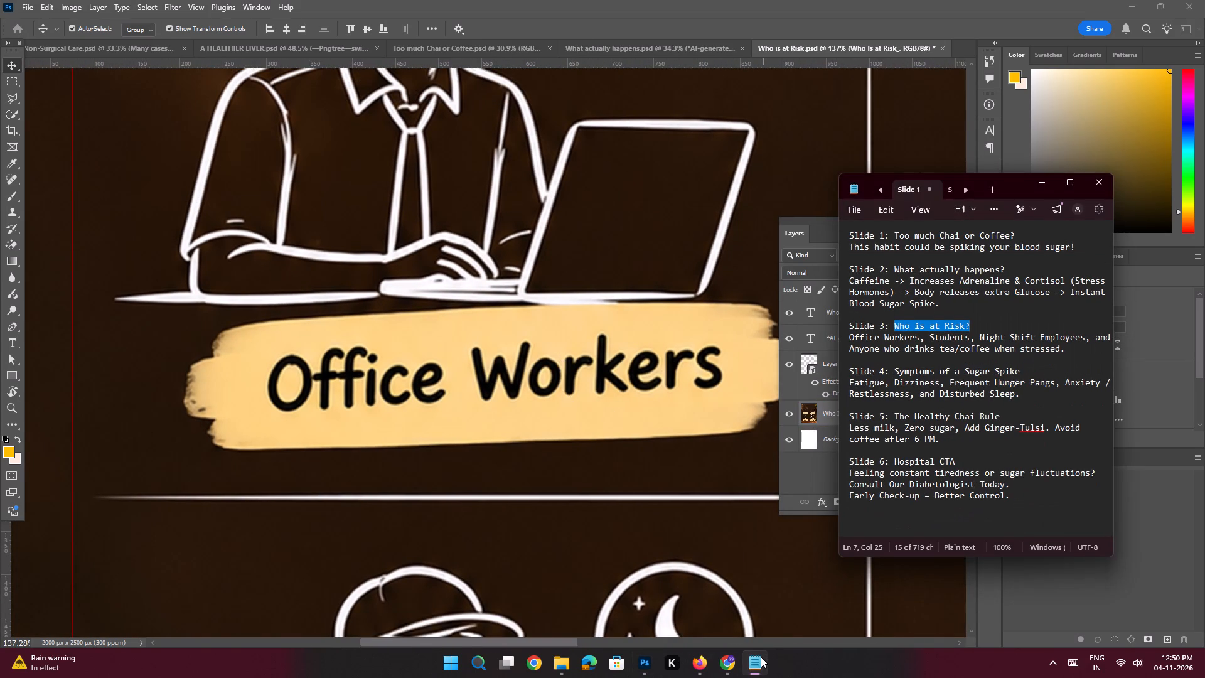
left_click(761, 657)
left_click(411, 366)
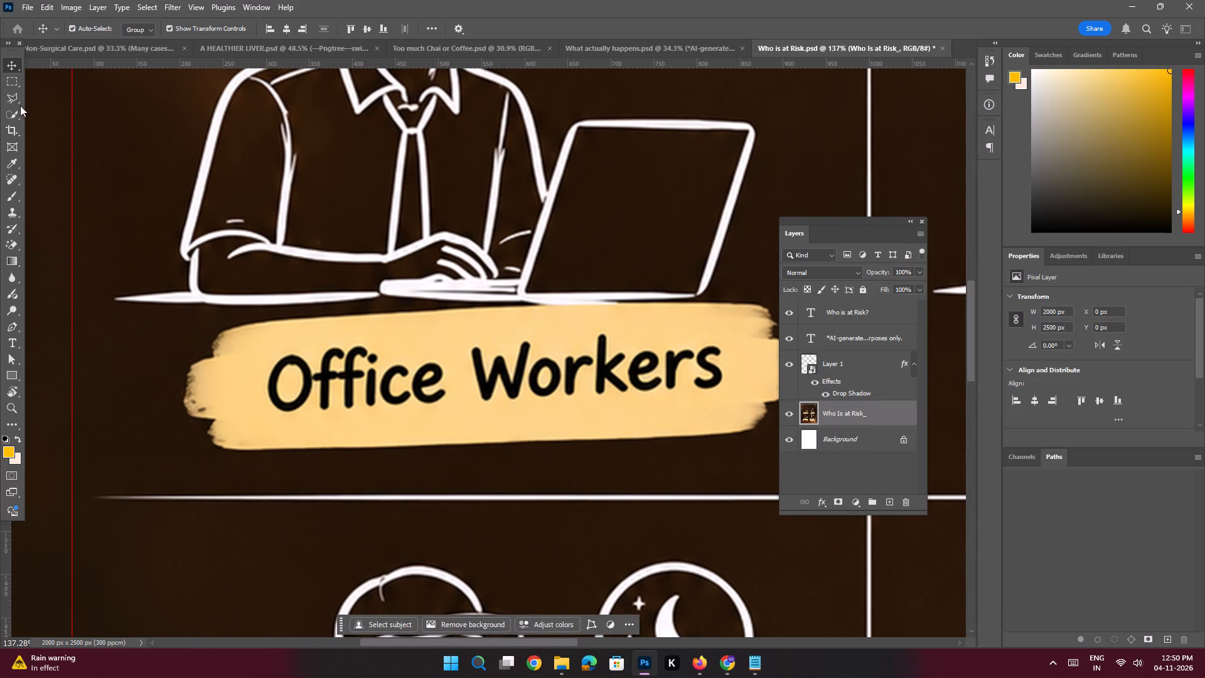
left_click(11, 99)
left_click(325, 424)
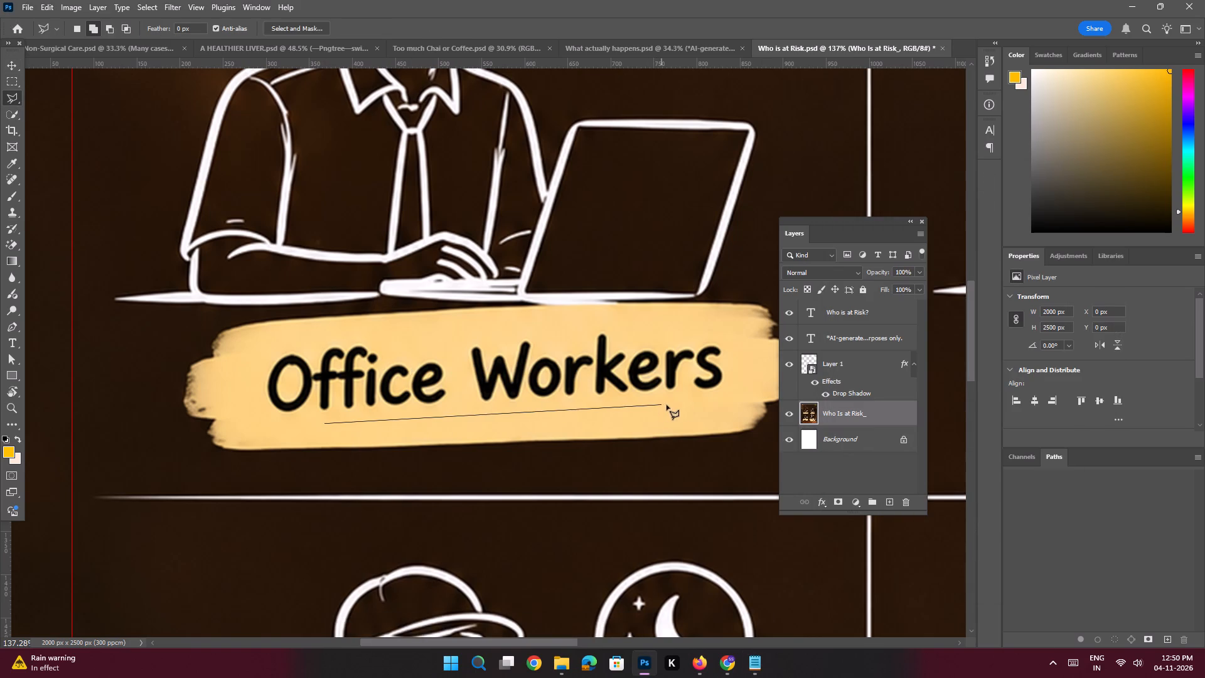
left_click(704, 402)
left_click(737, 389)
left_click(727, 342)
left_click(651, 335)
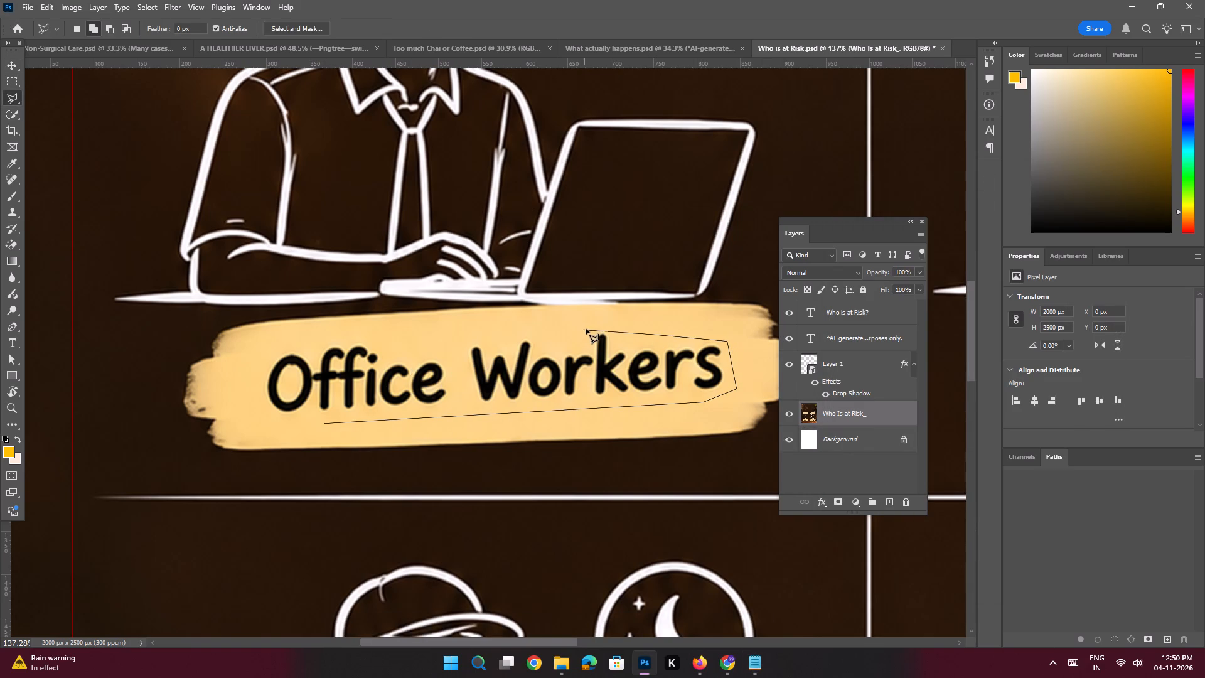
left_click(589, 327)
left_click(282, 345)
left_click(249, 358)
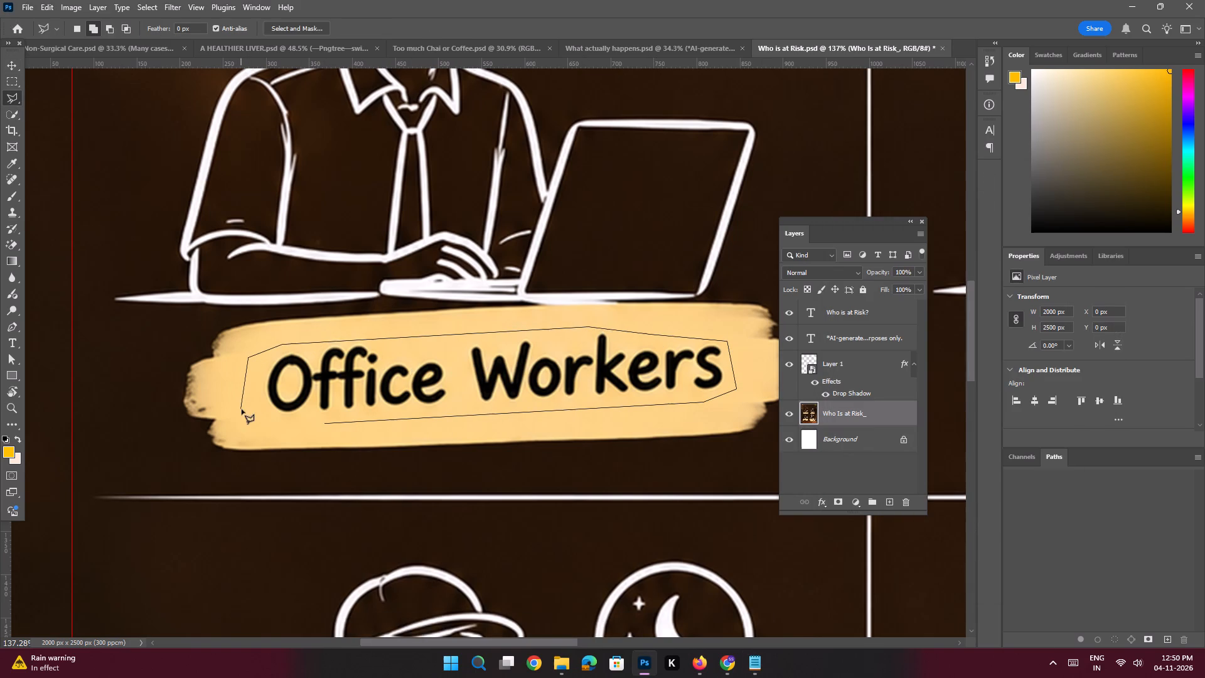
left_click(242, 409)
left_click(264, 429)
left_click_drag(300, 436, 307, 437)
left_click(326, 423)
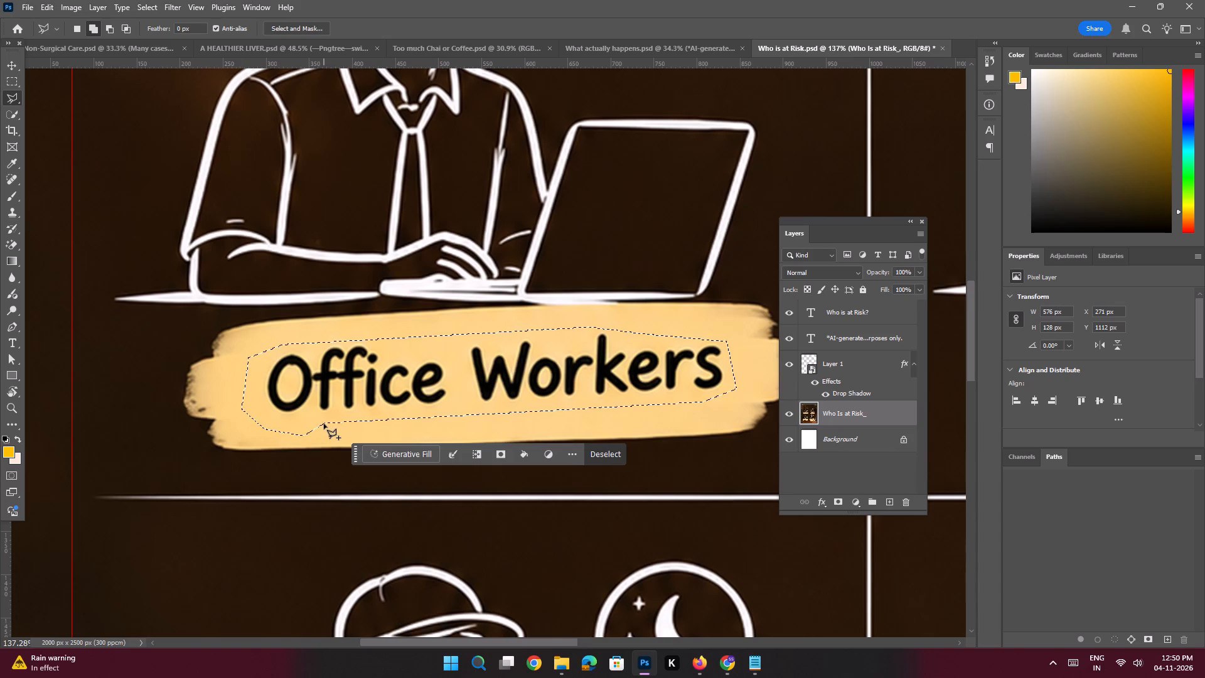
key("shift+BackSpace")
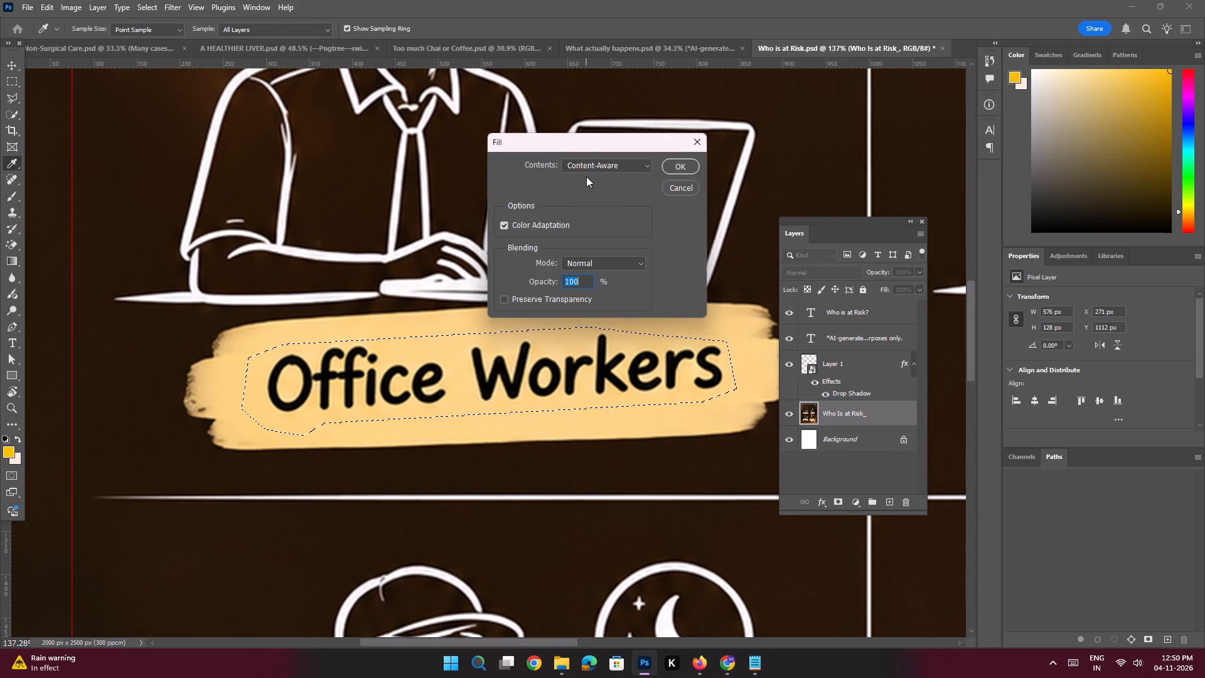
left_click(584, 169)
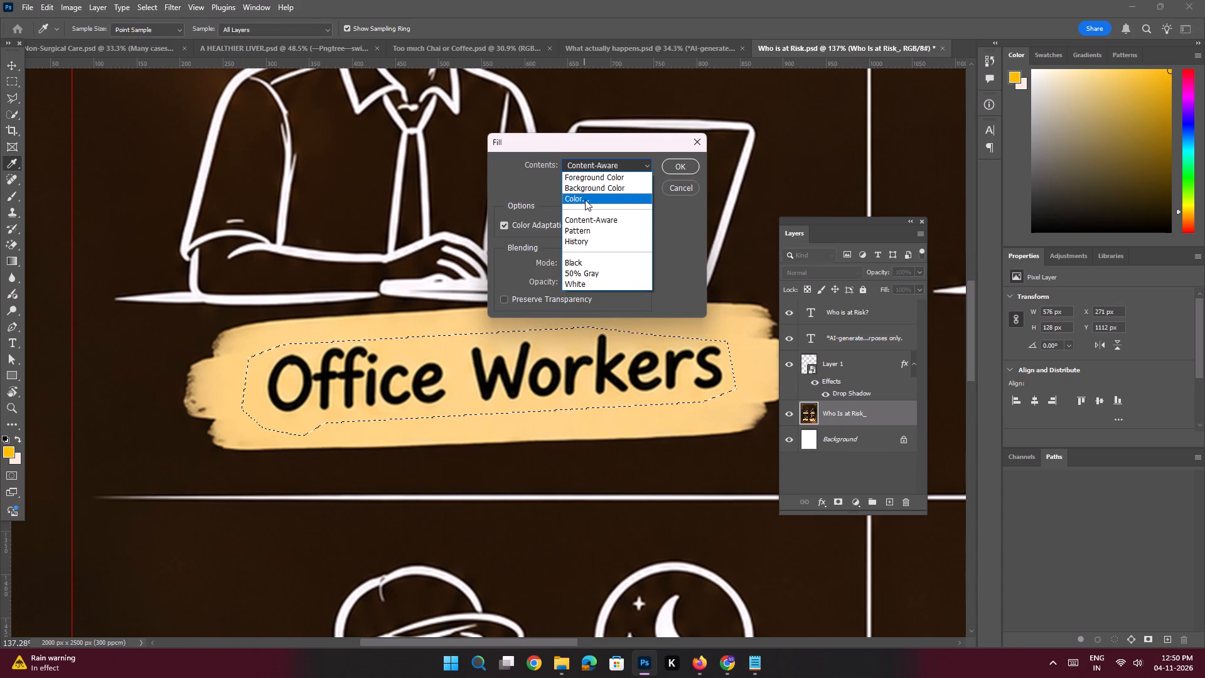
left_click(585, 200)
left_click(455, 357)
key("Return")
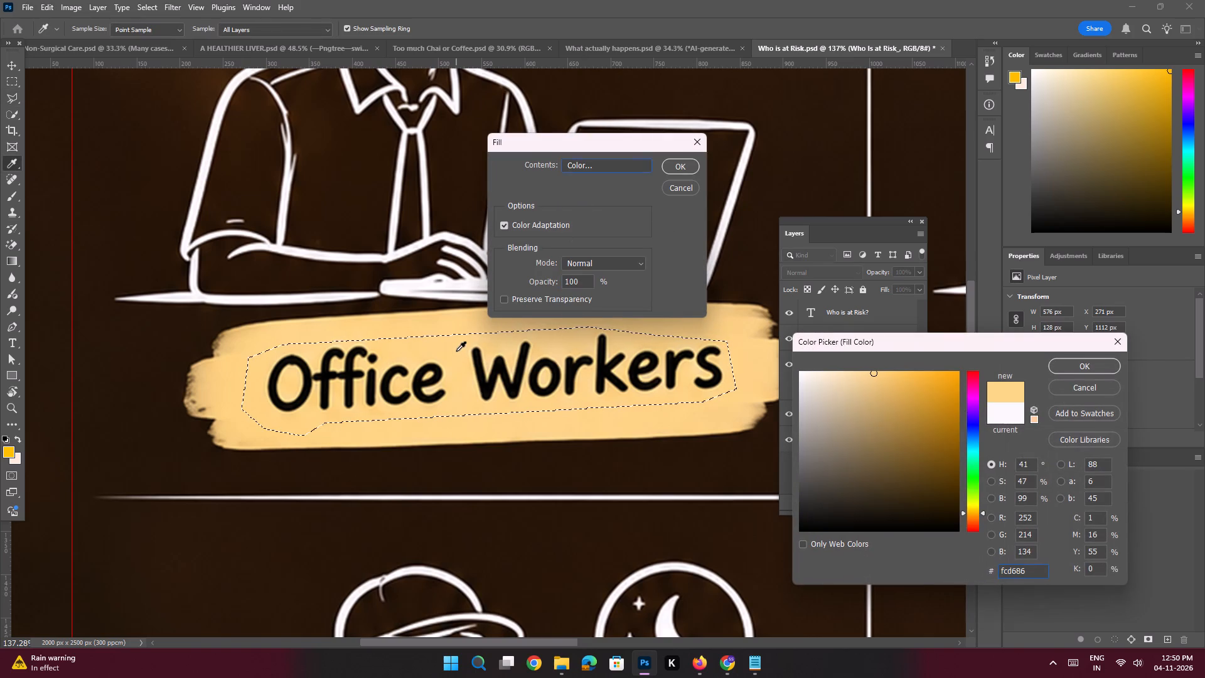
key("Return")
key("ctrl+d")
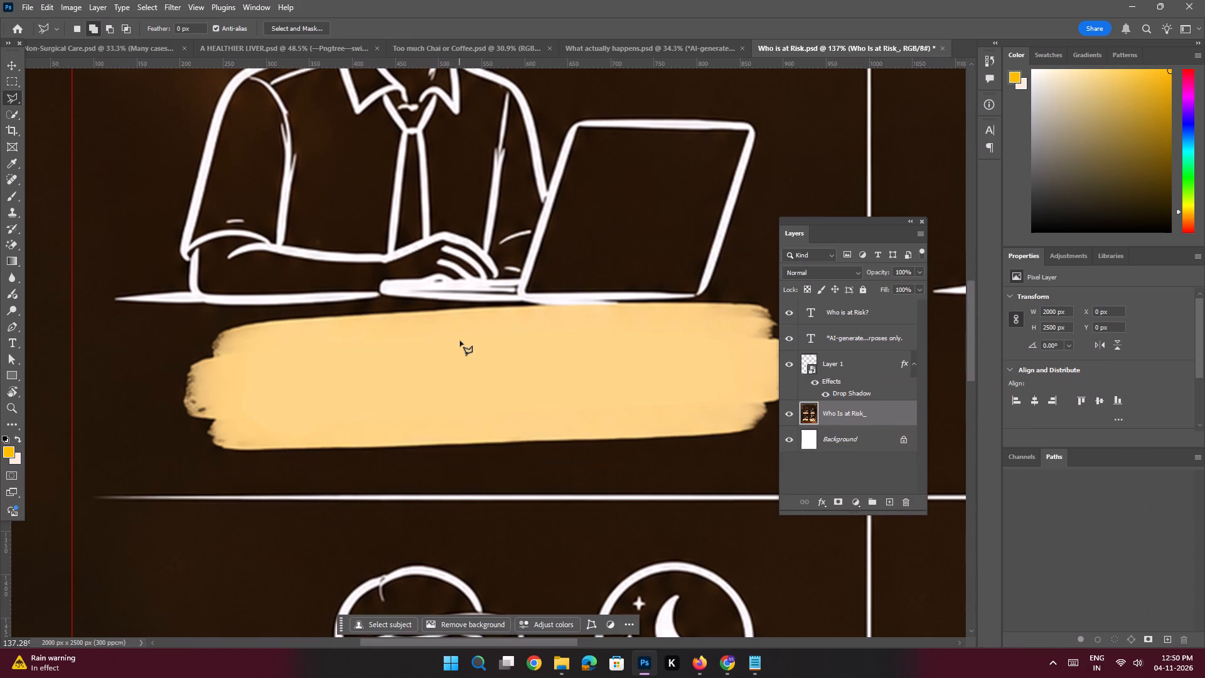
Copy "Office Workers" from the Slide 3 notes in Notepad and paste it as new text over the blank label in Photoshop.
left_click(758, 661)
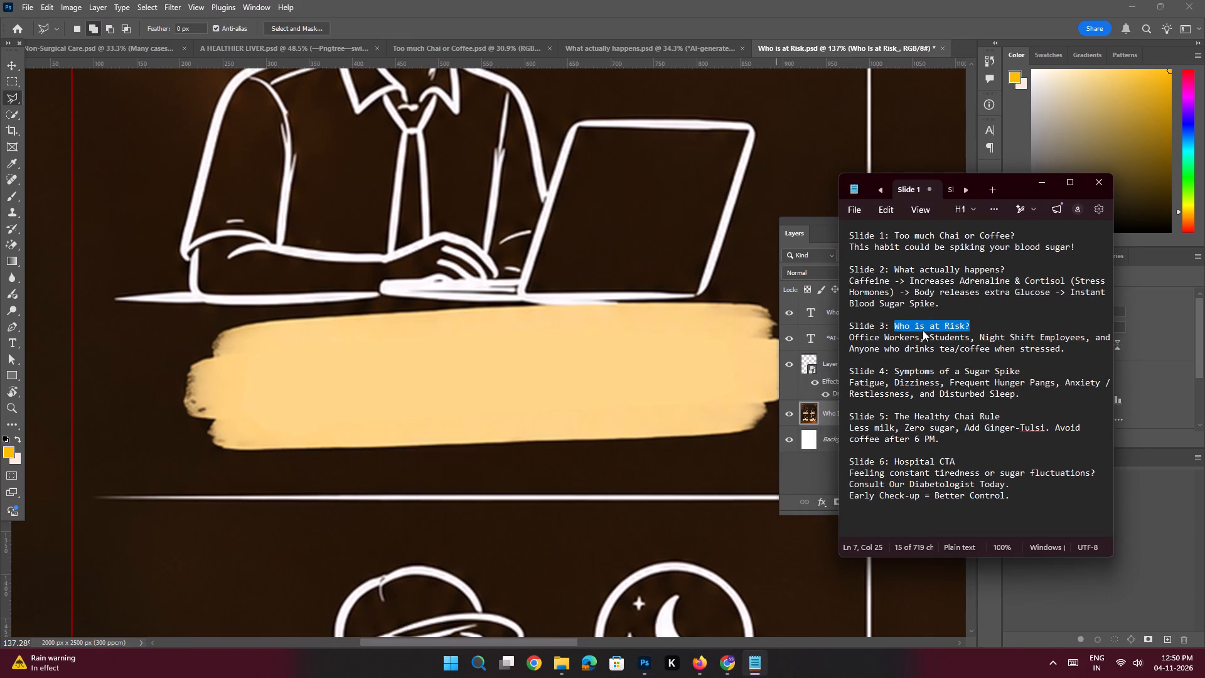
left_click_drag(919, 338, 799, 341)
key("ctrl+c")
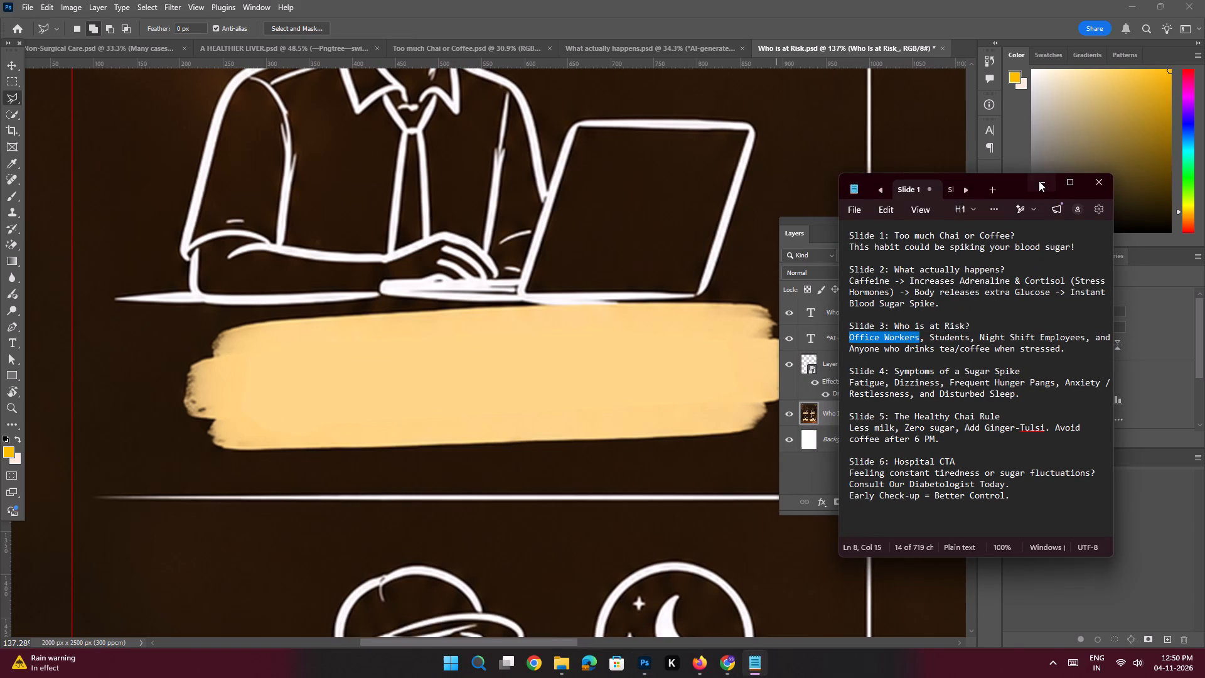
left_click(1039, 181)
left_click(852, 316)
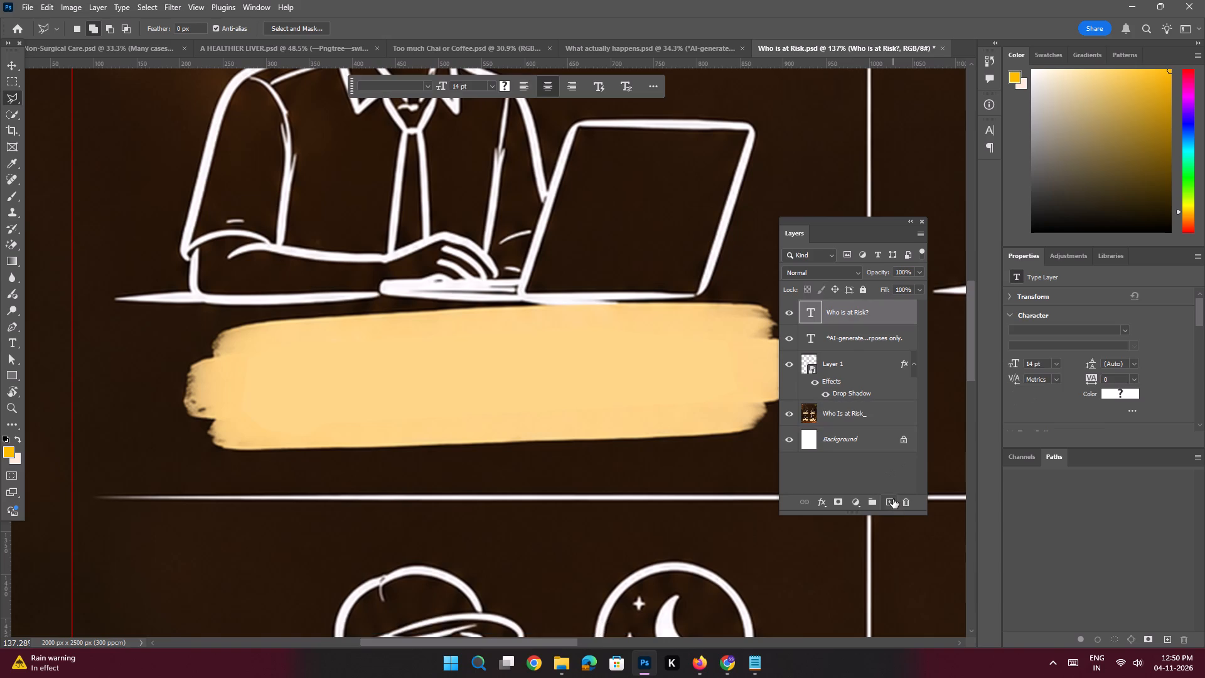
left_click(893, 499)
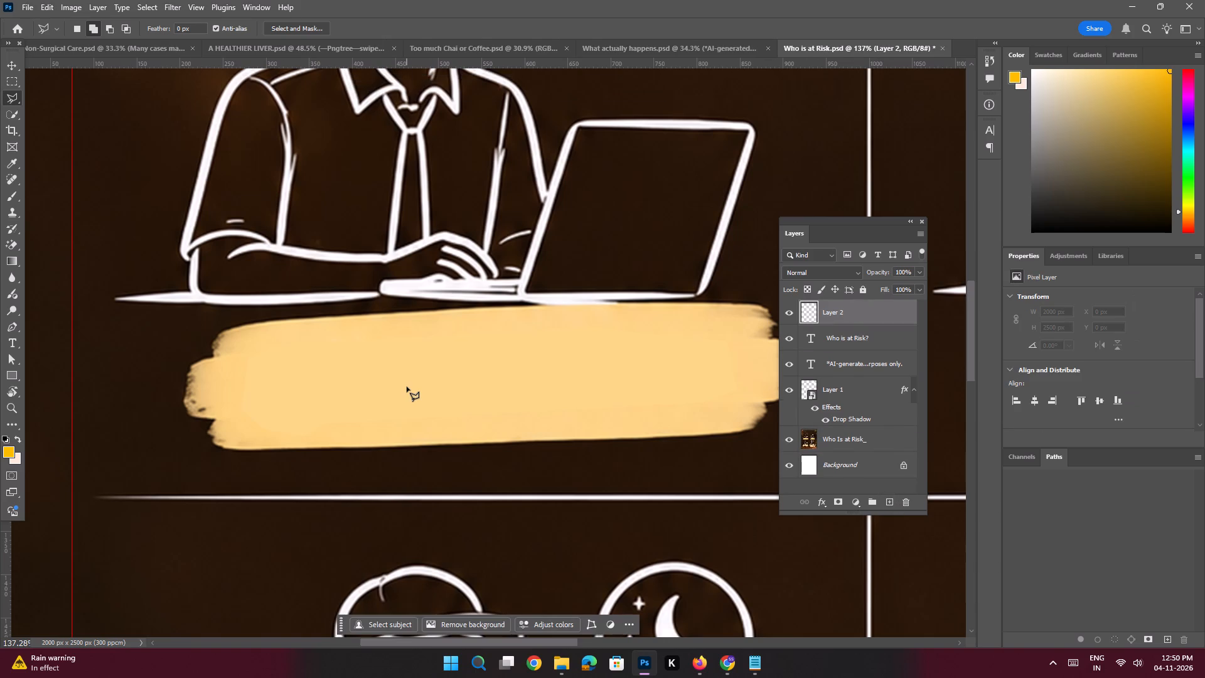
key("t")
left_click(348, 394)
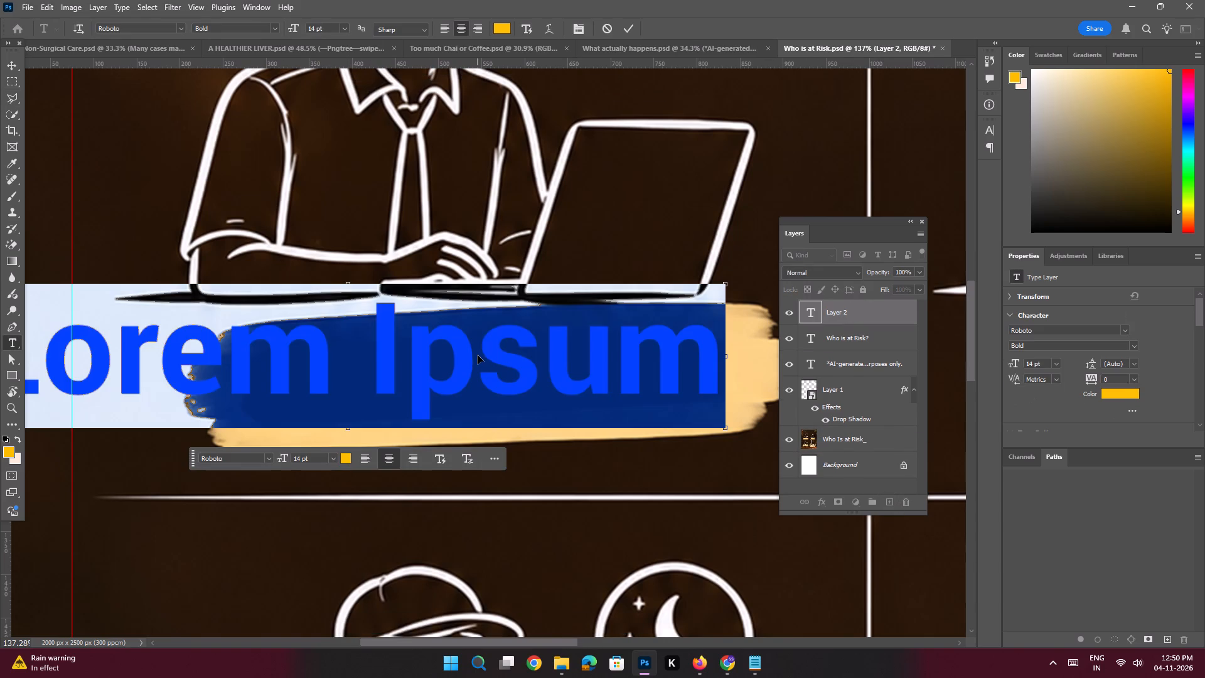
key("ctrl+v")
left_click(11, 67)
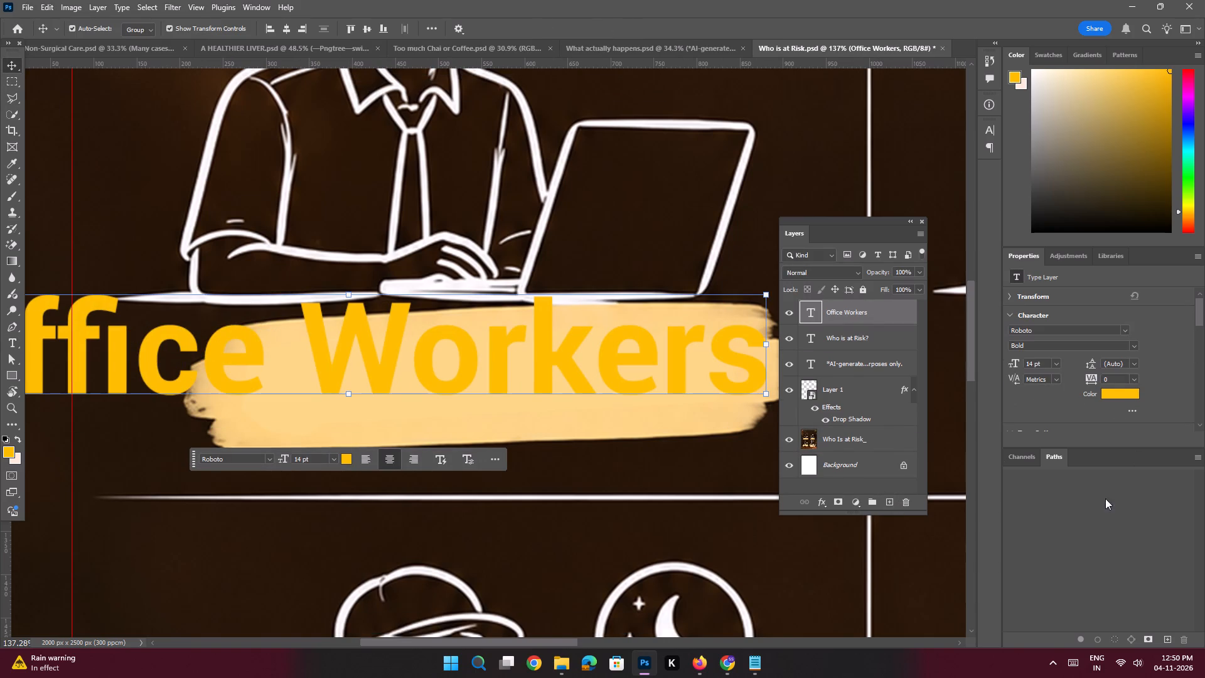
Set the "Office Workers" text size to 6 pt.
left_click_drag(1034, 366, 992, 343)
key("6")
key("Return")
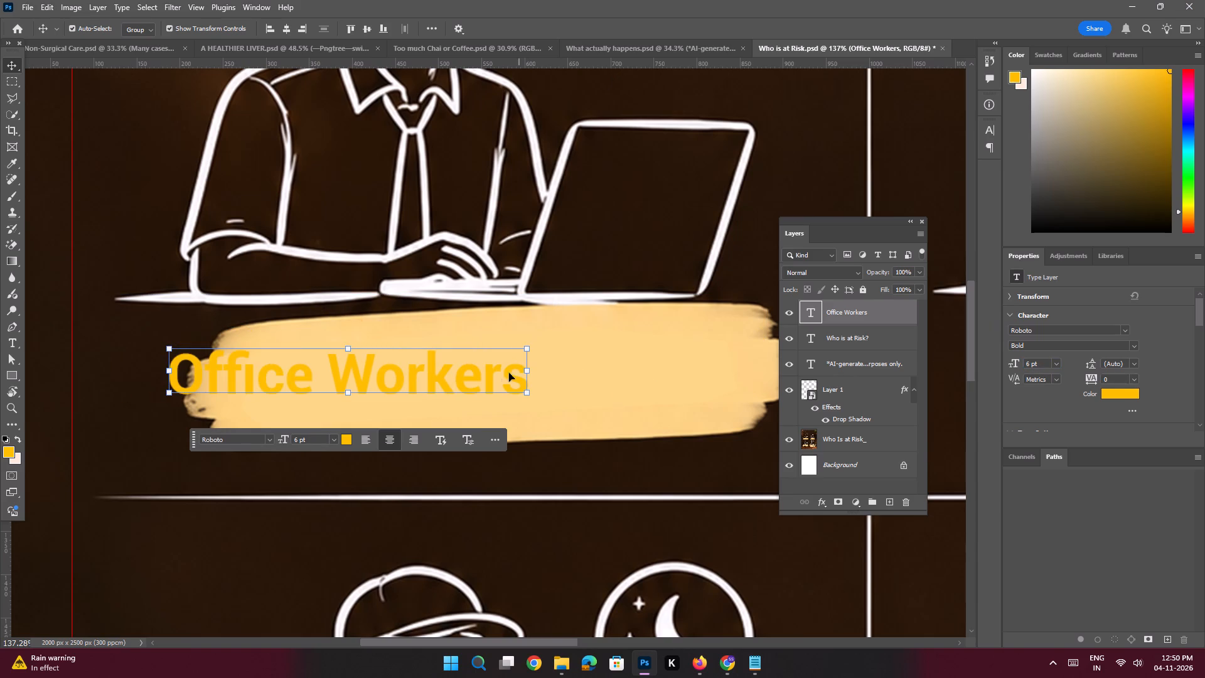
Centre the "Office Workers" text on its brush-stroke label and rotate it to about -2.56° to match the label's slant.
left_click_drag(496, 380, 618, 379)
key("space")
key("space")
key("space")
key("space")
left_click_drag(670, 362, 574, 366)
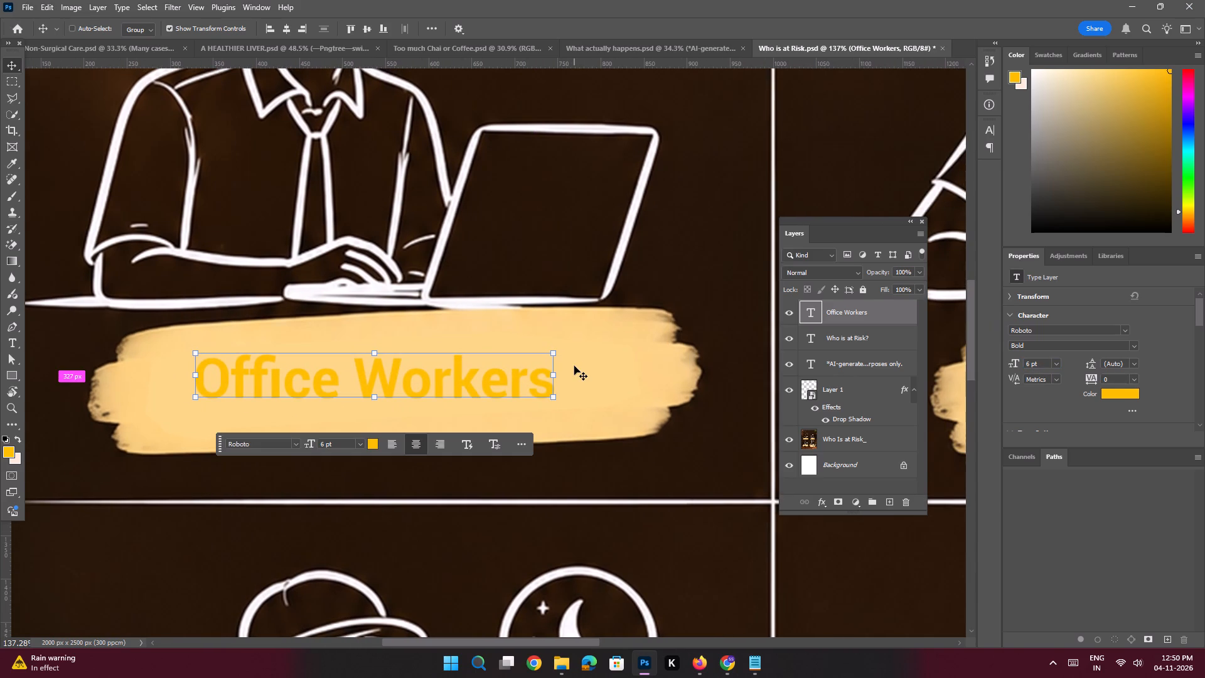
key("ctrl+t")
key("ctrl+space")
key("ctrl+space")
key("ctrl+space")
key("ctrl+space")
key("ctrl+space")
key("ctrl+space")
key("ctrl+space")
key("ctrl+space")
key("ctrl+space")
left_click_drag(538, 369, 650, 385)
left_click_drag(688, 436, 705, 431)
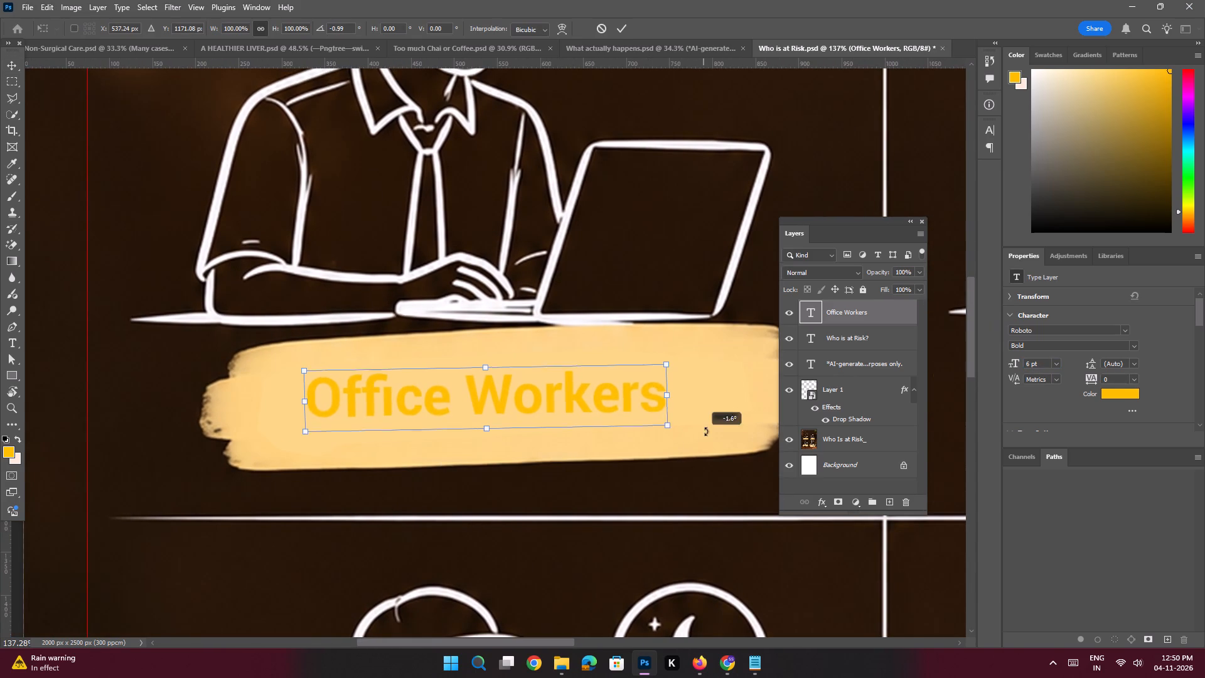
left_click_drag(705, 431, 709, 424)
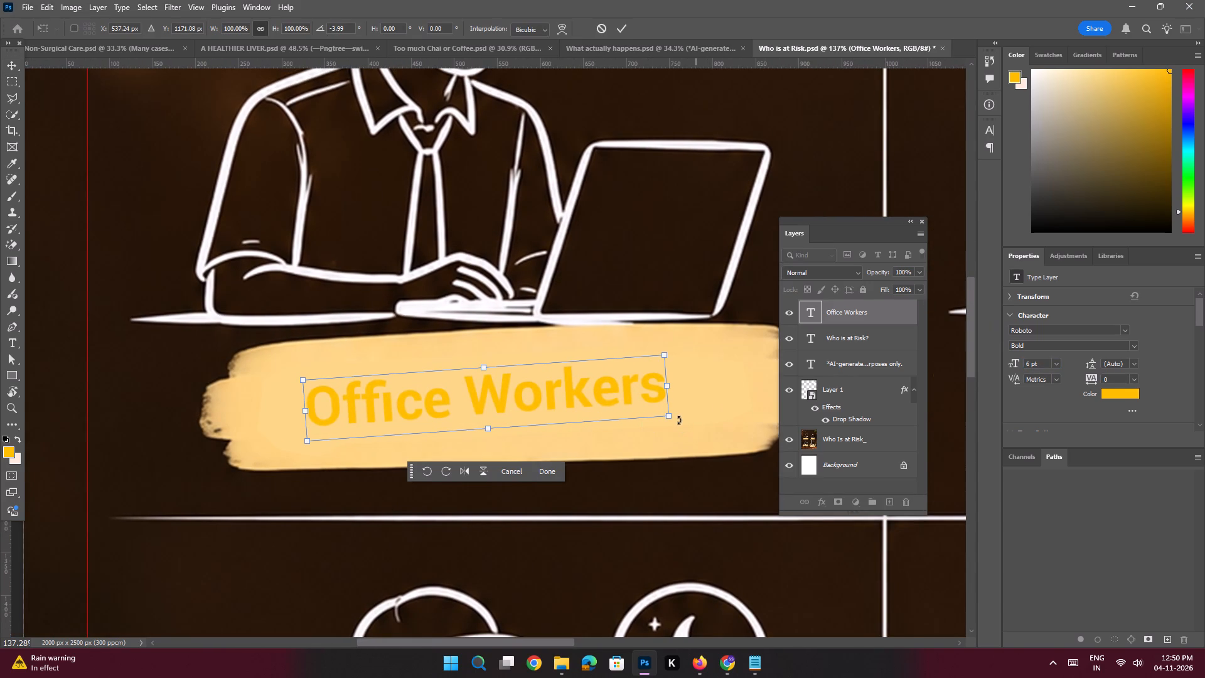
left_click(678, 420)
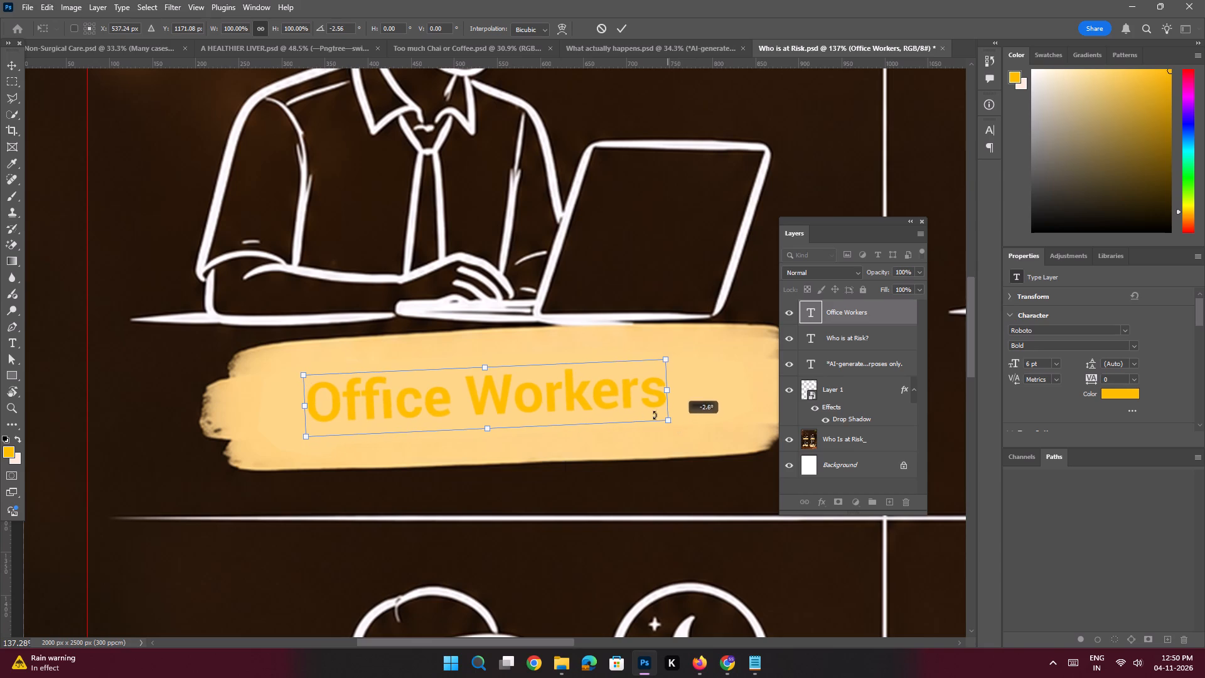
left_click_drag(588, 397, 624, 398)
key("Return")
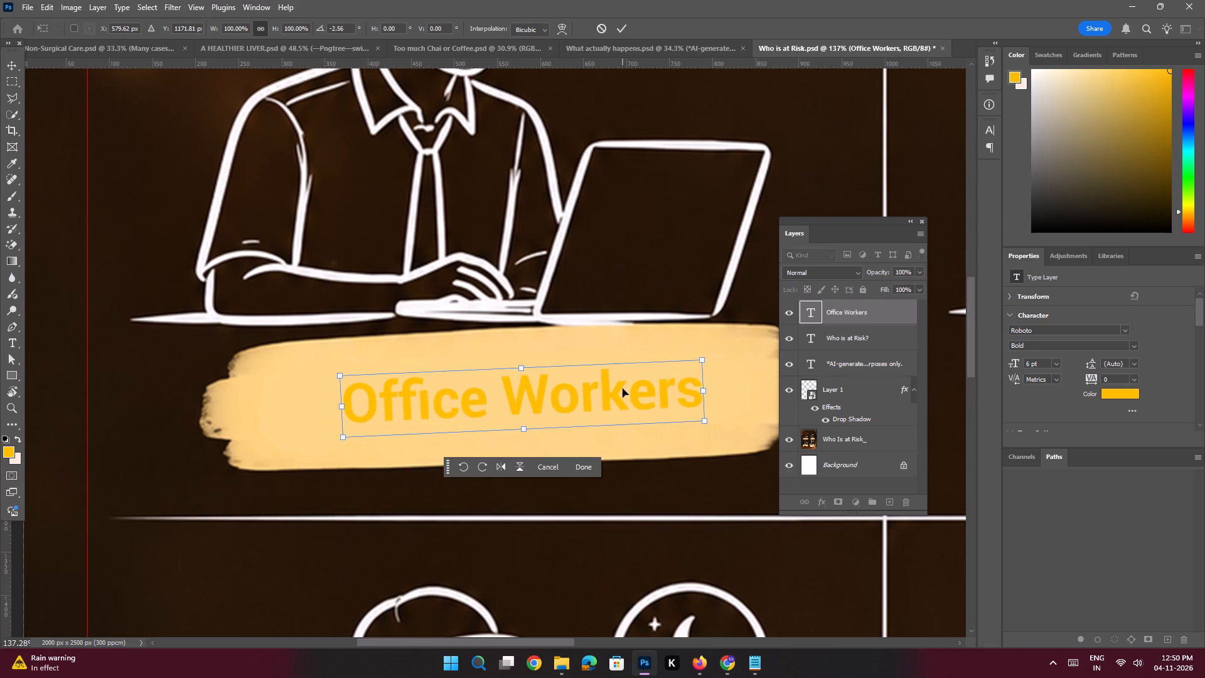
Colour the "Office Workers" text with the dark brown sampled from the slide background and deselect it.
key("space")
key("space")
key("space")
key("space")
key("space")
key("space")
key("space")
key("space")
key("space")
key("space")
left_click_drag(600, 303, 598, 343)
left_click(1110, 396)
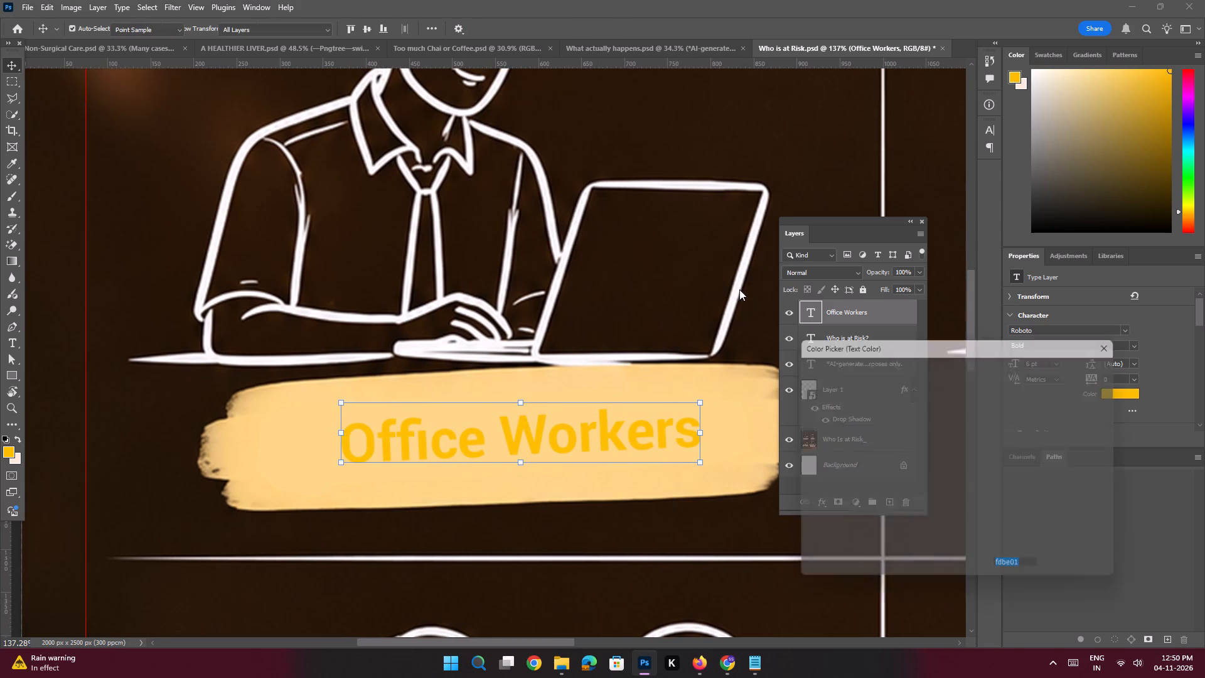
left_click(641, 255)
key("Return")
key("Return")
key("ctrl+space")
key("ctrl+space")
key("ctrl+space")
key("ctrl+space")
key("ctrl+space")
key("ctrl+space")
key("ctrl+space")
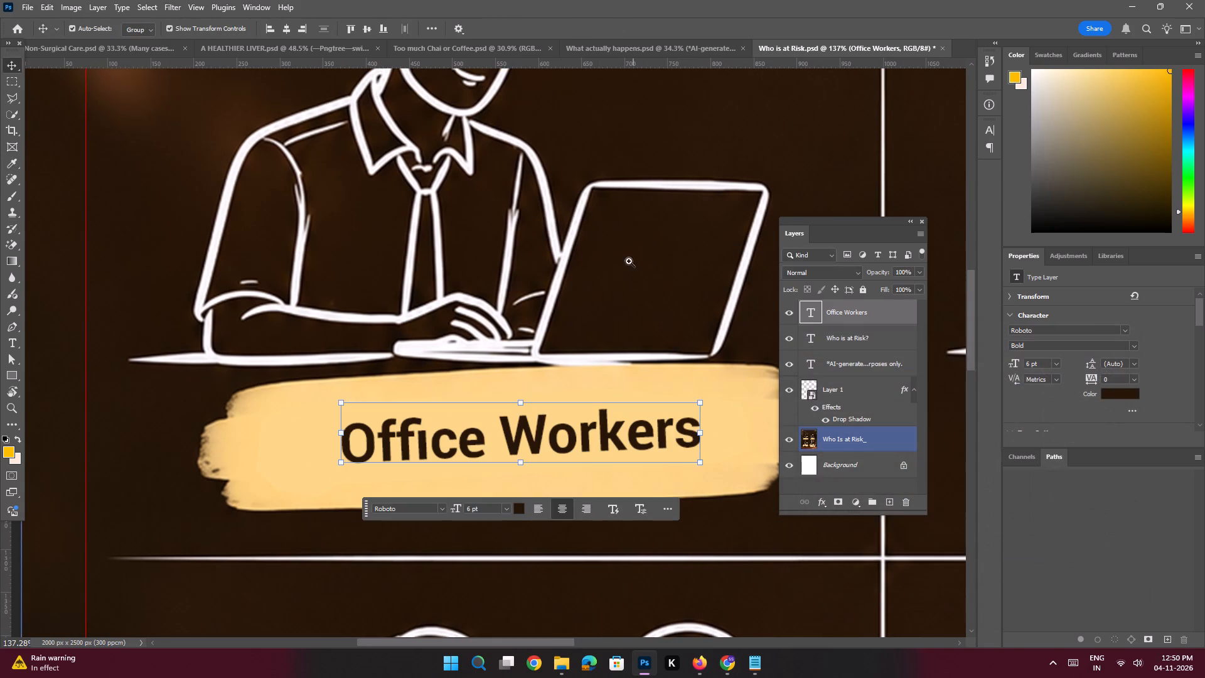
left_click_drag(575, 301, 528, 290, "ctrl")
left_click(240, 309)
key("space")
key("space")
key("space")
key("space")
key("space")
key("space")
key("space")
key("space")
key("space")
key("space")
key("space")
key("space")
key("space")
key("space")
key("space")
key("space")
key("space")
key("space")
key("space")
key("space")
left_click_drag(463, 328, 373, 324)
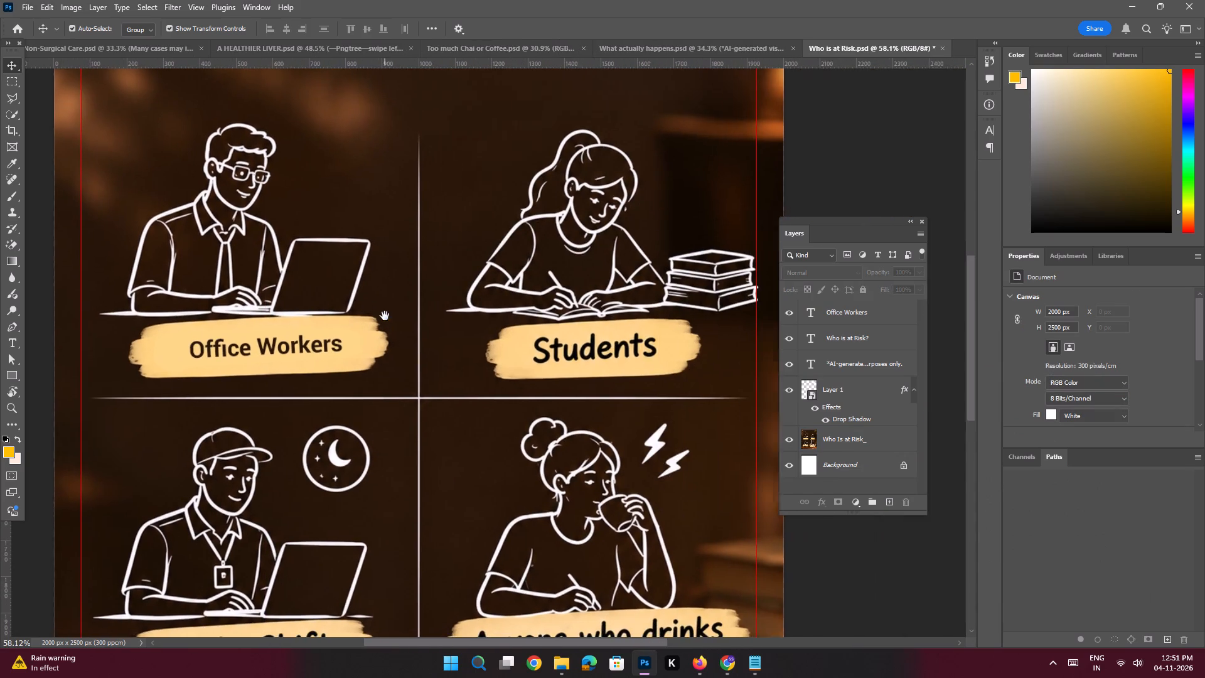
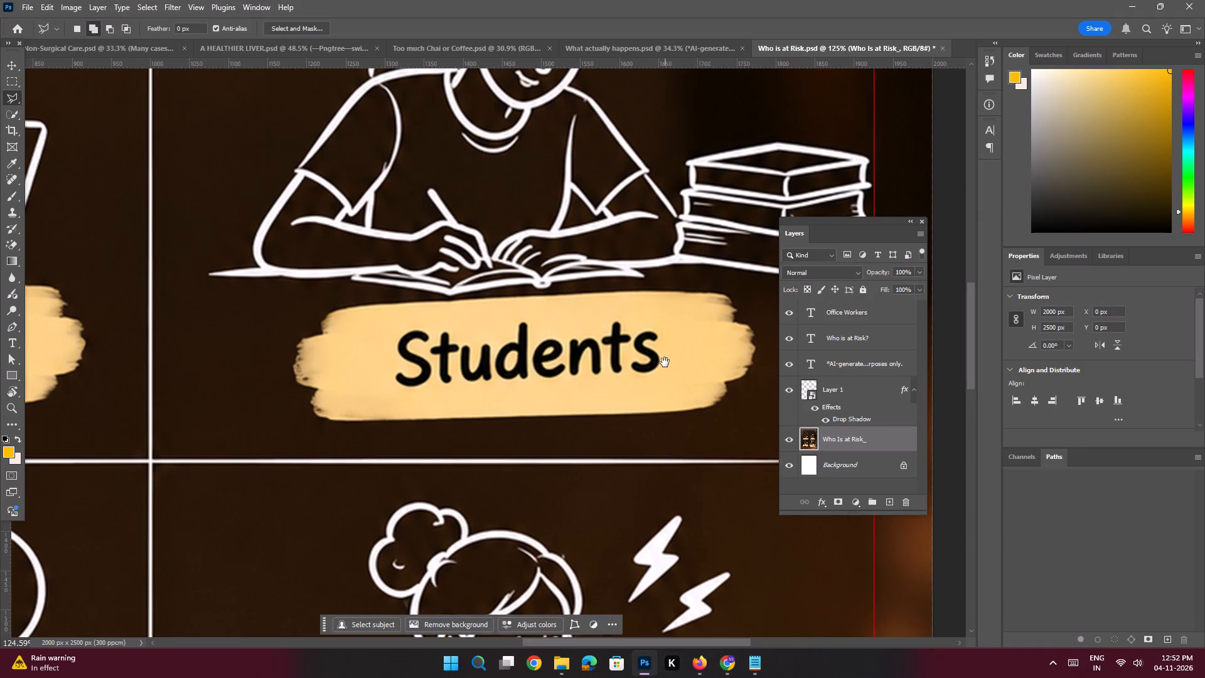
left_click_drag(665, 362, 685, 344)
left_click(685, 343)
left_click_drag(491, 358, 695, 360)
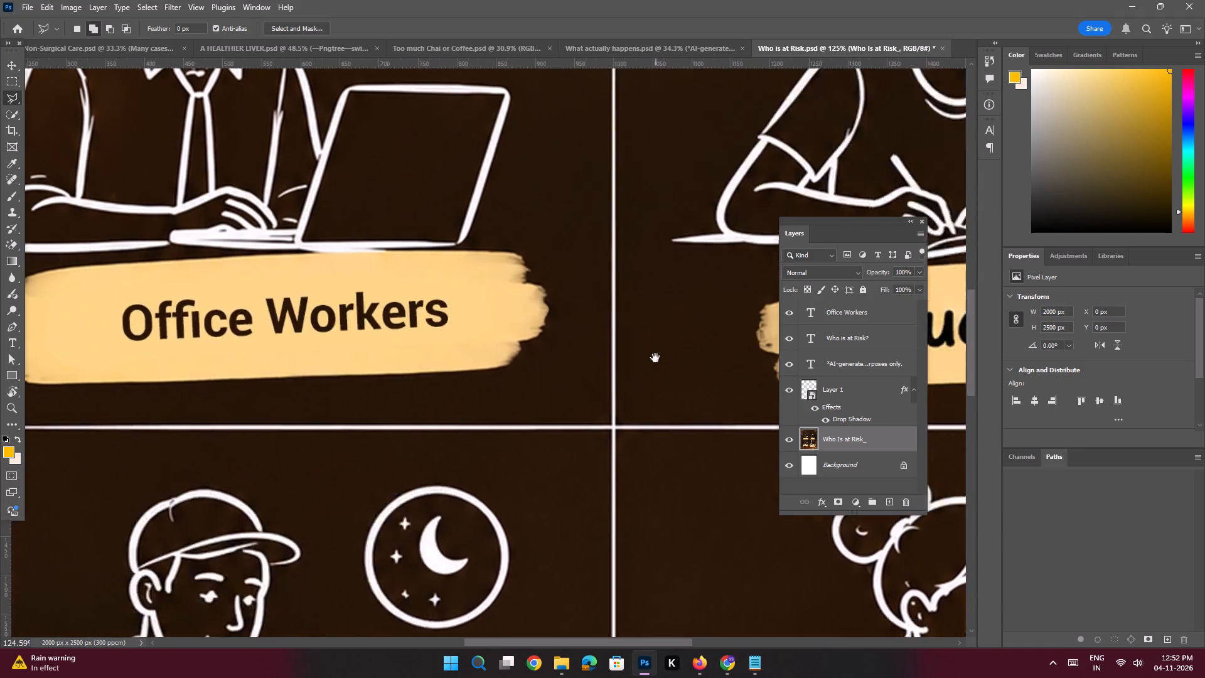
left_click_drag(655, 358, 311, 367)
left_click(299, 367)
left_click_drag(493, 315, 512, 352, "ctrl")
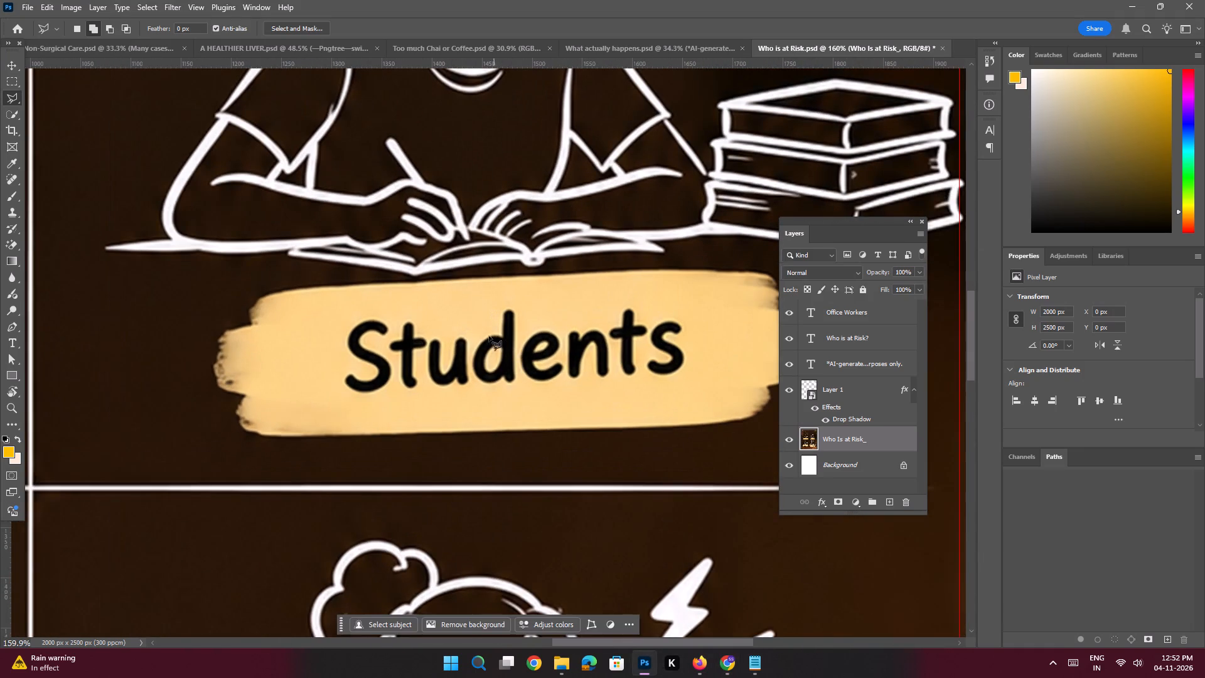
left_click(467, 323)
left_click(511, 304)
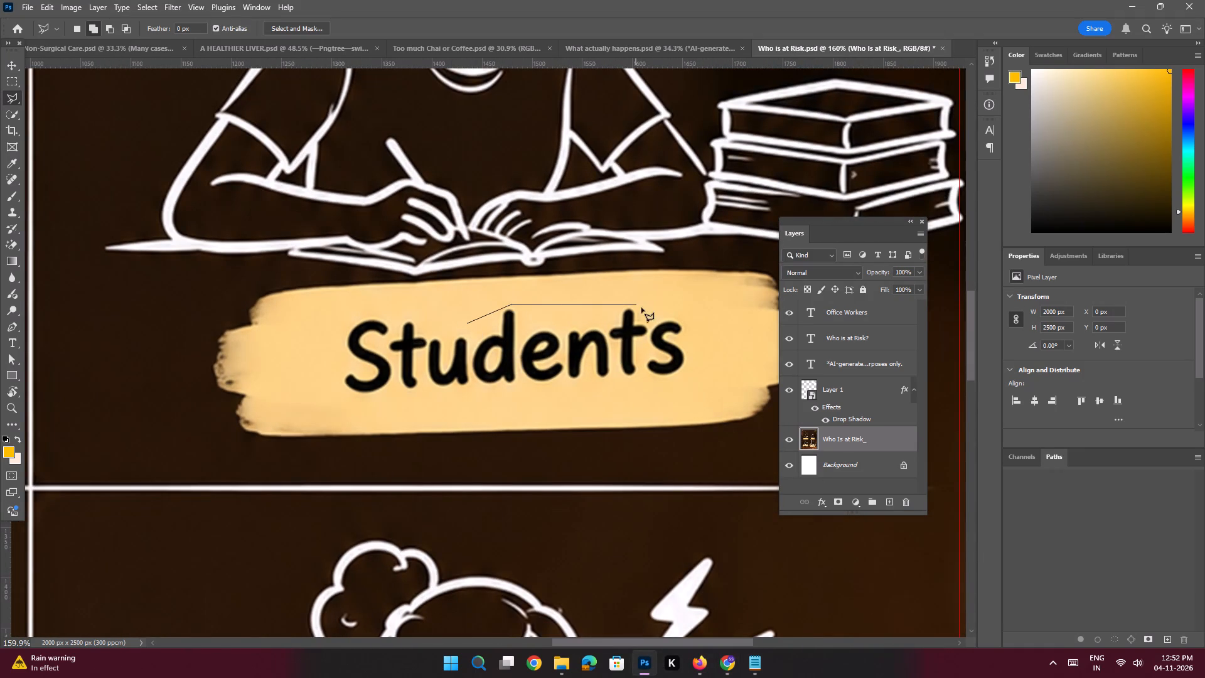
left_click(659, 304, "shift")
left_click(719, 322)
left_click(703, 362)
left_click(688, 380)
left_click(657, 384)
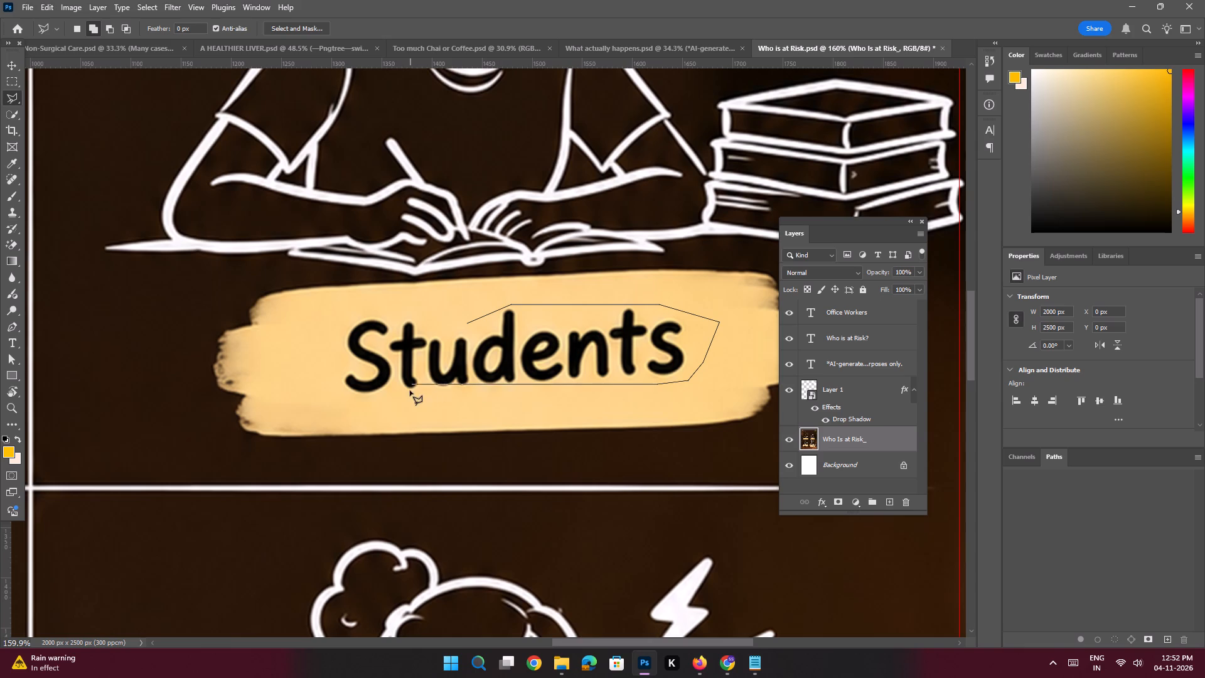
left_click(343, 399)
left_click_drag(329, 376, 333, 367)
left_click(338, 335)
left_click(351, 313)
left_click(407, 308)
left_click(437, 322)
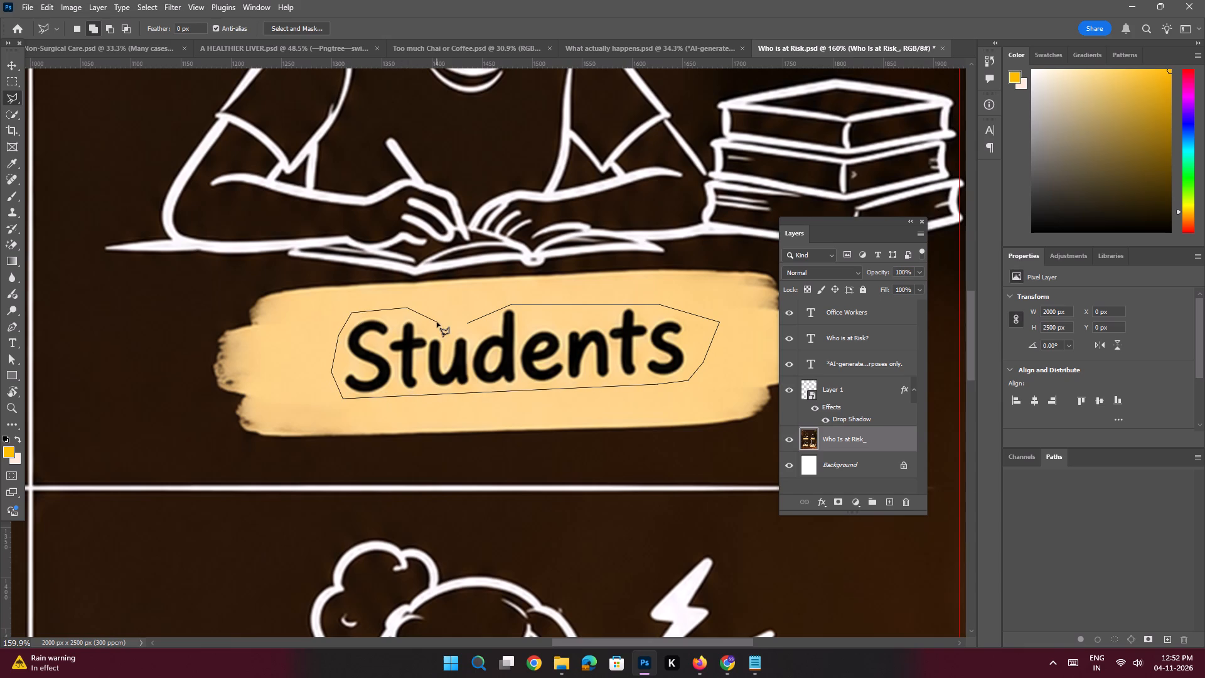
left_click(467, 323)
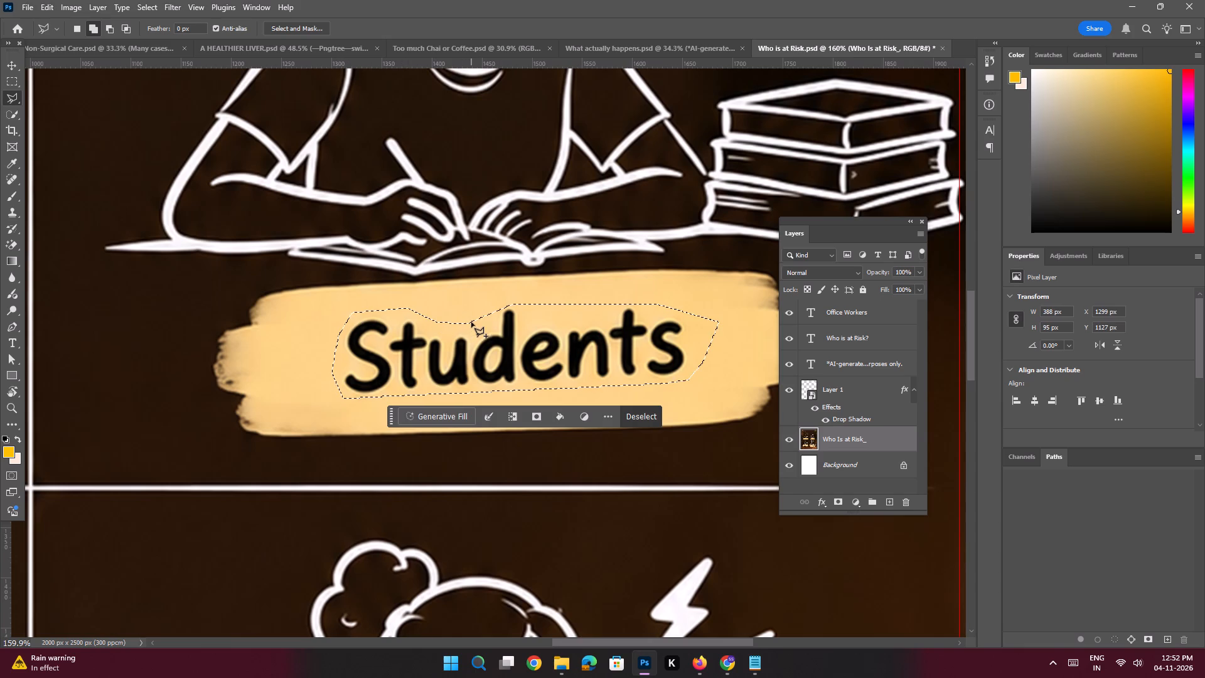
key("shift+BackSpace")
left_click(611, 165)
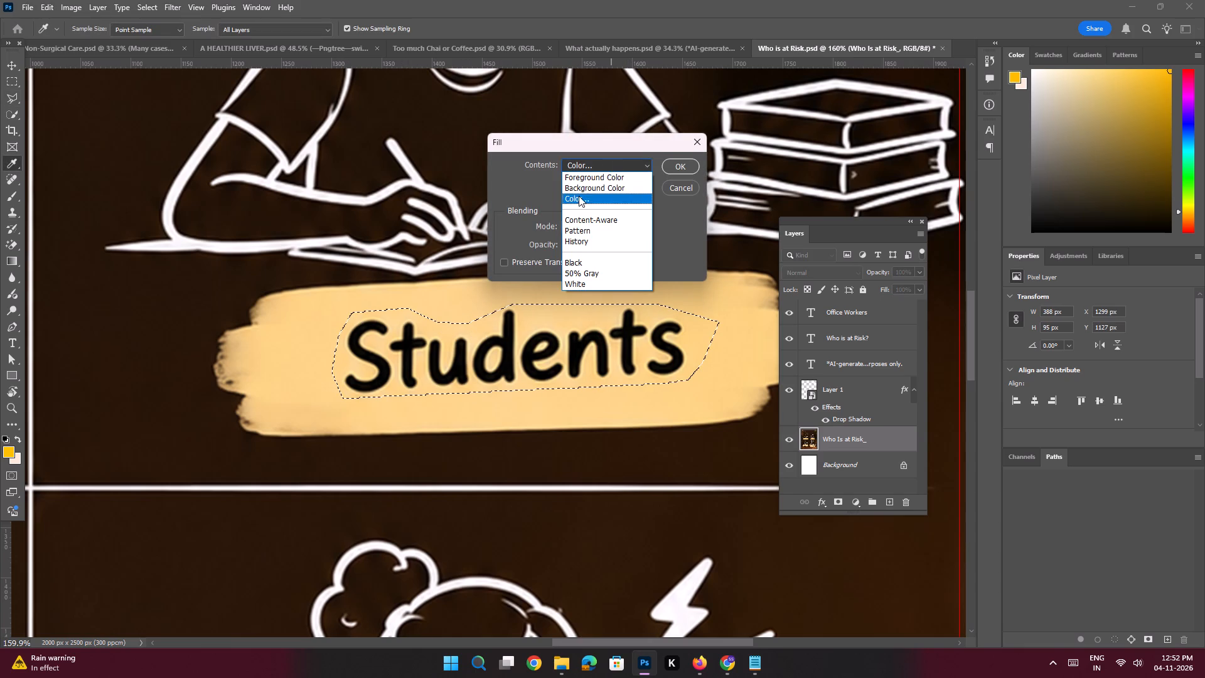
left_click(579, 196)
left_click(557, 321)
triple_click(555, 321)
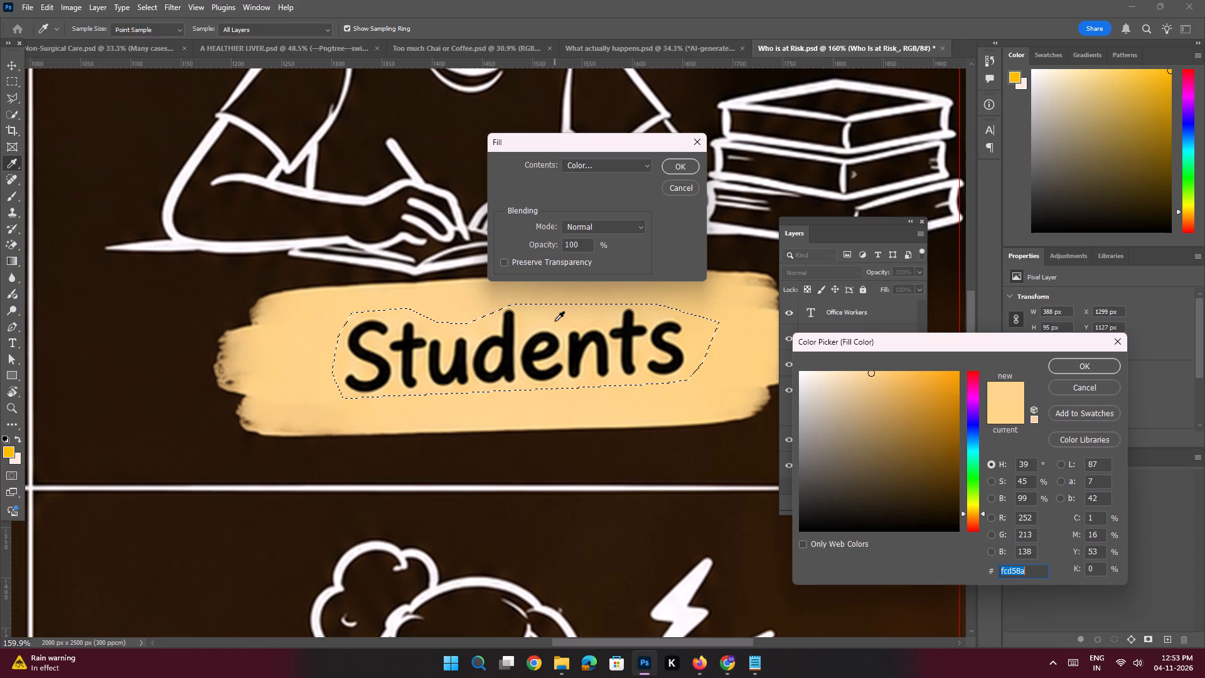
double_click(555, 321)
key("Return")
key("Return")
key("Return")
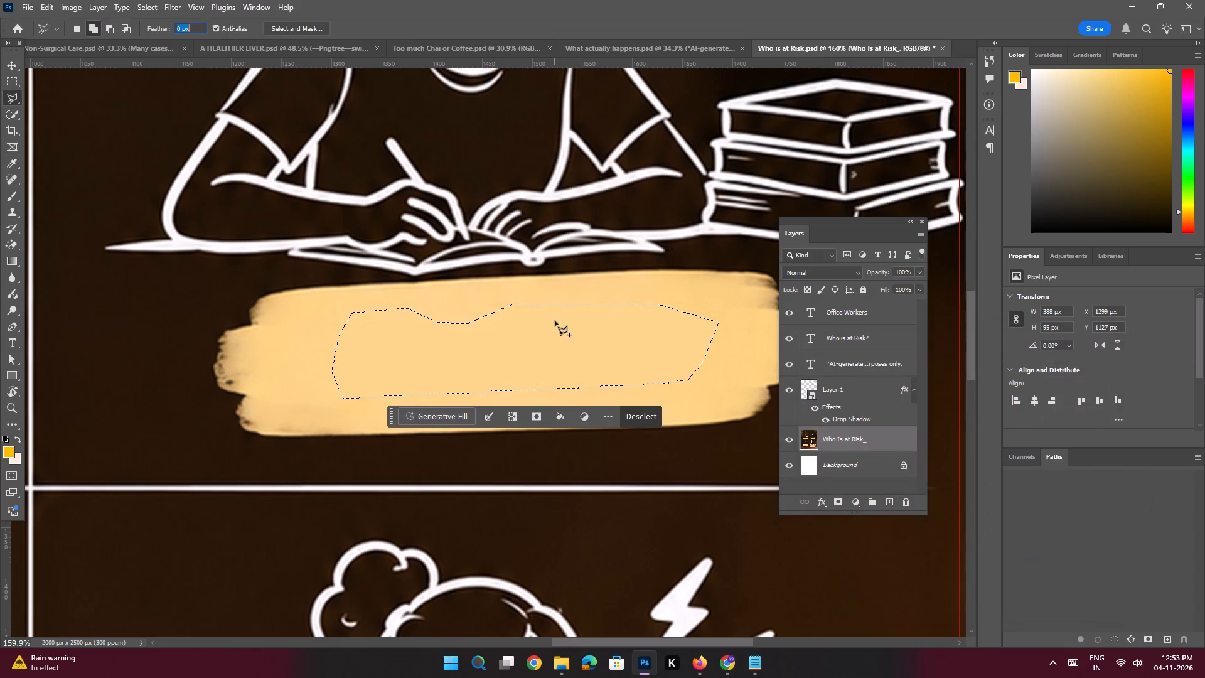
key("ctrl+d")
Deselect the artwork layer with the Move tool and save the Who is at Risk document.
key("ctrl+0")
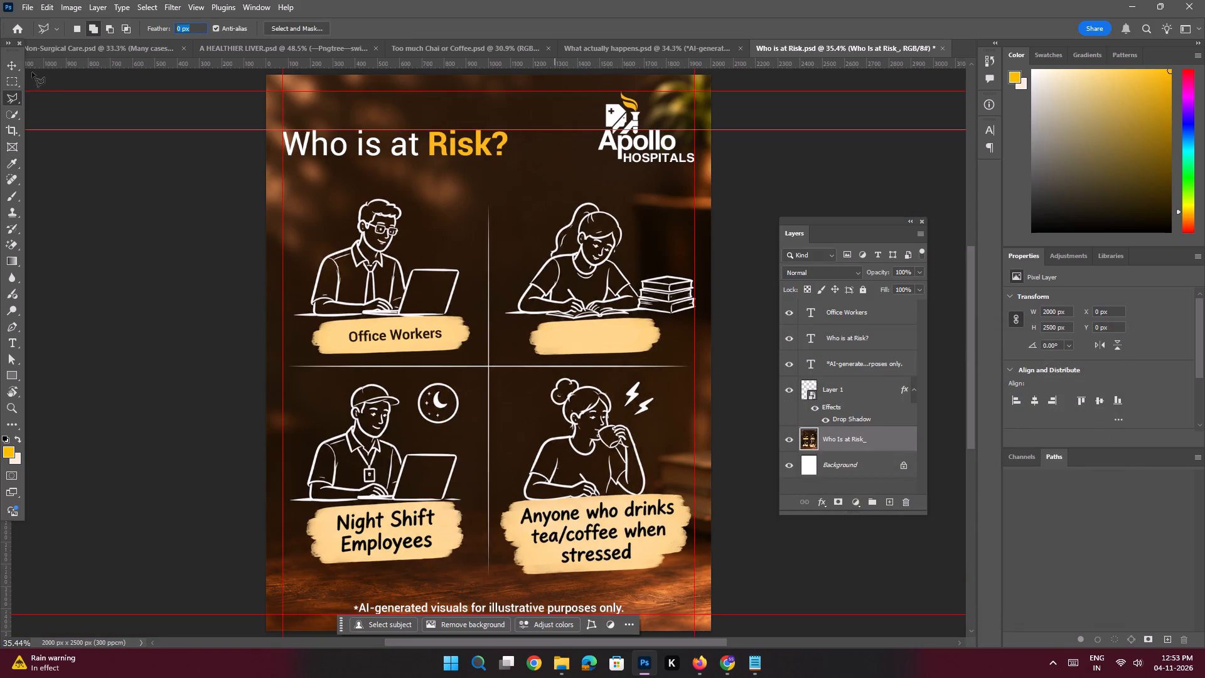
left_click(16, 62)
left_click(112, 309)
key("ctrl+s")
Switch to Notepad, open the chai/coffee notes, and copy "Students" from the Slide 3 text.
left_click(758, 660)
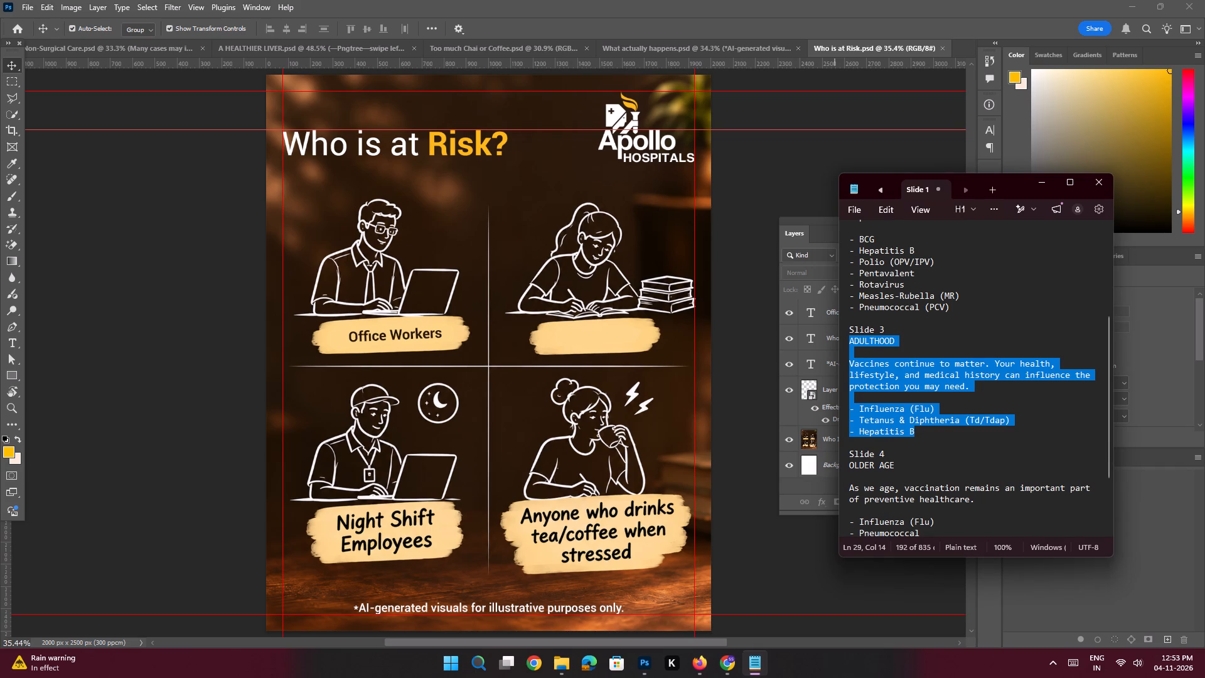
left_click(882, 190)
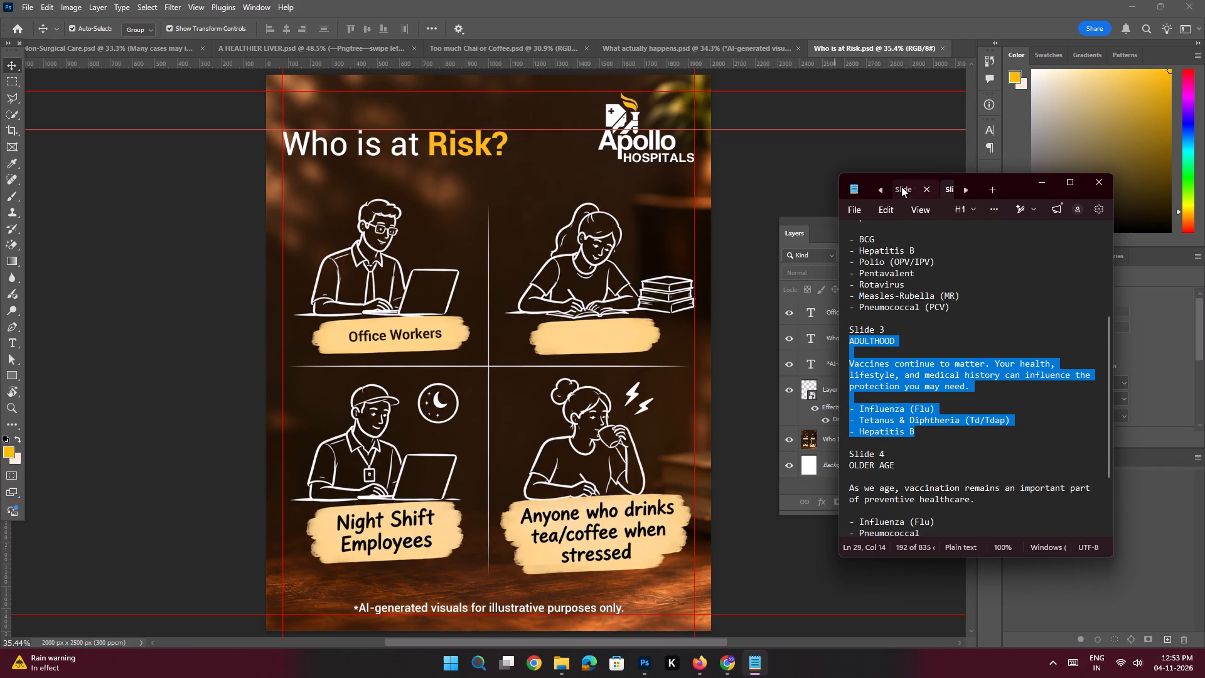
left_click(901, 186)
left_click_drag(971, 337, 969, 337)
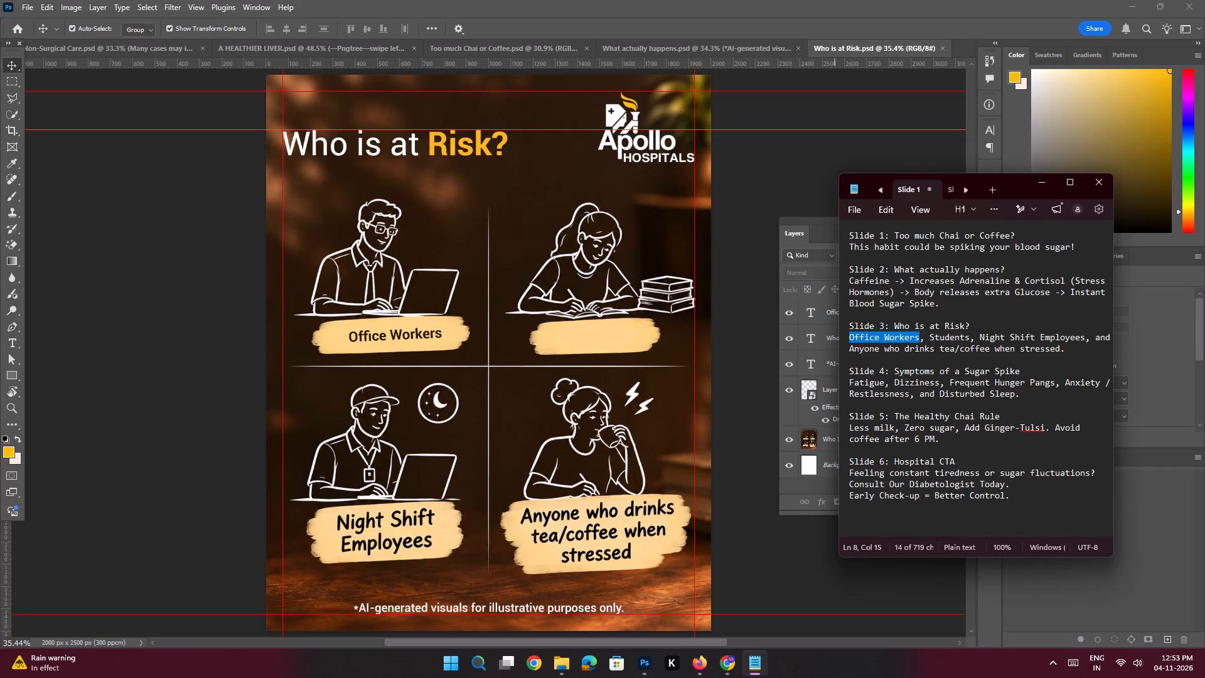
left_click_drag(969, 337, 930, 338)
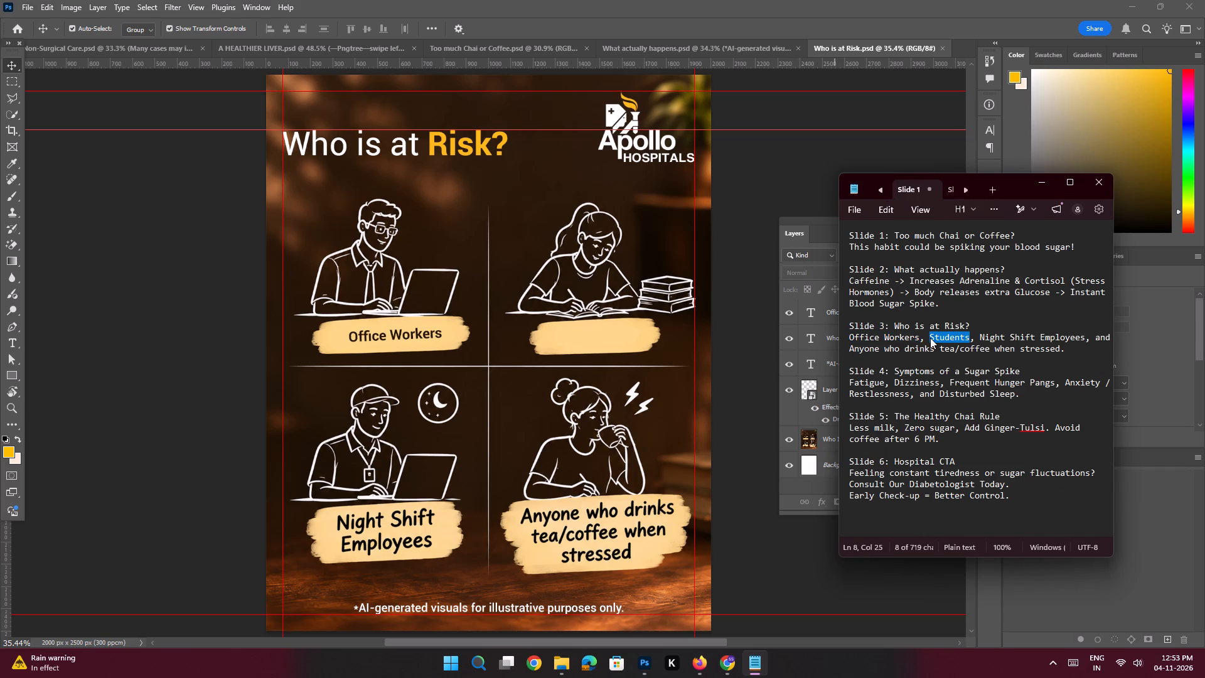
key("ctrl+c")
key("ctrl+c")
left_click(1042, 178)
In Photoshop, duplicate the "Office Workers" label onto the blank strip under the studying girl and replace its text with "Students".
key("space")
left_click_drag(431, 318, 449, 353, "ctrl")
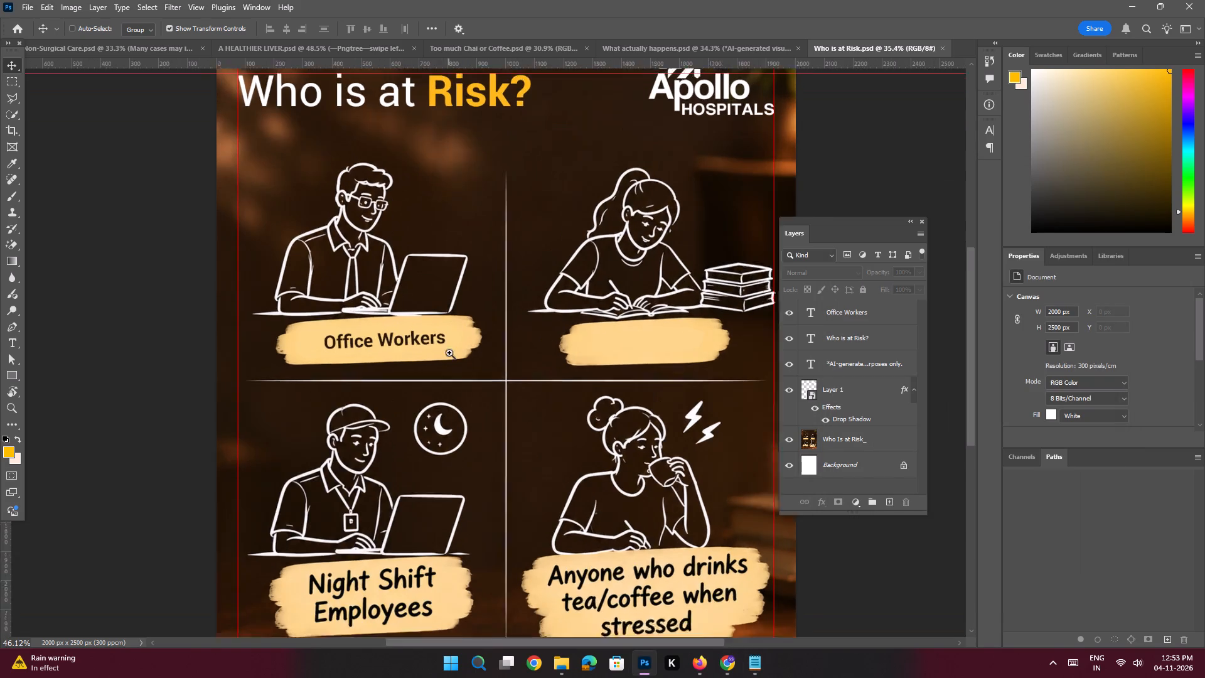
left_click_drag(449, 353, 450, 353, "ctrl")
left_click(424, 338)
left_click_drag(412, 337, 619, 350, "alt+shift")
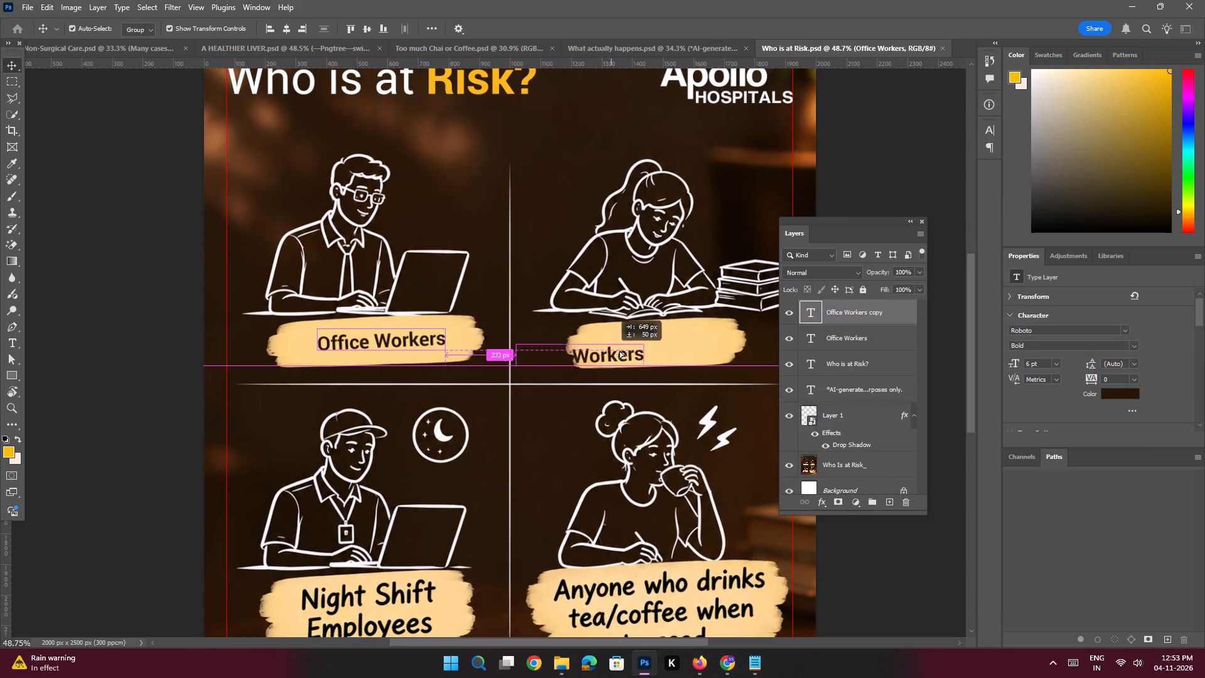
left_click_drag(619, 350, 682, 339, "alt+shift")
double_click(682, 339)
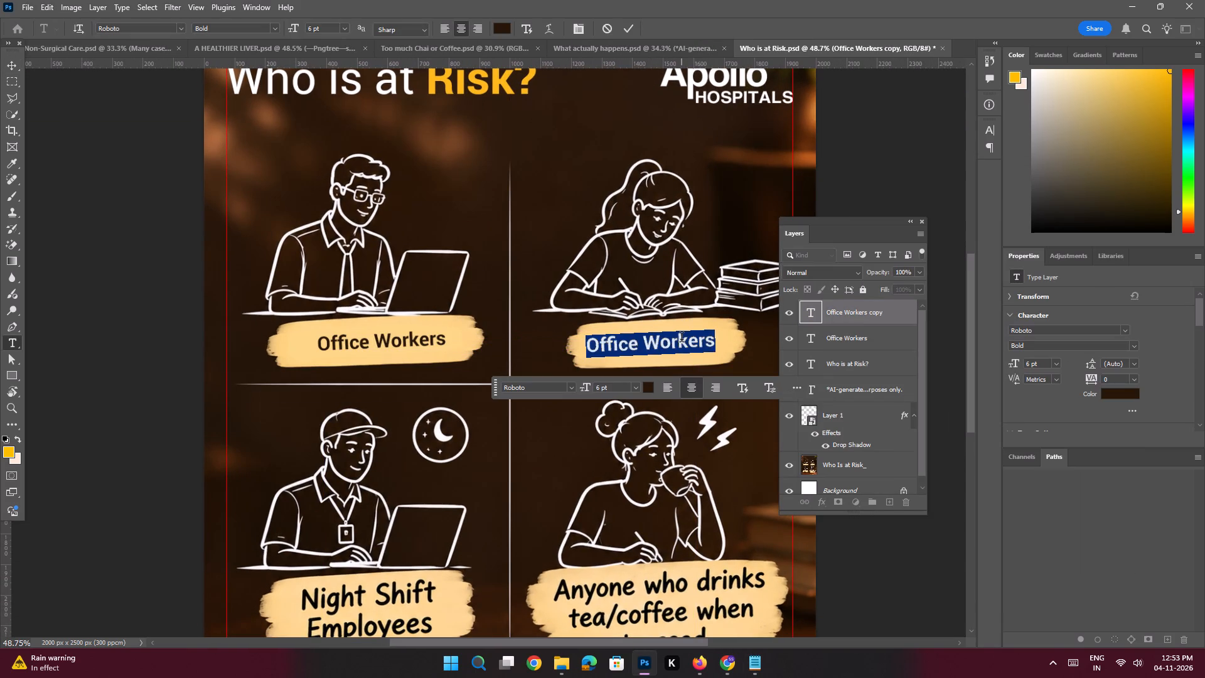
key("ctrl+v")
key("Return")
Rotate the "Students" label to about -2.39° and centre it on its cream brush strip.
key("ctrl+space")
key("ctrl+space")
key("ctrl+space")
key("ctrl+space")
key("ctrl+space")
key("ctrl+space")
key("ctrl+space")
key("ctrl+space")
key("ctrl+space")
key("ctrl+space")
key("ctrl+space")
key("ctrl+space")
left_click_drag(683, 334, 725, 406, "ctrl")
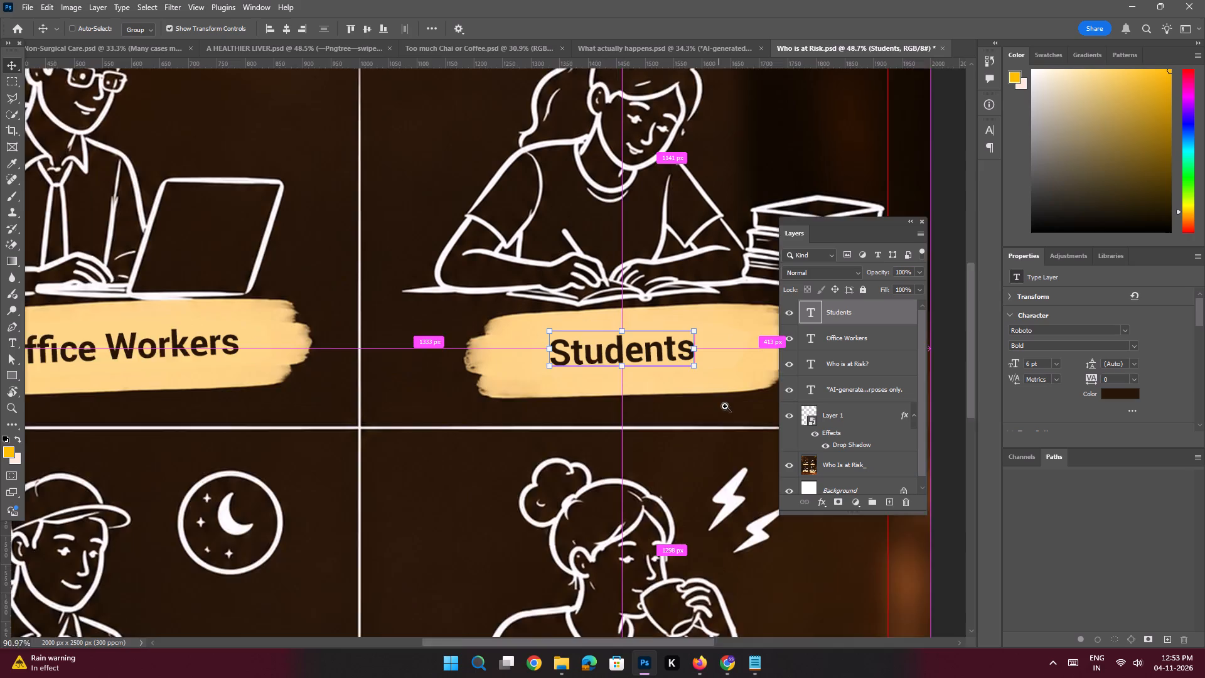
left_click_drag(725, 406, 727, 411, "ctrl")
left_click_drag(709, 355, 677, 392)
key("ctrl+t")
key("ctrl+space")
key("ctrl+space")
key("ctrl+space")
key("ctrl+space")
left_click_drag(661, 394, 669, 407, "ctrl")
left_click_drag(675, 439, 685, 438)
left_click_drag(606, 390, 621, 388)
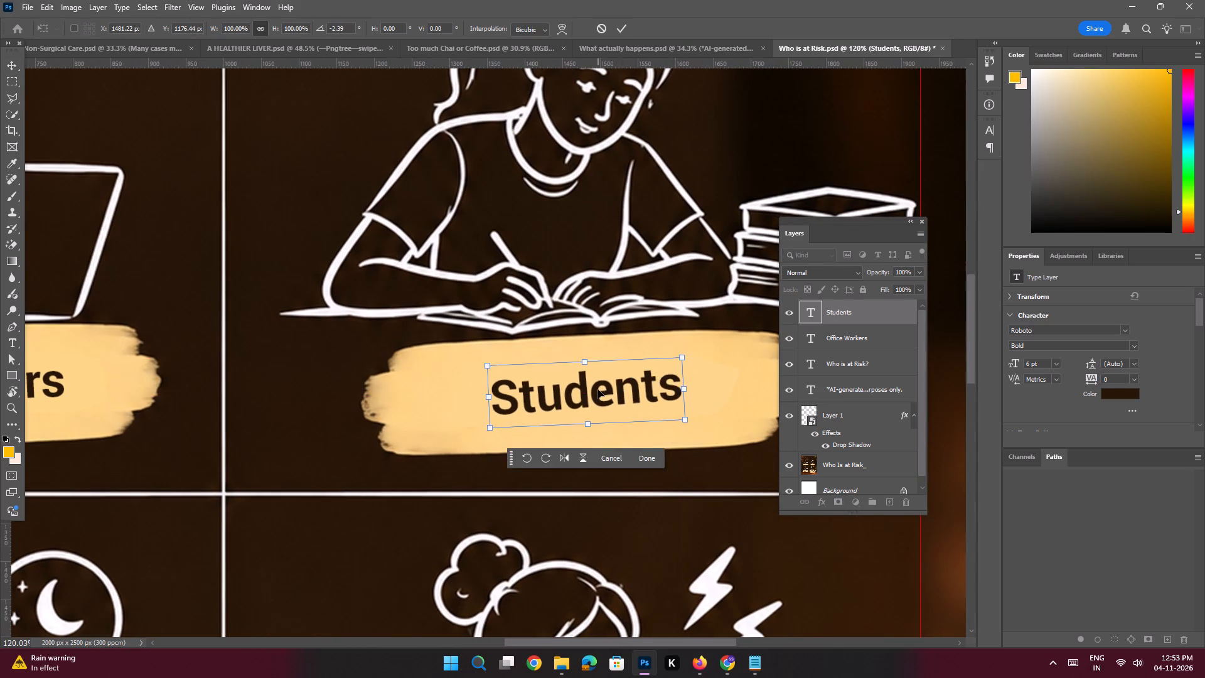
key("Return")
key("Return")
Lasso the hand-lettered "Night Shift Employees" on the Who Is at Risk_ layer, fill it with sampled cream #fbd694, and deselect.
key("ctrl+0")
key("ctrl+space")
key("ctrl+space")
key("ctrl+space")
key("ctrl+space")
key("ctrl+space")
key("ctrl+space")
key("ctrl+space")
key("ctrl+space")
key("ctrl+space")
key("ctrl+space")
key("ctrl+space")
key("ctrl+space")
key("ctrl+space")
key("ctrl+space")
key("ctrl+space")
key("ctrl+space")
key("ctrl+space")
key("ctrl+space")
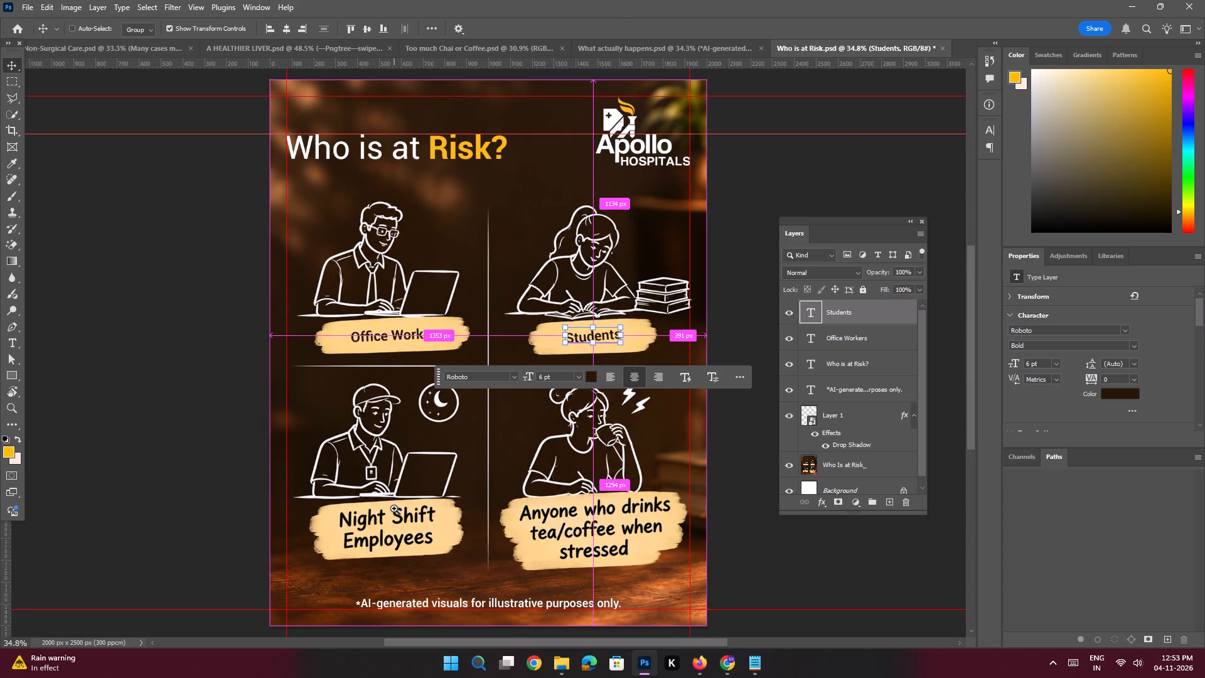
left_click_drag(394, 508, 446, 551, "ctrl")
left_click_drag(446, 551, 503, 415)
left_click(560, 448)
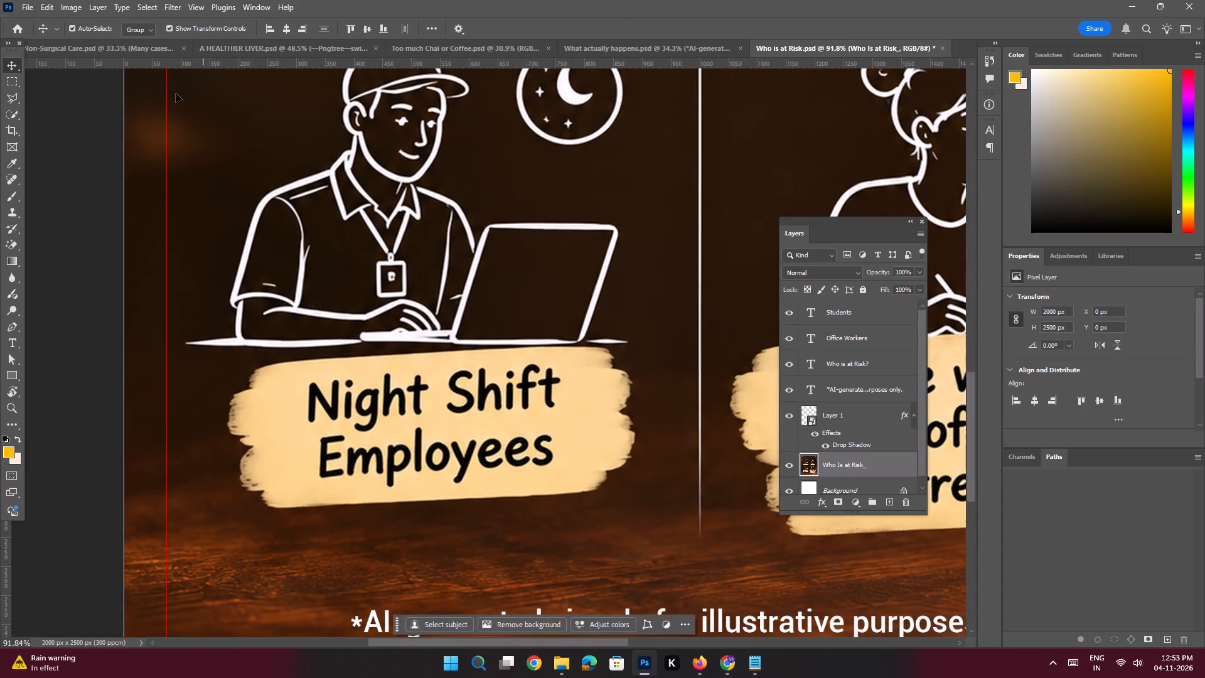
left_click(17, 99)
left_click(303, 428)
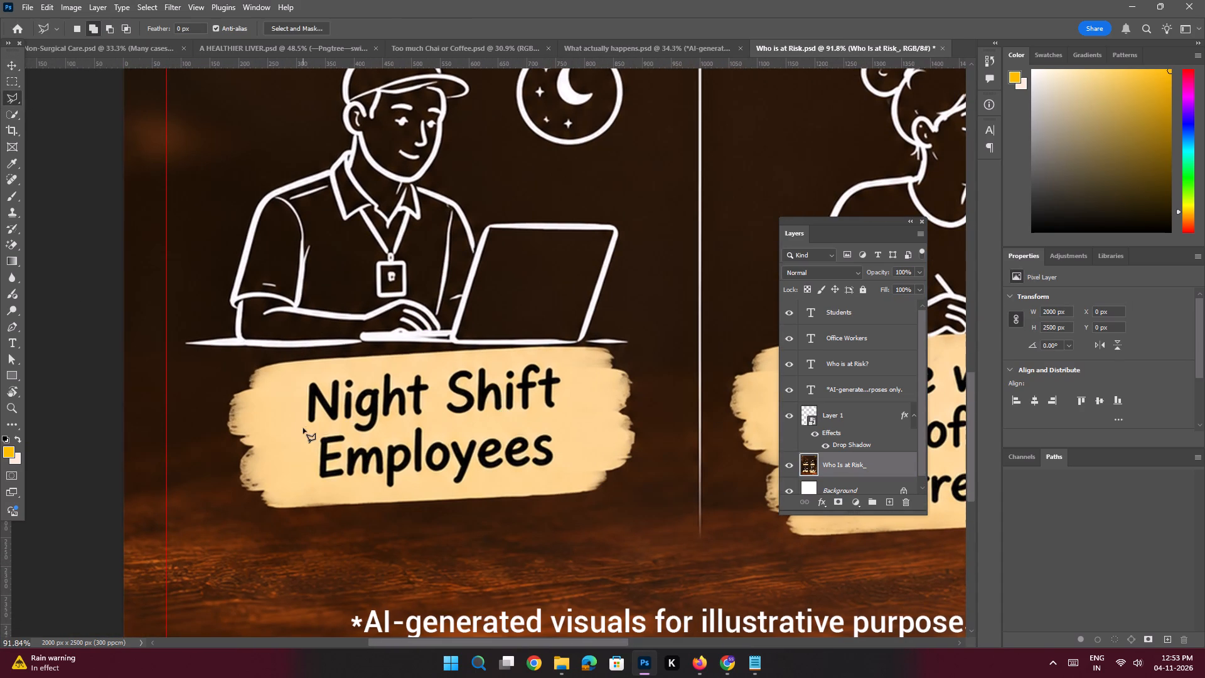
left_click(301, 390)
left_click(301, 379)
left_click(427, 363)
left_click(511, 358)
left_click(556, 359)
left_click(569, 392)
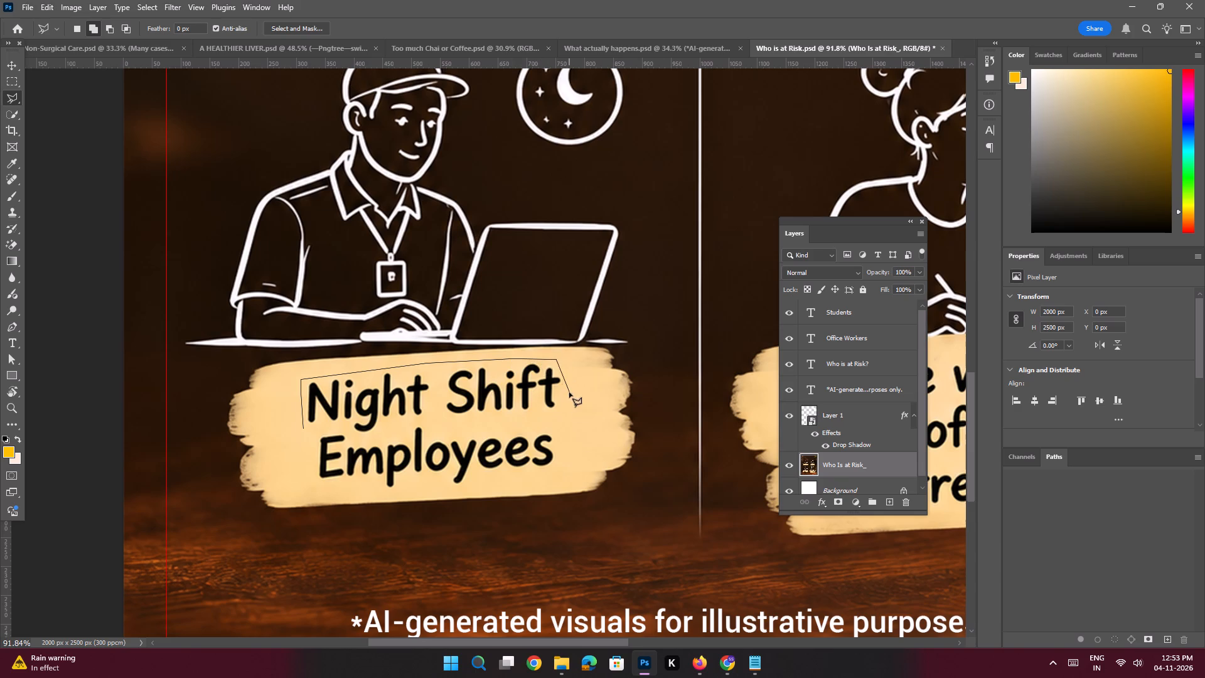
left_click(580, 436)
left_click(560, 470)
left_click(530, 470)
left_click(477, 475)
left_click(464, 489)
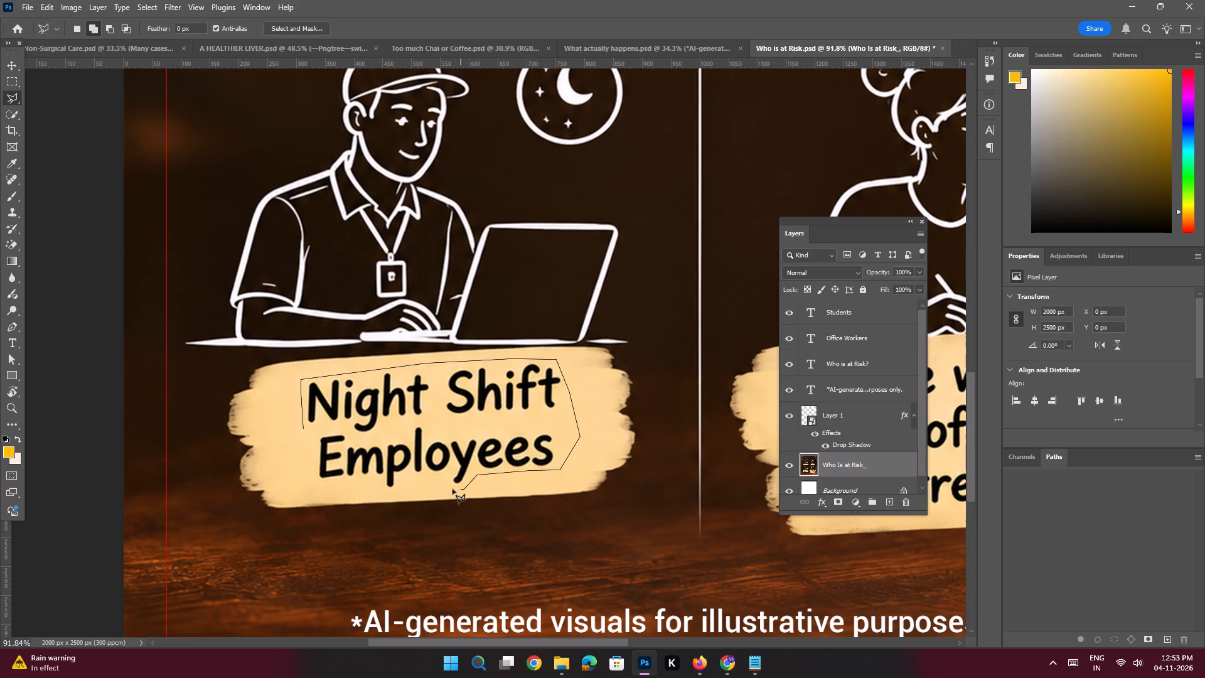
left_click(451, 489)
left_click(387, 492)
left_click(368, 480)
left_click(321, 484)
left_click(301, 455)
left_click(304, 427)
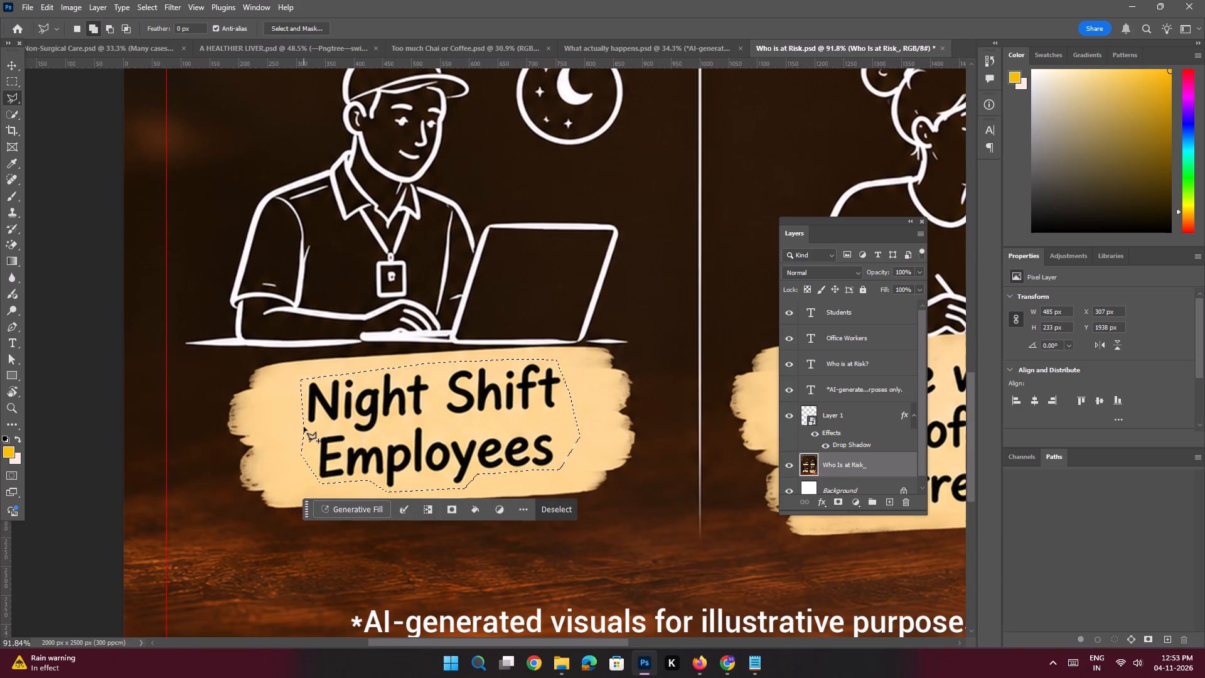
key("shift+BackSpace")
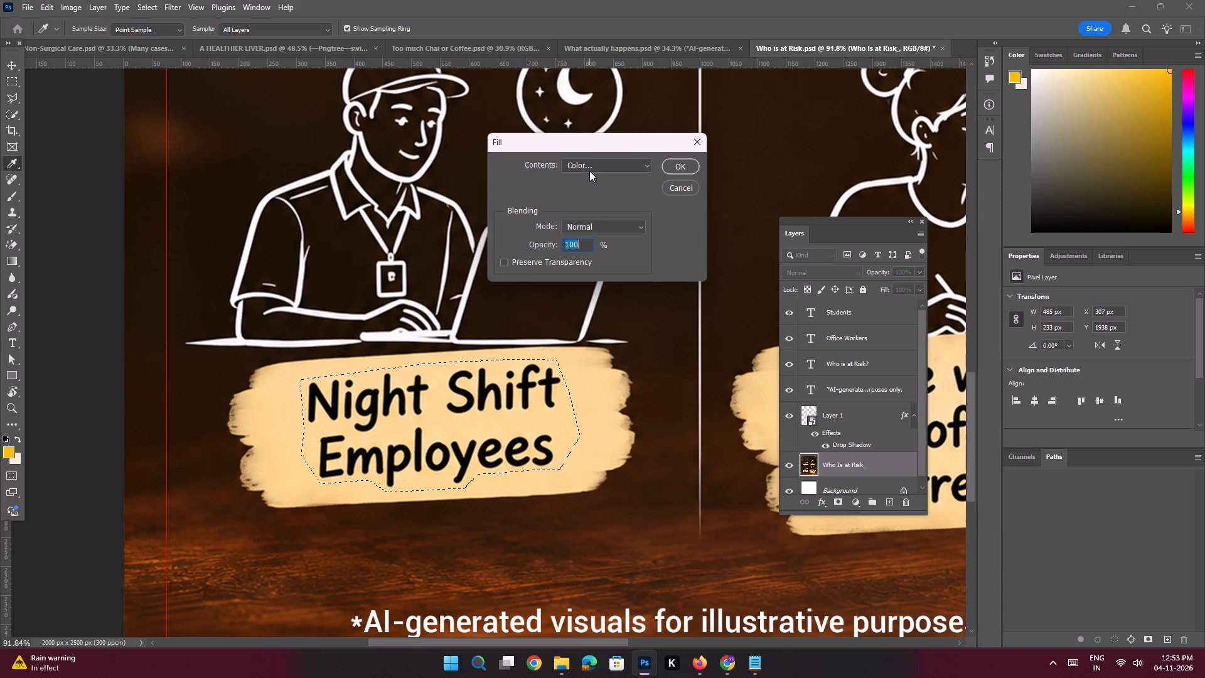
left_click(589, 171)
left_click(587, 195)
left_click(588, 394)
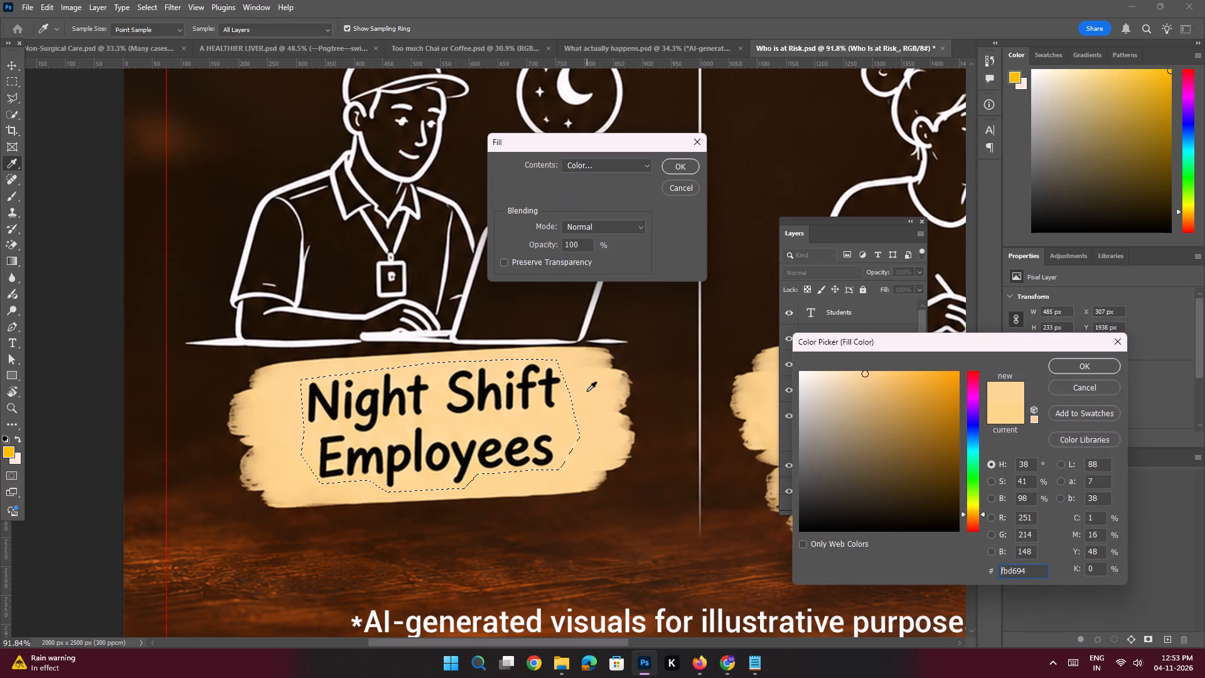
key("Return")
key("Return")
key("ctrl+d")
Switch to the chai/coffee notes in Notepad and copy "Night Shift Employees" from the Slide 3 text.
key("ctrl+0")
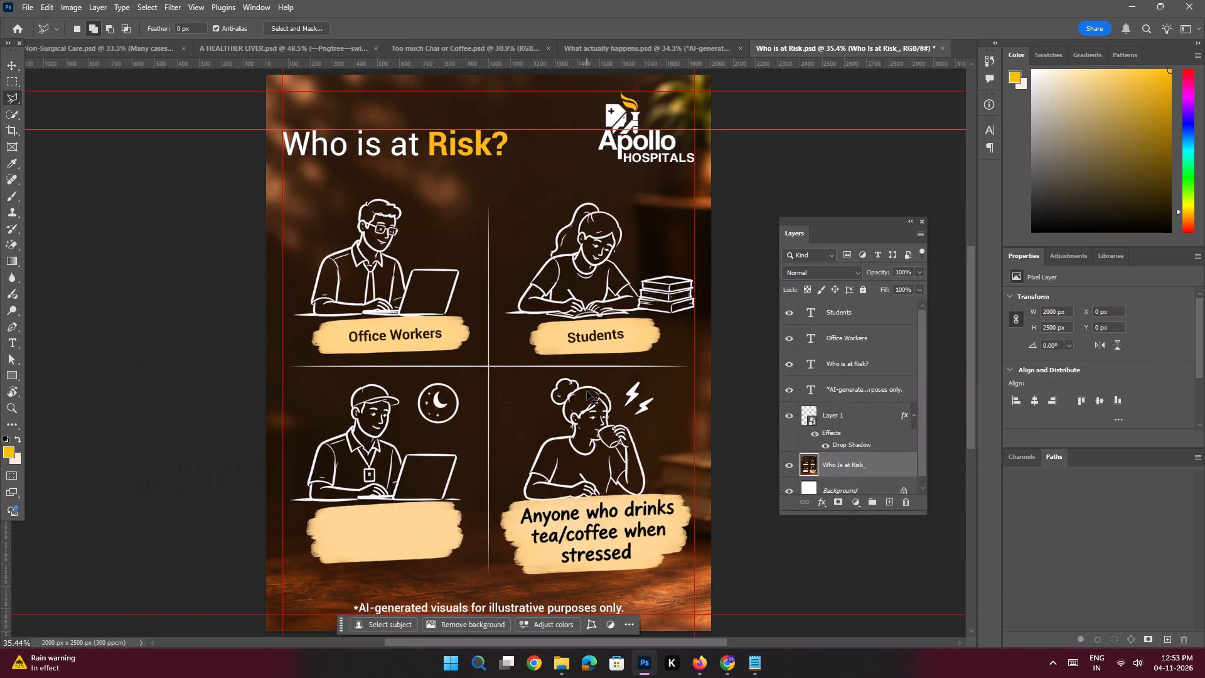
left_click(754, 669)
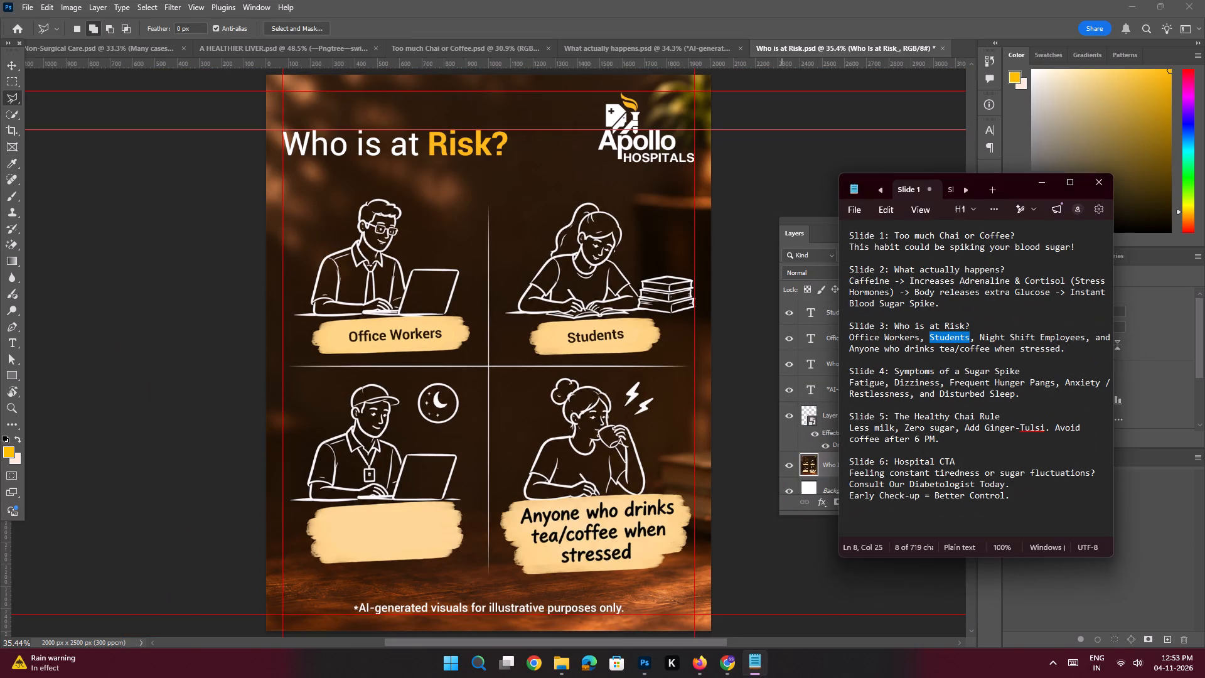
left_click_drag(1084, 338, 979, 338)
key("ctrl+c")
key("ctrl+c")
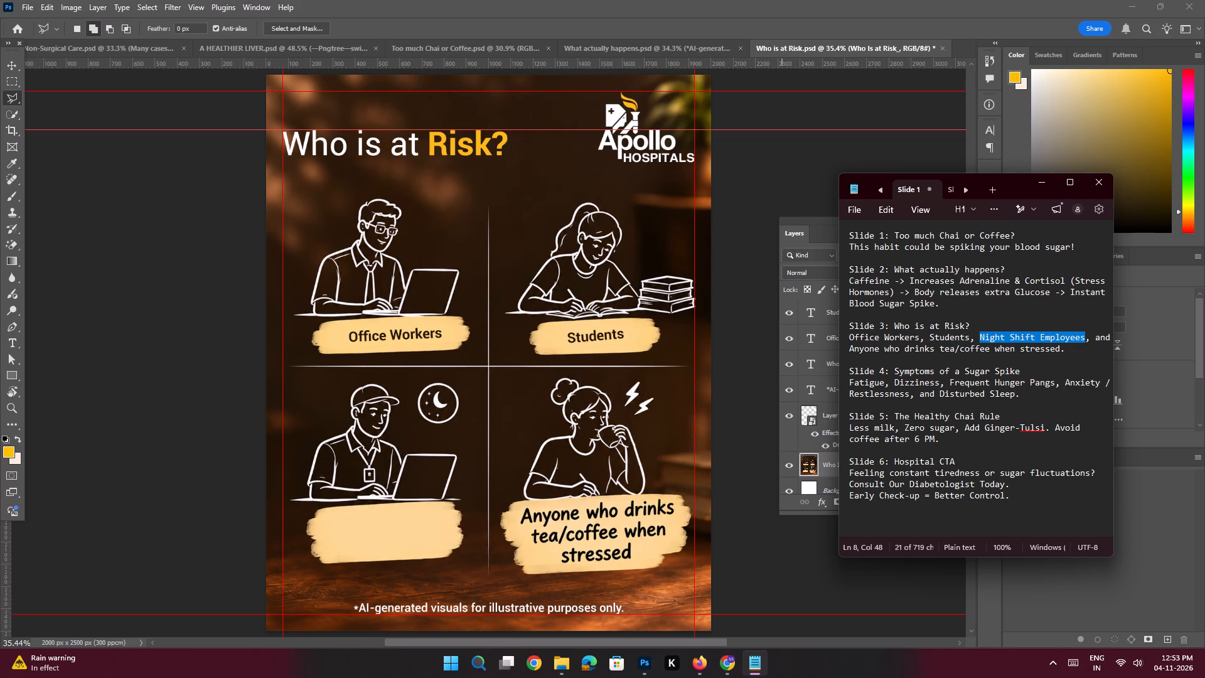
Back in Photoshop, duplicate the "Office Workers" label onto the blank strip under the man in the cap and replace its text with "Night Shift Employees".
left_click(1045, 186)
key("space")
key("space")
key("space")
key("space")
key("space")
key("space")
key("space")
key("space")
key("space")
left_click_drag(434, 353, 460, 324)
left_click_drag(436, 342, 467, 392, "ctrl")
left_click(406, 272)
double_click(412, 273)
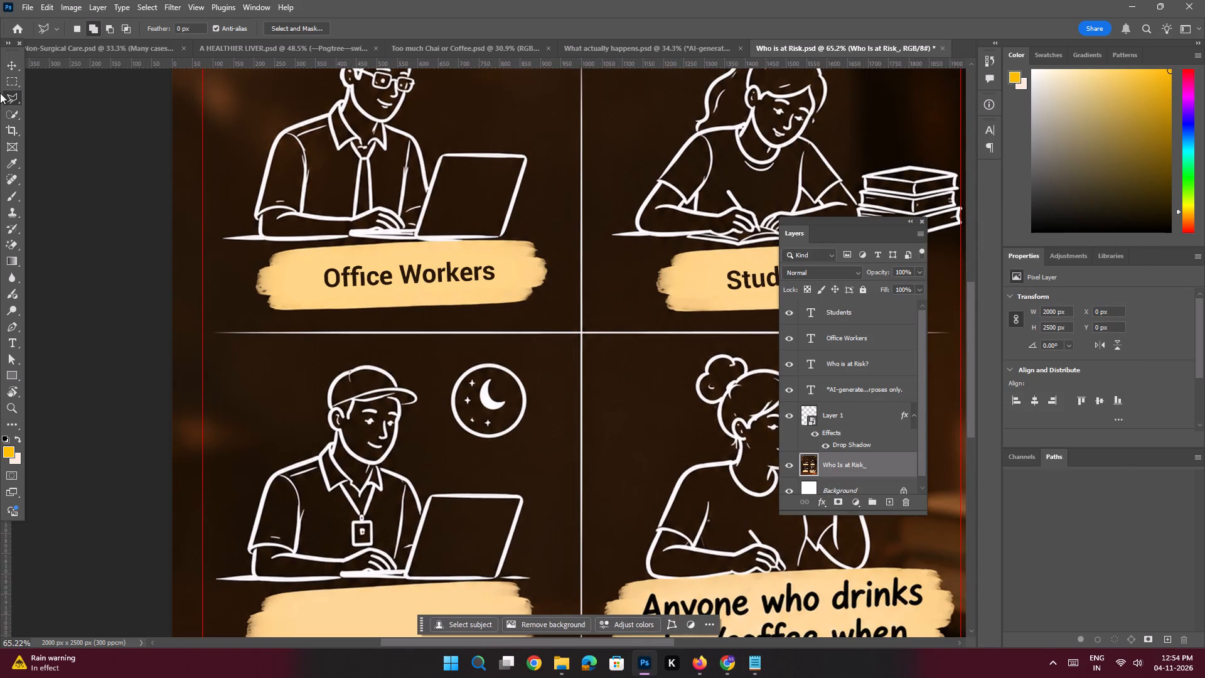
left_click(14, 61)
key("space")
key("space")
key("space")
key("space")
key("space")
left_click_drag(345, 321, 353, 259)
left_click(381, 201)
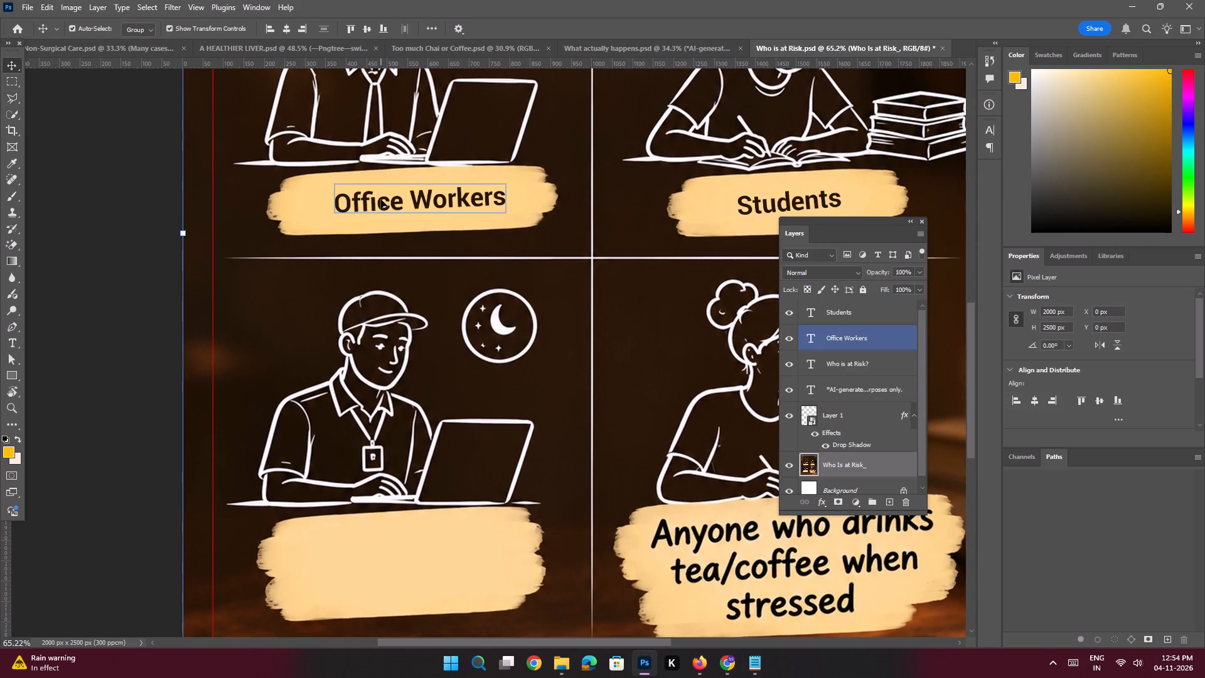
key("ctrl+j")
left_click_drag(390, 202, 354, 541)
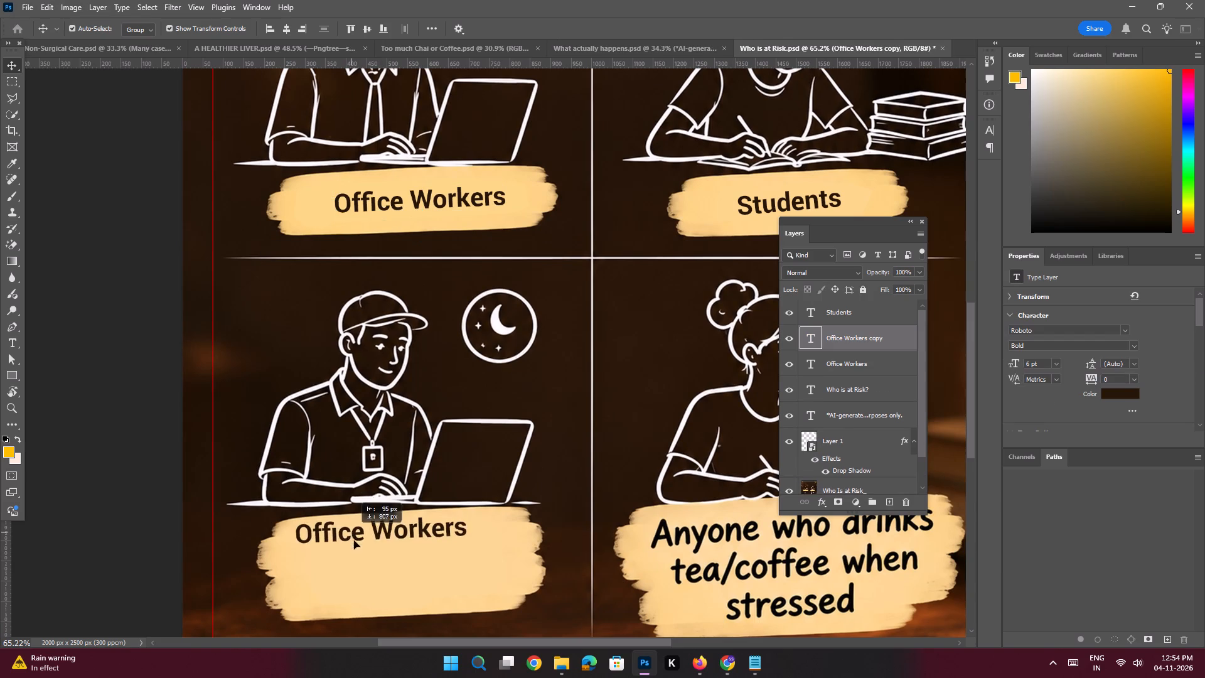
left_click_drag(354, 541, 356, 552)
double_click(356, 552)
key("ctrl+v")
key("Return")
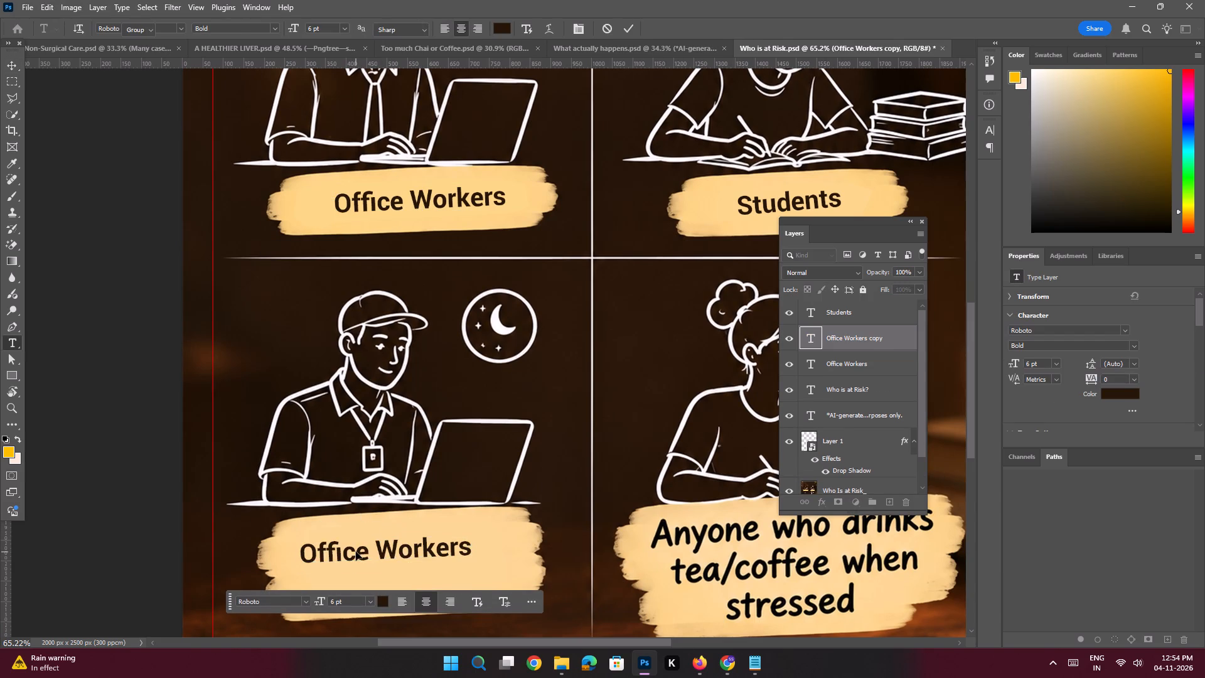
Break the "Night Shift Employees" label into two lines, with "Employees" on the second line.
double_click(426, 558)
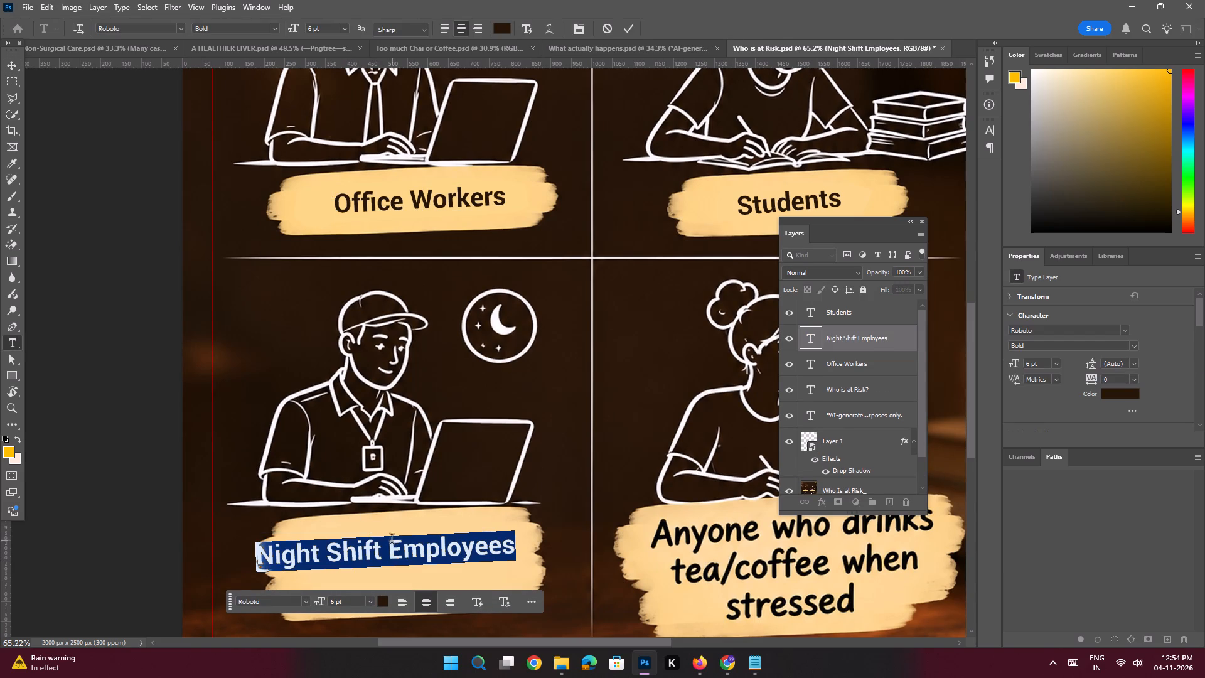
left_click(390, 539)
key("Return")
key("Return")
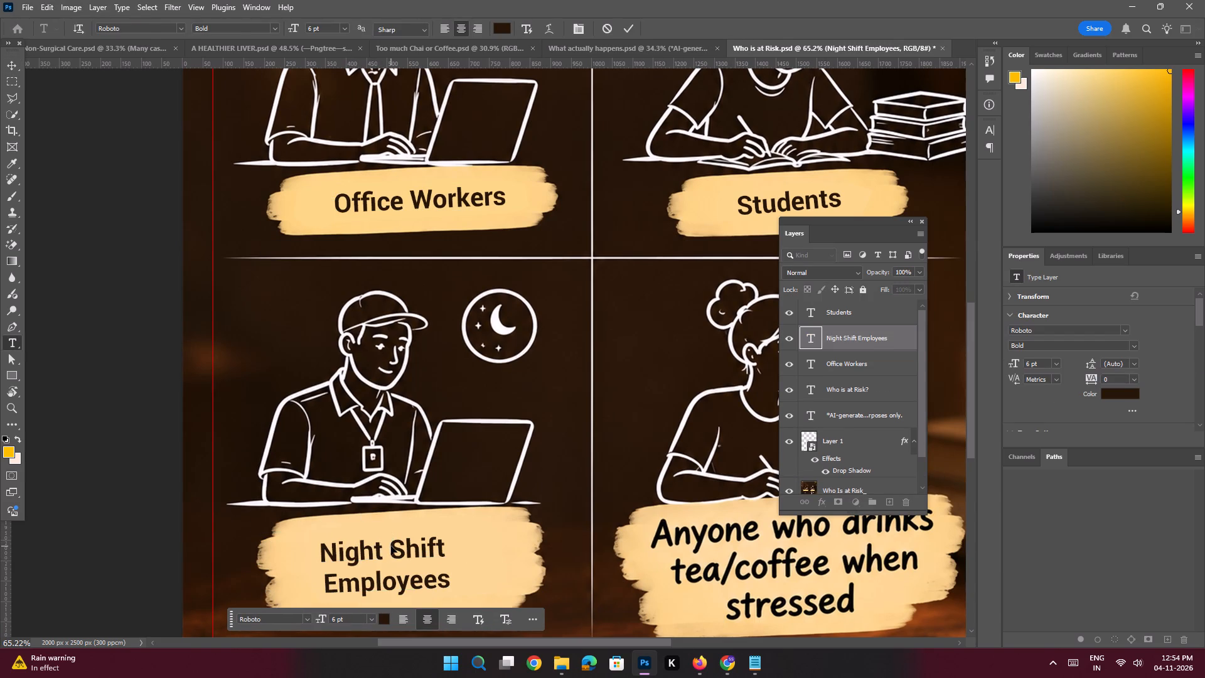
Rotate the "Night Shift Employees" label to about -1.83° and centre it on its cream brush strip.
key("space")
key("space")
key("space")
key("space")
key("space")
key("space")
key("space")
left_click_drag(392, 549, 410, 473)
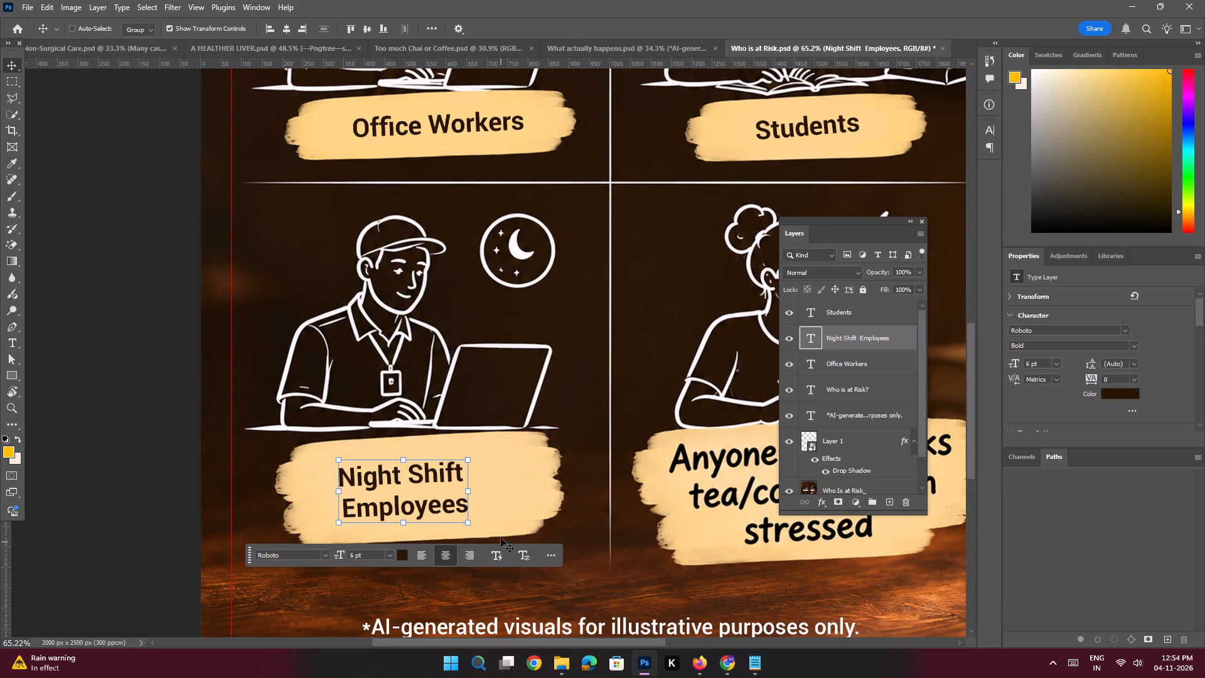
key("ctrl+t")
left_click_drag(488, 530, 497, 527)
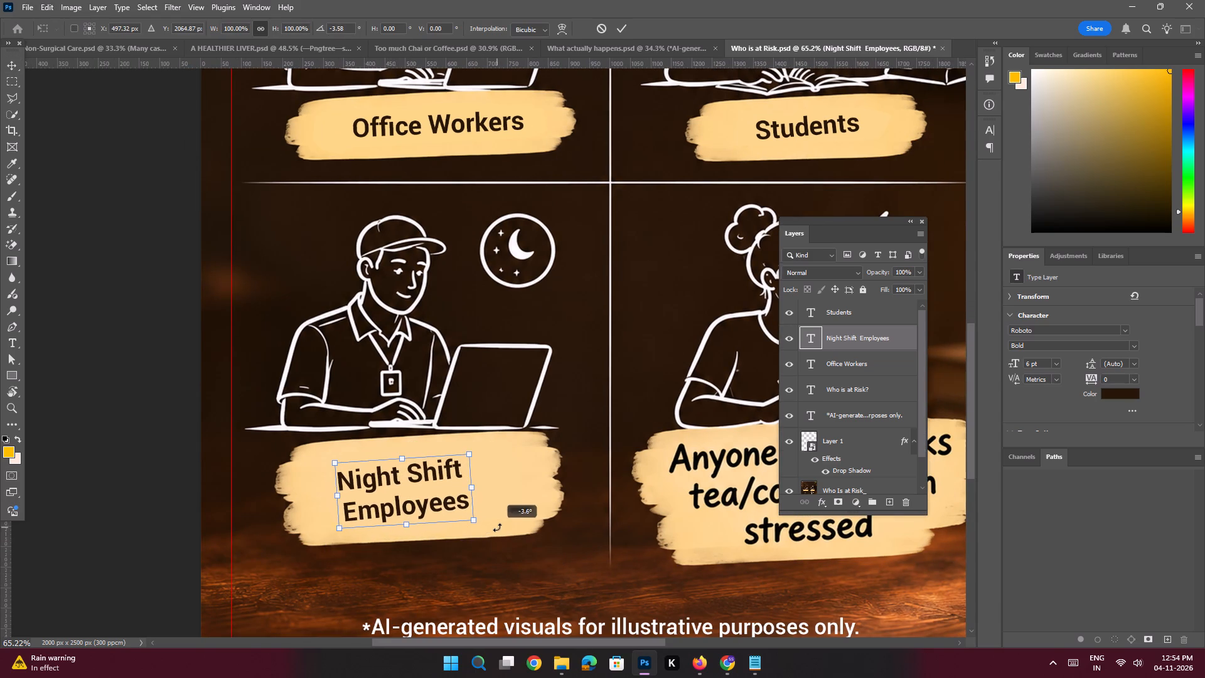
left_click_drag(497, 527, 497, 529)
left_click_drag(438, 505, 460, 500)
left_click(510, 525)
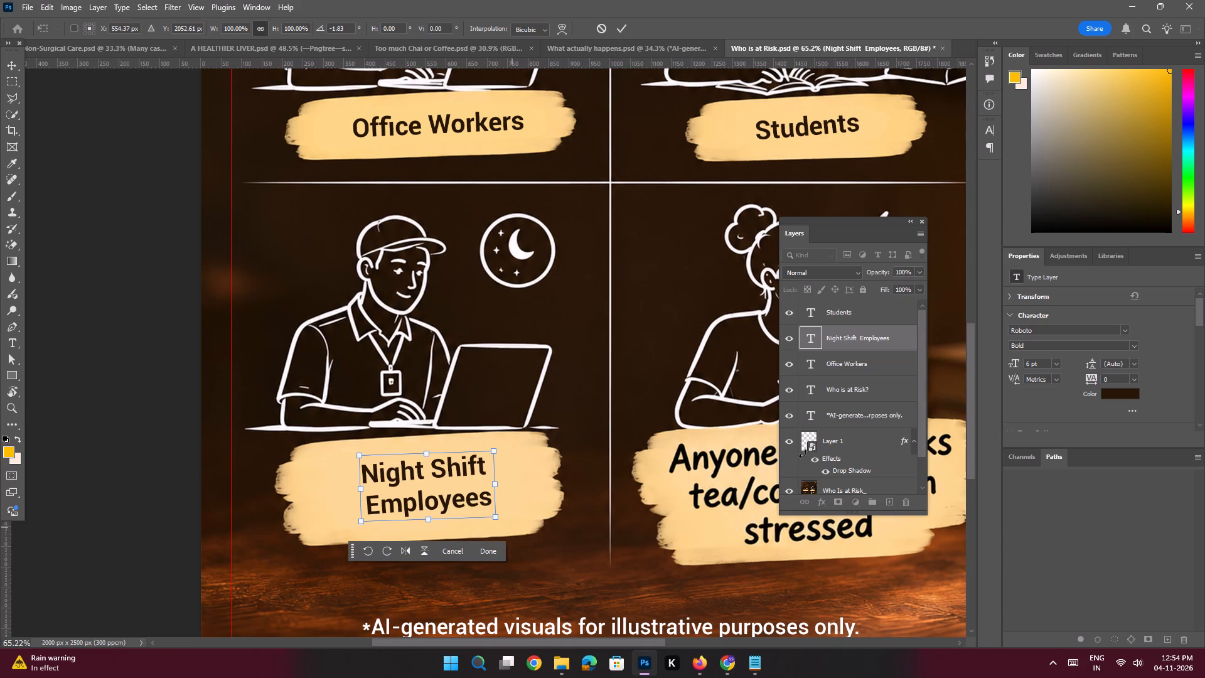
key("Return")
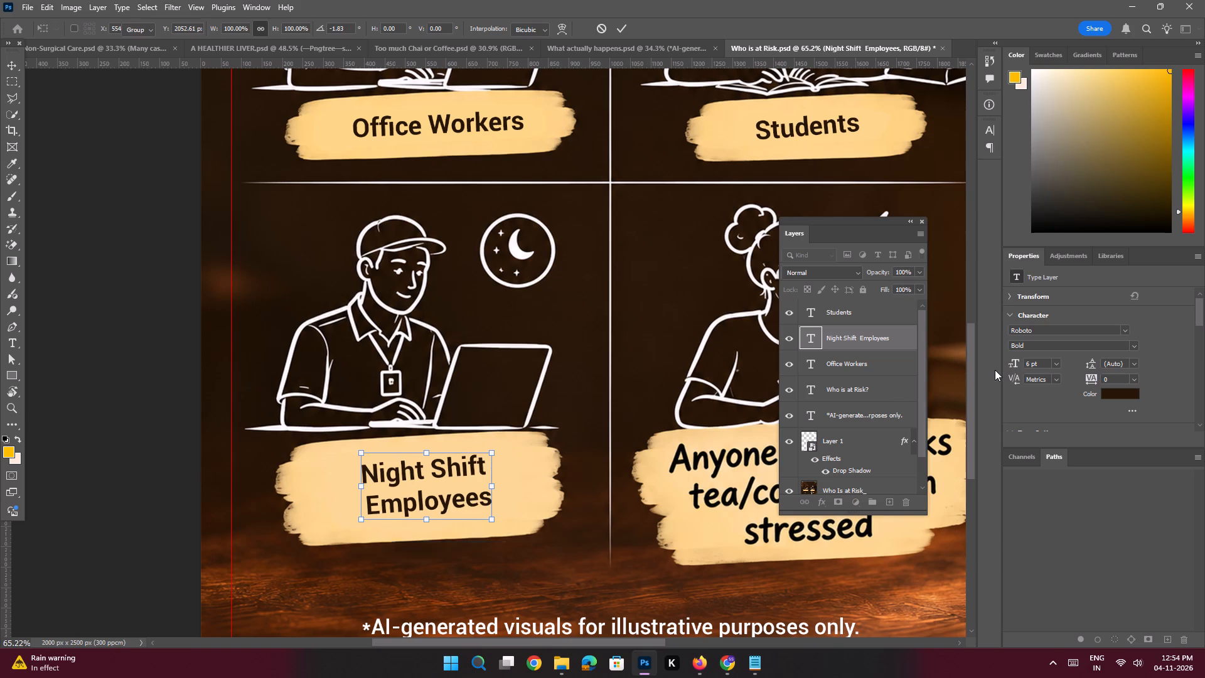
Make the Who Is at Risk_ layer active and choose the Polygonal Lasso tool for the stressed tea drinker's lettering.
key("space")
key("space")
key("space")
key("space")
key("space")
key("space")
key("space")
key("space")
key("space")
key("space")
key("space")
key("space")
key("space")
key("space")
key("space")
key("space")
key("space")
key("space")
key("space")
key("space")
left_click_drag(686, 465, 620, 471)
left_click_drag(620, 471, 577, 460)
left_click(577, 460)
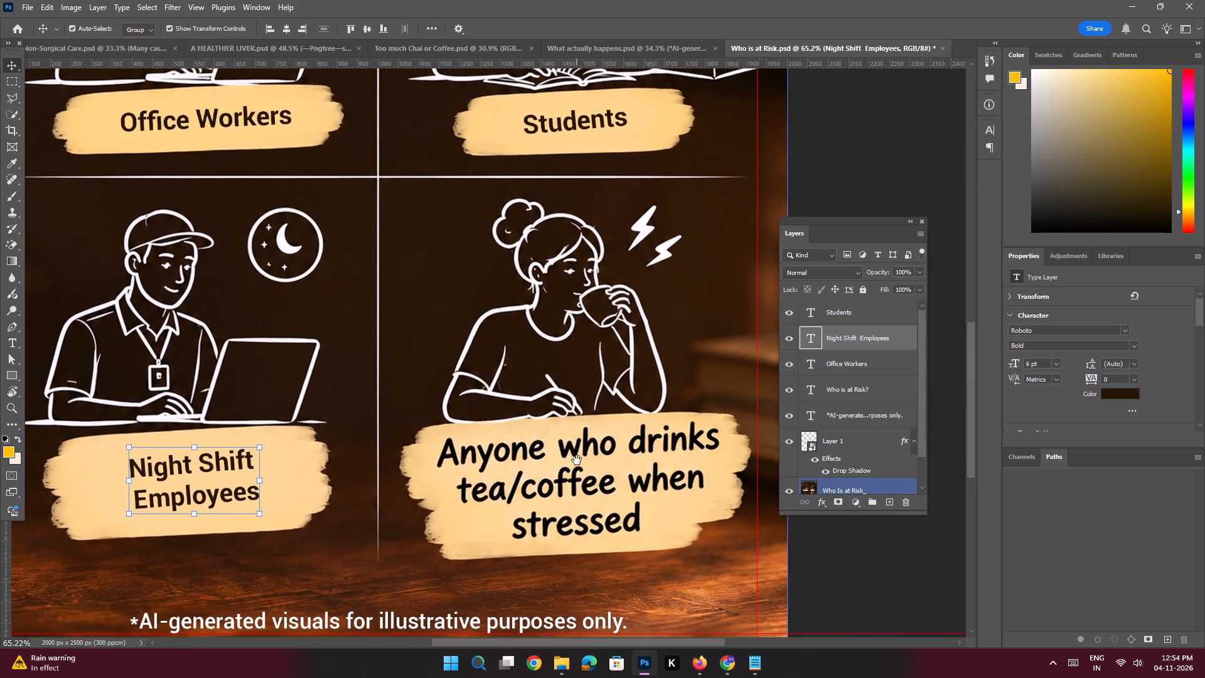
left_click(623, 498)
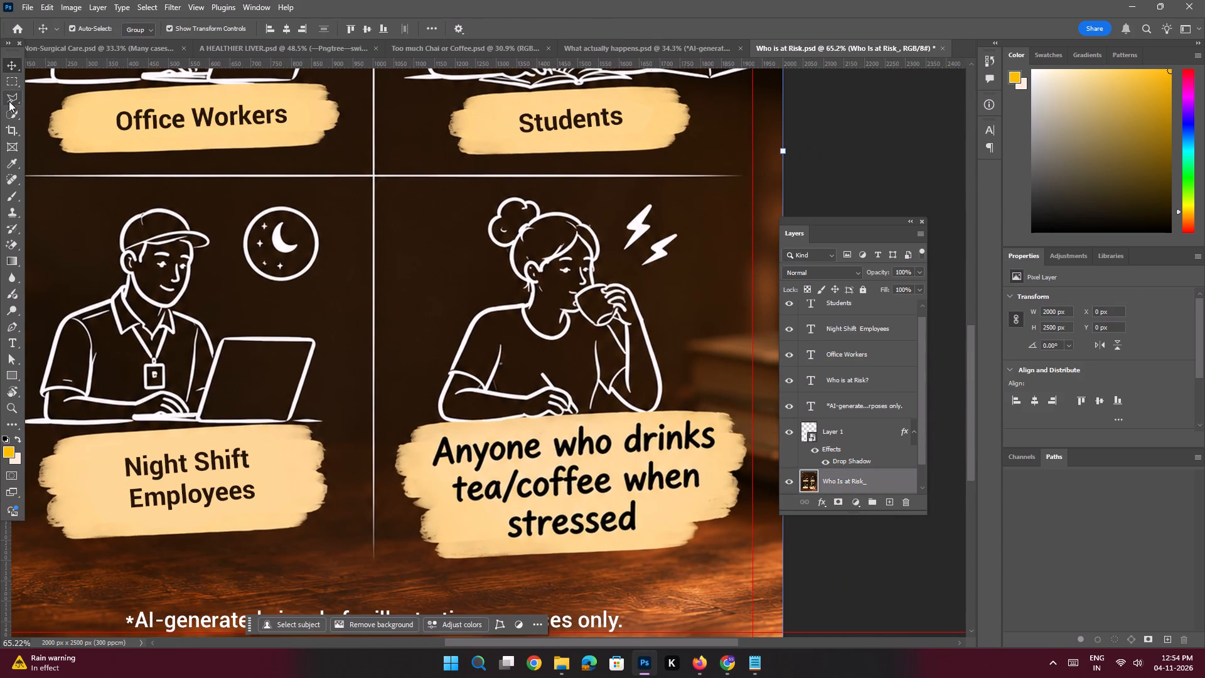
left_click(9, 101)
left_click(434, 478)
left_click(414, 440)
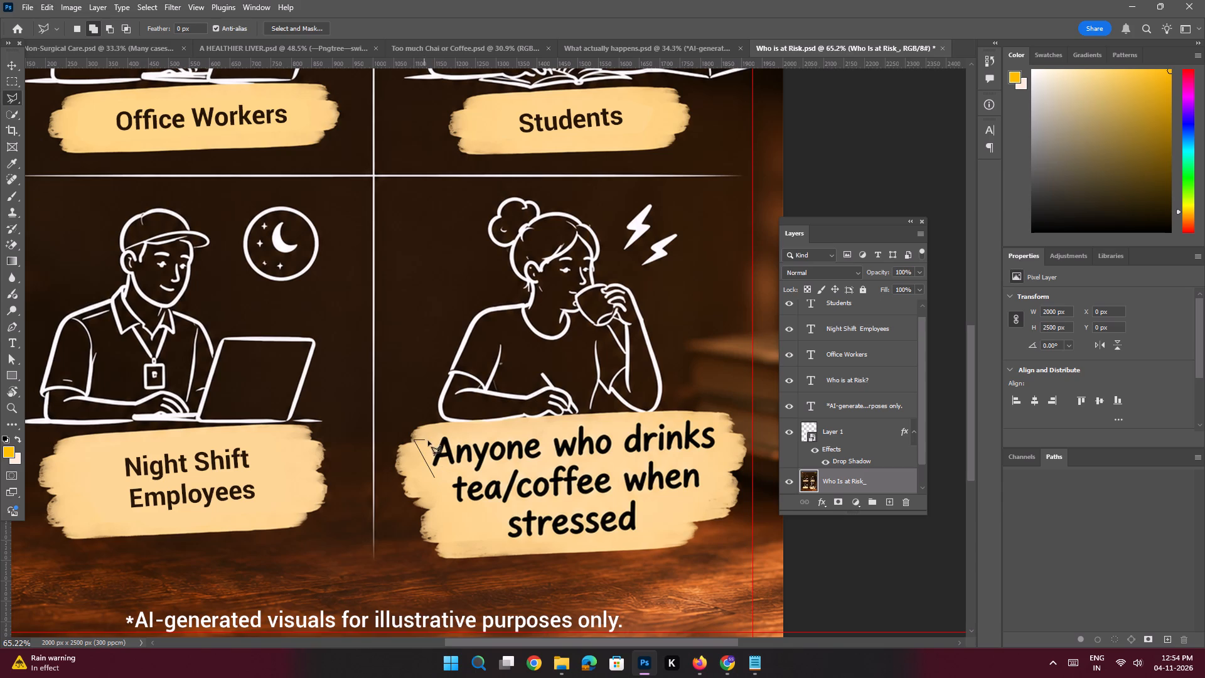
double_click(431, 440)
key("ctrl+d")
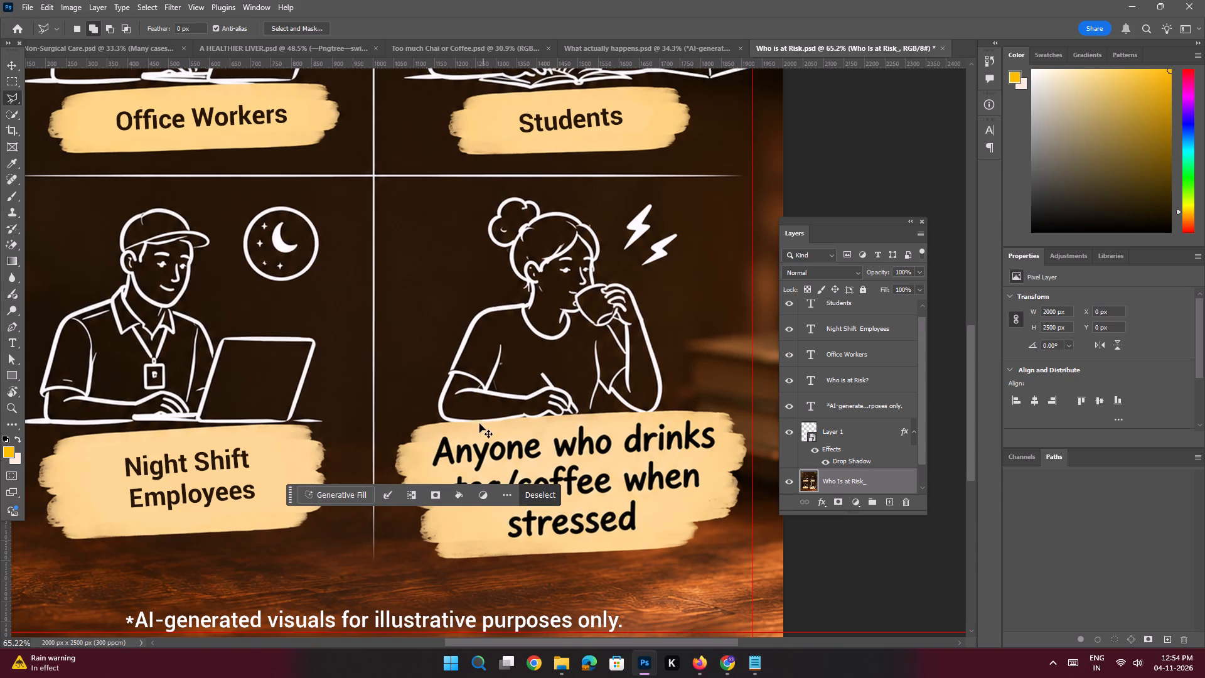
Lasso the hand-lettered "Anyone who drinks tea/coffee when stressed", fill it with cream sampled from the strip, and deselect.
left_click(444, 475)
left_click(432, 471)
left_click(426, 465)
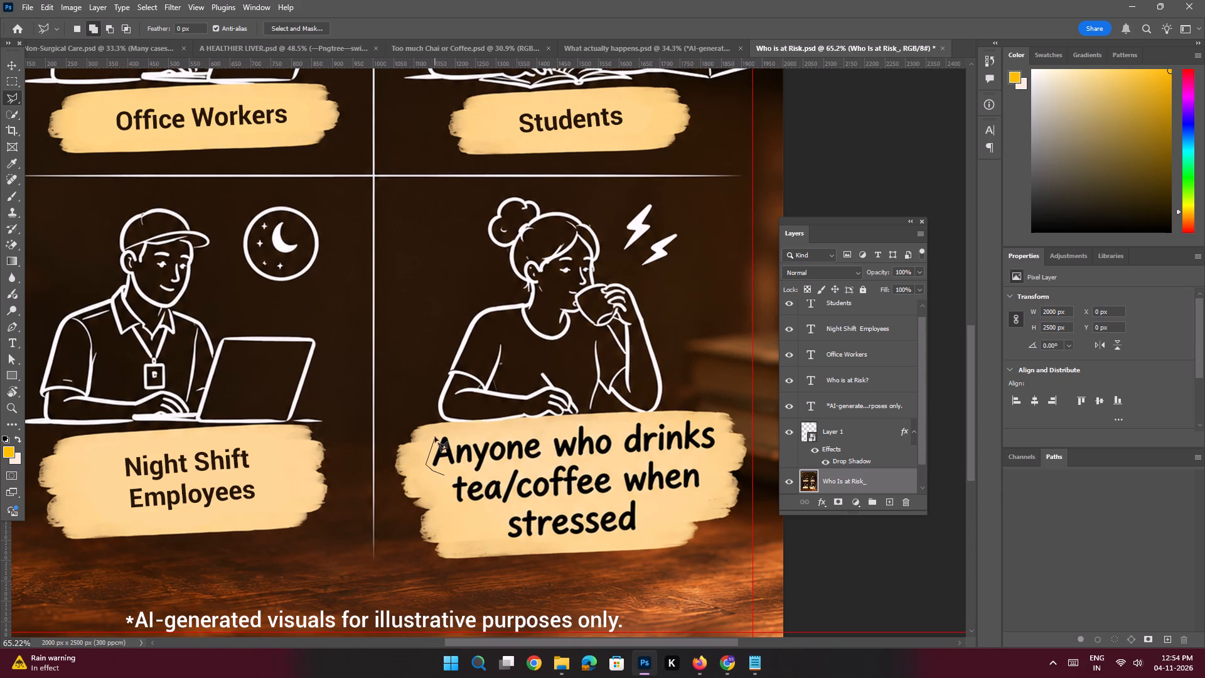
left_click(435, 437)
left_click(441, 433)
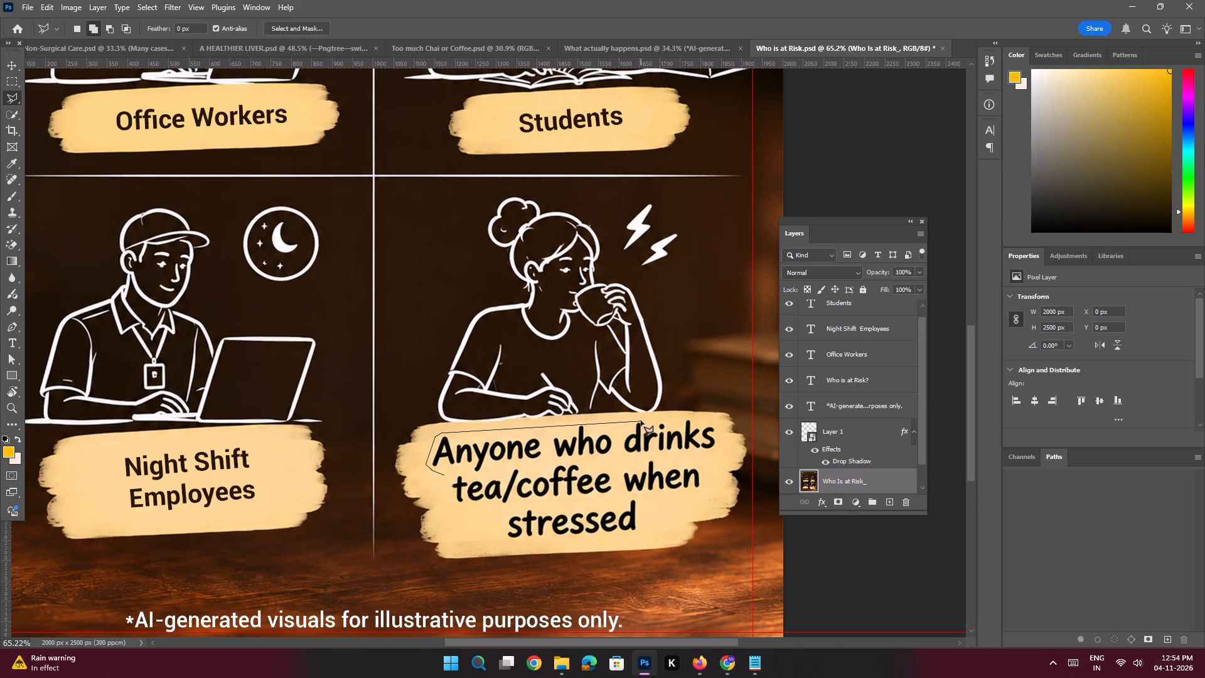
left_click(641, 421)
left_click(688, 417)
left_click(713, 421)
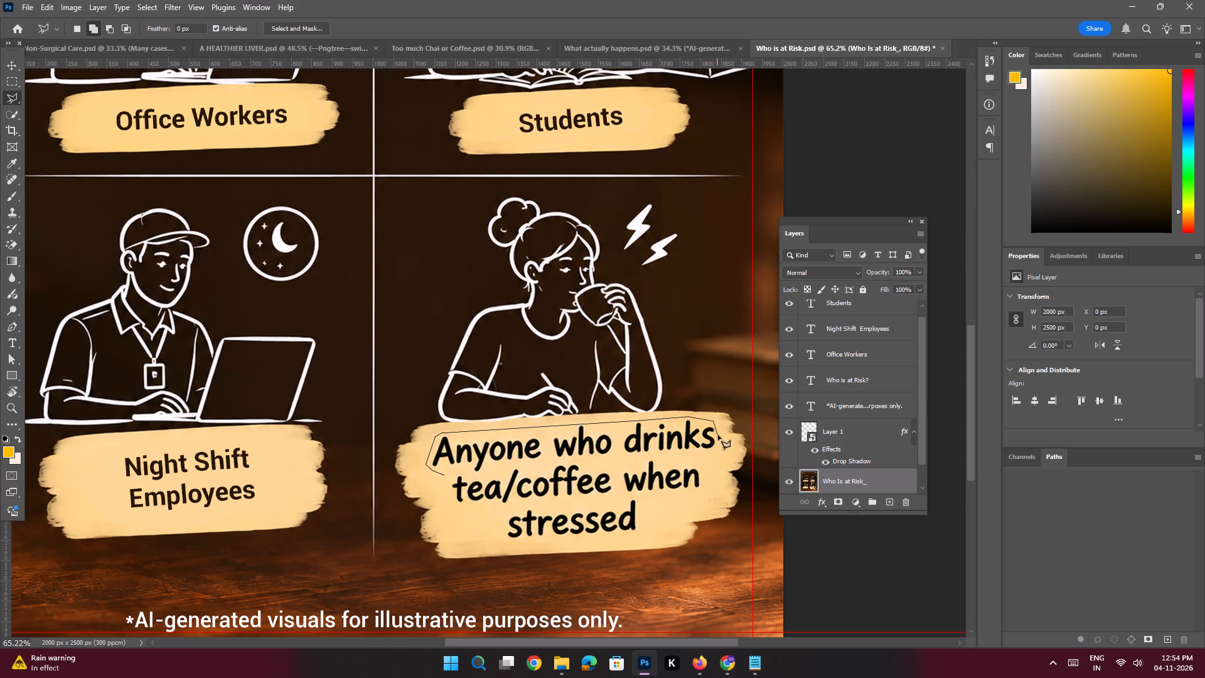
left_click(719, 436)
left_click_drag(716, 456, 712, 463)
left_click(706, 473)
left_click(705, 488)
left_click(700, 499)
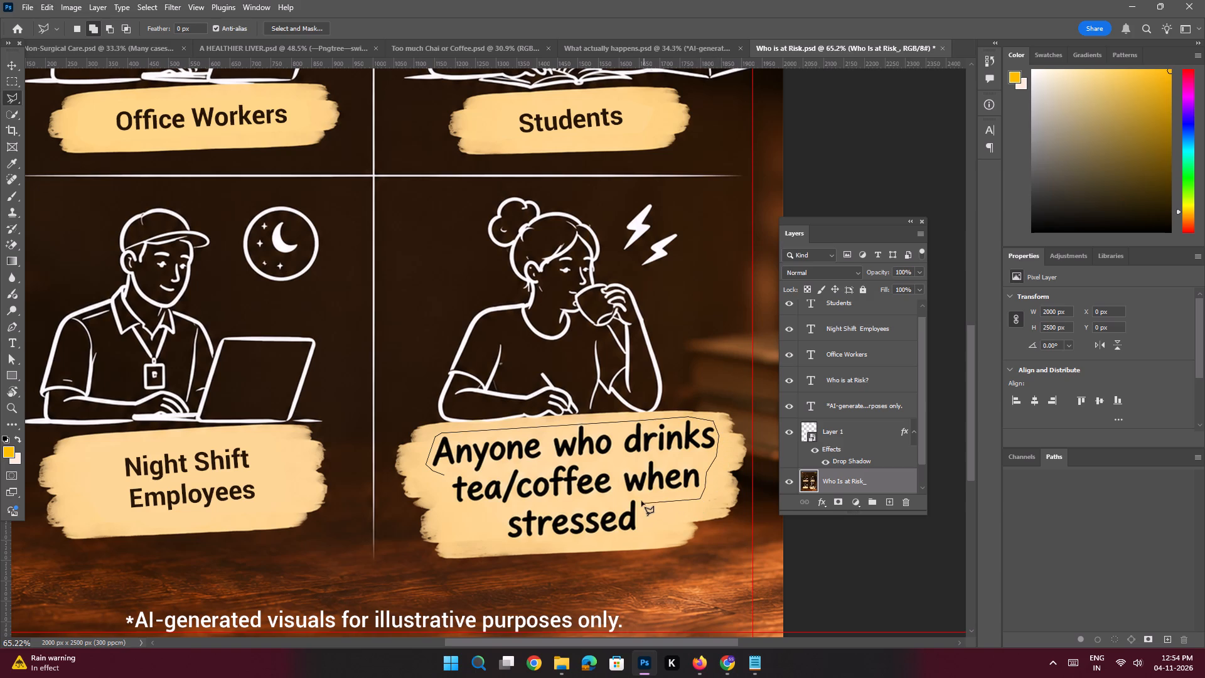
left_click(641, 501)
left_click(640, 525)
left_click(639, 534)
left_click(614, 537)
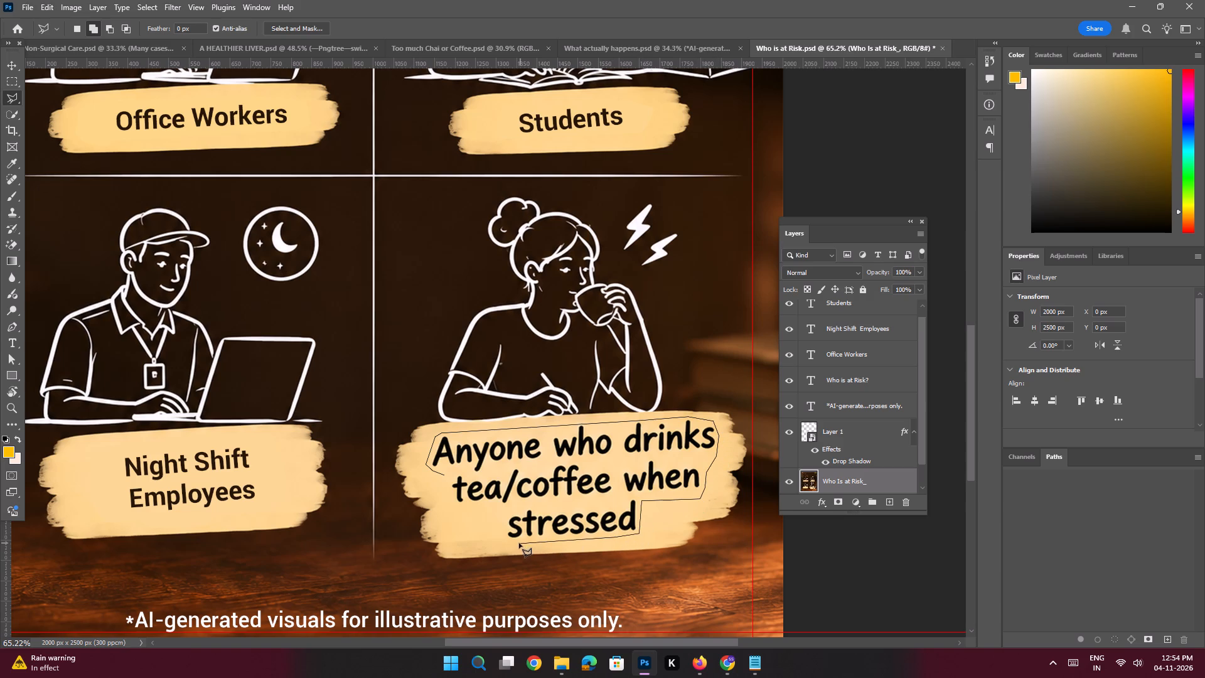
left_click(519, 543)
left_click(505, 539)
left_click(483, 517)
left_click(474, 510)
left_click(458, 509)
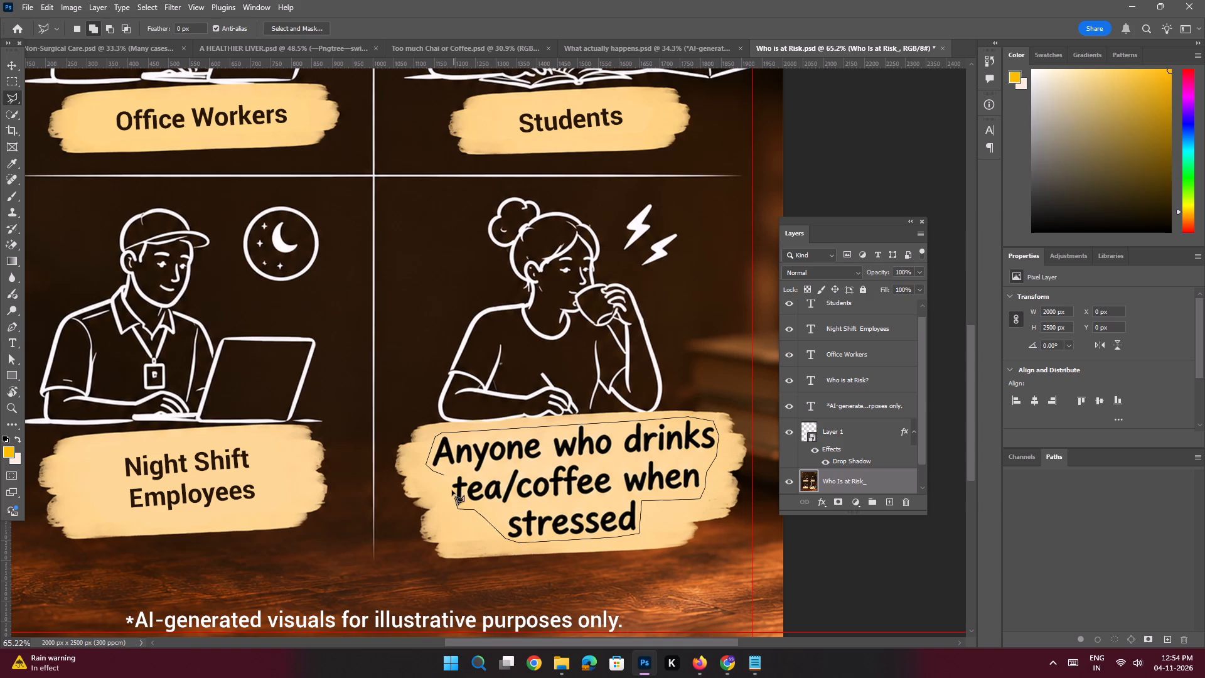
left_click(451, 488)
left_click(446, 476)
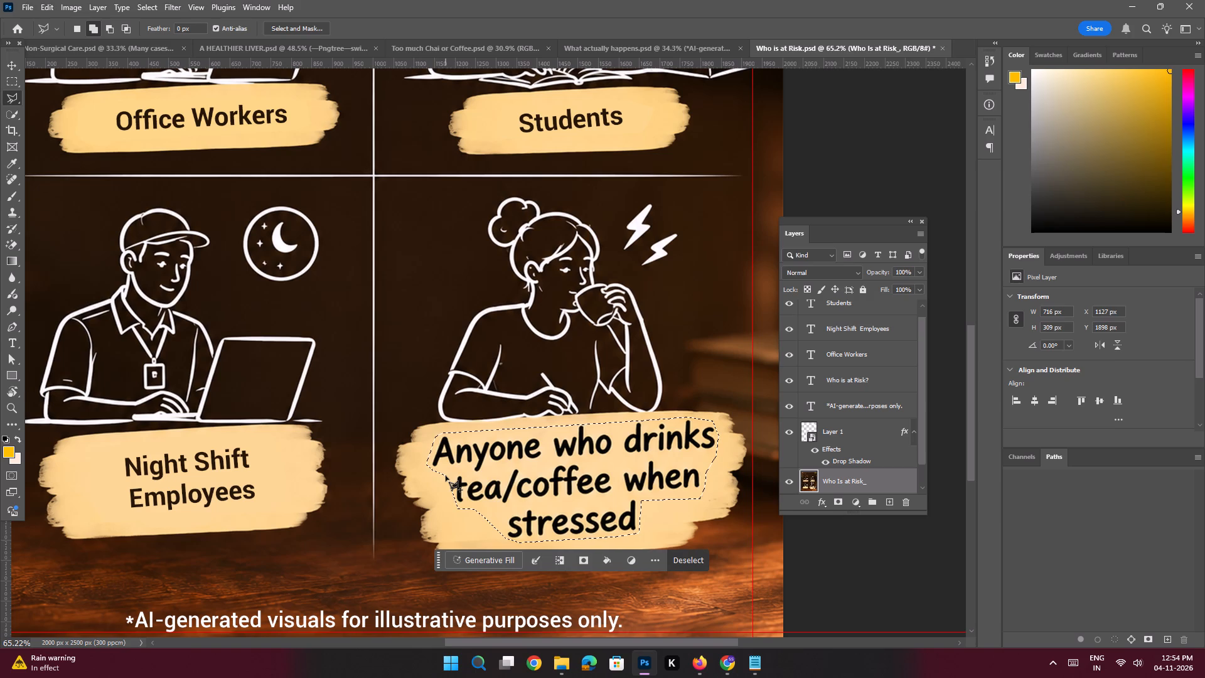
key("shift+BackSpace")
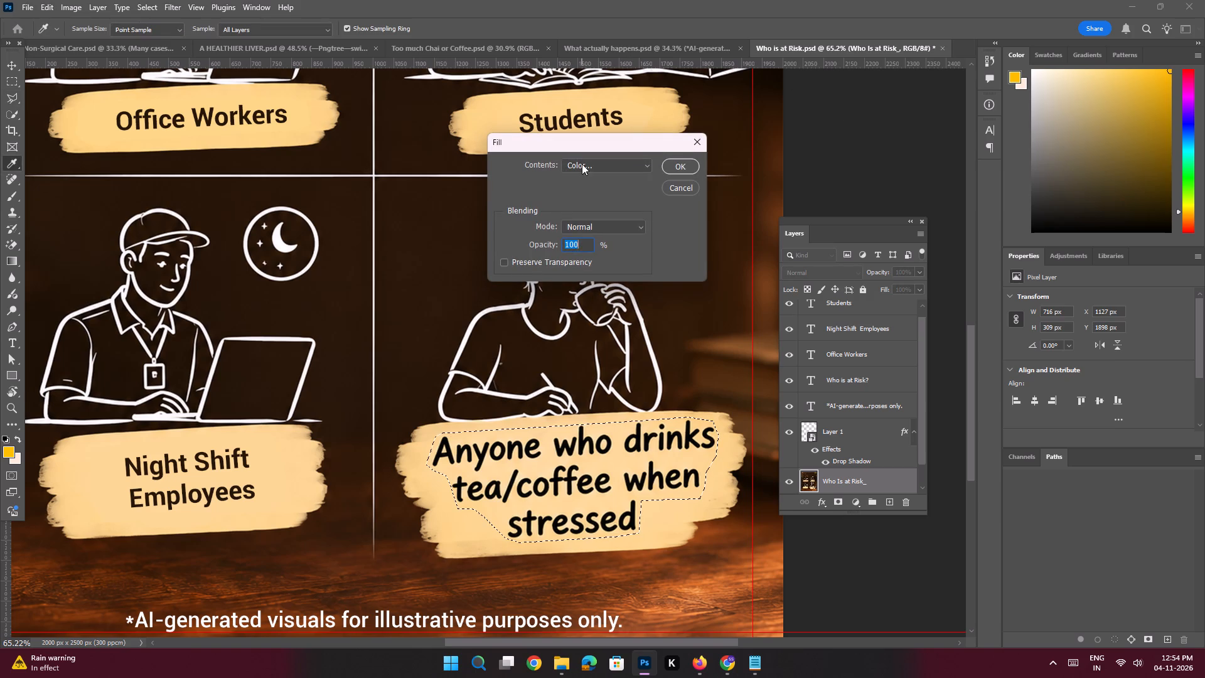
left_click(582, 164)
left_click(580, 202)
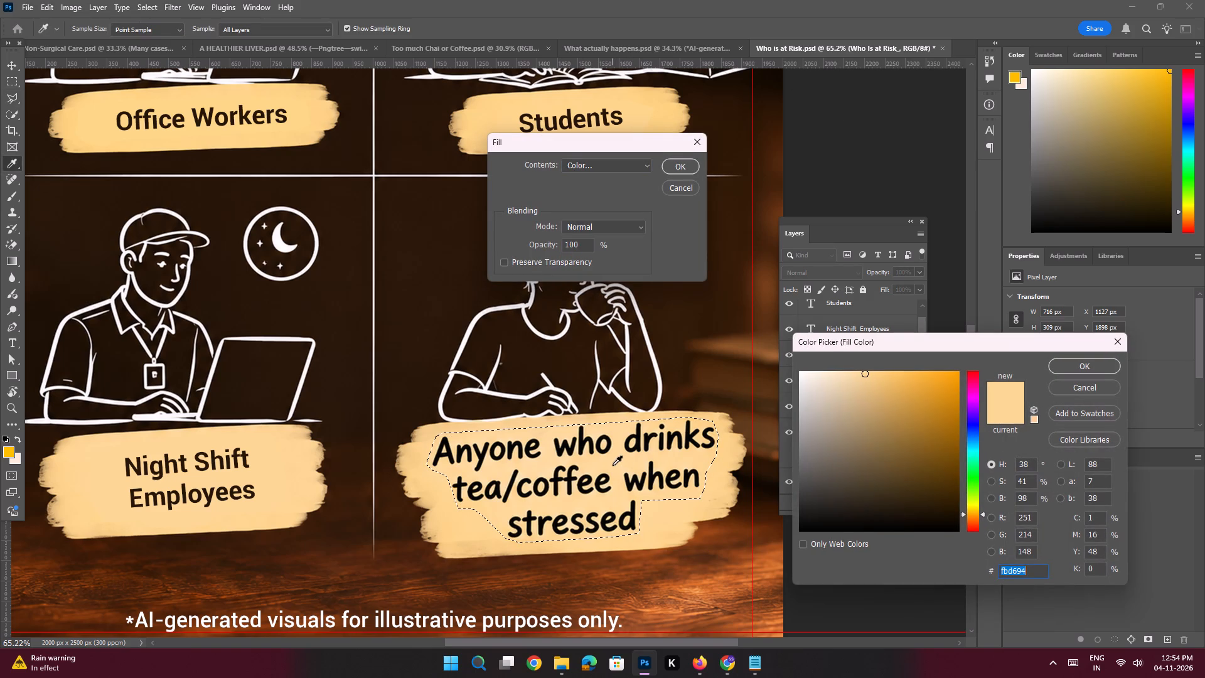
left_click(613, 465)
key("Return")
key("Return")
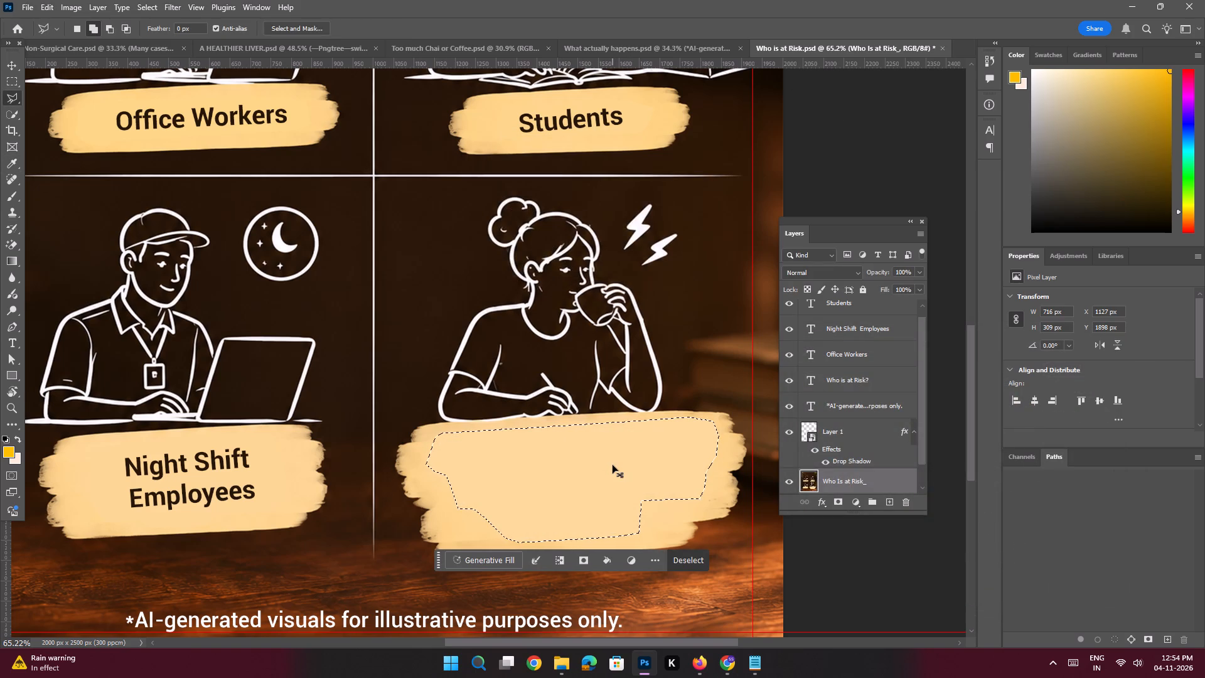
key("ctrl+d")
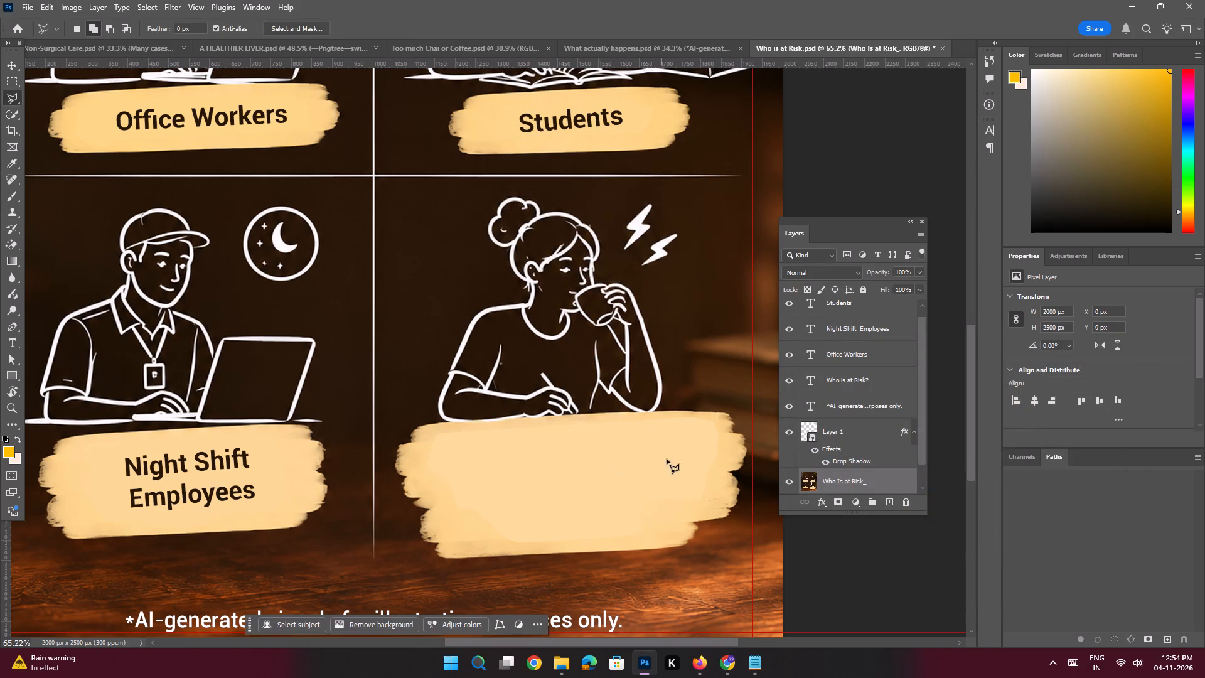
Switch to the chai/coffee notes in Notepad and copy "Anyone who drinks tea/coffee when stressed" from the Slide 3 text.
left_click(756, 664)
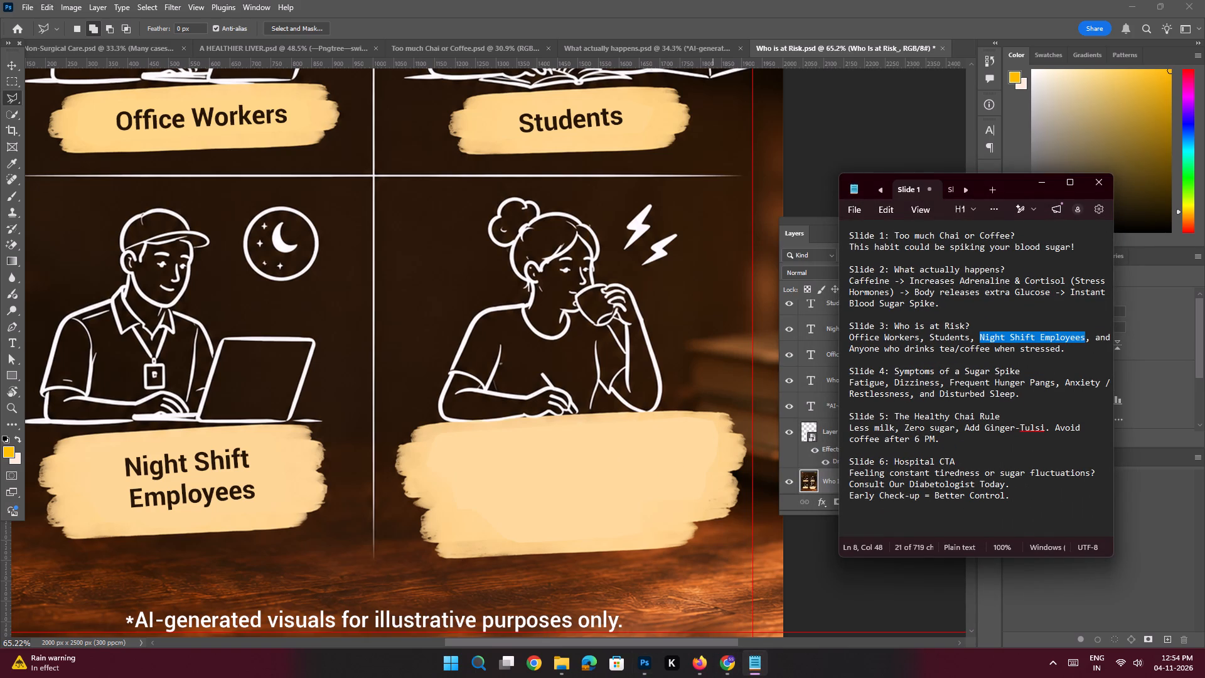
left_click_drag(1062, 350, 793, 351)
key("ctrl+c")
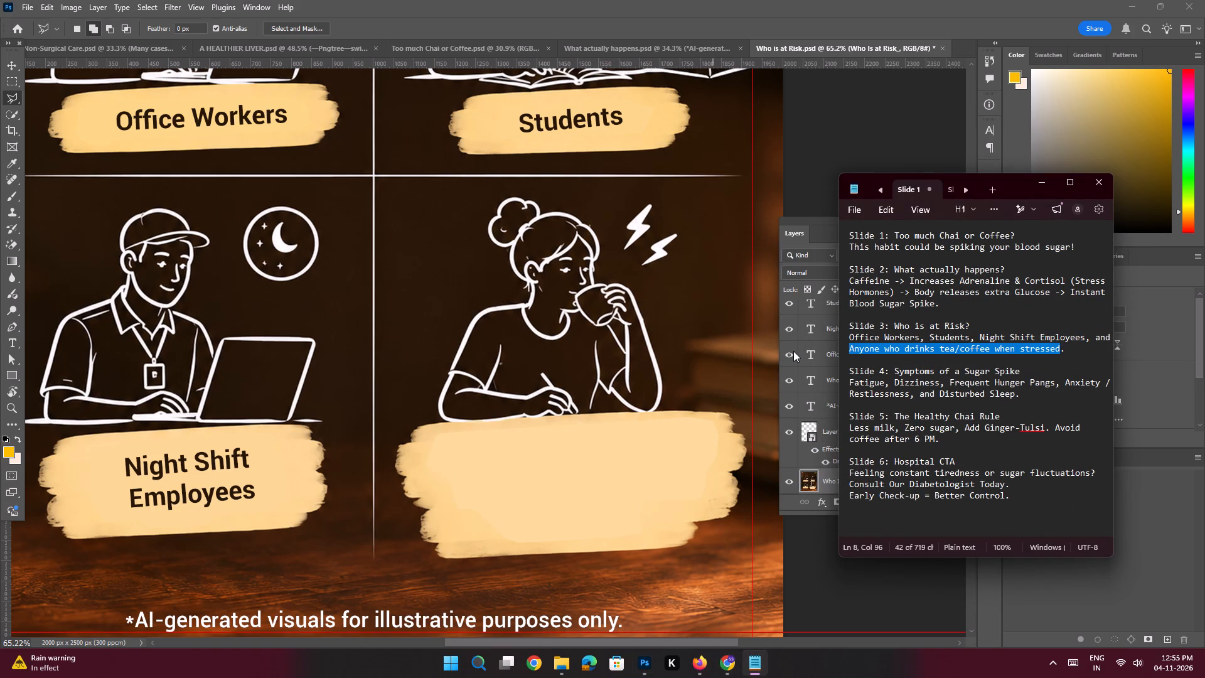
key("ctrl+c")
key("ctrl+c")
key("ctrl+c")
key("ctrl+c")
left_click(1046, 182)
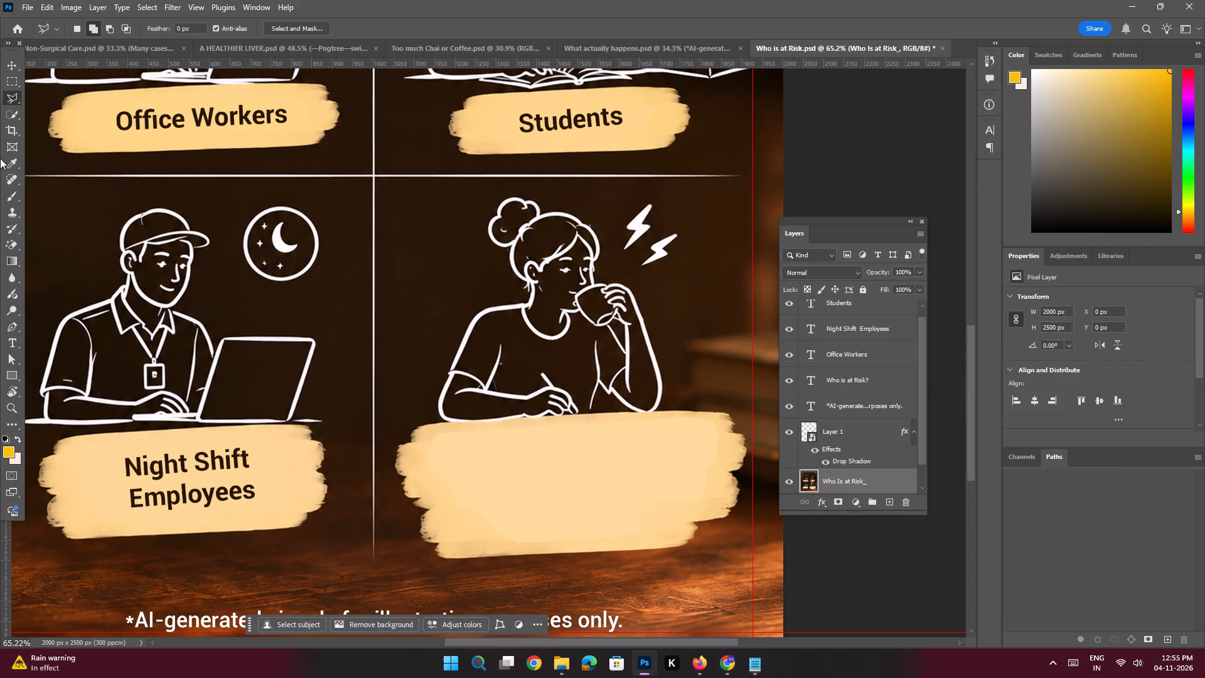
In Photoshop, duplicate the "Night Shift Employees" label onto the blank strip under the woman drinking and replace its text with "Anyone who drinks tea/coffee when stressed".
left_click(11, 68)
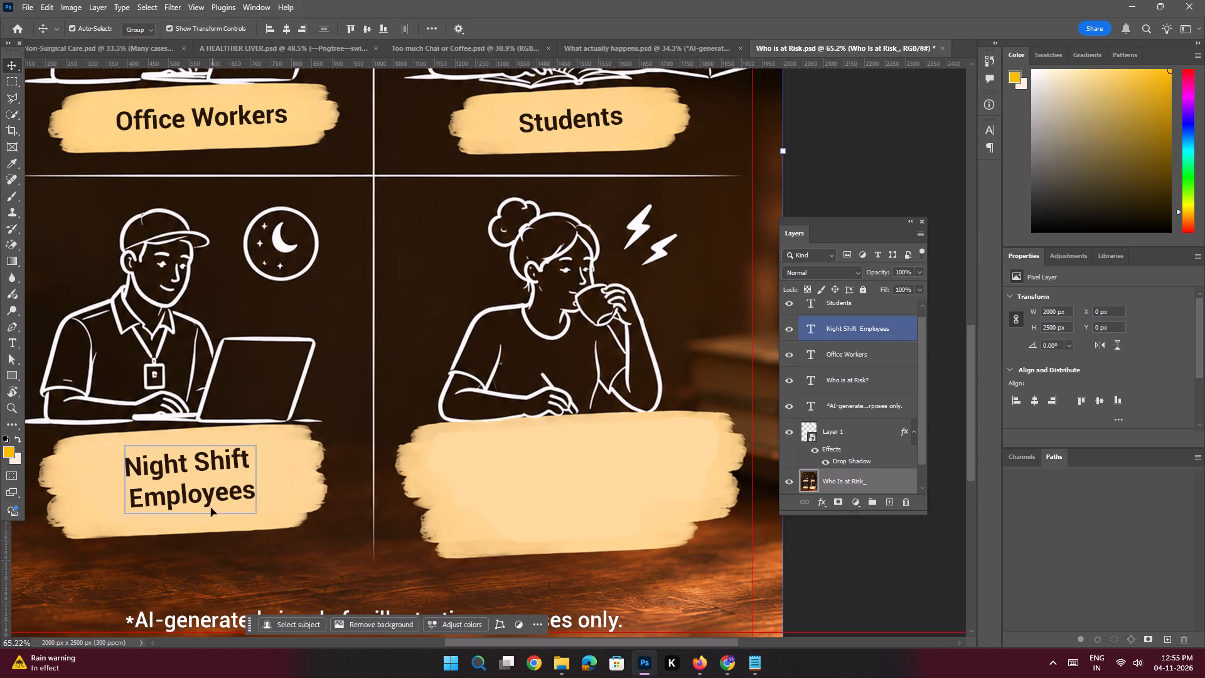
left_click(203, 490)
left_click_drag(210, 490, 623, 499, "alt+shift")
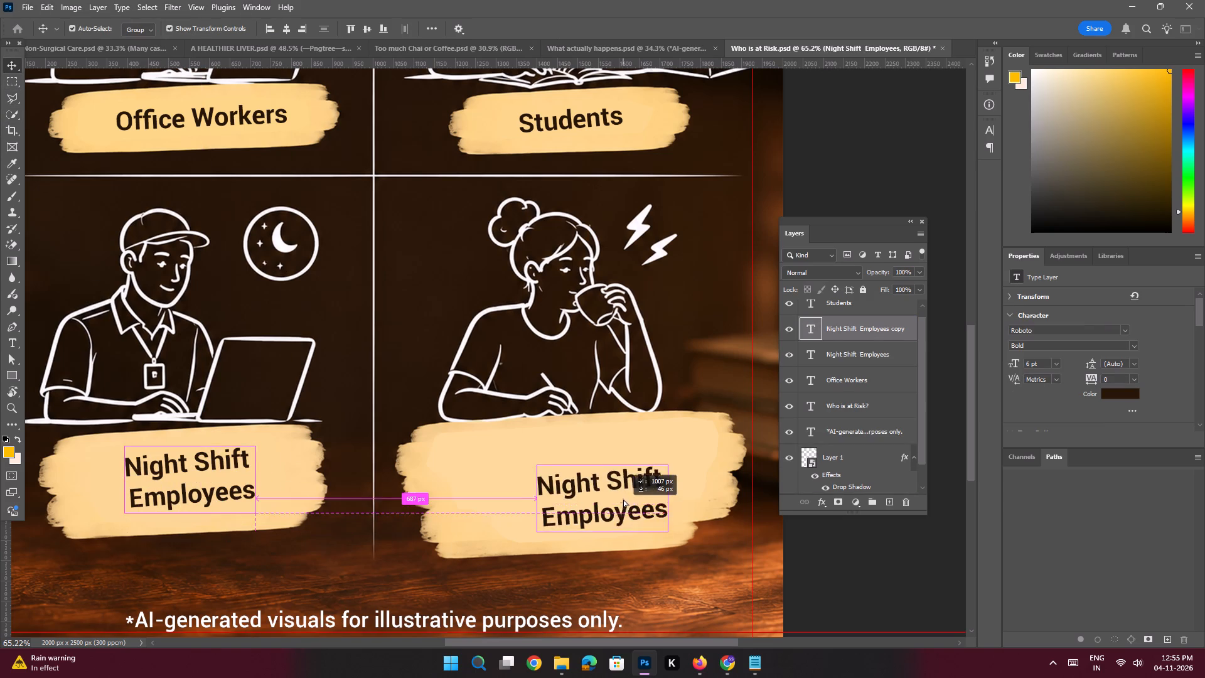
left_click_drag(623, 499, 580, 473, "alt+shift")
double_click(580, 473)
key("ctrl+v")
key("Return")
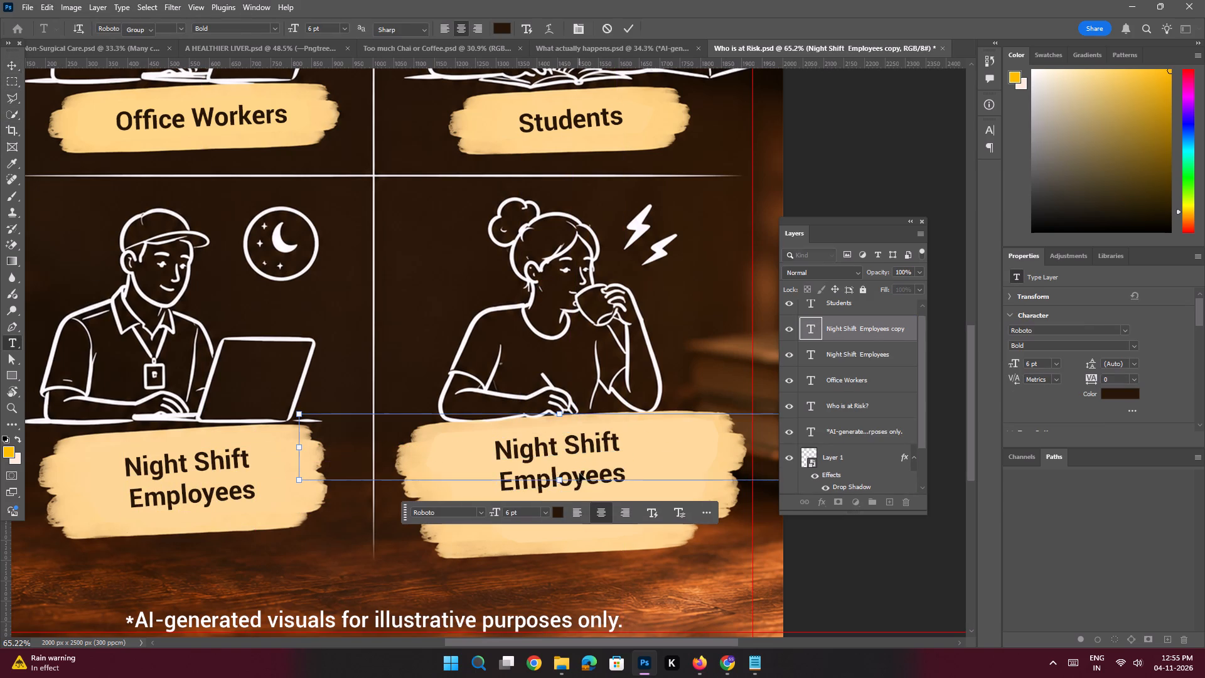
Break the new label into three lines: "Anyone who drinks", "tea/coffee" and "when stressed", and fit the whole slide in view.
left_click_drag(574, 447, 592, 446)
double_click(592, 446)
left_click(666, 435)
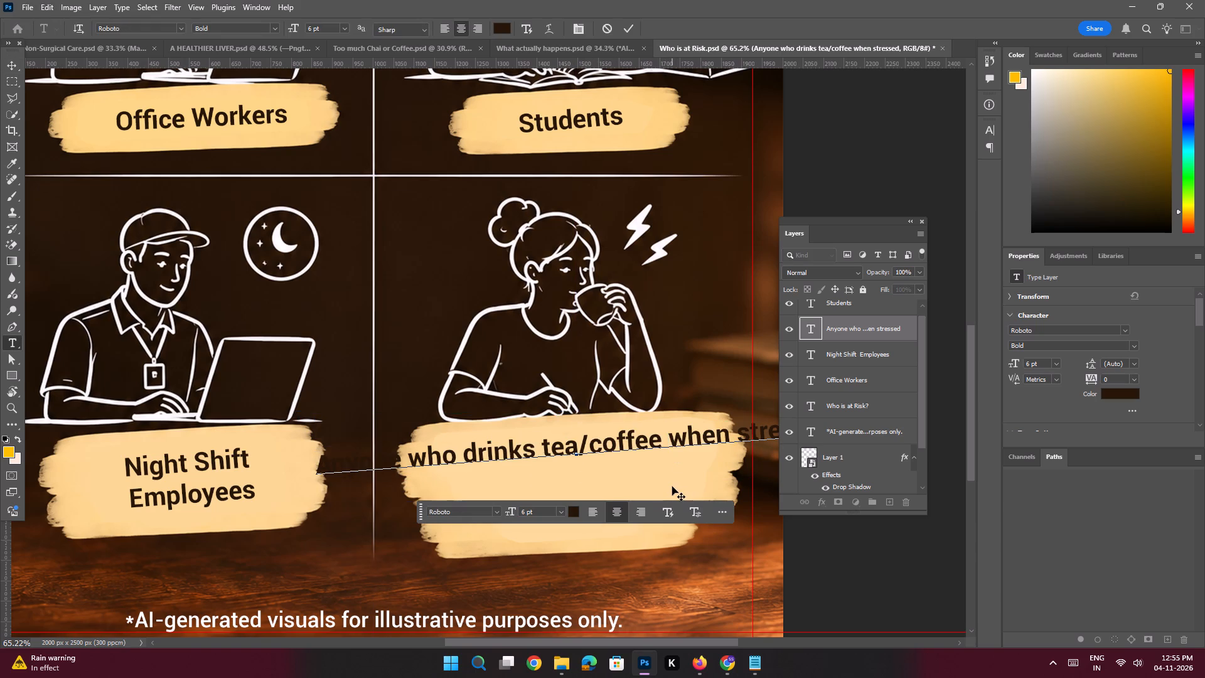
key("Return")
left_click(631, 438)
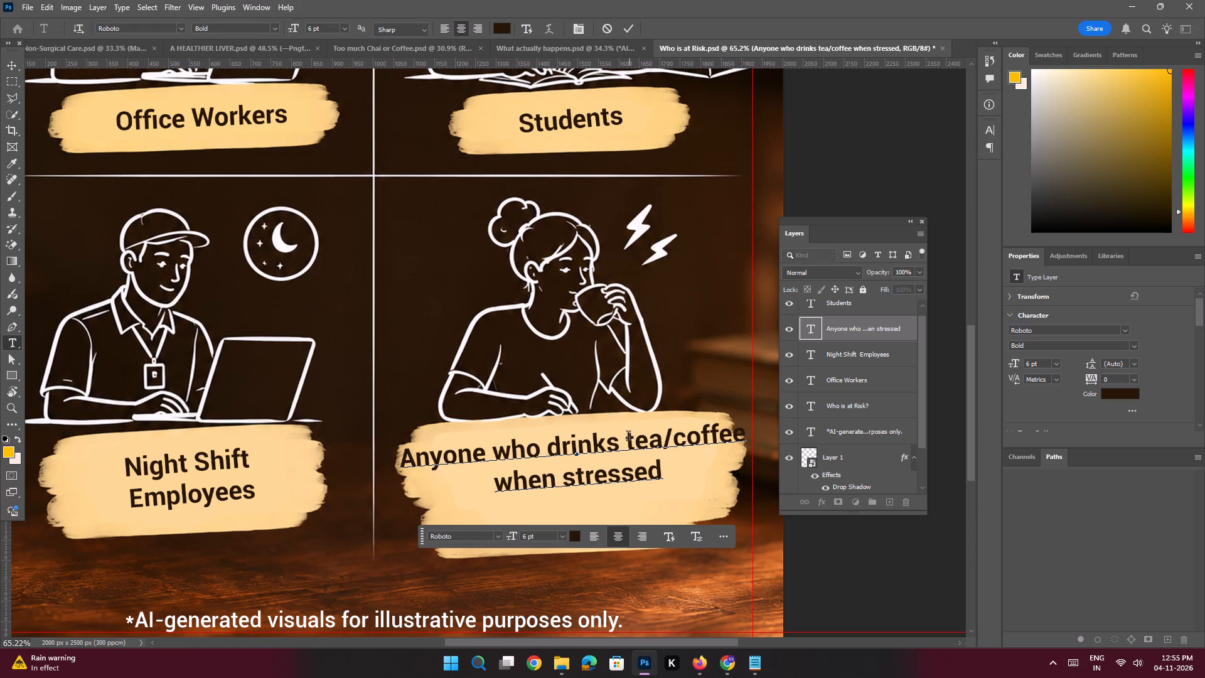
left_click(628, 437)
key("Return")
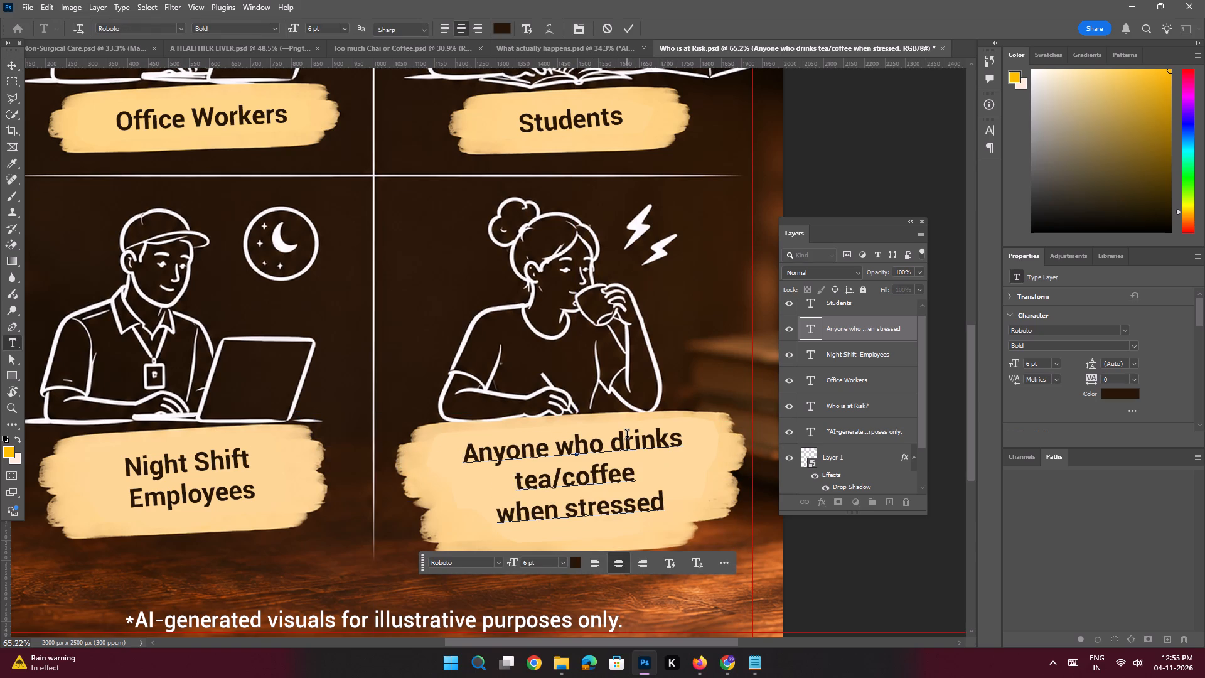
key("Return")
key("ctrl+0")
key("ctrl+0")
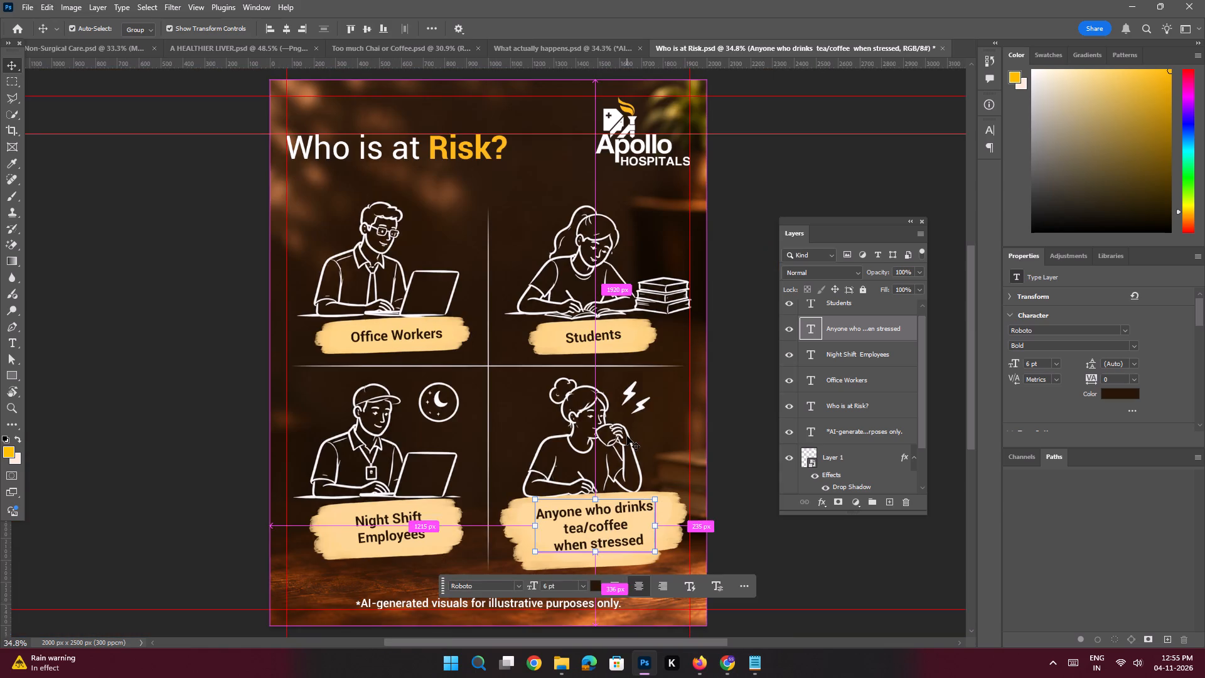
Deselect the new label, zoom out to check the whole Who is at Risk slide, and save the file.
left_click(176, 279)
key("ctrl+space")
key("ctrl+space")
key("ctrl+space")
key("ctrl+space")
left_click_drag(346, 281, 331, 277, "ctrl")
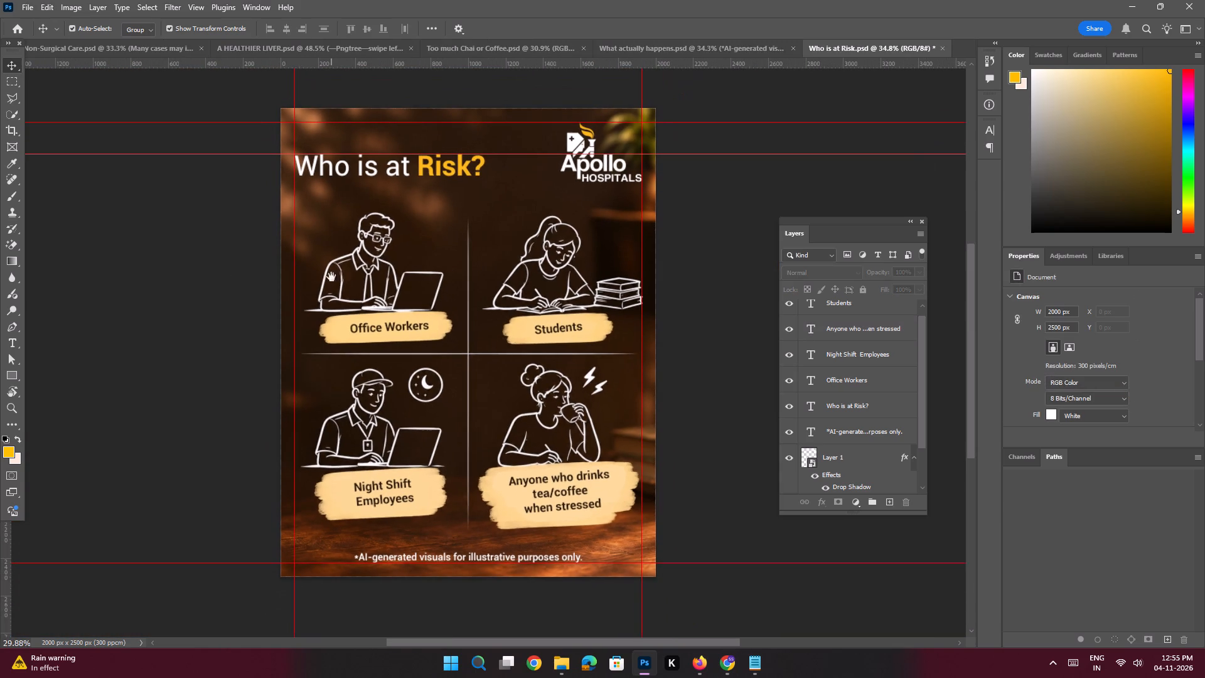
key("ctrl+s")
key("space")
key("space")
key("space")
key("space")
key("space")
key("space")
key("space")
key("space")
left_click_drag(459, 296, 450, 295)
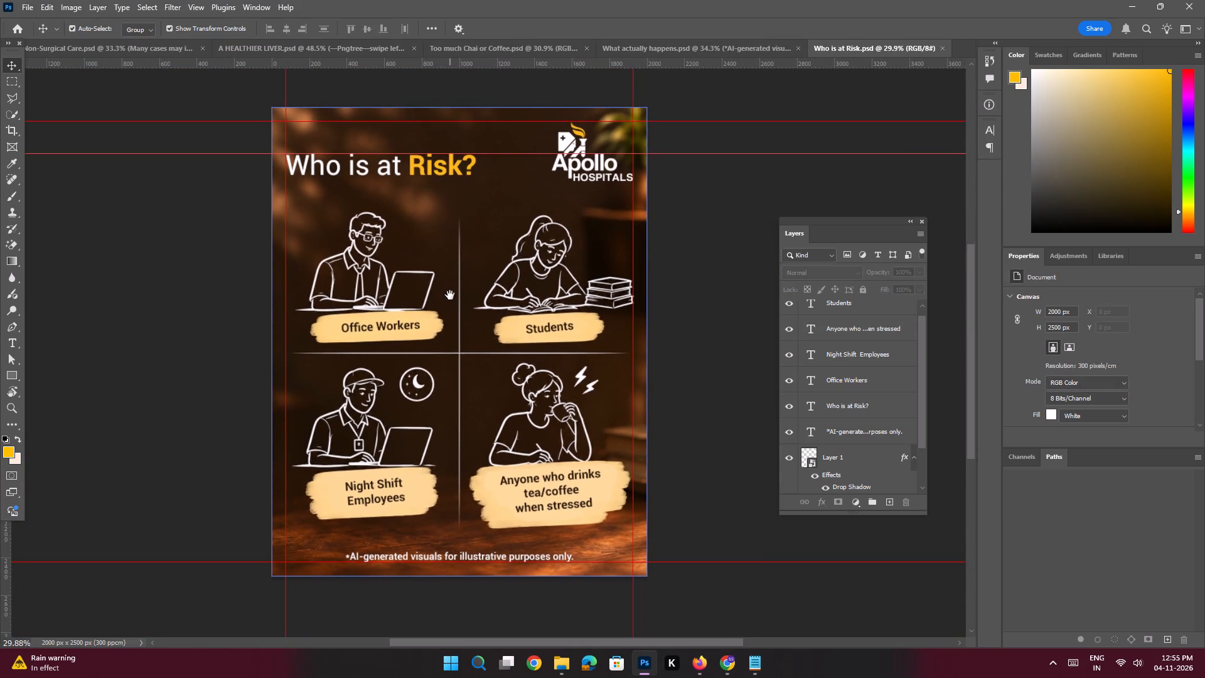
Create a new blank document from the recent custom 2000 x 2500 px, 300 pixels/cm preset.
key("ctrl+n")
double_click(345, 244)
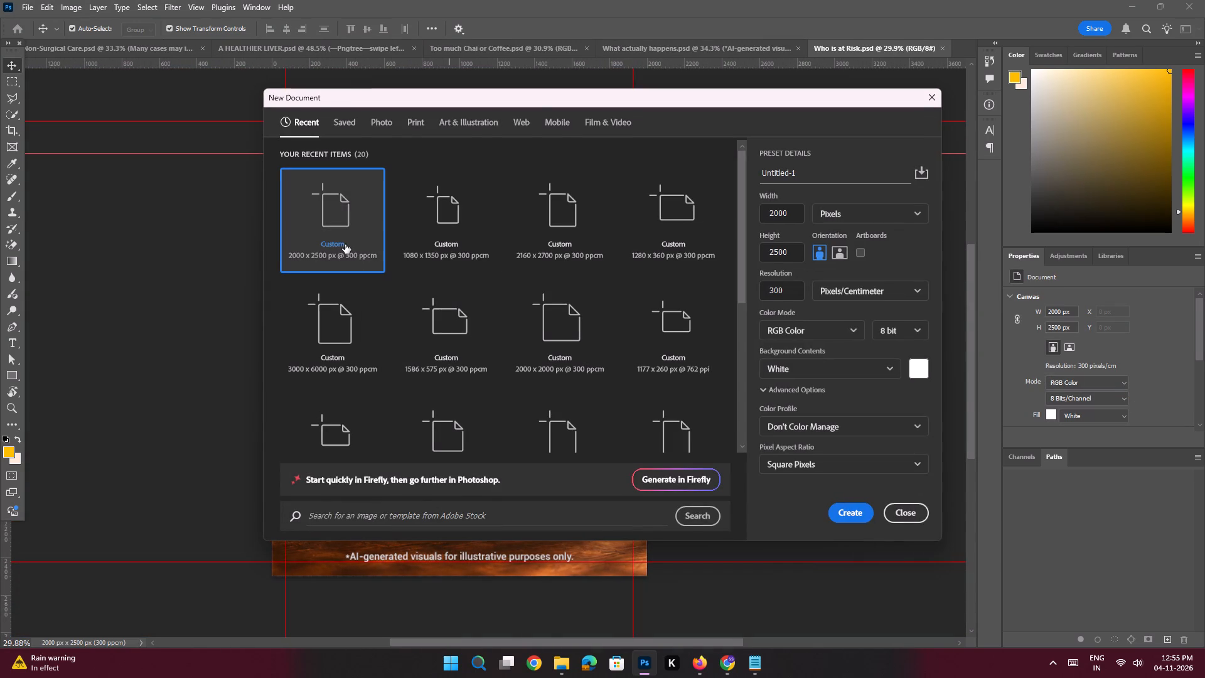
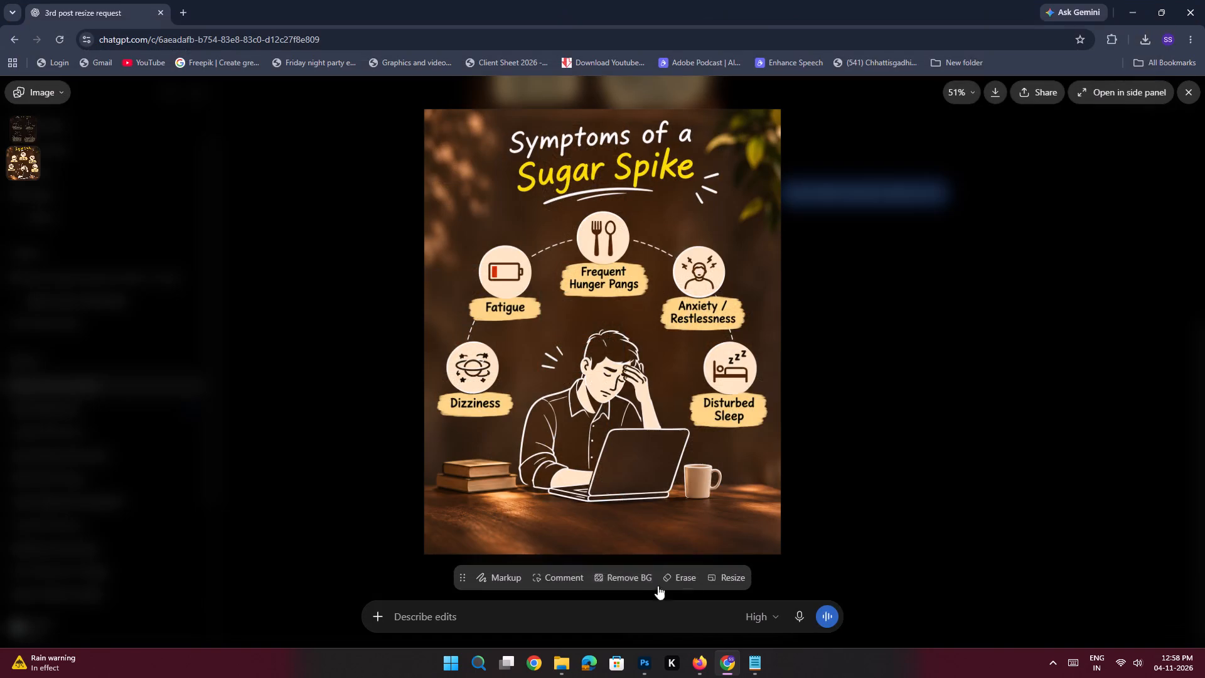
Place the downloaded "Symptoms of a Sugar Spike" image from Chrome into the blank 2000 x 2500 px Photoshop document.
left_click(650, 660)
key("space")
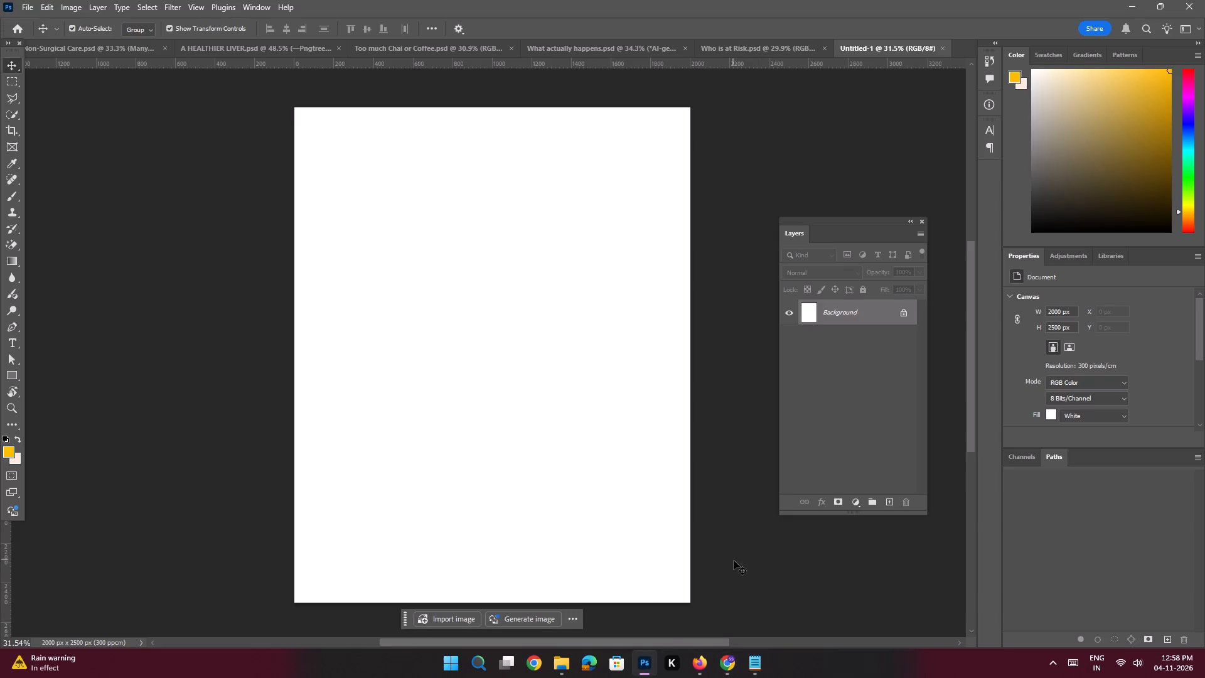
left_click(727, 664)
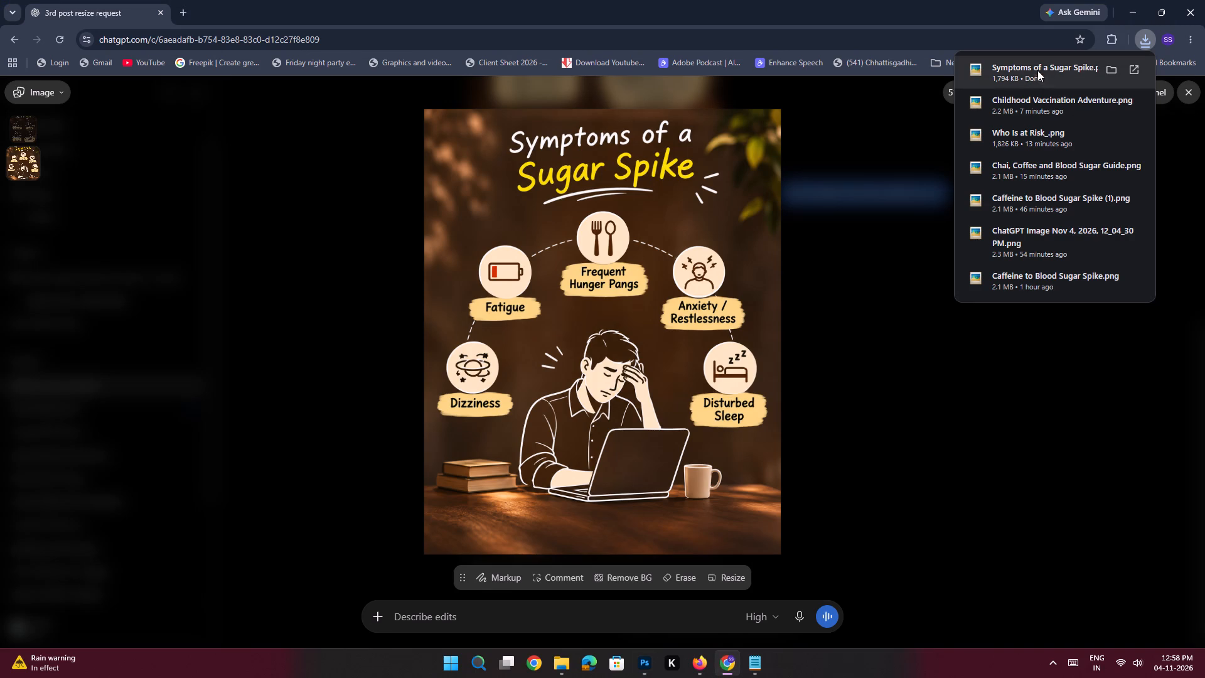
left_click_drag(1035, 70, 459, 350)
key("alt+Tab")
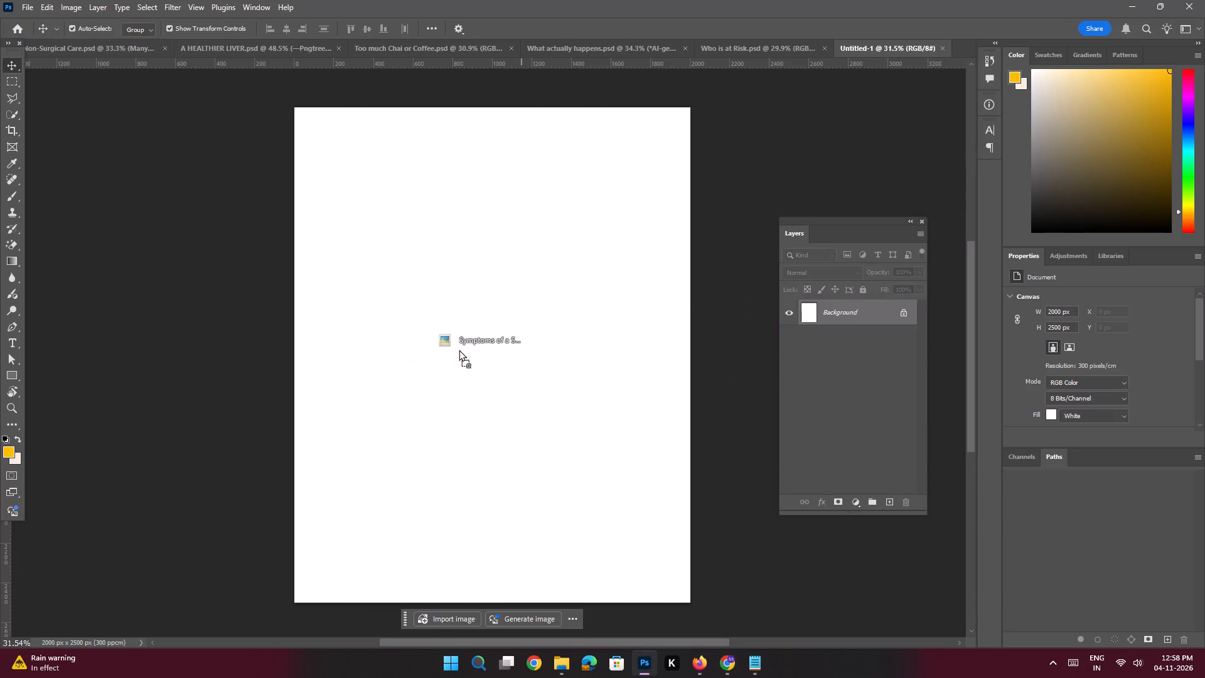
left_click_drag(459, 350, 450, 355)
key("Return")
key("space")
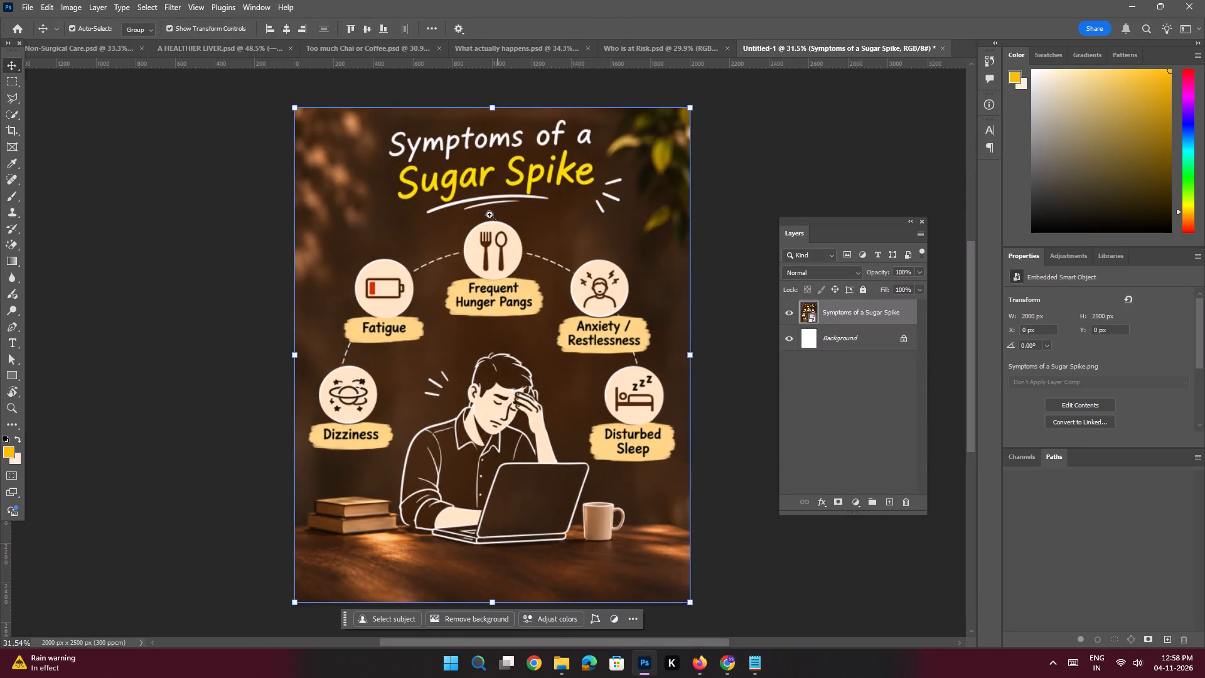
Rasterize the placed "Symptoms of a Sugar Spike" smart object so its pixels can be edited.
left_click_drag(474, 185, 492, 274, "ctrl")
left_click_drag(540, 217, 485, 315)
left_click_drag(482, 289, 491, 328, "ctrl")
left_click_drag(524, 293, 521, 316)
key("e")
left_click(511, 298)
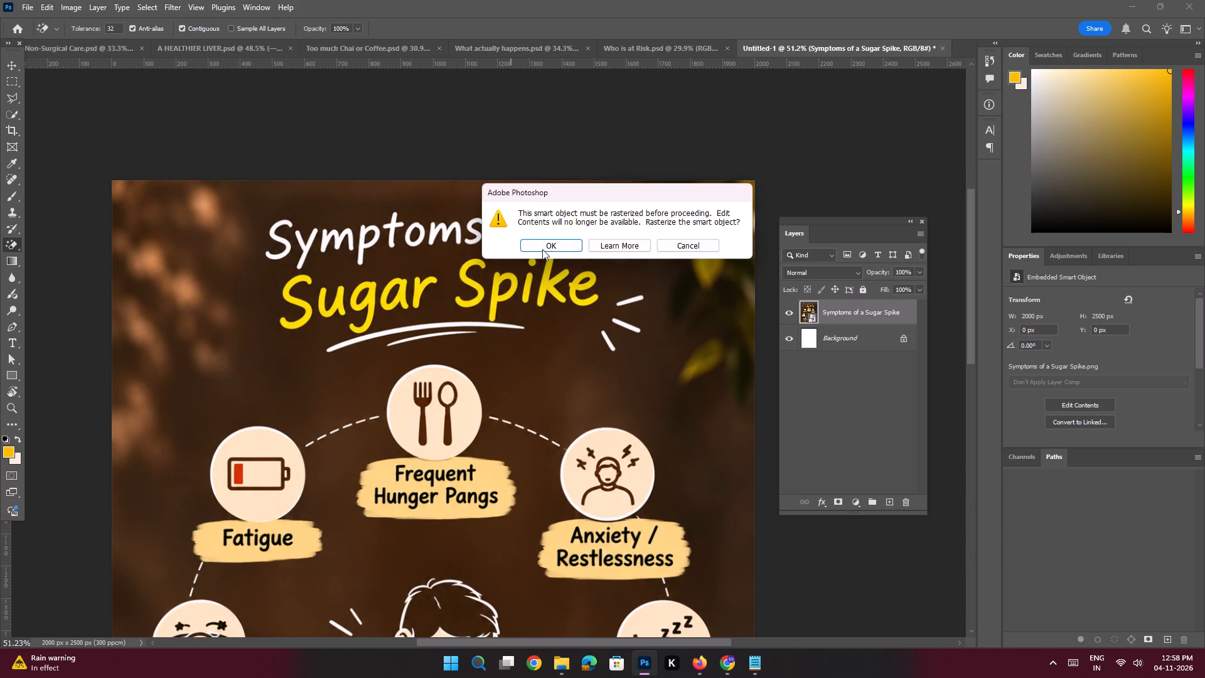
left_click(542, 248)
Outline the "Symptoms of a Sugar Spike" heading with its underline and accent strokes using the Polygonal Lasso, remove it with Content-Aware Fill, and deselect.
left_click(13, 102)
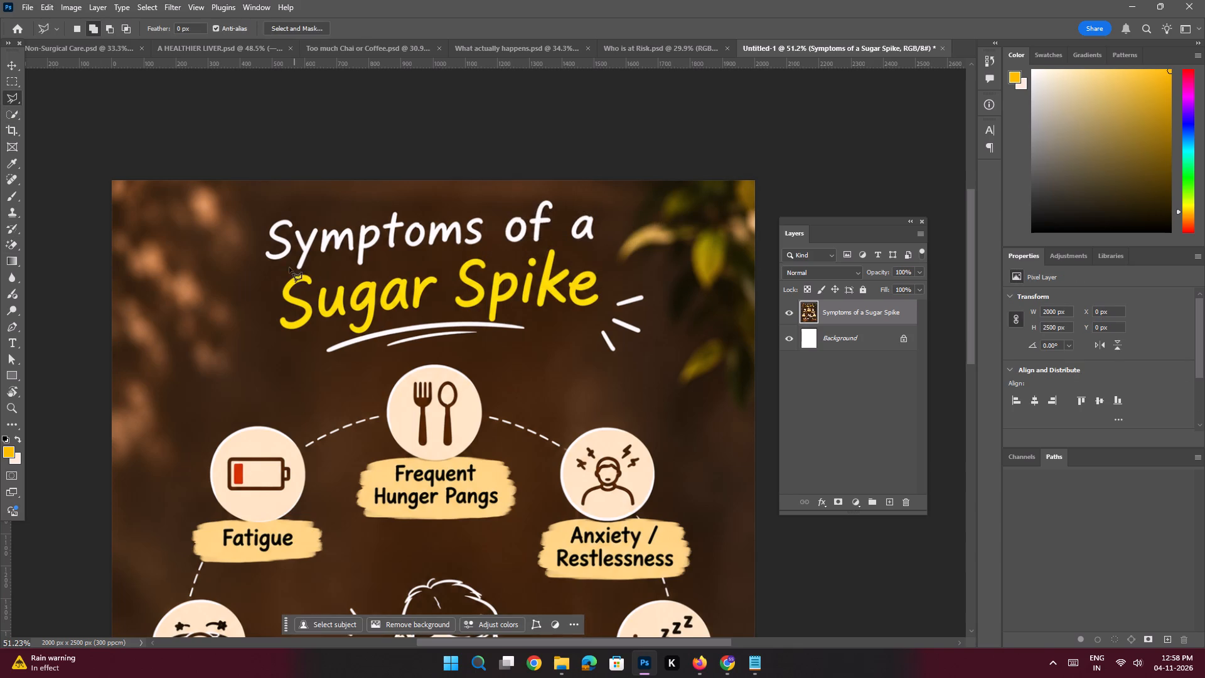
left_click(283, 269)
left_click(270, 267)
left_click(257, 259)
left_click(259, 230)
left_click(274, 210)
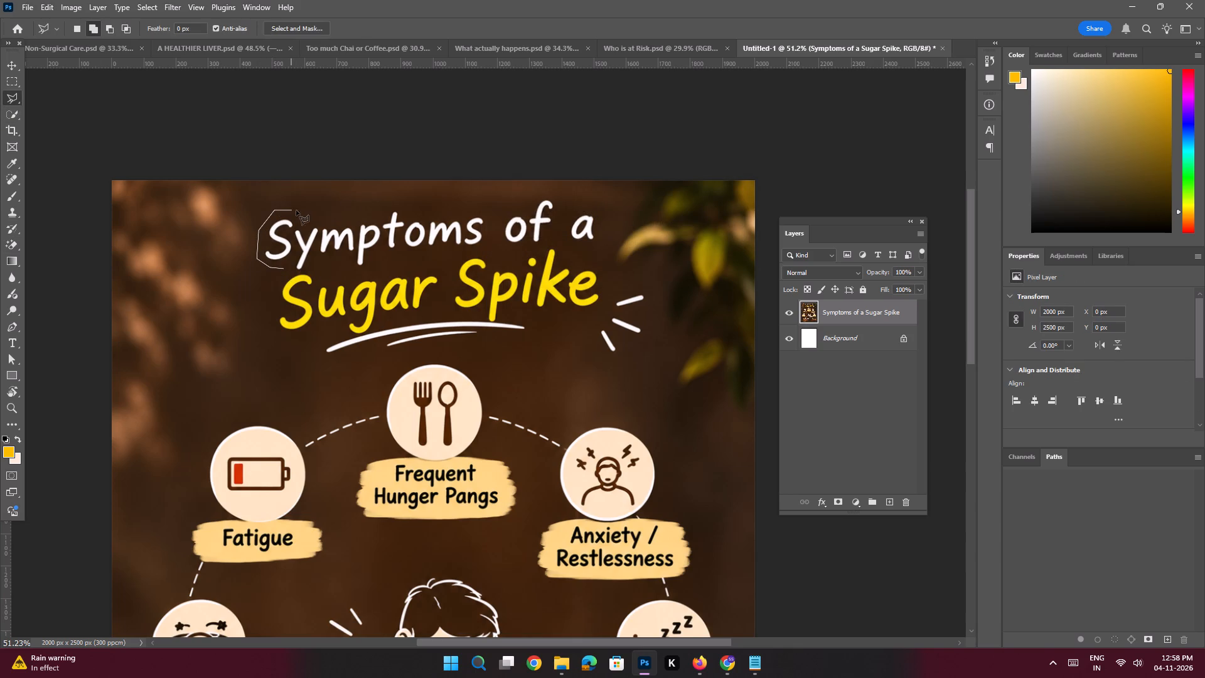
left_click(544, 193)
left_click(577, 193)
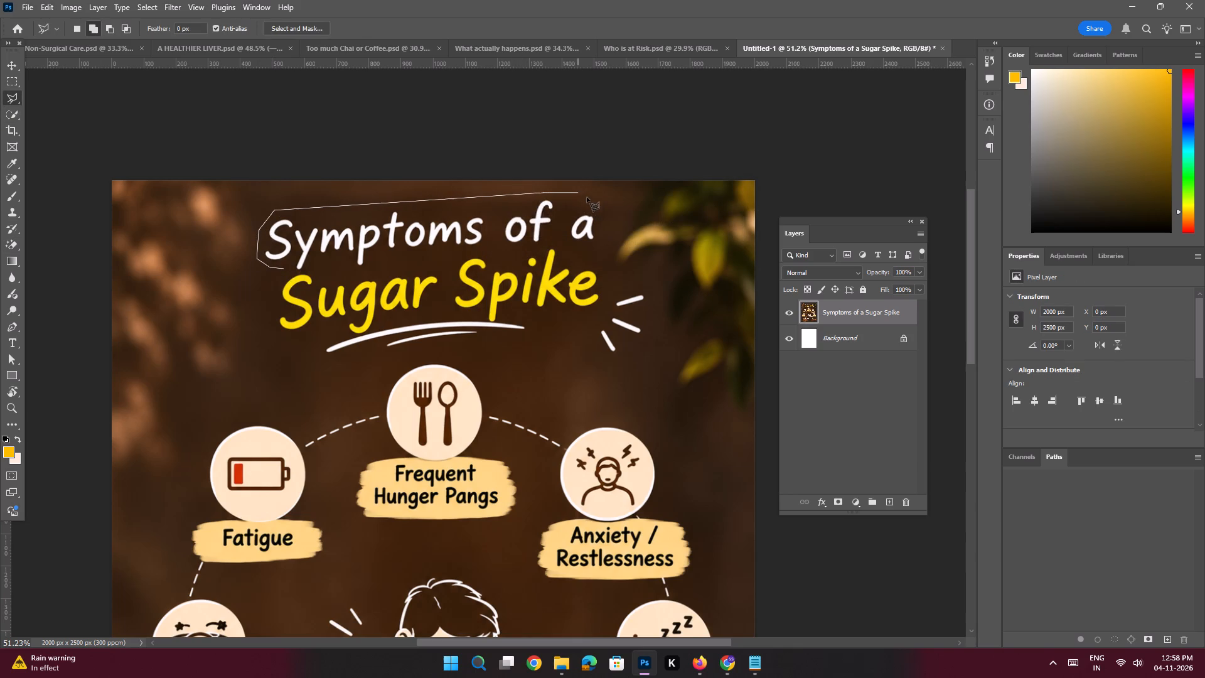
left_click(591, 204)
left_click_drag(600, 222, 601, 230)
left_click_drag(606, 253, 606, 259)
left_click(607, 284)
left_click(608, 293)
left_click(641, 288)
left_click_drag(651, 291, 653, 301)
left_click_drag(654, 319, 651, 330)
left_click(649, 342)
left_click(637, 355)
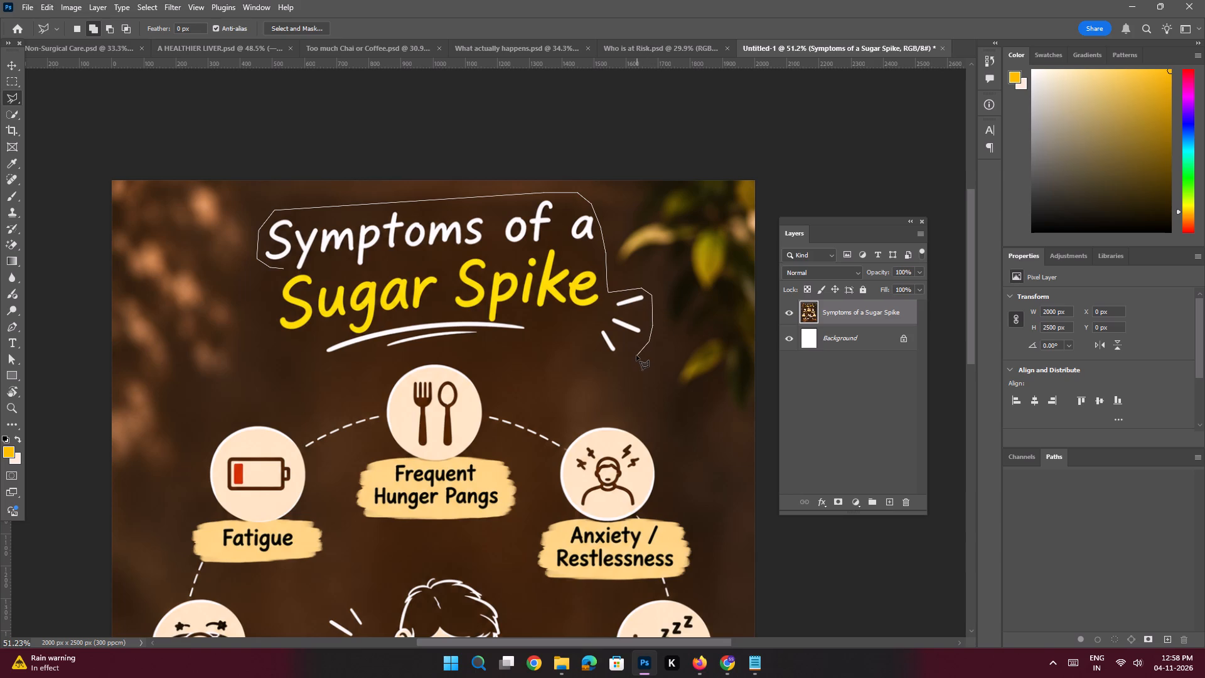
left_click(636, 355)
left_click_drag(623, 363, 612, 363)
left_click(599, 362)
left_click(533, 340)
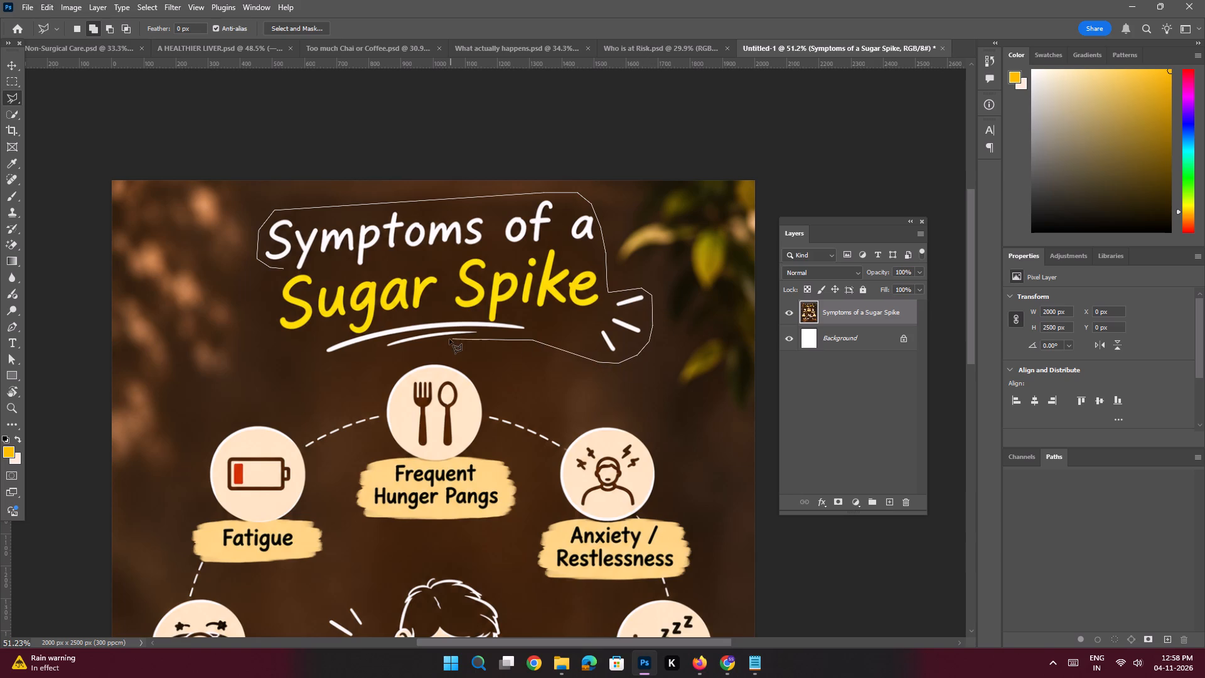
left_click(446, 342)
left_click_drag(353, 360, 345, 360)
left_click(318, 360)
left_click(276, 334)
left_click_drag(266, 308, 269, 297)
left_click(285, 269)
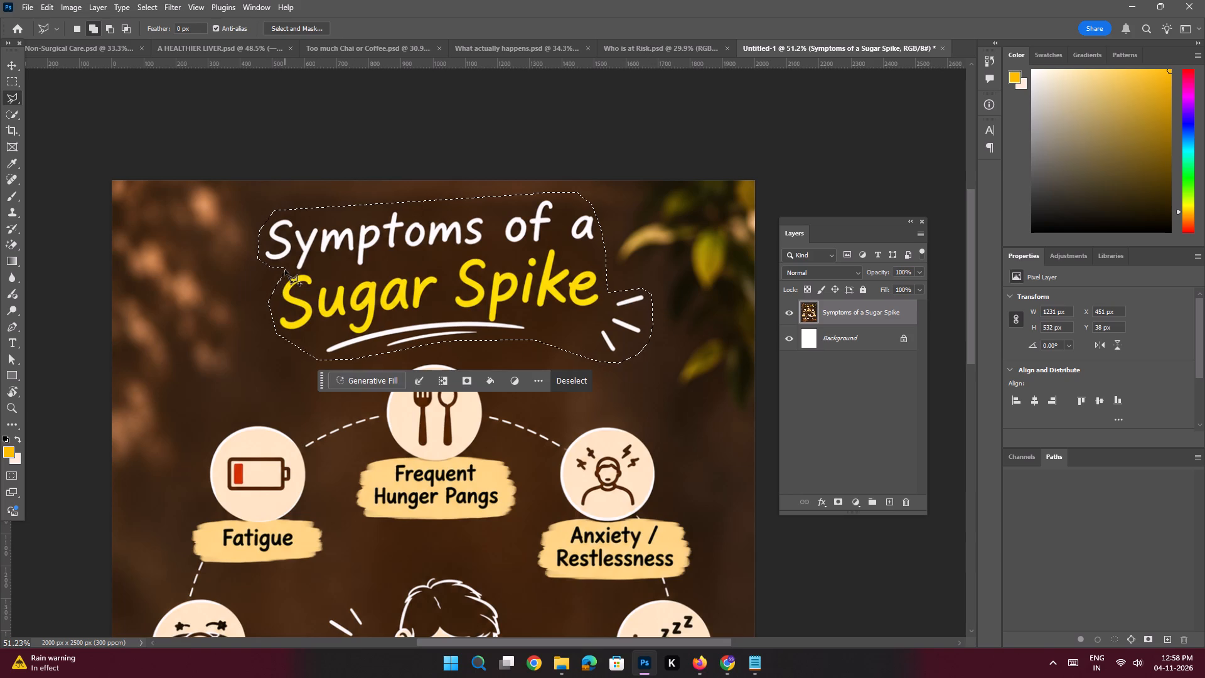
key("shift+BackSpace")
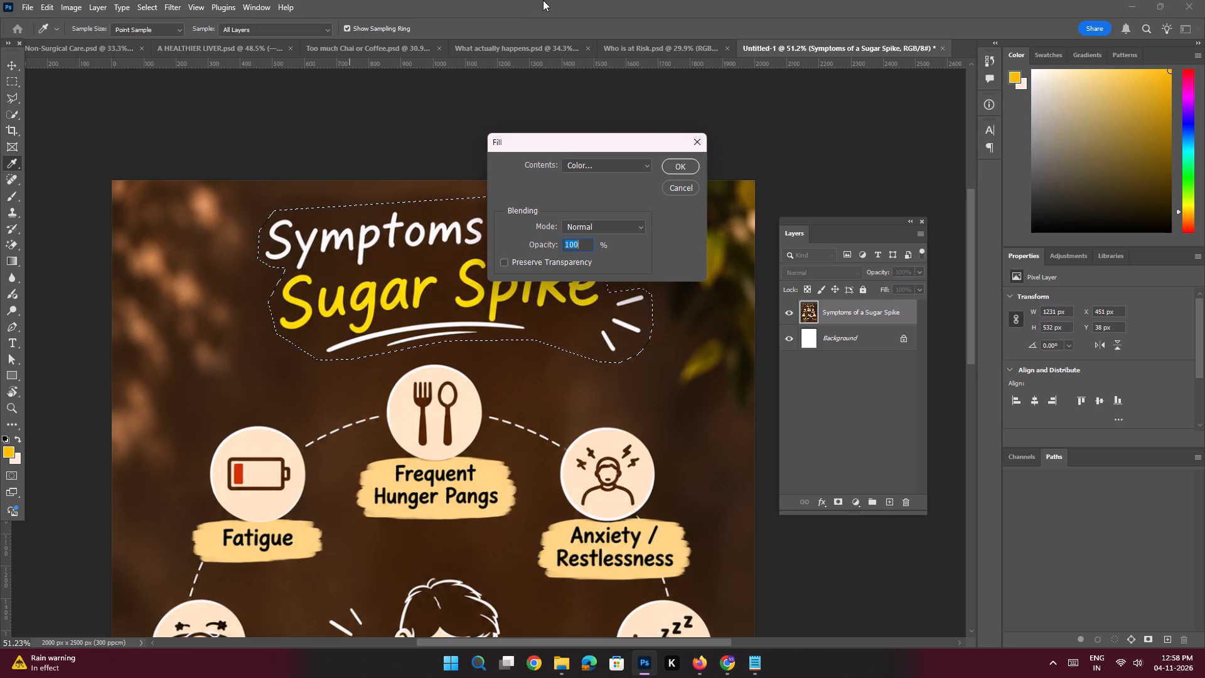
left_click(591, 165)
left_click(600, 218)
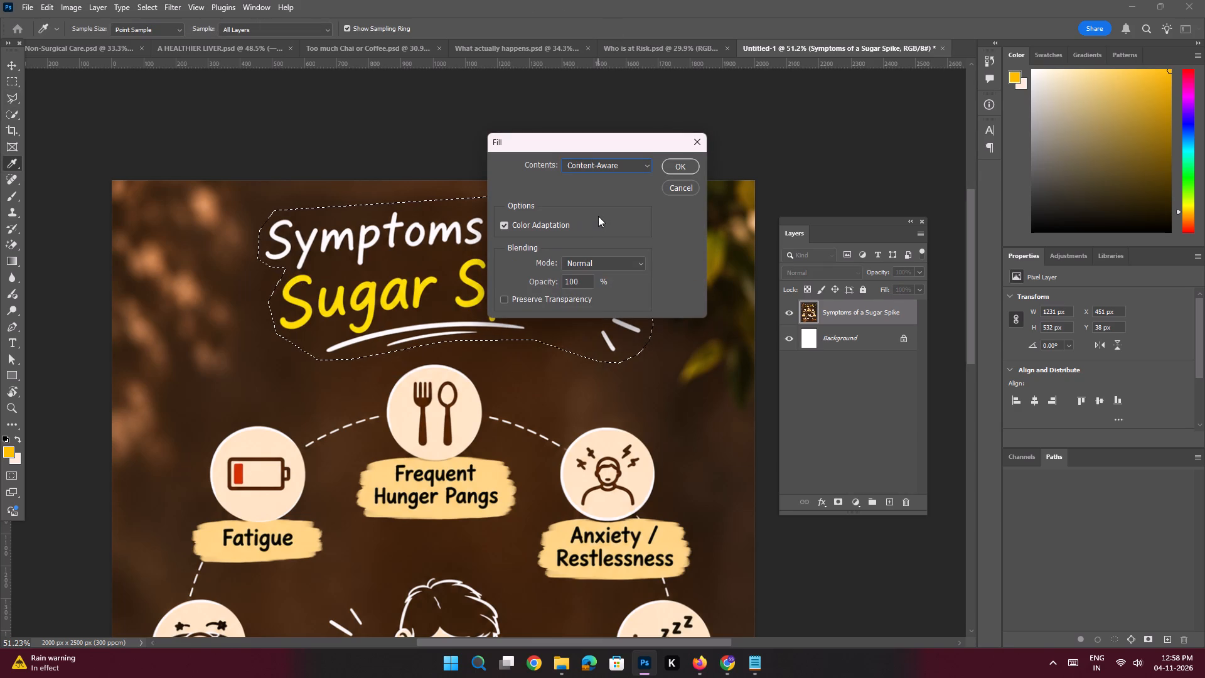
key("Return")
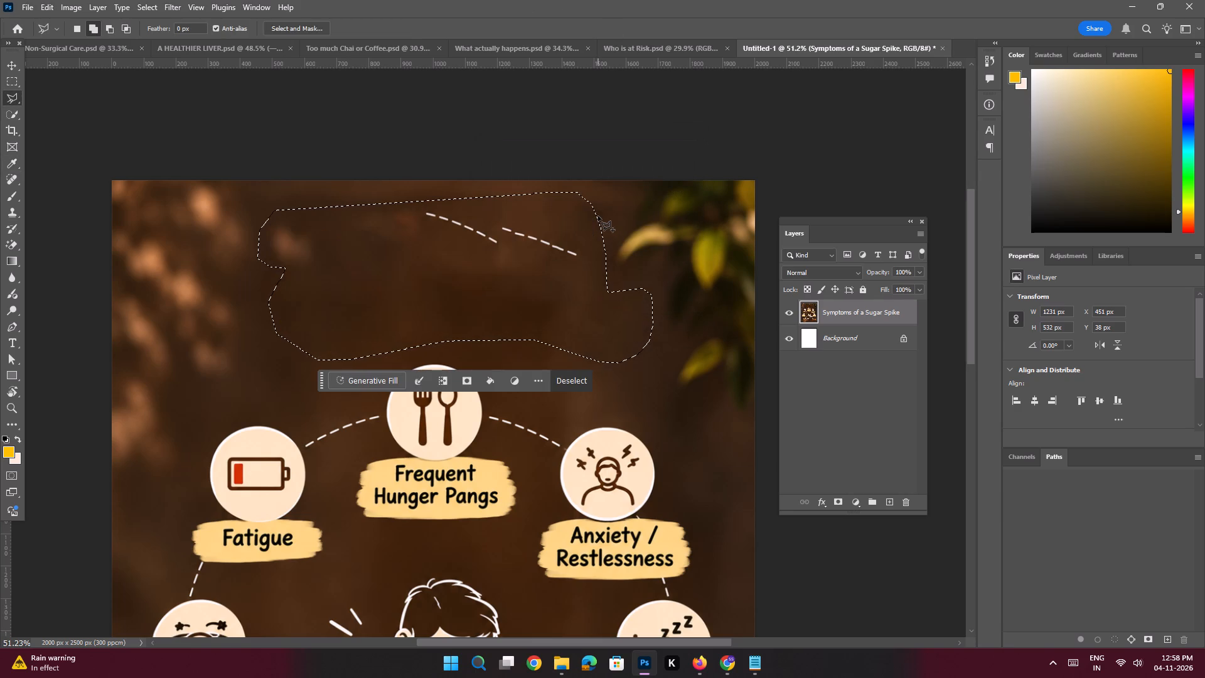
key("ctrl+d")
Outline the two stray dashed lines in the cleared heading area with the Polygonal Lasso, remove them with Content-Aware Fill, and deselect.
key("ctrl+space")
key("ctrl+space")
key("ctrl+space")
key("ctrl+space")
key("ctrl+space")
key("ctrl+space")
key("ctrl+space")
key("ctrl+space")
key("ctrl+space")
key("ctrl+space")
key("ctrl+space")
key("ctrl+space")
key("ctrl+space")
key("ctrl+space")
key("ctrl+space")
key("ctrl+space")
key("ctrl+space")
key("ctrl+space")
key("ctrl+space")
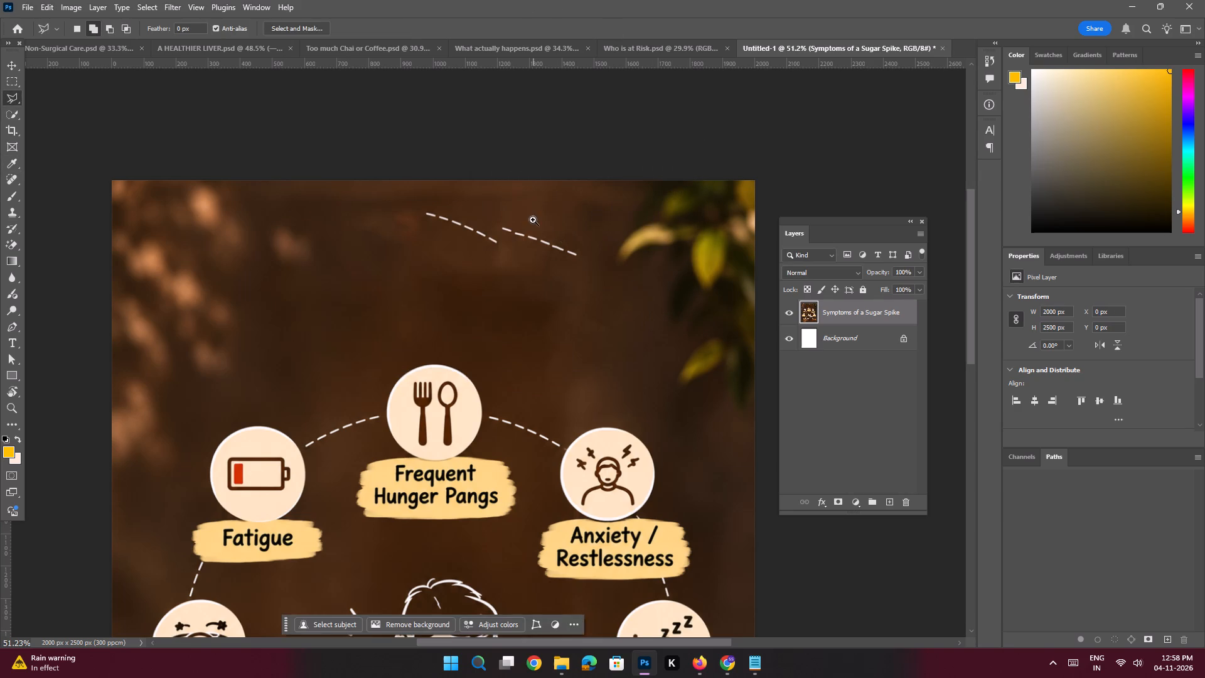
left_click_drag(533, 220, 580, 300, "ctrl")
left_click_drag(577, 255, 570, 300)
left_click(269, 267)
left_click(247, 252)
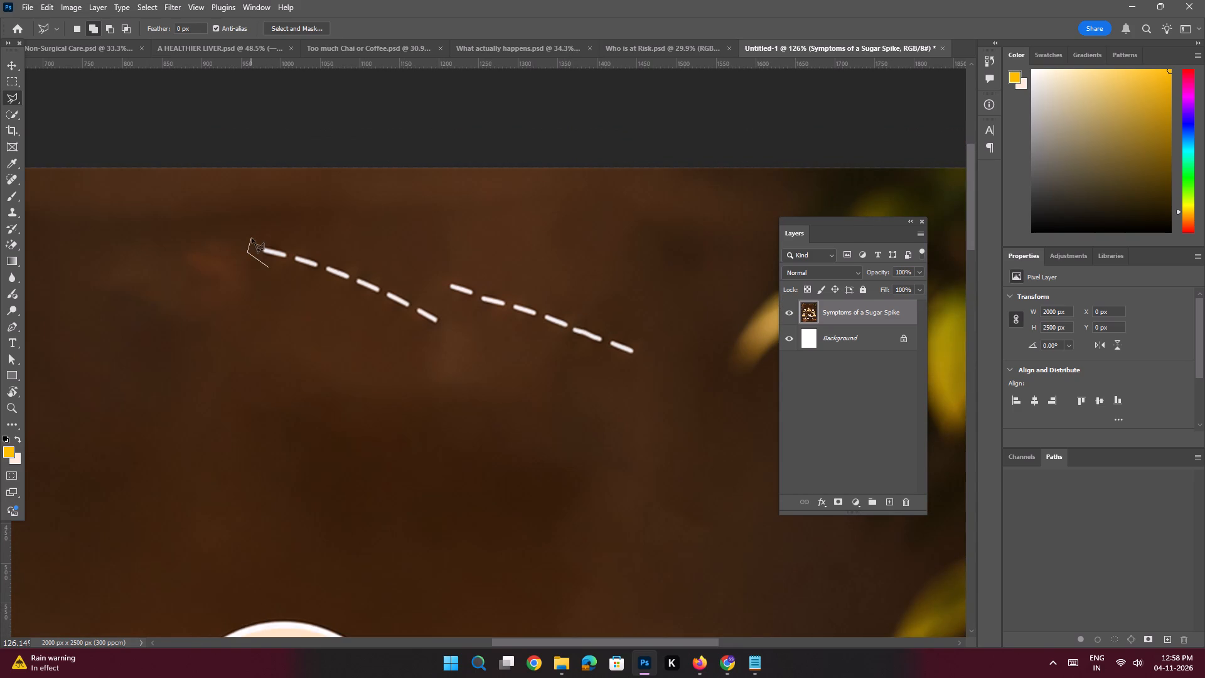
left_click(252, 238)
left_click(388, 269)
left_click(434, 267)
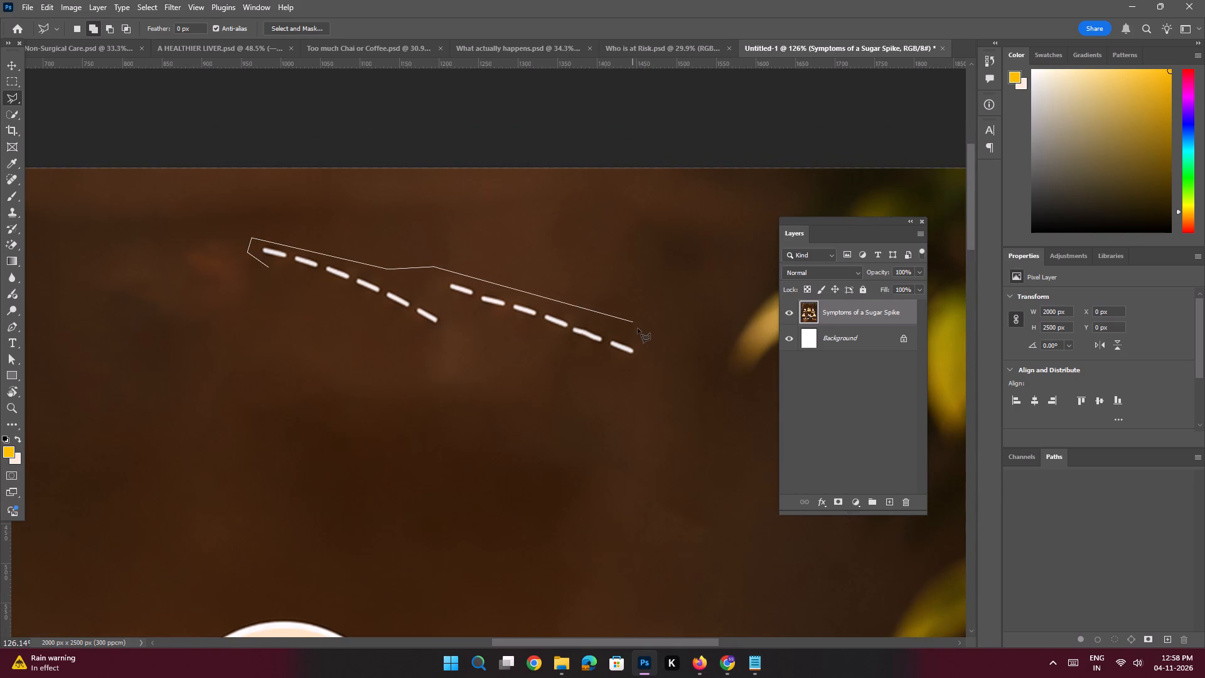
left_click(641, 330)
left_click(650, 358)
left_click(643, 372)
left_click(457, 303)
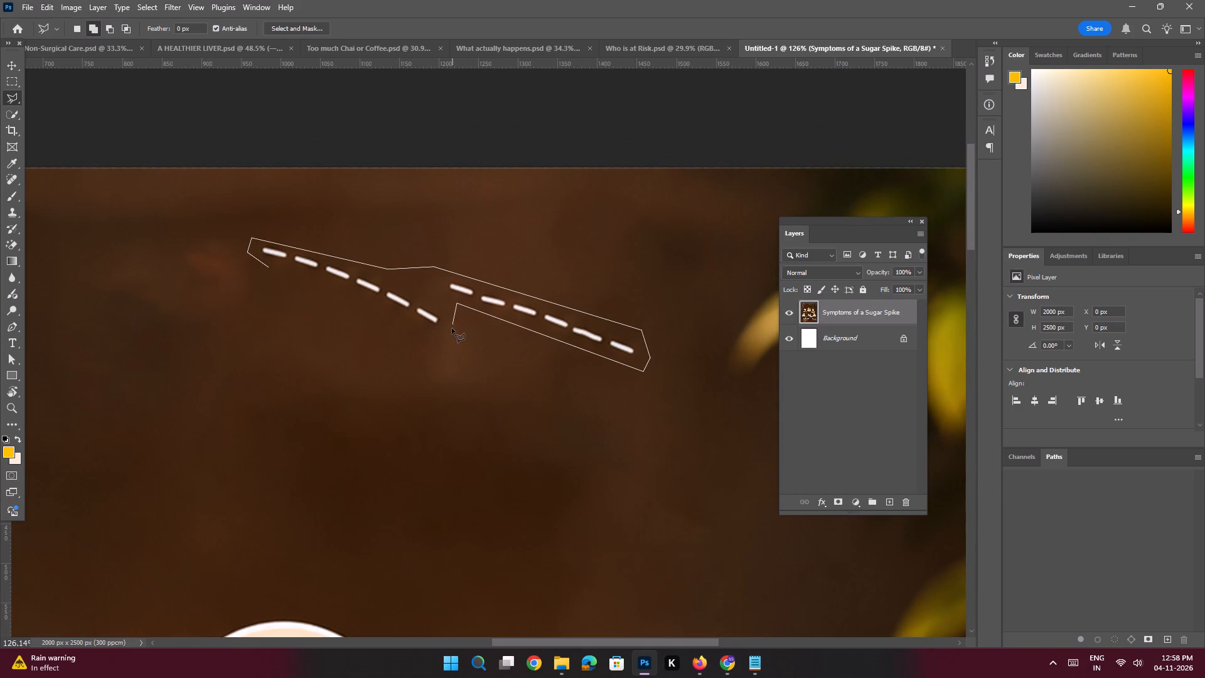
left_click(447, 338)
left_click(271, 268)
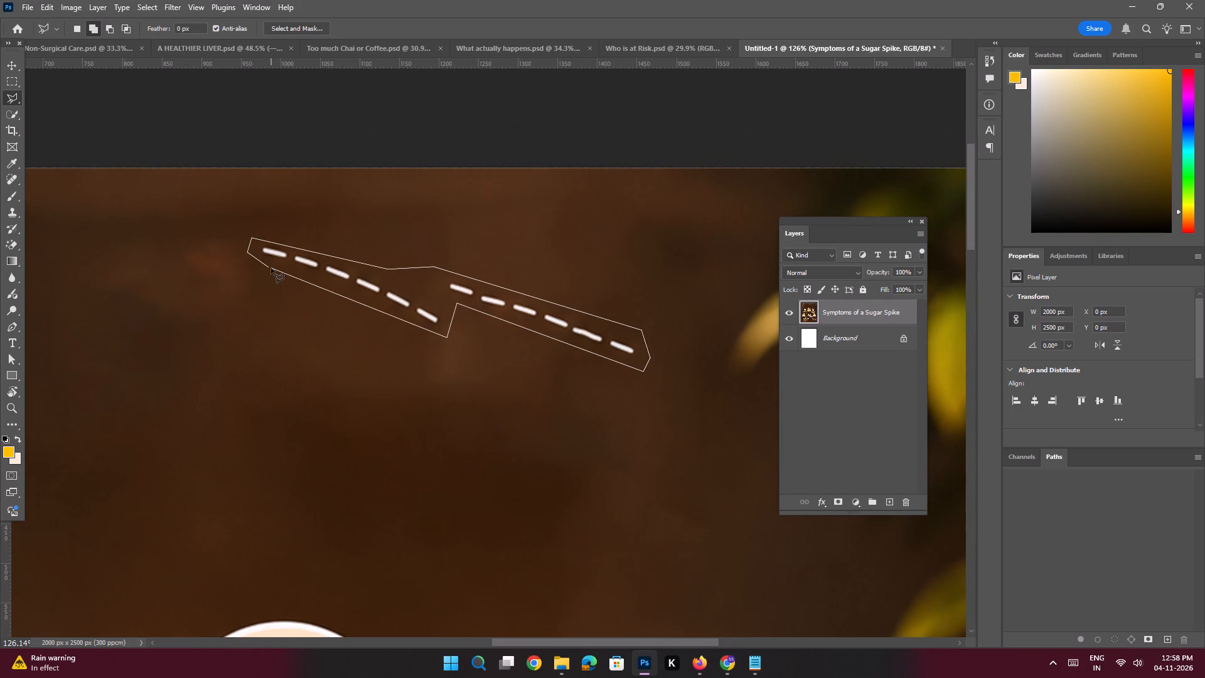
left_click(271, 268)
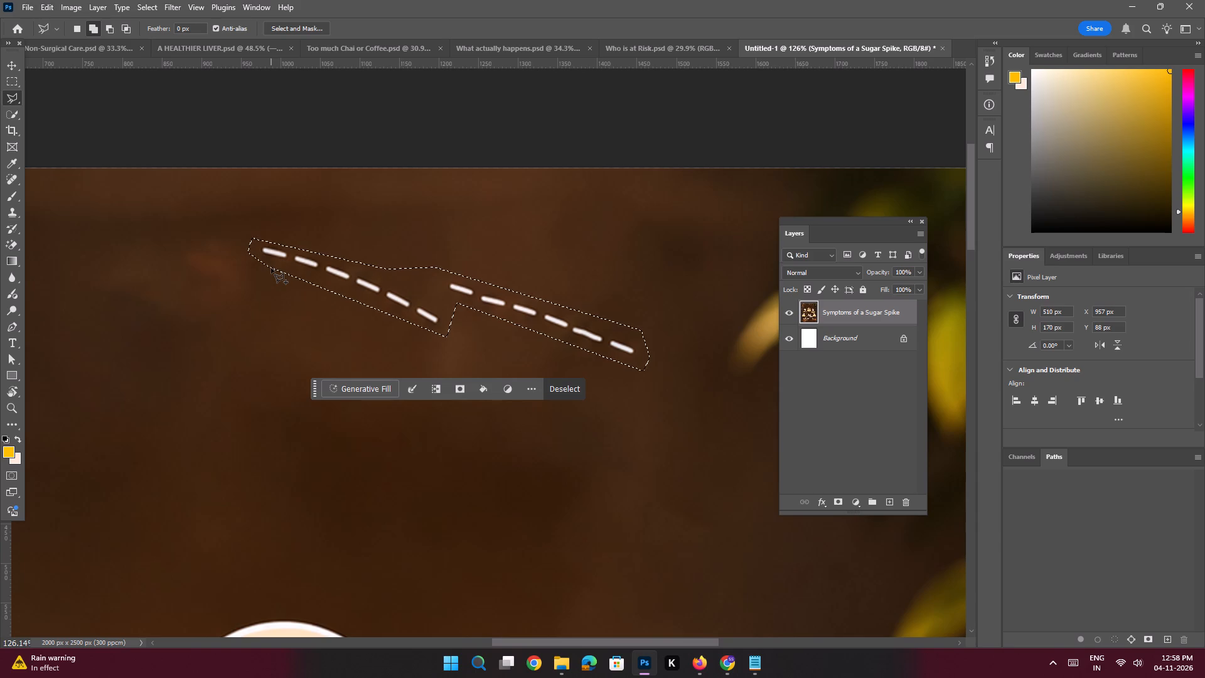
key("shift+BackSpace")
key("Return")
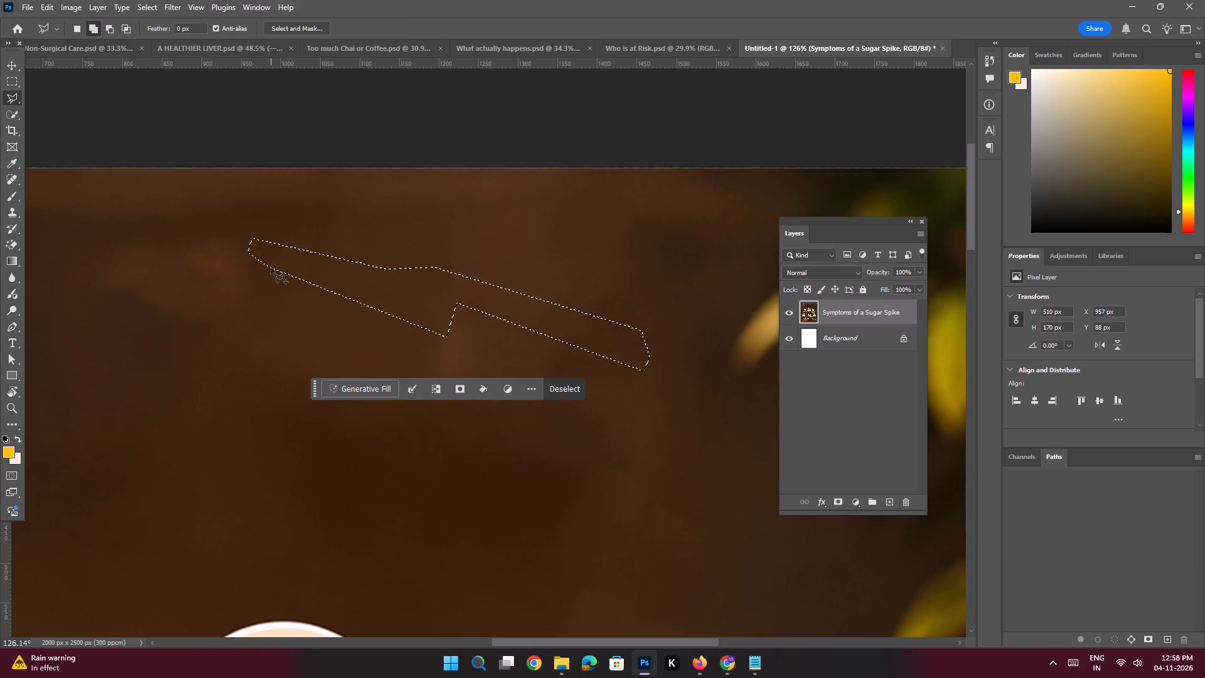
key("ctrl+d")
Switch to Notepad and copy the Slide 4 title "Symptoms of a Sugar Spike" from the Chai/Coffee carousel text.
key("ctrl+0")
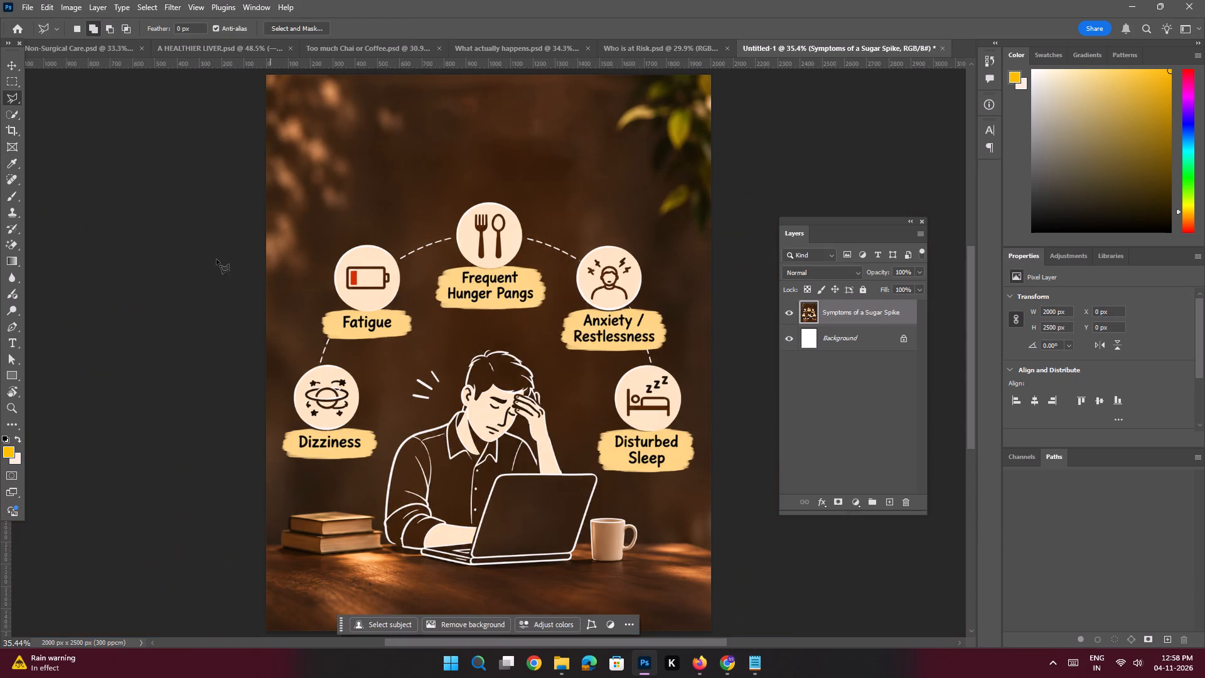
key("space")
left_click_drag(437, 301, 413, 294, "ctrl")
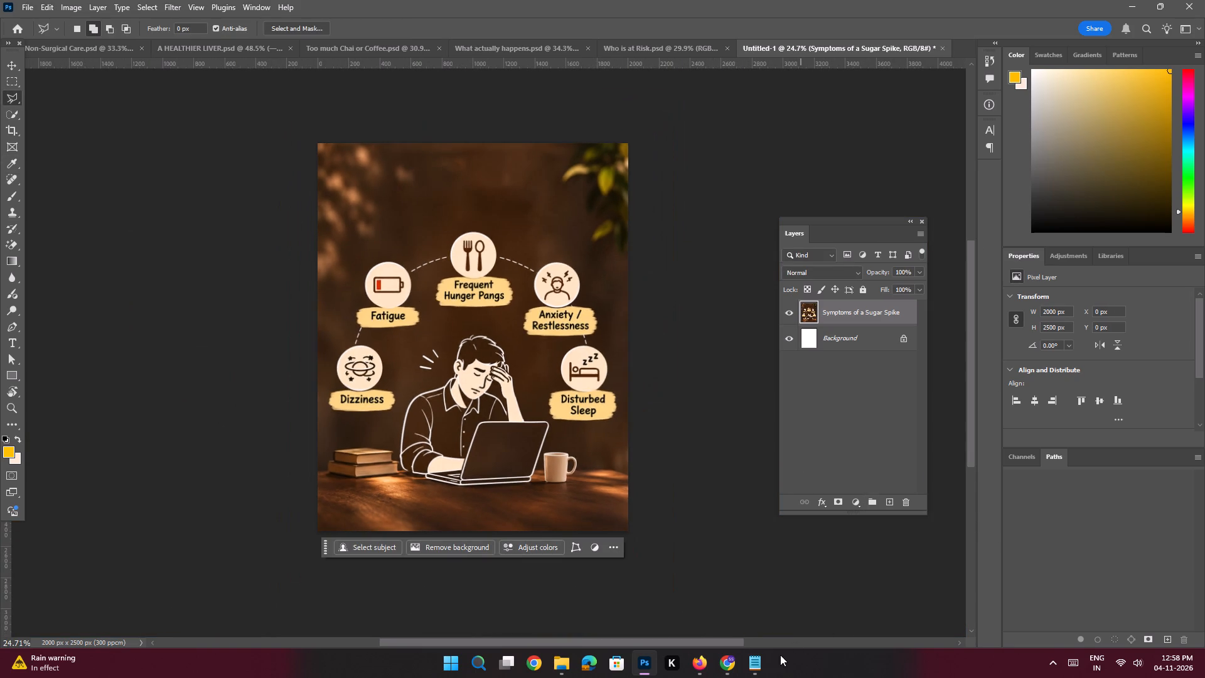
left_click(751, 665)
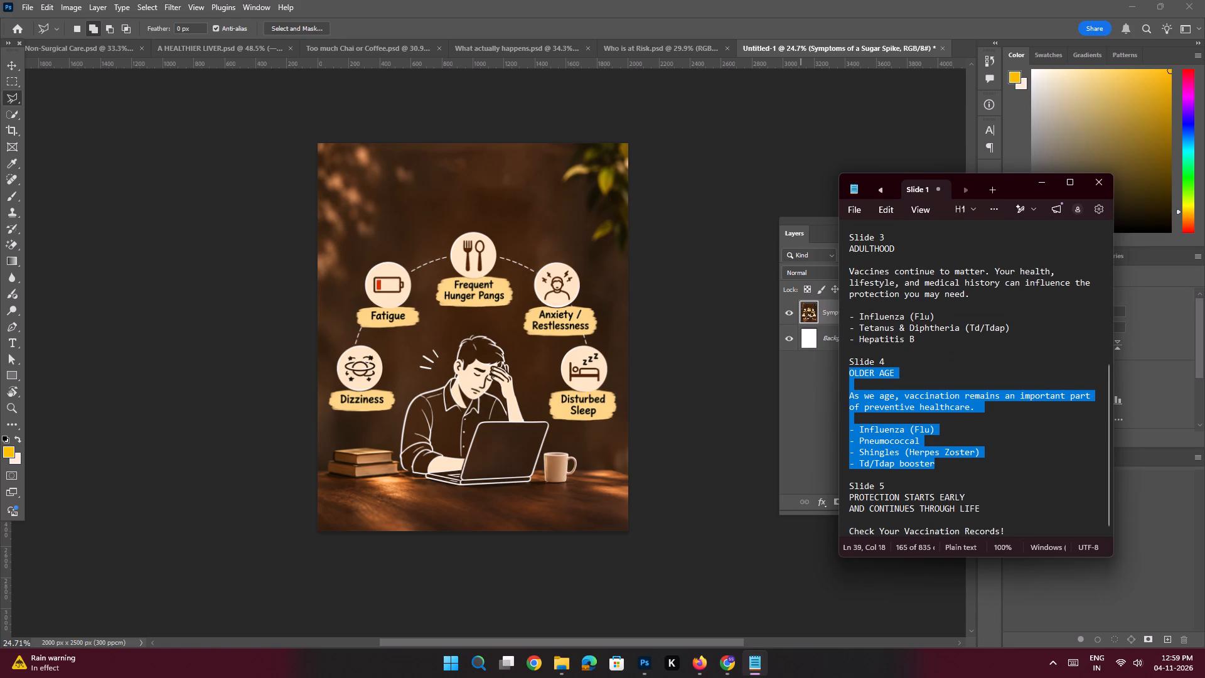
left_click(882, 188)
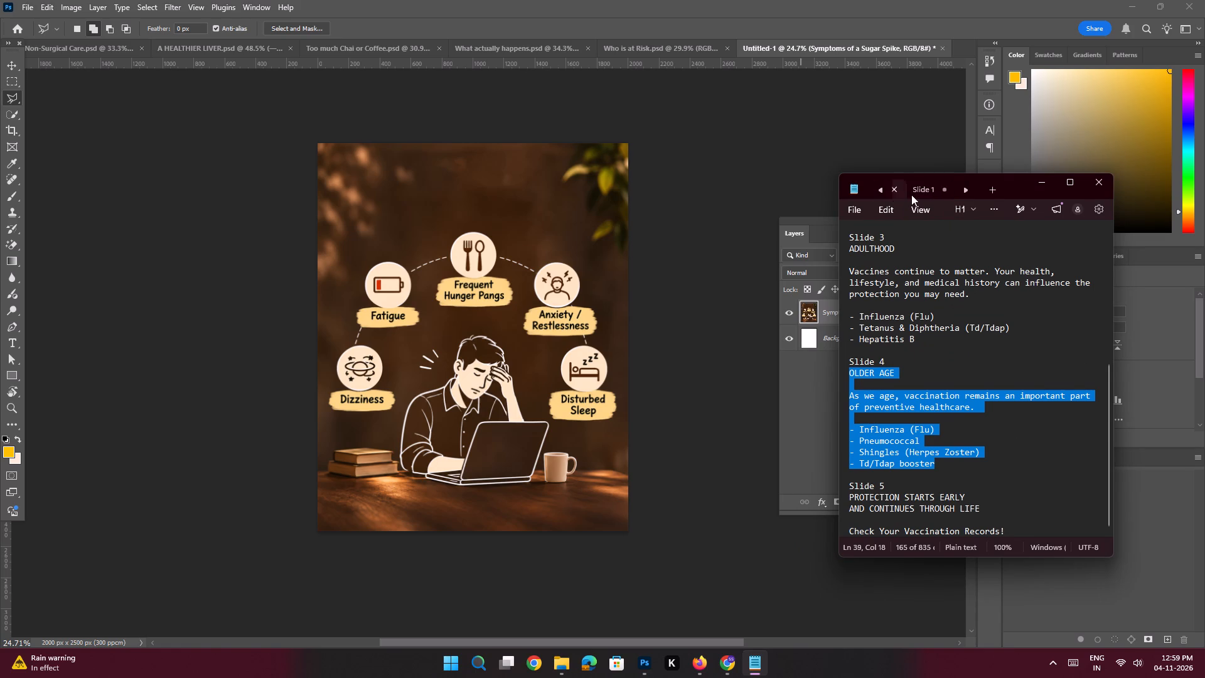
left_click(918, 188)
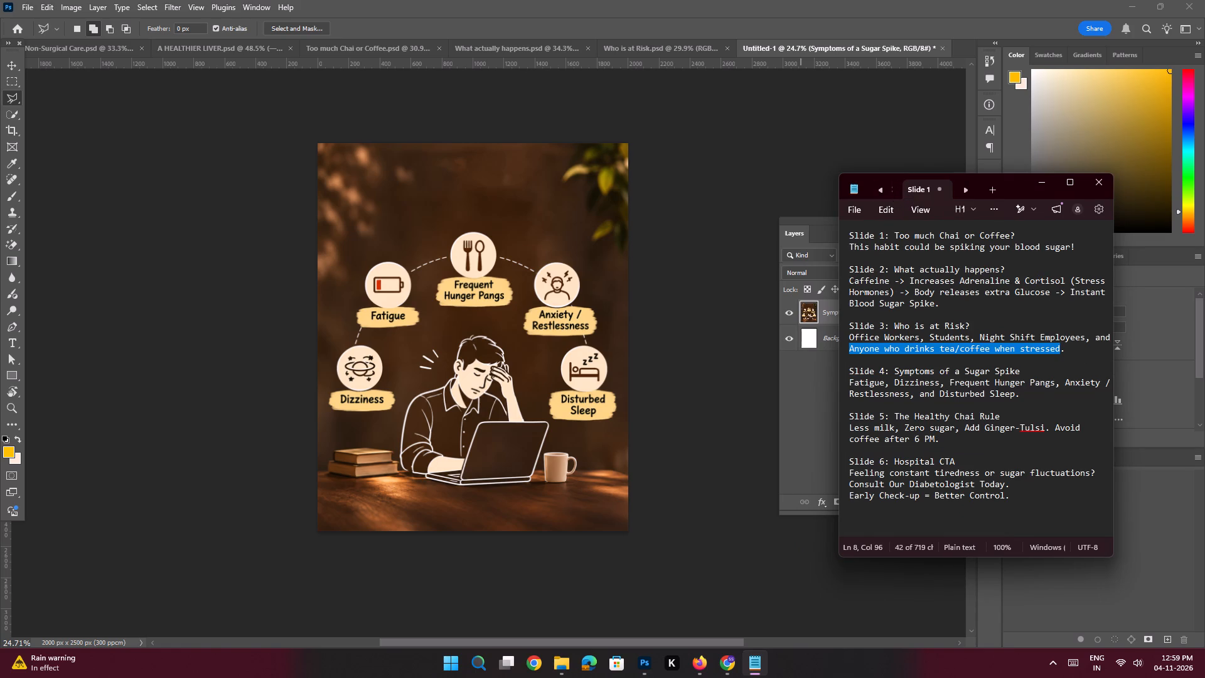
left_click_drag(1022, 372, 901, 372)
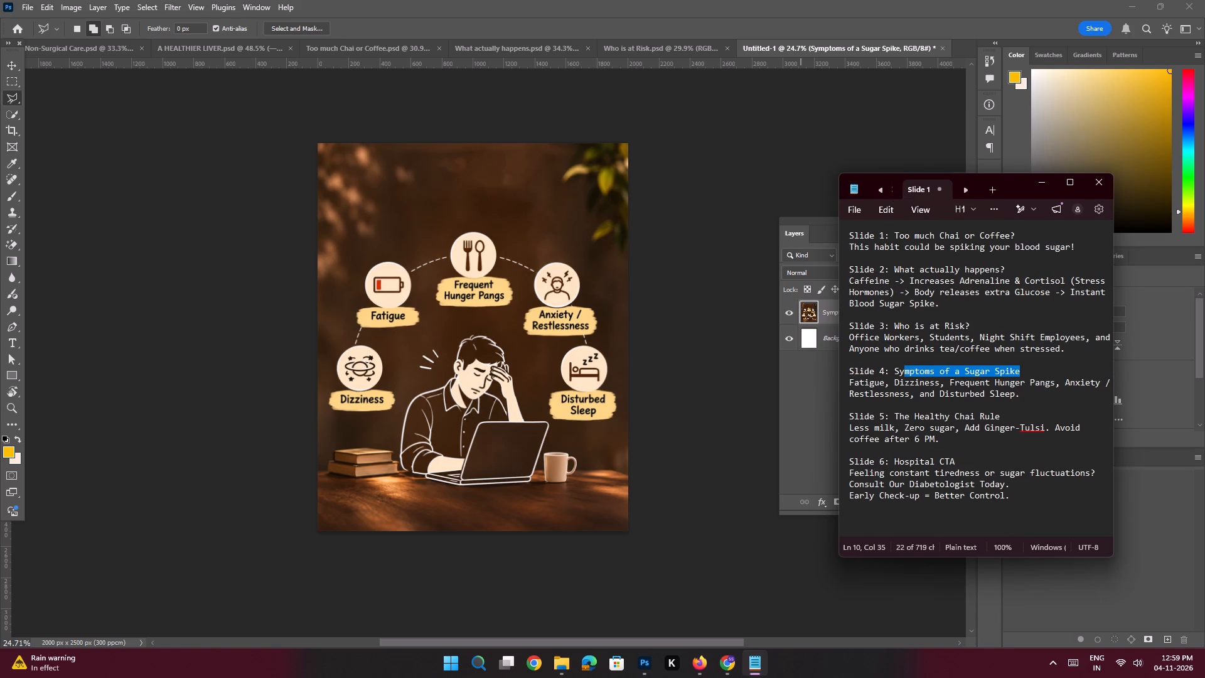
left_click_drag(901, 372, 893, 374)
key("ctrl+c")
Save the new slide as a Photoshop file named "Symptoms of a Sugar Spike" in the Apollo indore folder, reusing the title copied from Notepad.
key("ctrl+c")
left_click(1038, 183)
key("ctrl+s")
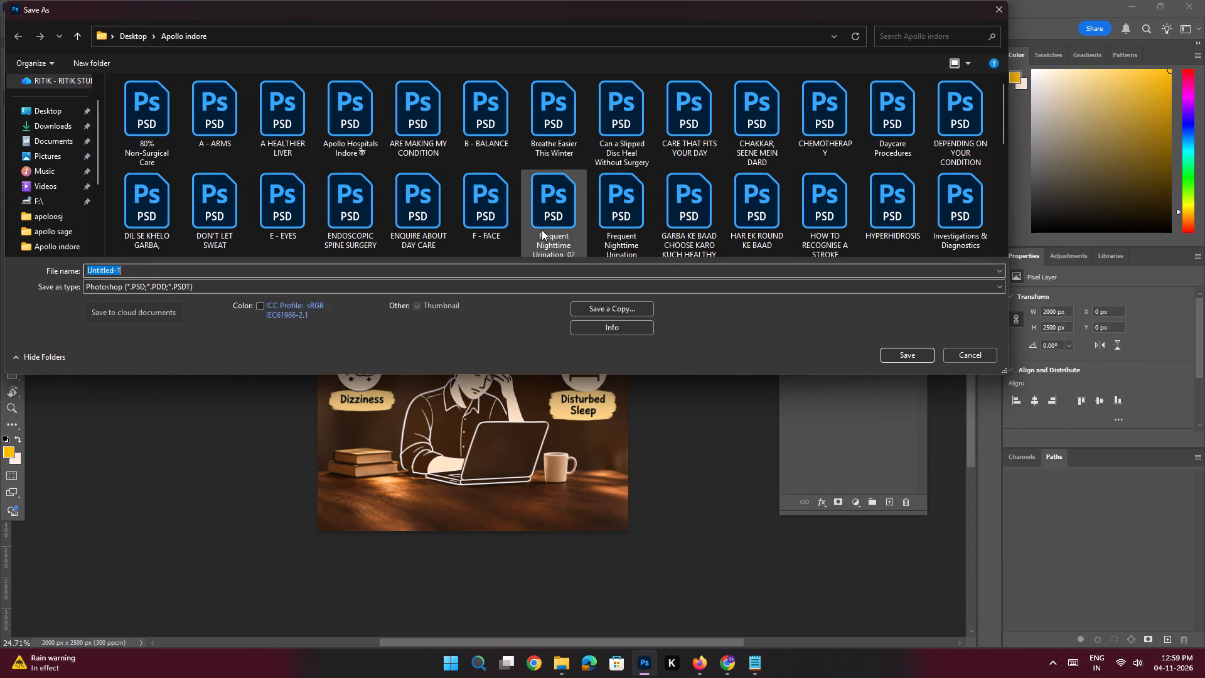
key("ctrl+v")
key("Return")
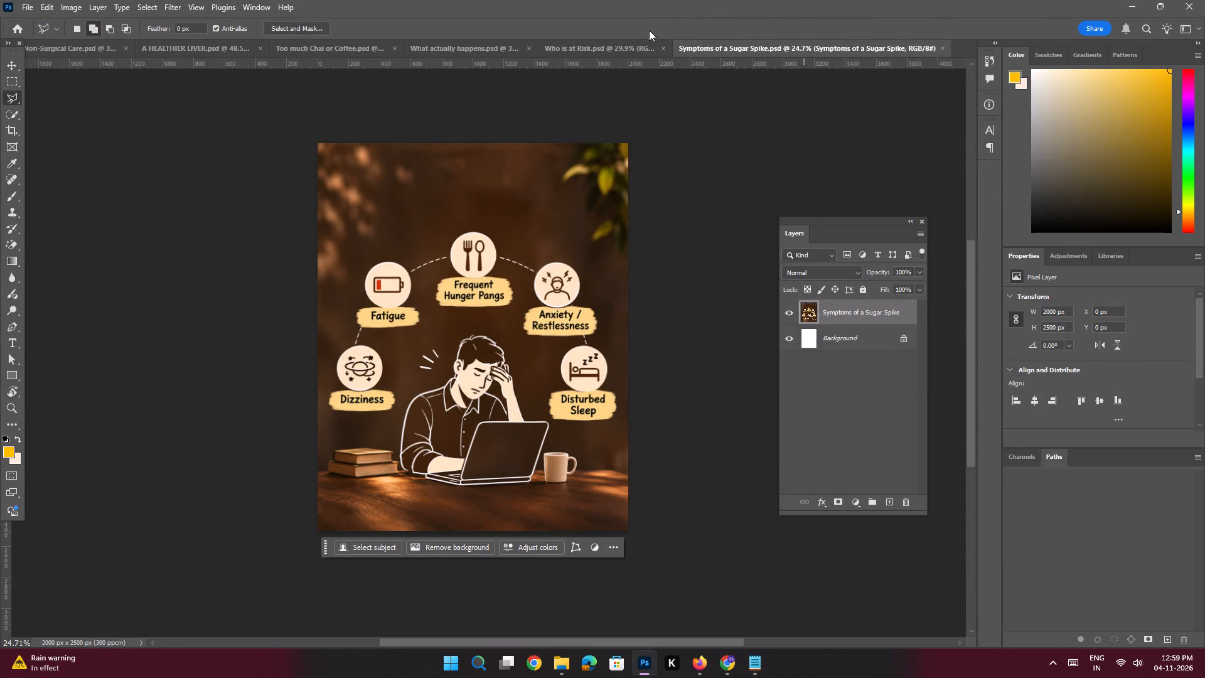
Add a red guide layout with 75 px margins on all four sides of the slide.
left_click(11, 67)
left_click(90, 182)
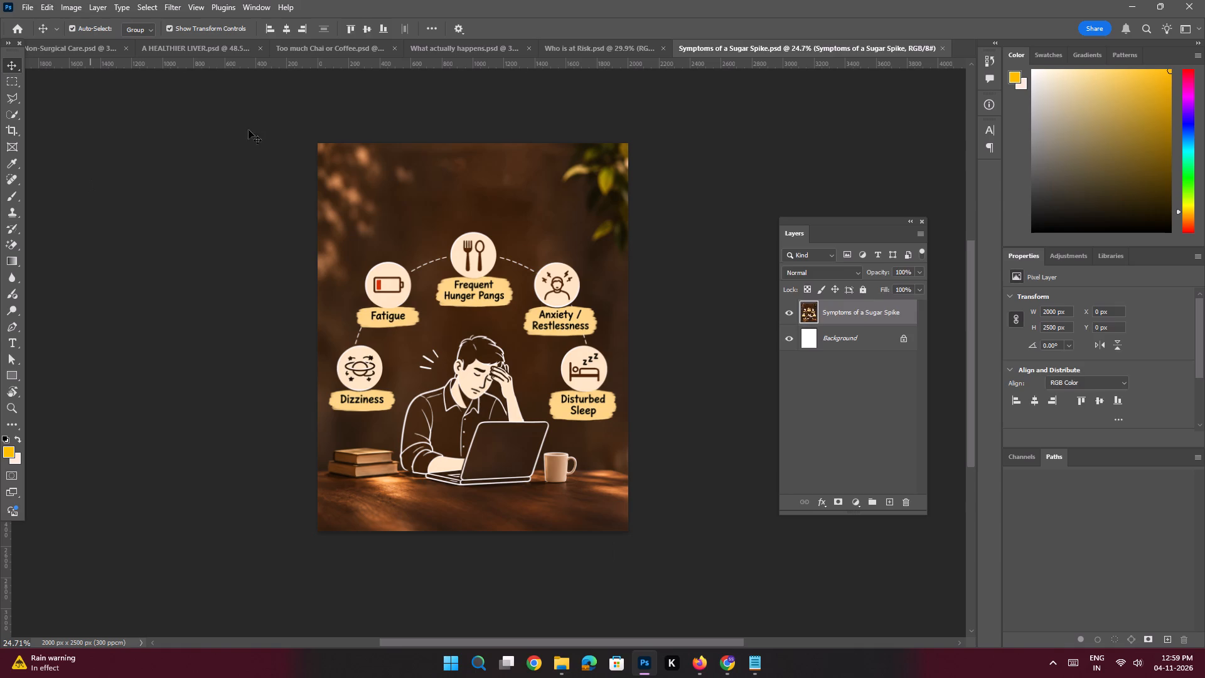
left_click(193, 7)
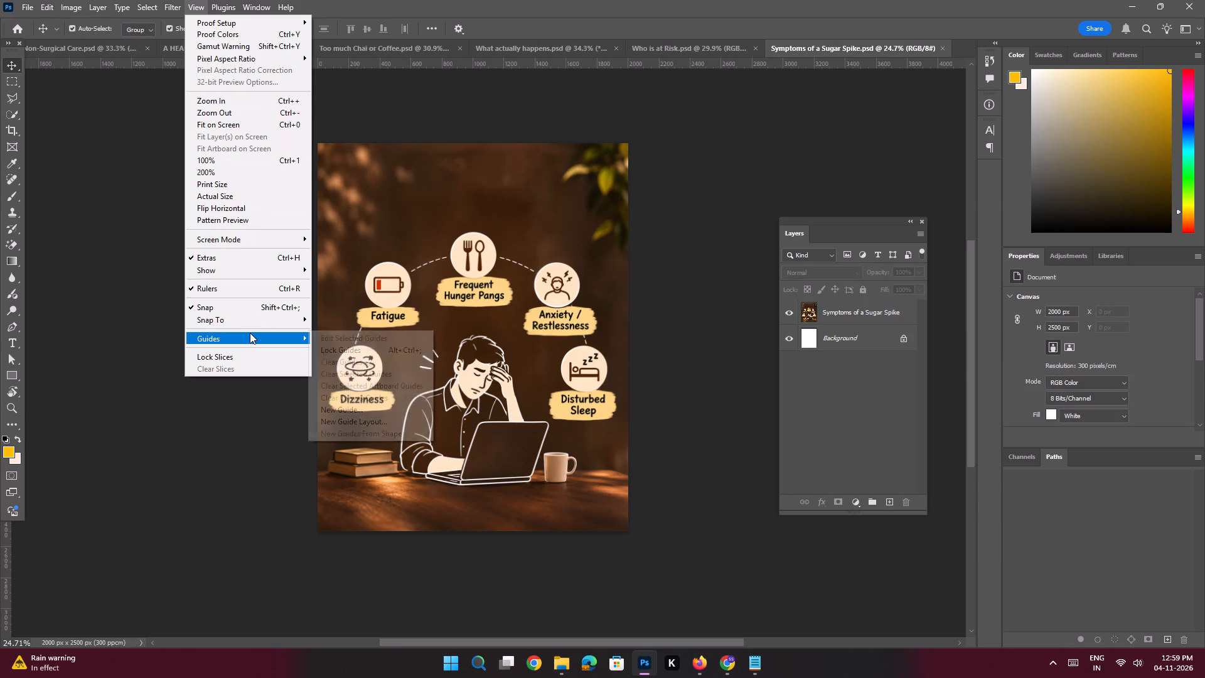
left_click(356, 426)
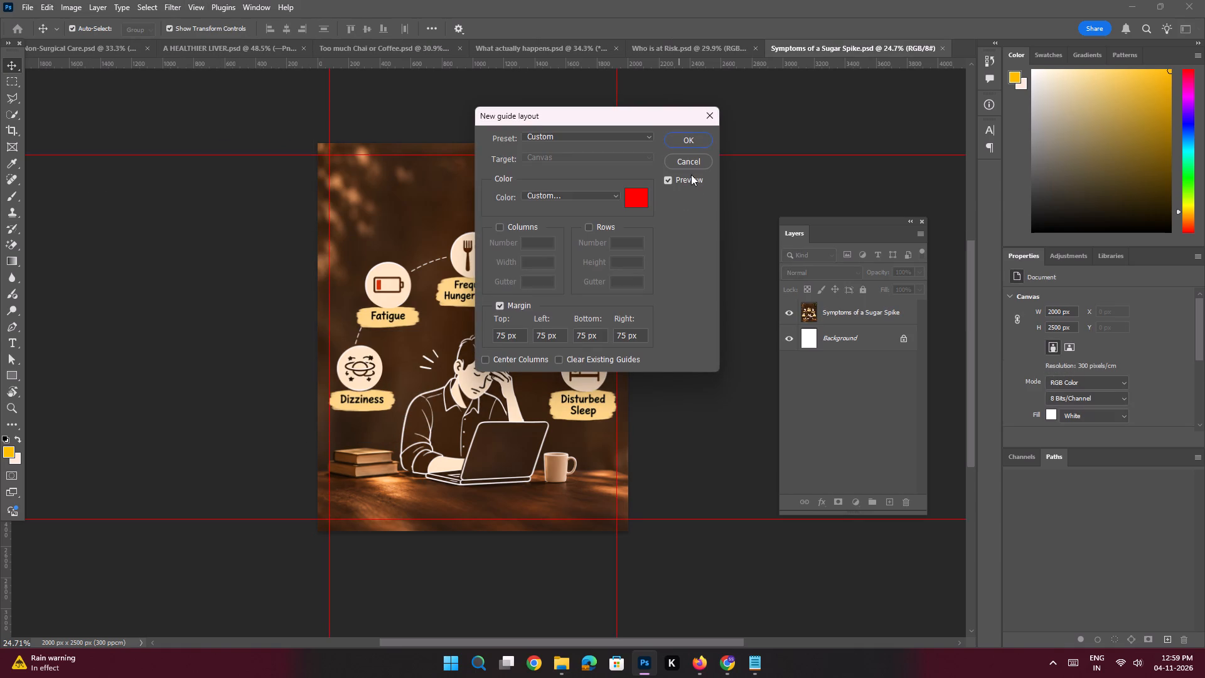
left_click(688, 141)
Copy the Apollo Hospitals logo from Who is at Risk.psd into this slide and fit it to the top-right corner of the margin guides.
left_click(691, 44)
key("space")
left_click_drag(565, 134, 587, 176, "ctrl")
left_click_drag(610, 151, 602, 175)
left_click(564, 170)
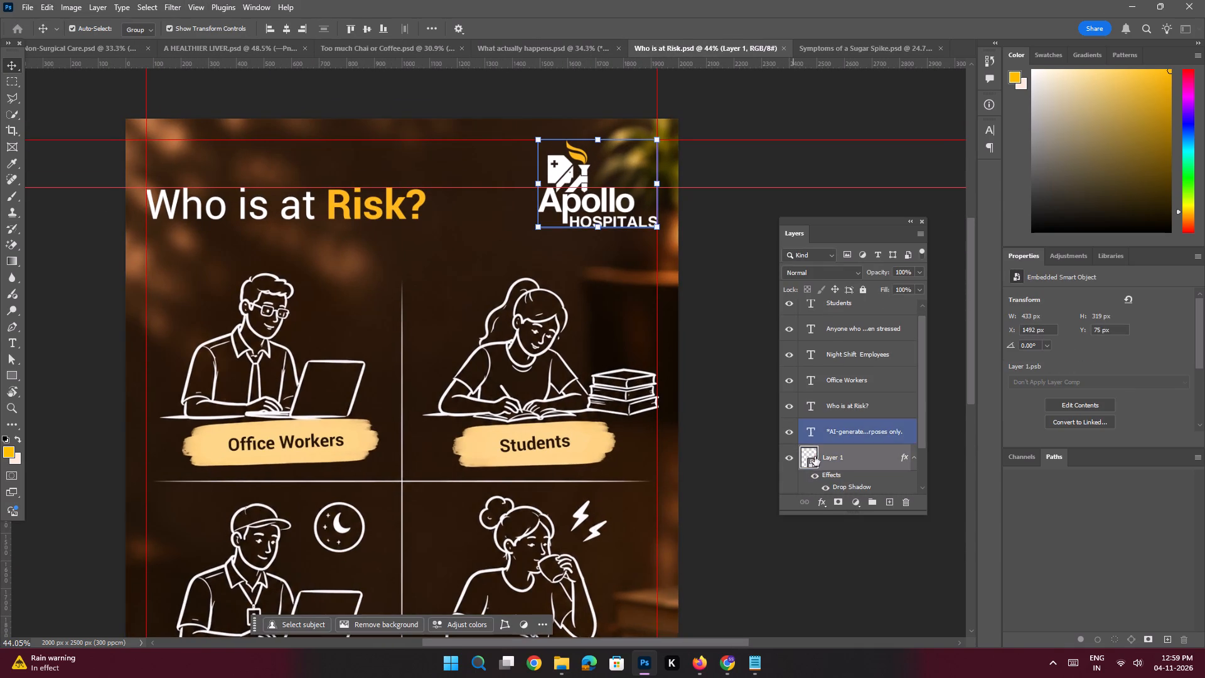
left_click_drag(823, 457, 632, 164)
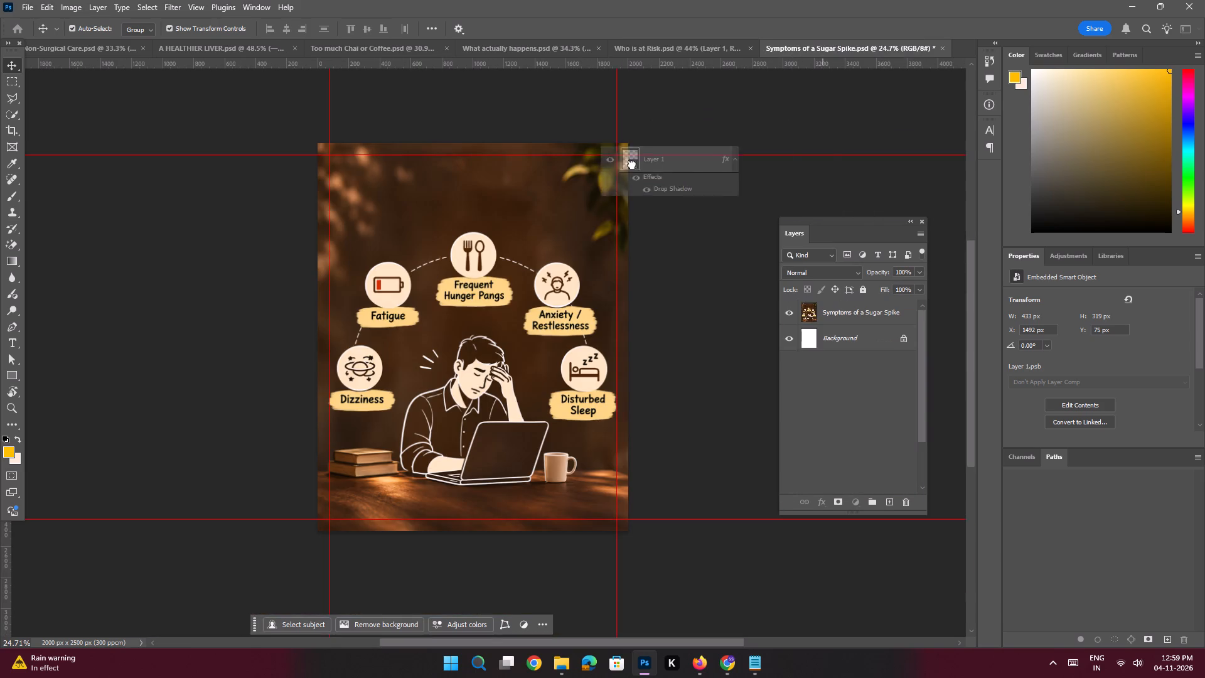
left_click_drag(632, 164, 552, 178)
key("ctrl+space")
key("ctrl+space")
key("ctrl+space")
key("ctrl+space")
key("ctrl+space")
key("ctrl+space")
key("ctrl+space")
key("ctrl+space")
key("ctrl+space")
key("ctrl+space")
key("ctrl+space")
key("ctrl+space")
left_click_drag(574, 163, 625, 264, "ctrl")
left_click_drag(599, 200, 591, 256)
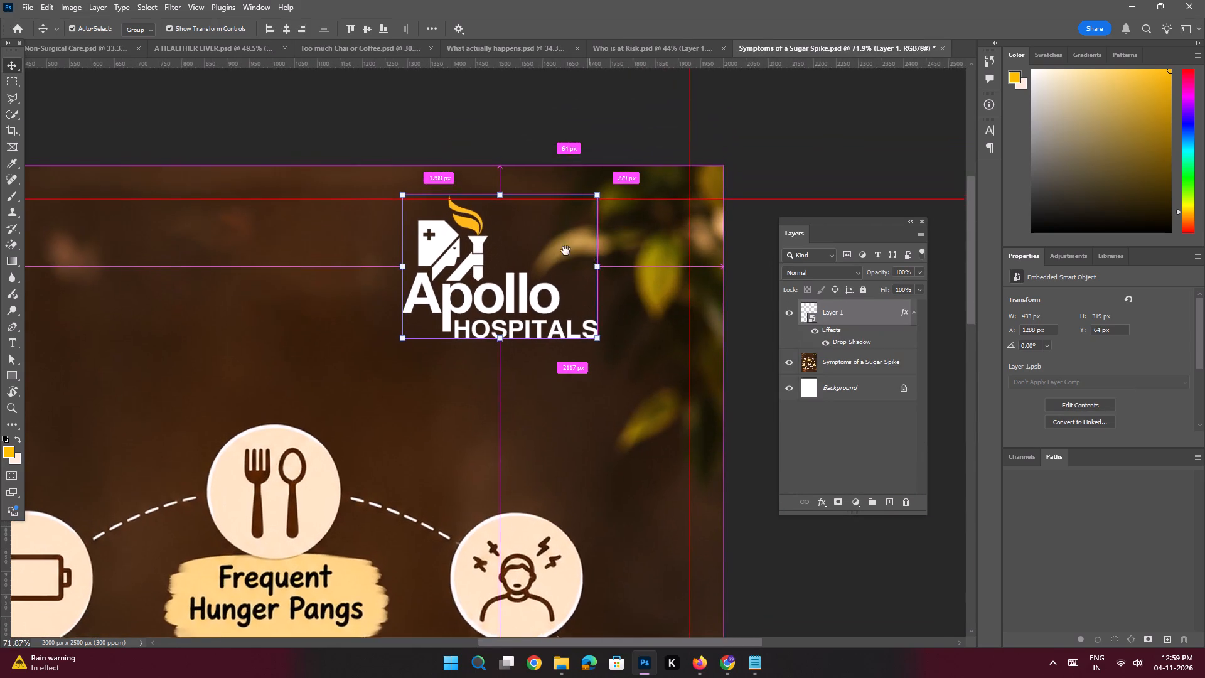
left_click_drag(441, 245, 527, 261)
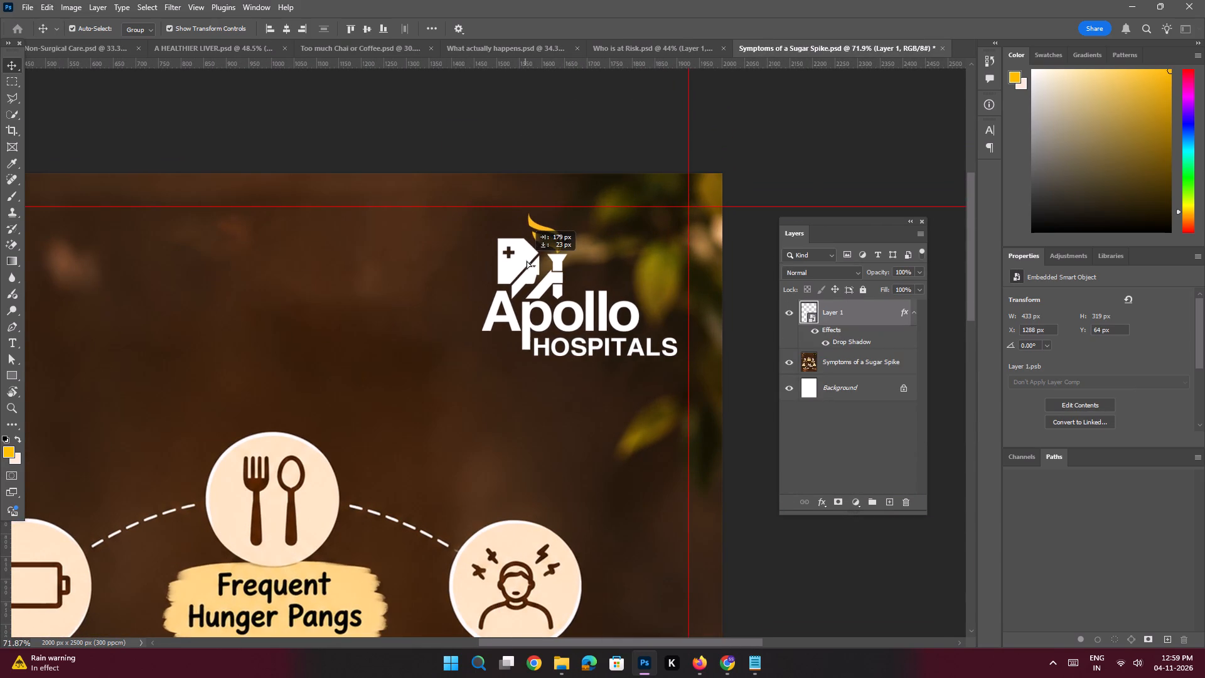
left_click_drag(527, 261, 535, 249)
key("ctrl+space")
key("ctrl+space")
key("ctrl+space")
key("ctrl+space")
left_click_drag(527, 295, 451, 269, "ctrl")
left_click(340, 343)
Copy the "*AI-generated visuals for illustrative purposes only." text from Who is at Risk.psd to the slide's bottom margin and centre it horizontally.
key("ctrl+space")
key("ctrl+space")
key("ctrl+space")
key("ctrl+space")
key("ctrl+space")
key("ctrl+space")
key("ctrl+space")
key("ctrl+space")
key("ctrl+space")
key("ctrl+space")
key("ctrl+space")
key("ctrl+space")
key("ctrl+space")
key("ctrl+space")
key("ctrl+space")
key("ctrl+space")
key("ctrl+space")
key("ctrl+space")
key("ctrl+space")
key("ctrl+space")
left_click_drag(415, 398, 456, 443, "ctrl")
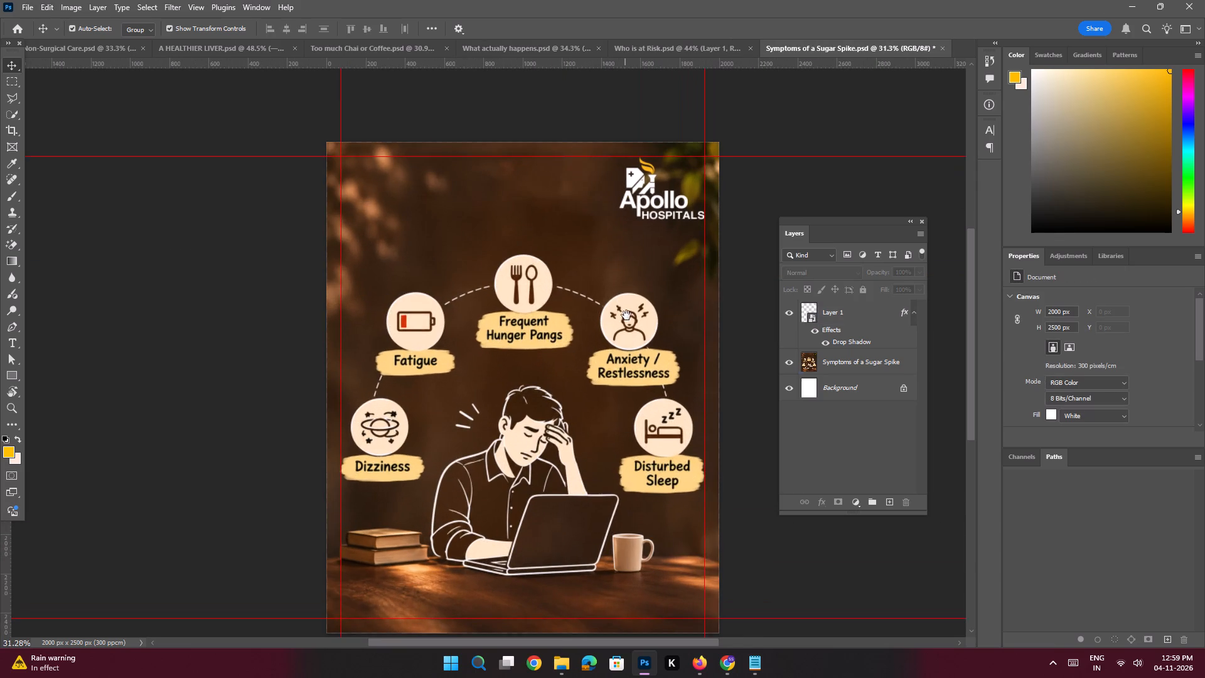
left_click(642, 52)
key("space")
key("space")
key("space")
key("space")
key("space")
key("space")
key("space")
key("space")
key("space")
key("space")
key("space")
key("space")
key("space")
key("space")
key("space")
key("space")
left_click_drag(503, 410, 529, 354)
left_click(542, 324)
left_click(515, 538)
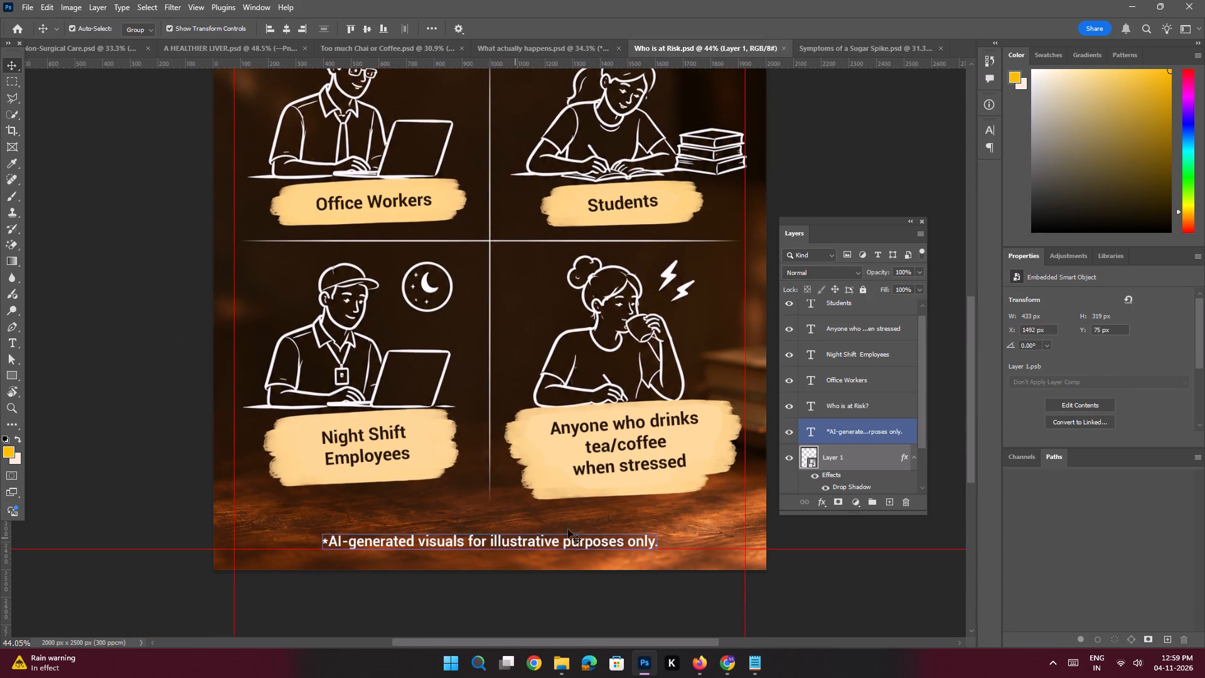
left_click_drag(852, 429, 839, 46)
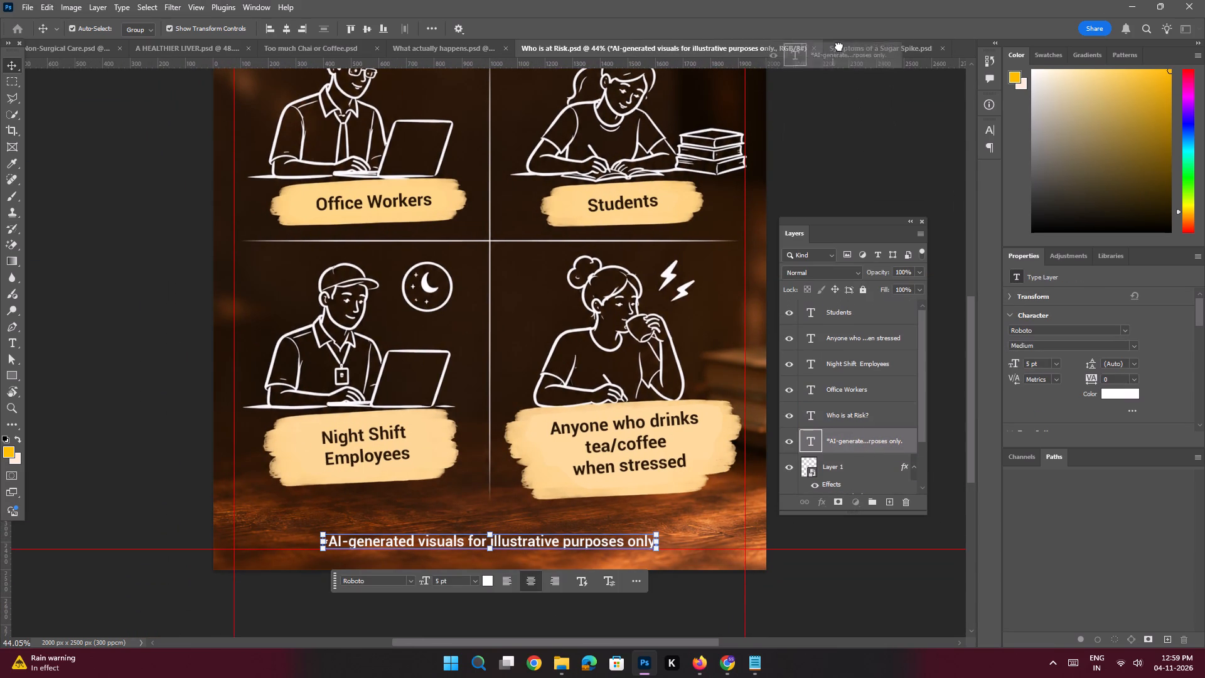
left_click_drag(839, 46, 515, 610)
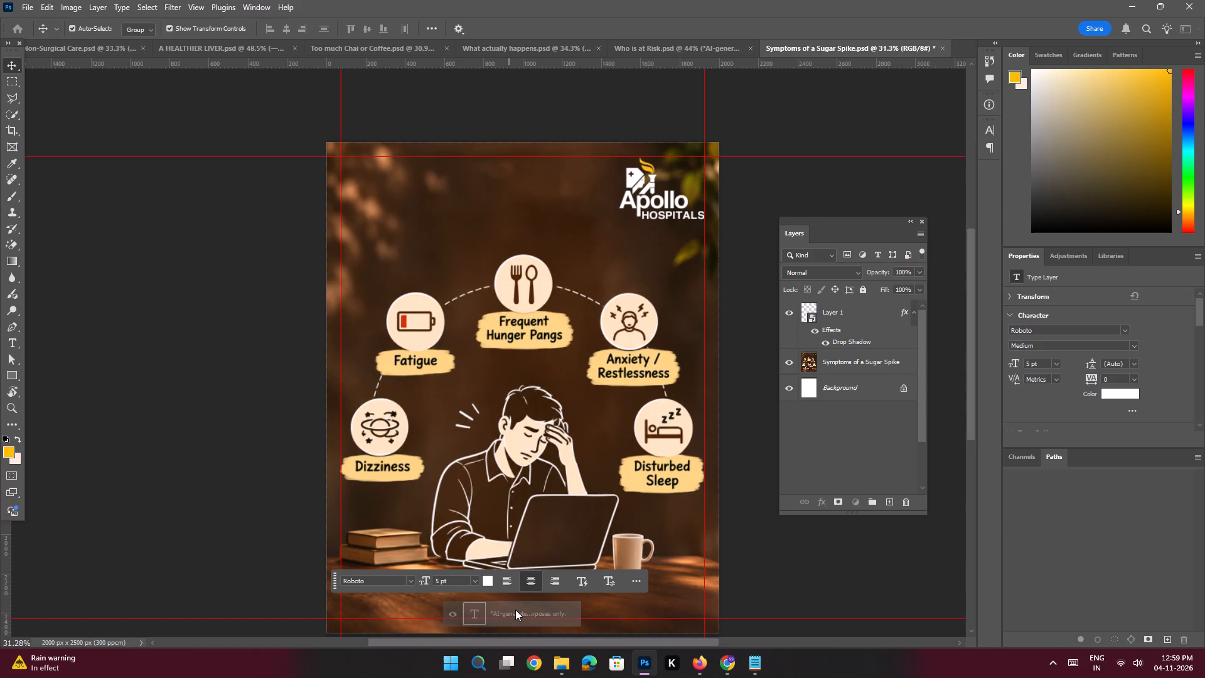
left_click_drag(515, 610, 515, 607)
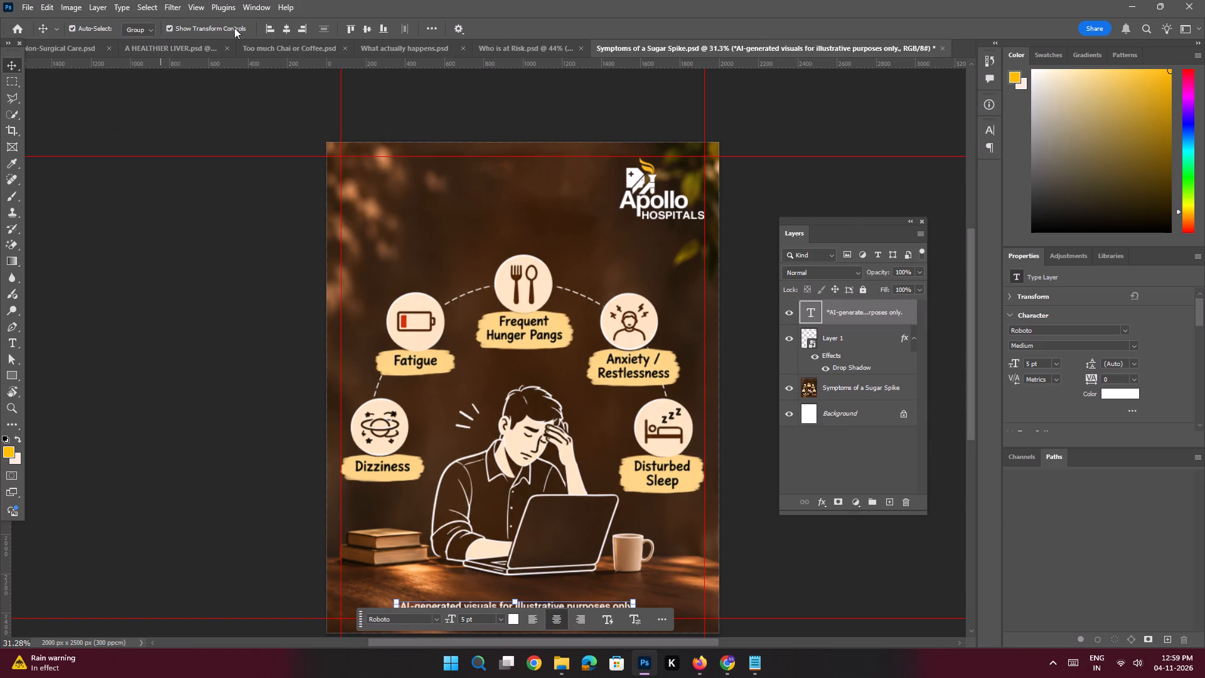
double_click(284, 27)
left_click(227, 294)
Save the "Symptoms of a Sugar Spike" document with the added logo and disclaimer.
key("space")
key("space")
key("space")
key("space")
key("space")
key("space")
key("space")
key("space")
key("space")
key("space")
key("space")
key("space")
key("space")
key("space")
key("space")
key("space")
key("space")
key("space")
key("space")
key("space")
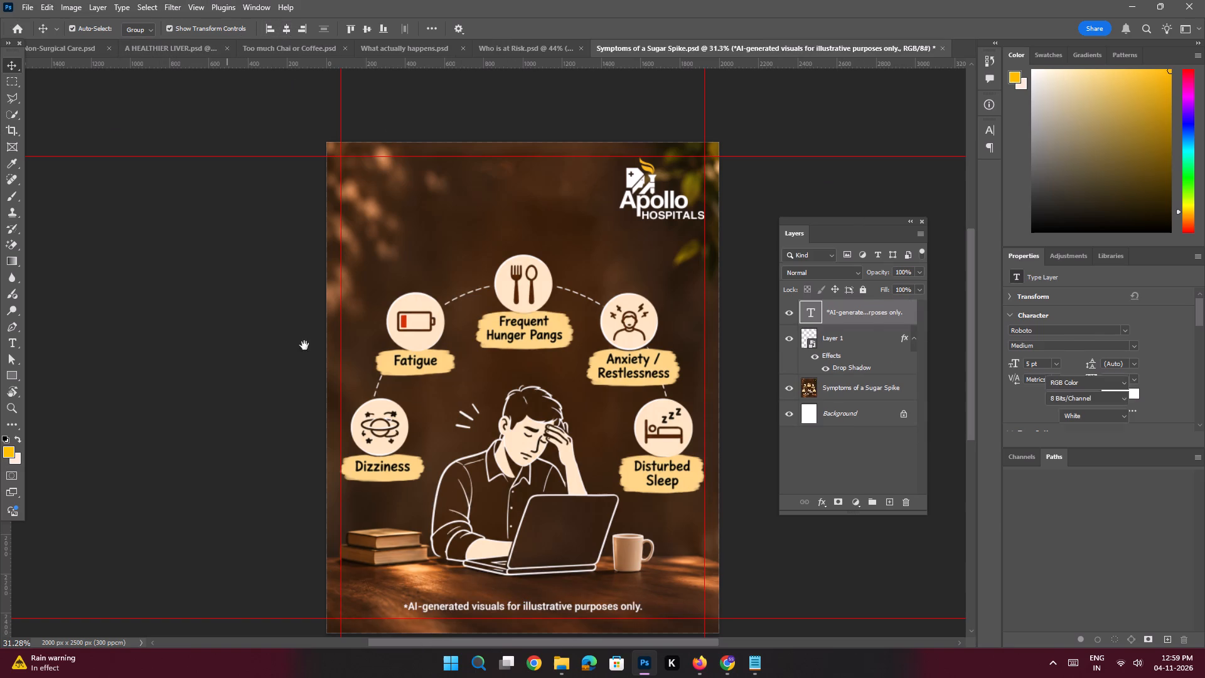
left_click_drag(522, 287, 496, 291)
key("ctrl+s")
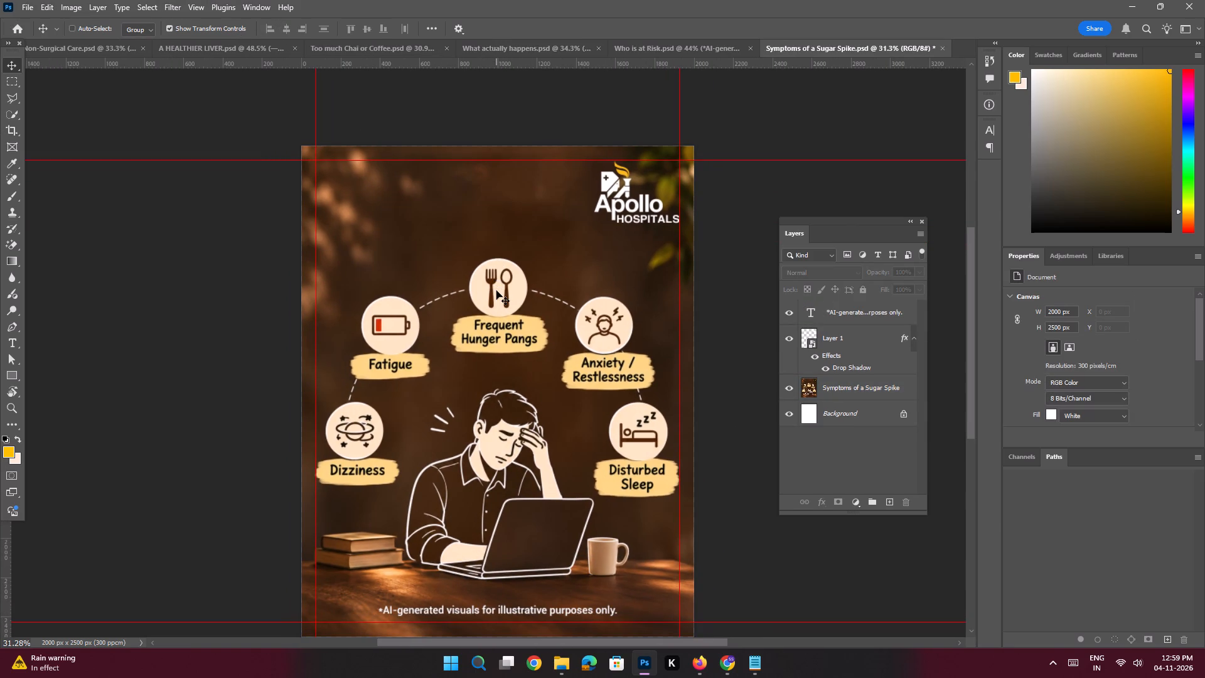
On the Symptoms of a Sugar Spike layer, outline the "Dizziness" lettering with the Polygonal Lasso, remove it with Content-Aware Fill, and deselect.
key("ctrl+space")
key("ctrl+space")
key("ctrl+space")
key("ctrl+space")
key("ctrl+space")
key("ctrl+space")
key("ctrl+space")
key("ctrl+space")
key("ctrl+space")
key("ctrl+space")
key("ctrl+space")
key("ctrl+space")
key("ctrl+space")
key("ctrl+space")
key("ctrl+space")
key("ctrl+space")
key("ctrl+space")
key("ctrl+space")
key("ctrl+space")
key("ctrl+space")
left_click_drag(332, 471, 397, 545, "ctrl")
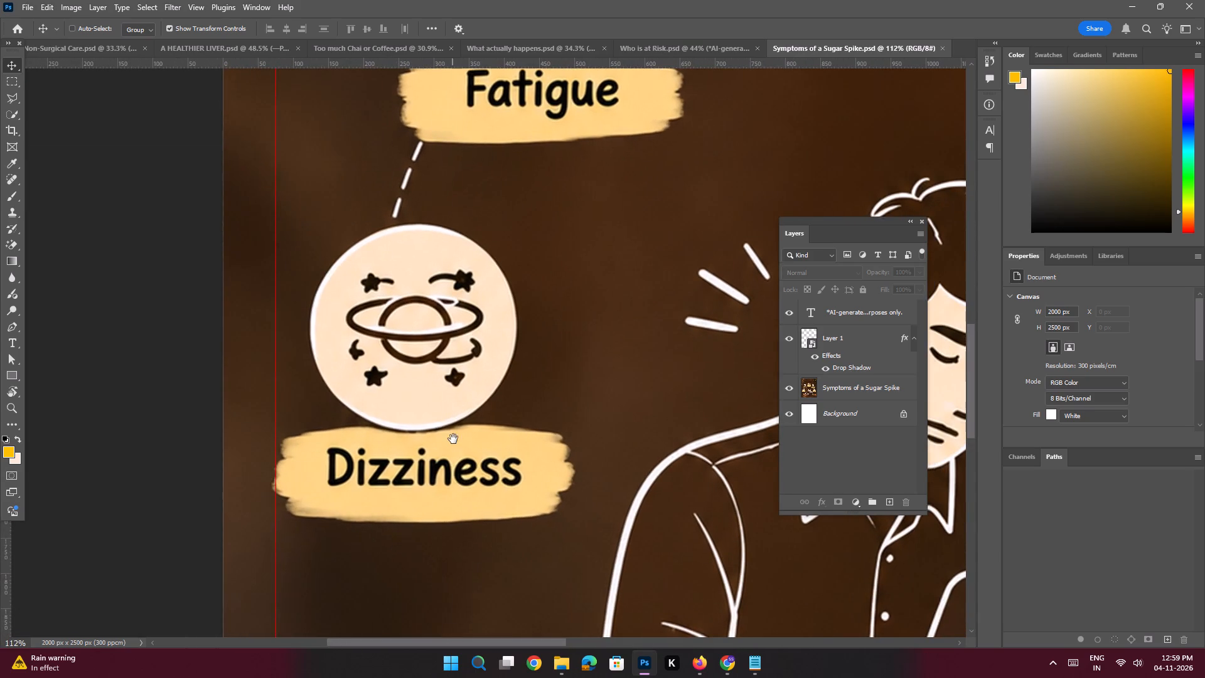
left_click_drag(453, 439, 453, 444)
left_click(750, 667)
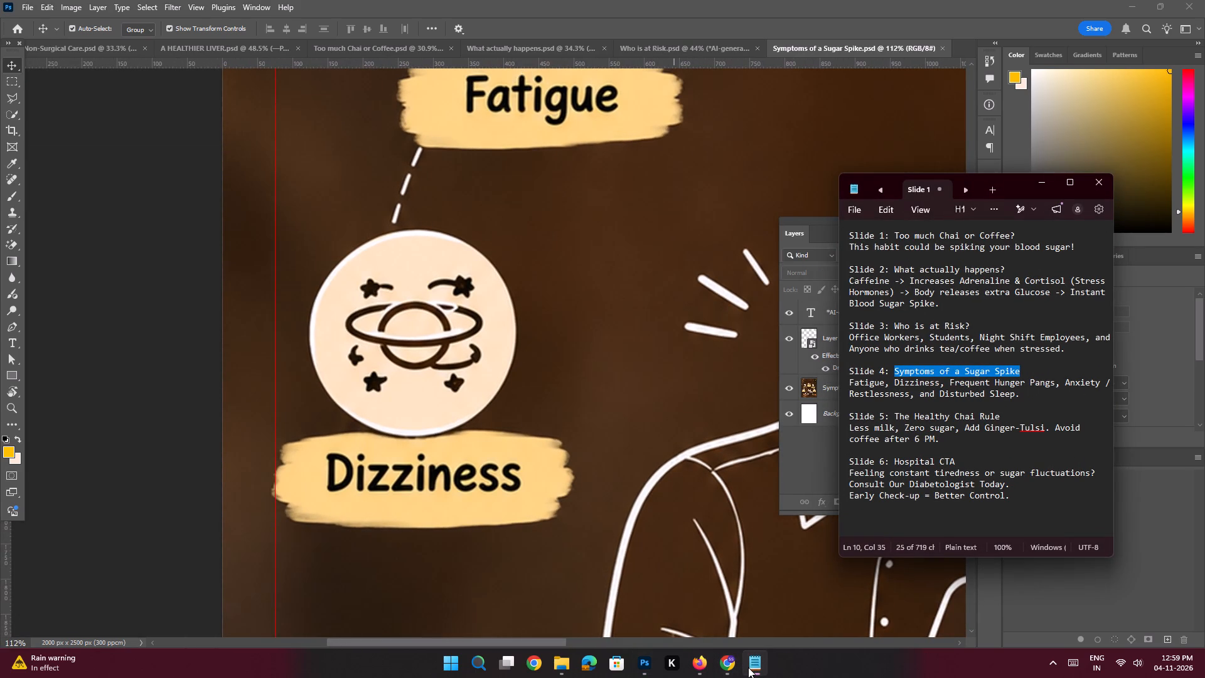
left_click(748, 667)
key("ctrl+space")
key("ctrl+space")
key("ctrl+space")
key("ctrl+space")
key("ctrl+space")
key("ctrl+space")
key("ctrl+space")
left_click_drag(429, 447, 451, 476, "ctrl")
left_click_drag(451, 476, 467, 471)
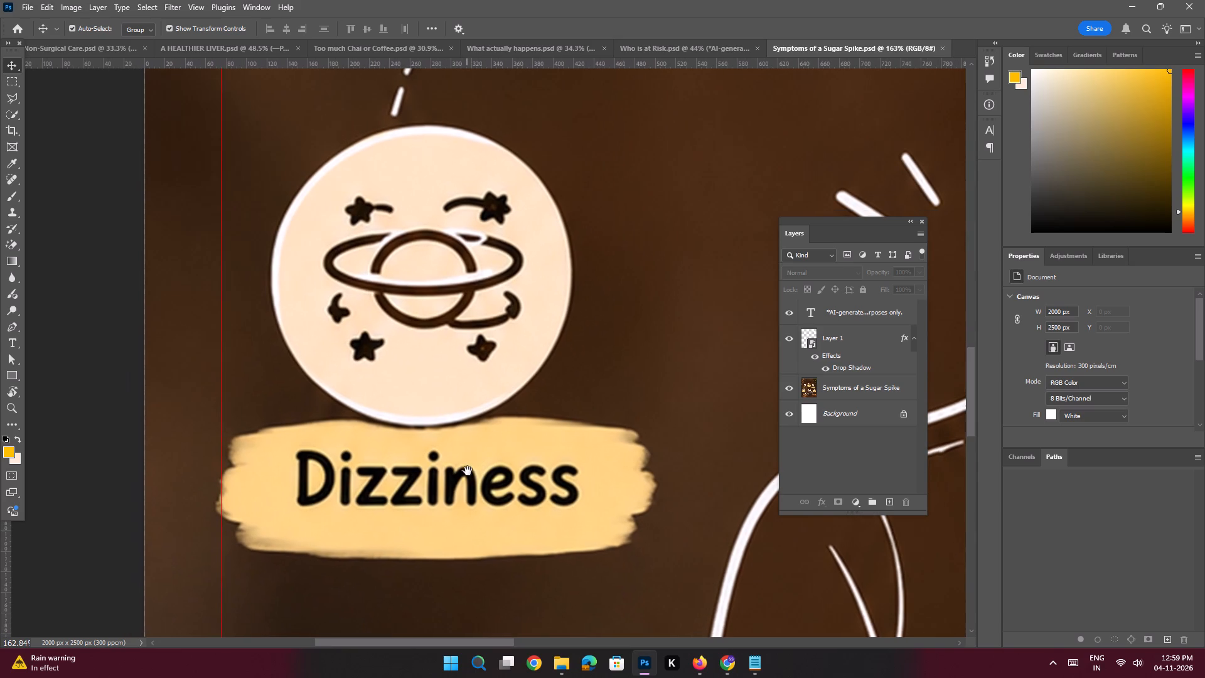
left_click(474, 529)
left_click(7, 99)
key("ctrl+space")
key("ctrl+space")
key("ctrl+space")
key("ctrl+space")
key("ctrl+space")
key("ctrl+space")
key("ctrl+space")
key("ctrl+space")
key("ctrl+space")
key("ctrl+space")
key("ctrl+space")
key("ctrl+space")
key("ctrl+space")
key("ctrl+space")
key("ctrl+space")
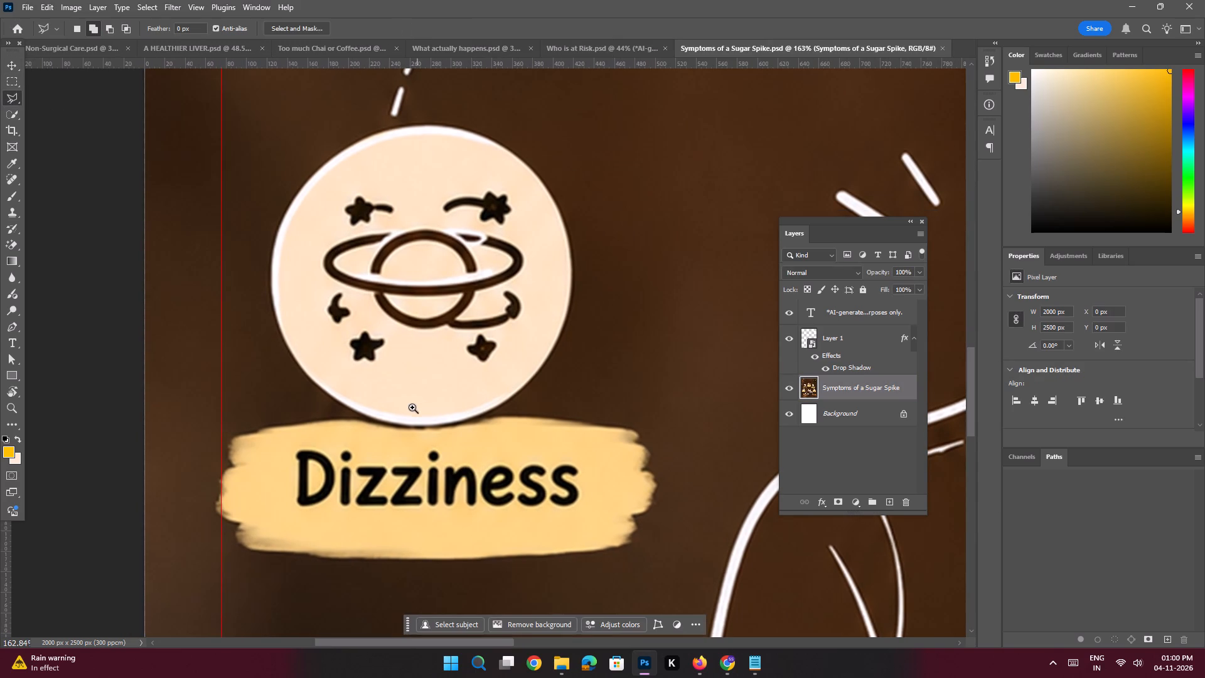
left_click_drag(386, 422, 396, 448, "ctrl")
left_click_drag(405, 452, 391, 384)
left_click(292, 461)
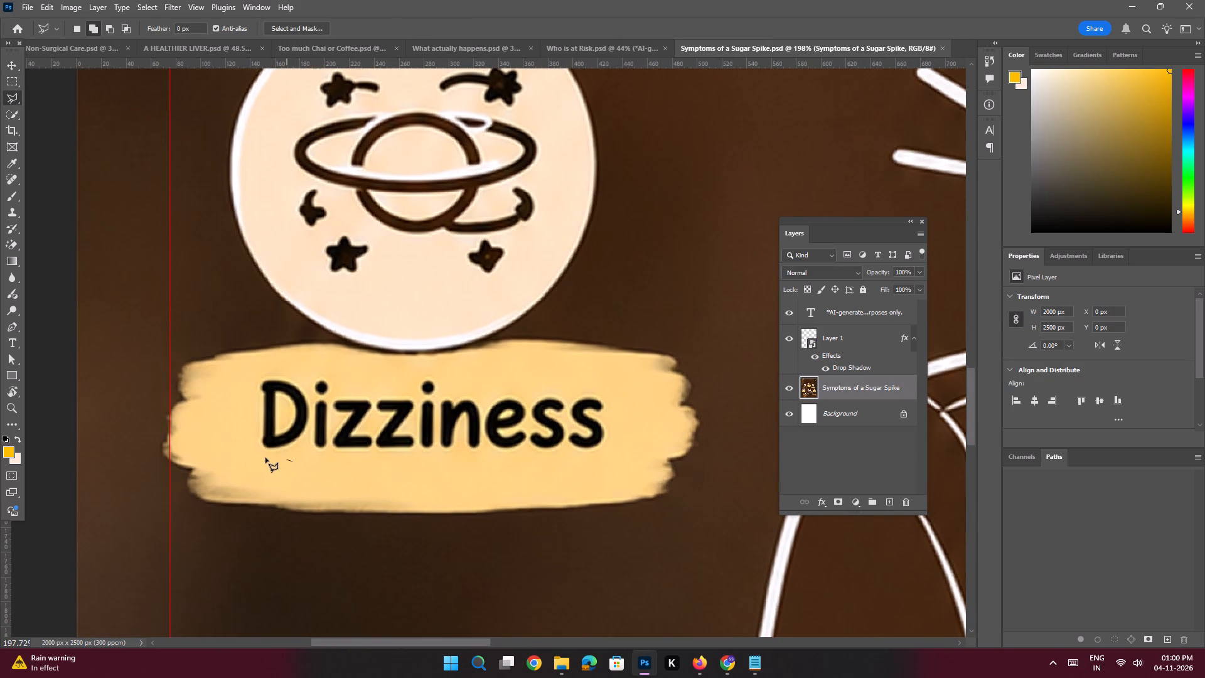
left_click(254, 455)
left_click(248, 429)
left_click(260, 372)
left_click(323, 372)
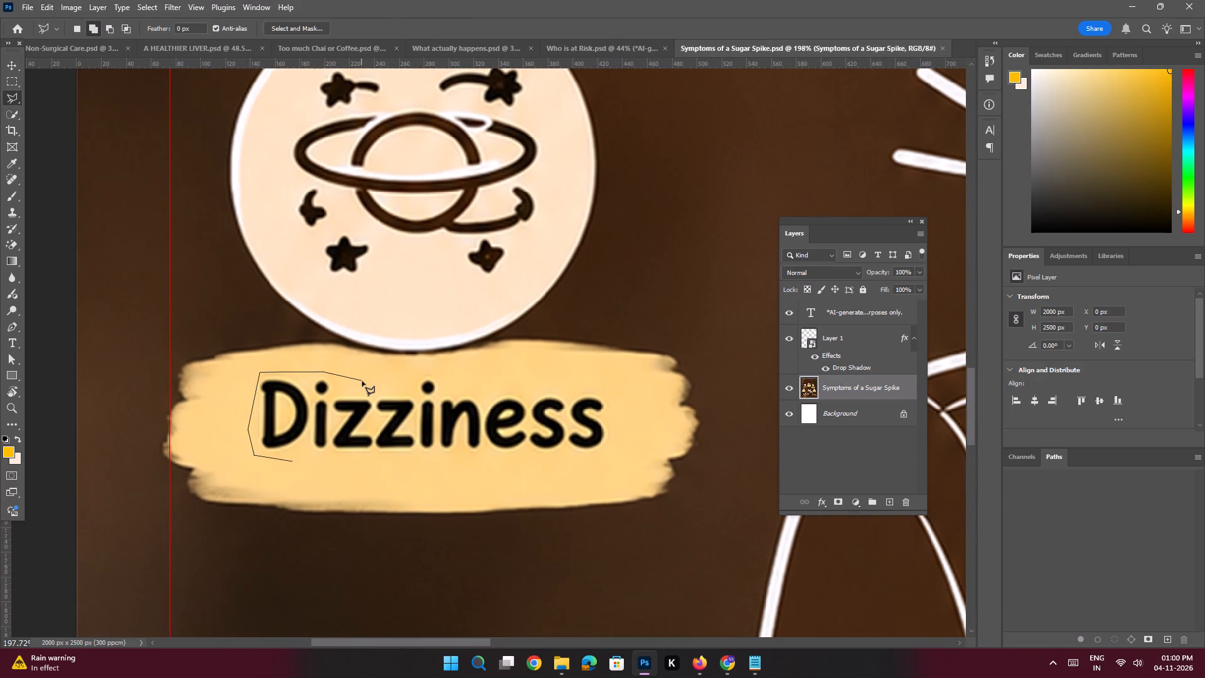
left_click(362, 381)
left_click(355, 391)
left_click(405, 390)
left_click(412, 369)
left_click(577, 381)
left_click(596, 389)
left_click_drag(609, 395, 611, 402)
left_click_drag(623, 438, 623, 448)
left_click_drag(620, 463, 609, 464)
left_click_drag(583, 463, 576, 463)
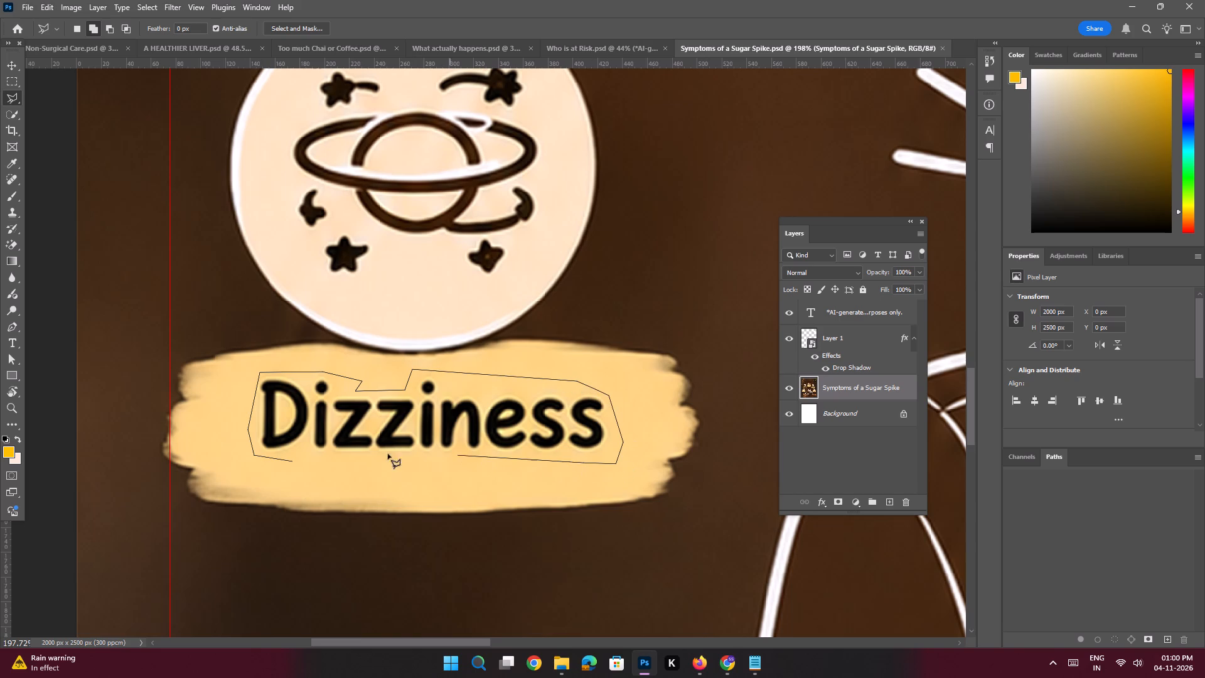
left_click(292, 461)
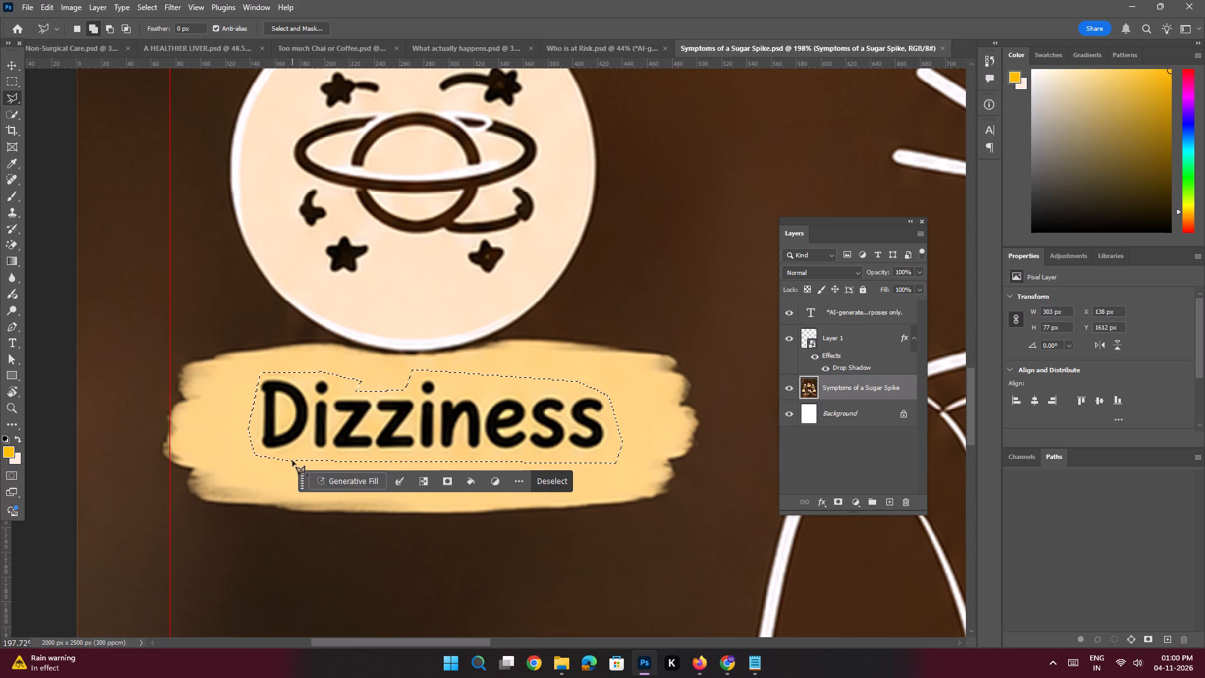
key("shift+BackSpace")
left_click(668, 166)
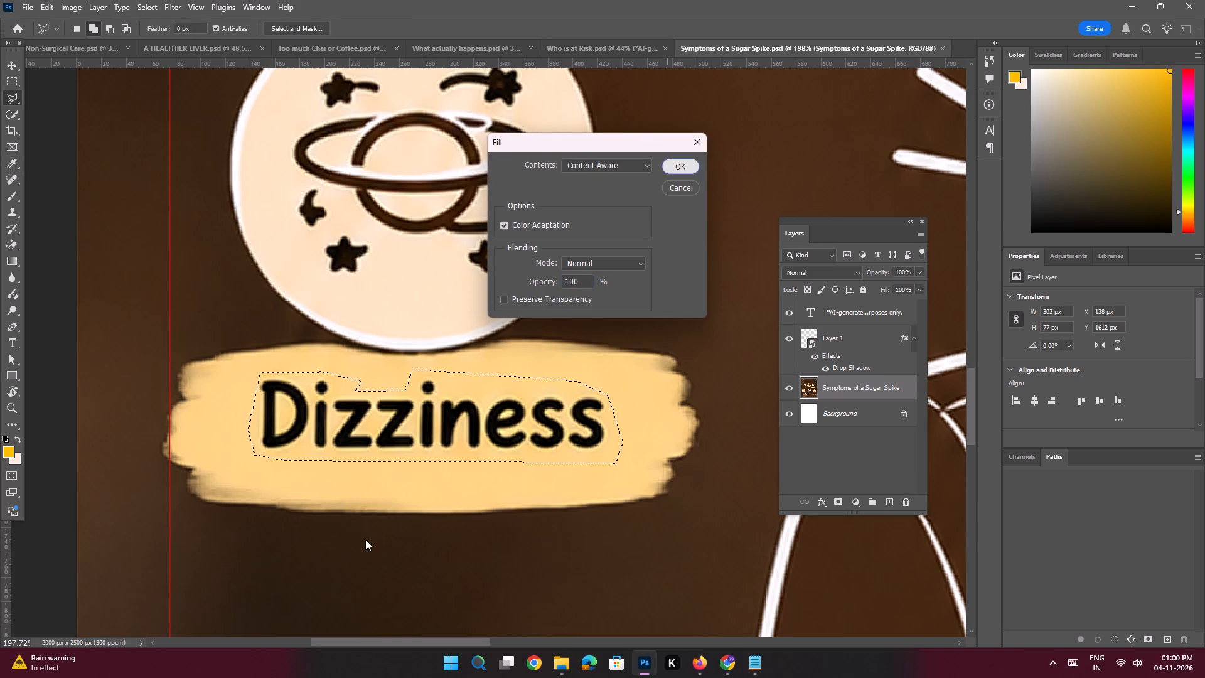
key("ctrl+d")
Copy "Dizziness" from the Slide 4 notes in Notepad and paste it as text on a new top layer over the blank brush stroke.
key("space")
key("space")
key("space")
key("space")
key("space")
key("space")
left_click_drag(415, 433, 424, 444)
left_click(756, 656)
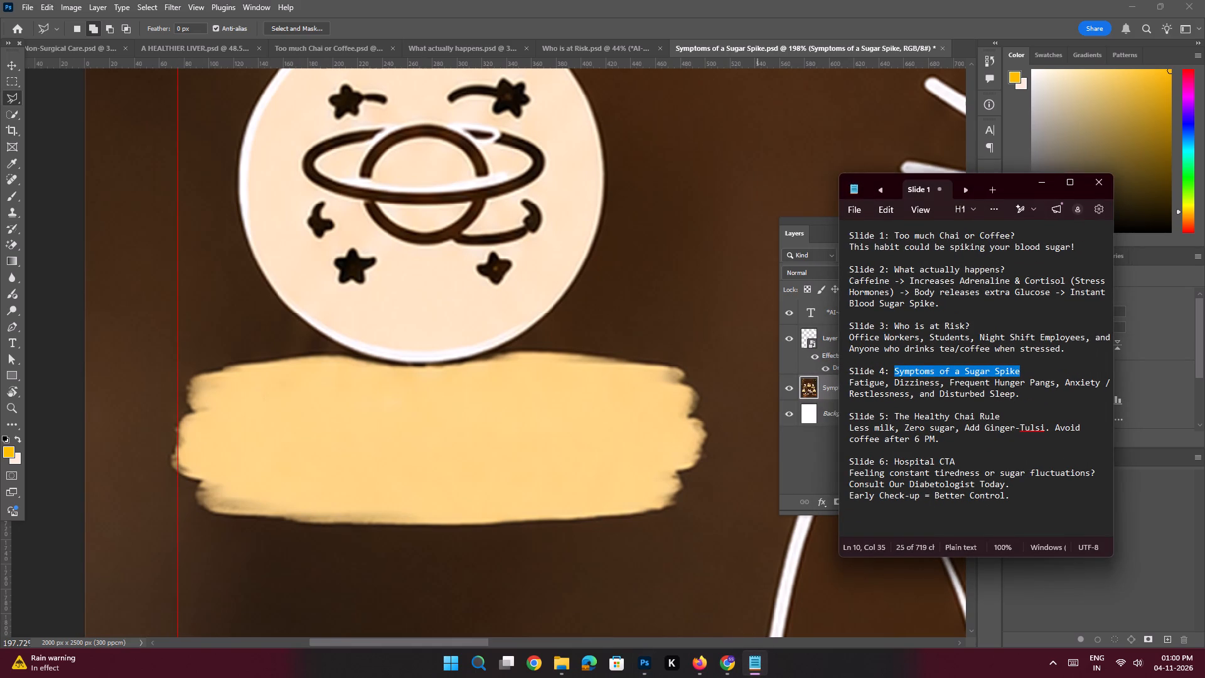
left_click_drag(940, 383, 895, 386)
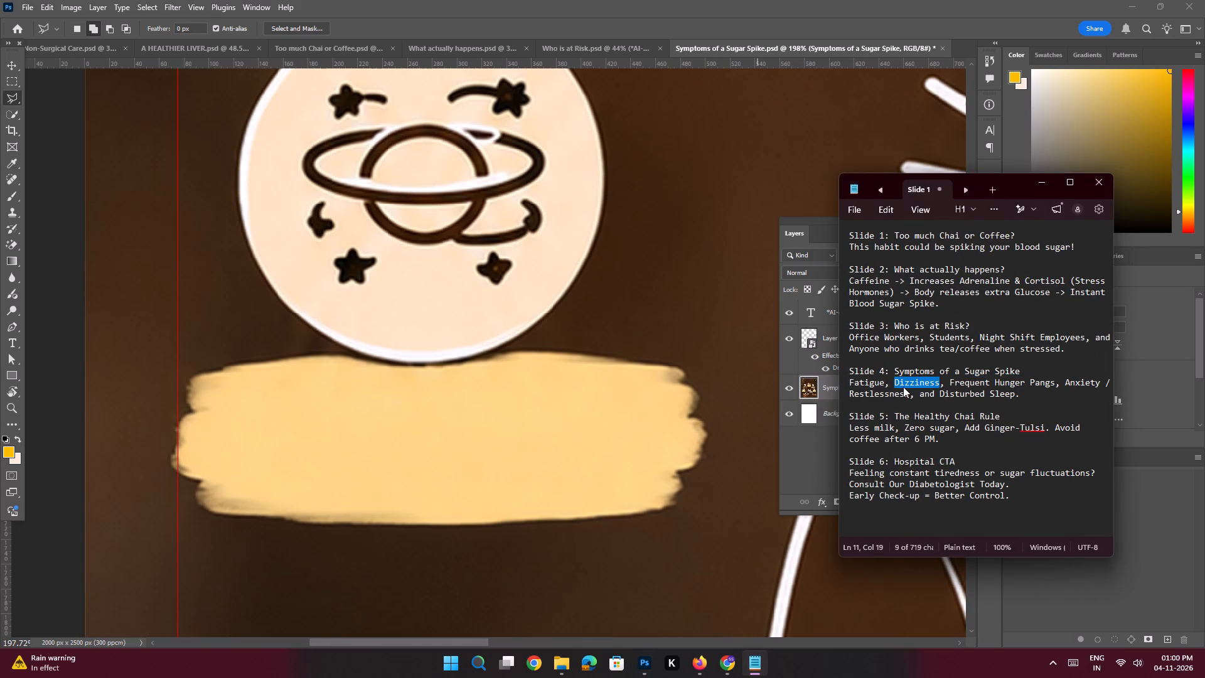
key("ctrl+c")
key("ctrl+c")
key("ctrl+c")
key("ctrl+c")
key("ctrl+c")
key("ctrl+c")
key("ctrl+c")
key("ctrl+c")
key("ctrl+c")
key("ctrl+c")
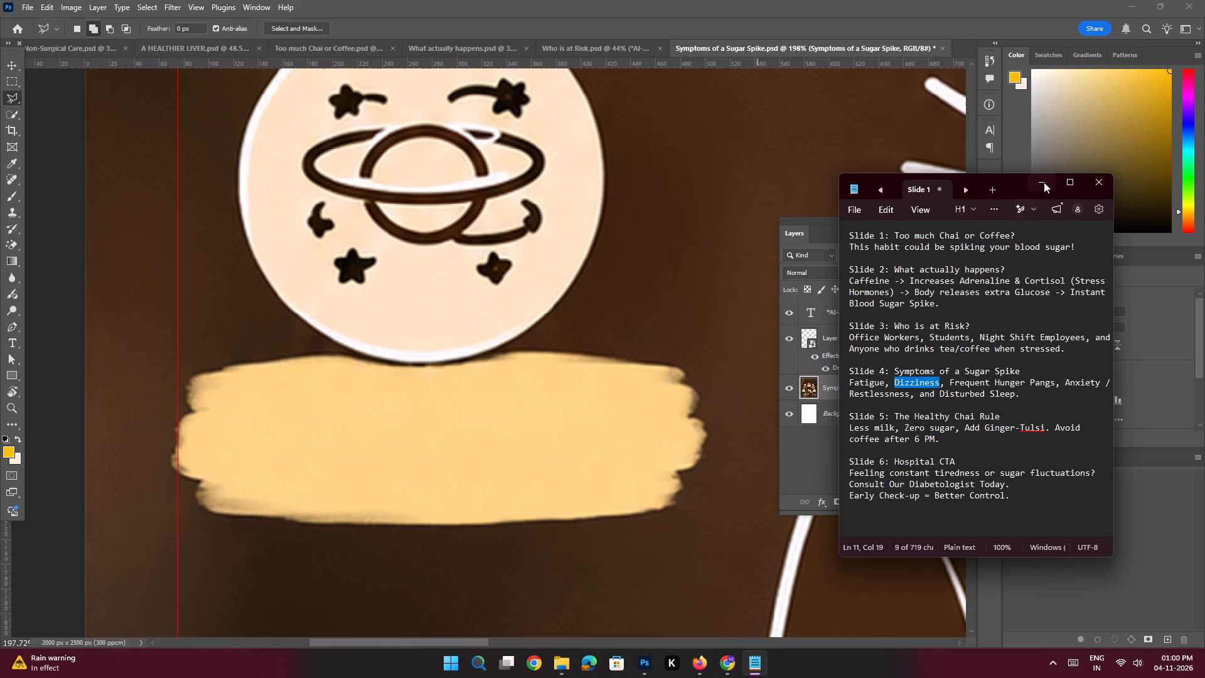
left_click(1044, 181)
left_click(867, 313)
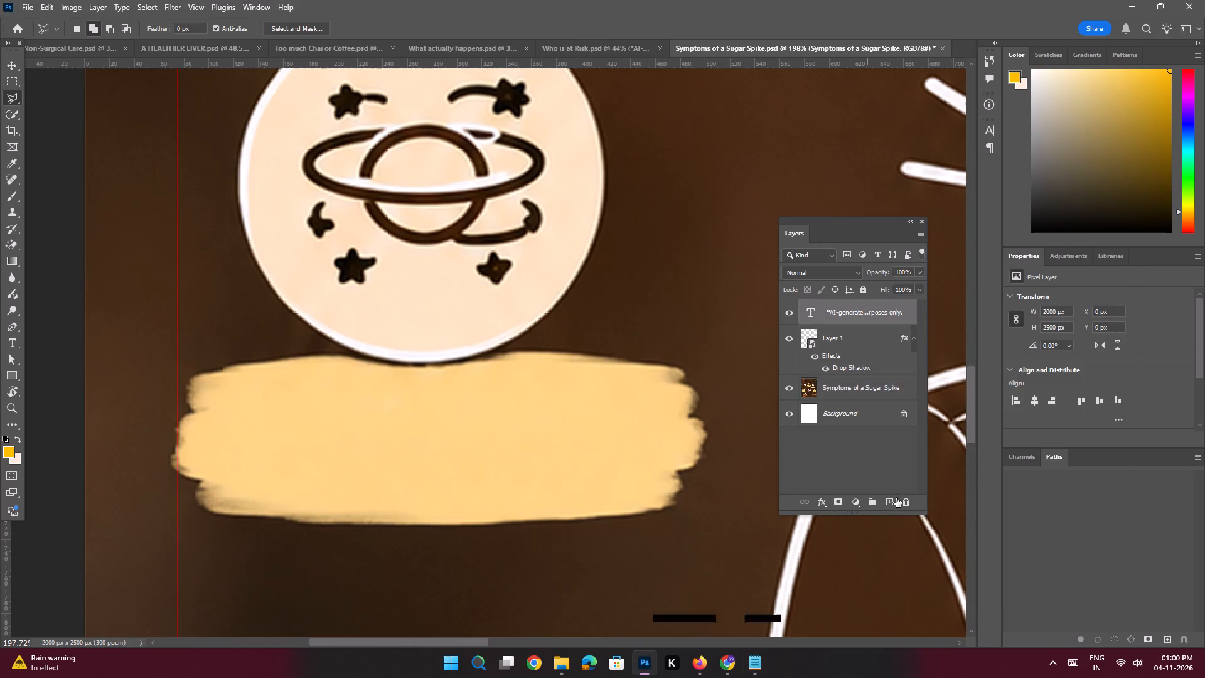
left_click(893, 500)
key("t")
left_click(323, 446)
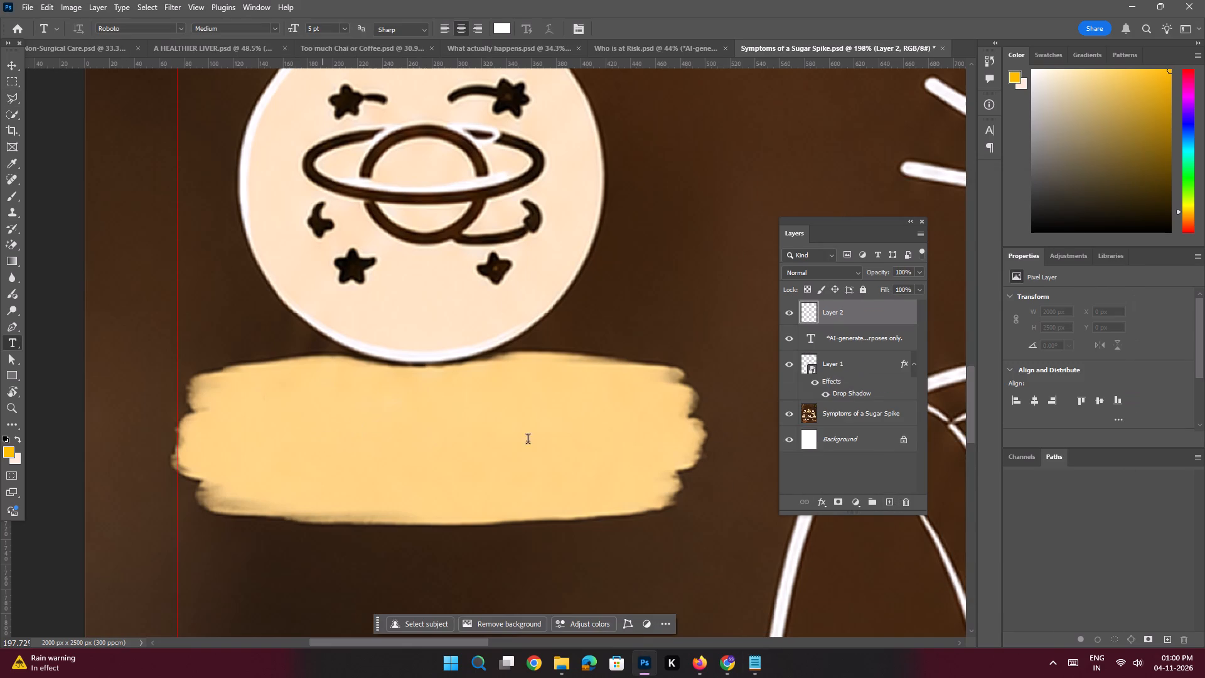
key("ctrl+v")
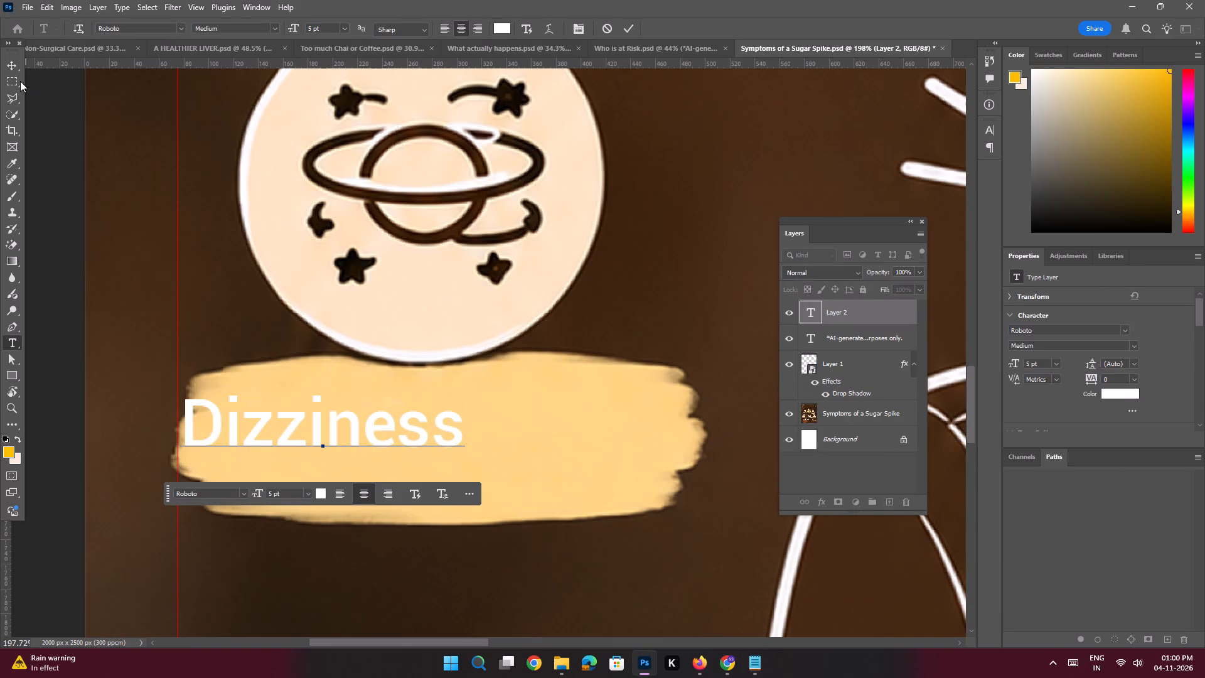
left_click(17, 68)
Move the Dizziness text to the middle of the yellow brush stroke below the planet icon.
key("space")
key("space")
key("space")
key("space")
key("space")
key("space")
left_click_drag(441, 428, 445, 430)
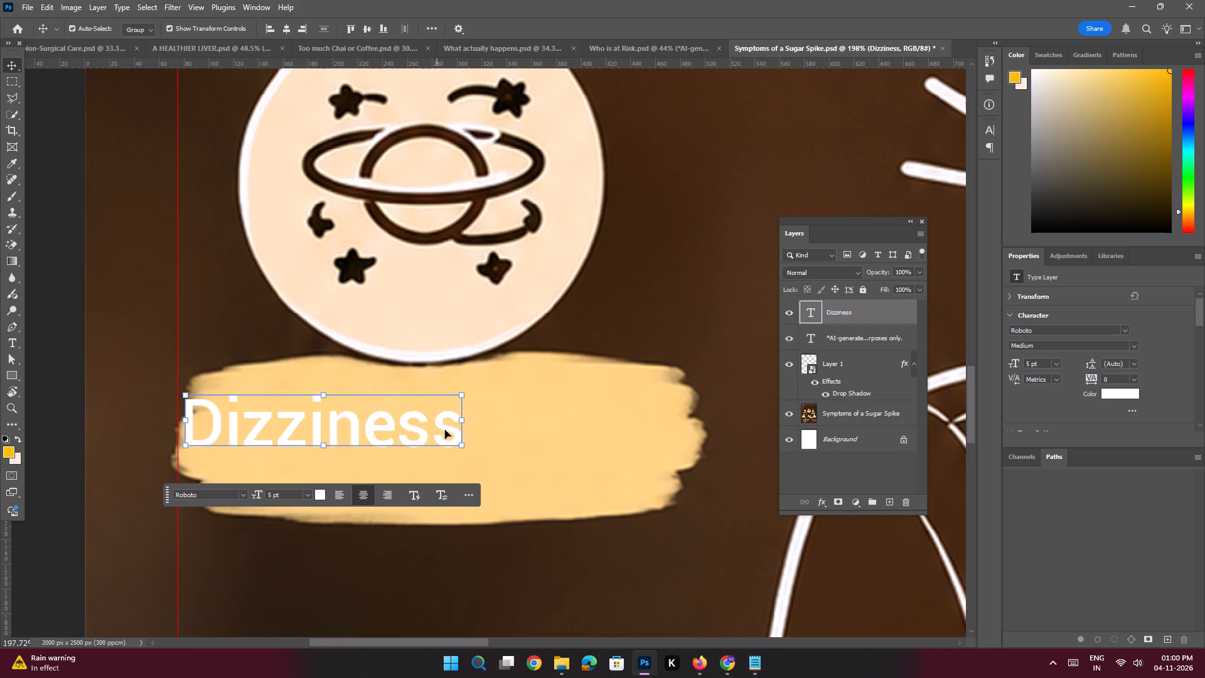
left_click_drag(445, 430, 549, 440)
key("space")
key("space")
key("space")
key("space")
key("space")
key("space")
key("space")
key("space")
key("space")
left_click(594, 422)
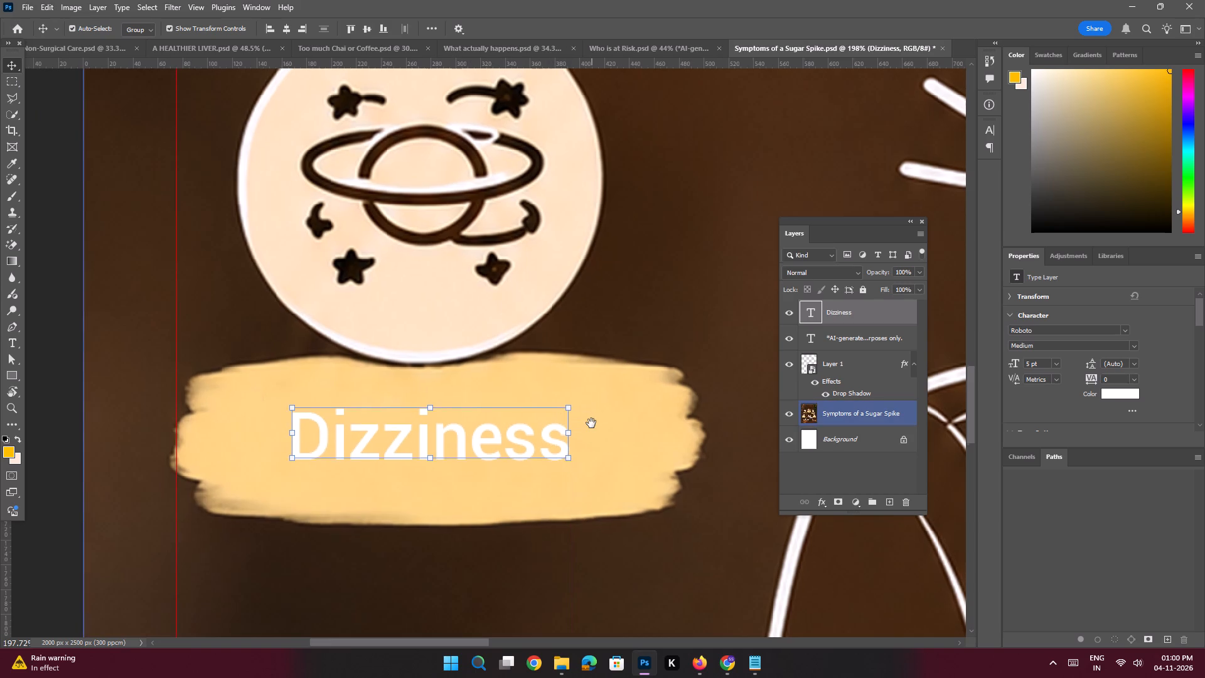
Recolour the Dizziness text with brown sampled from the slide background, and darken it to #291a0e.
left_click(1128, 397)
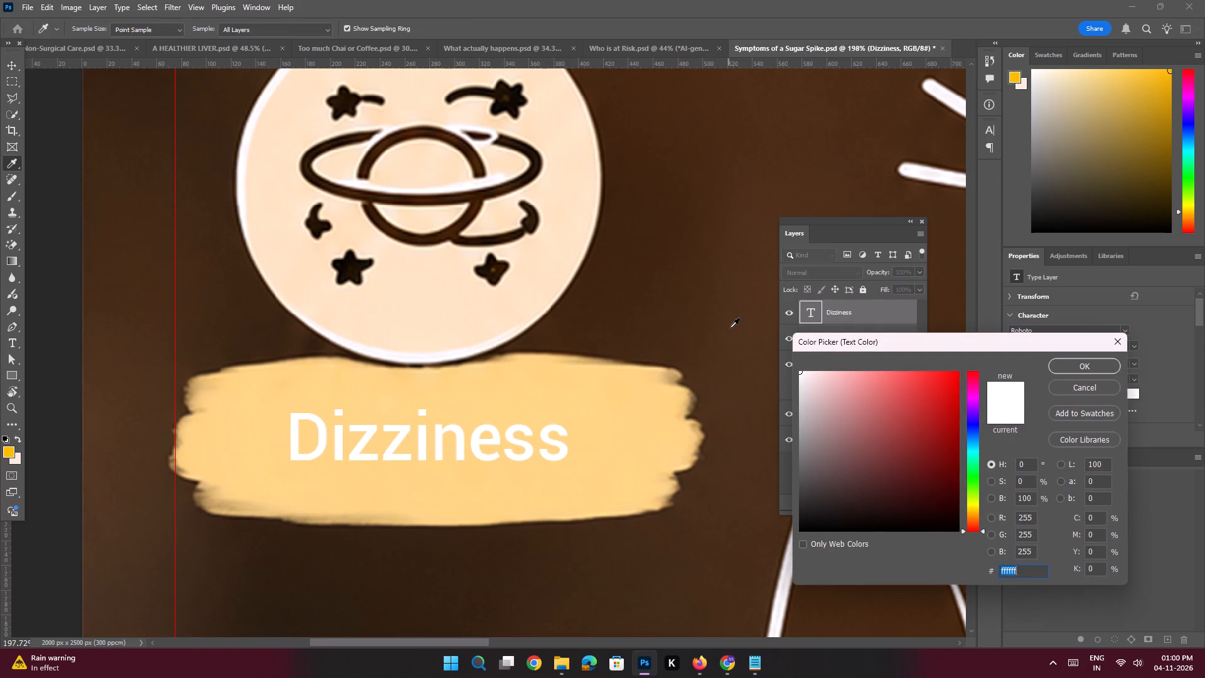
left_click(730, 328)
key("Return")
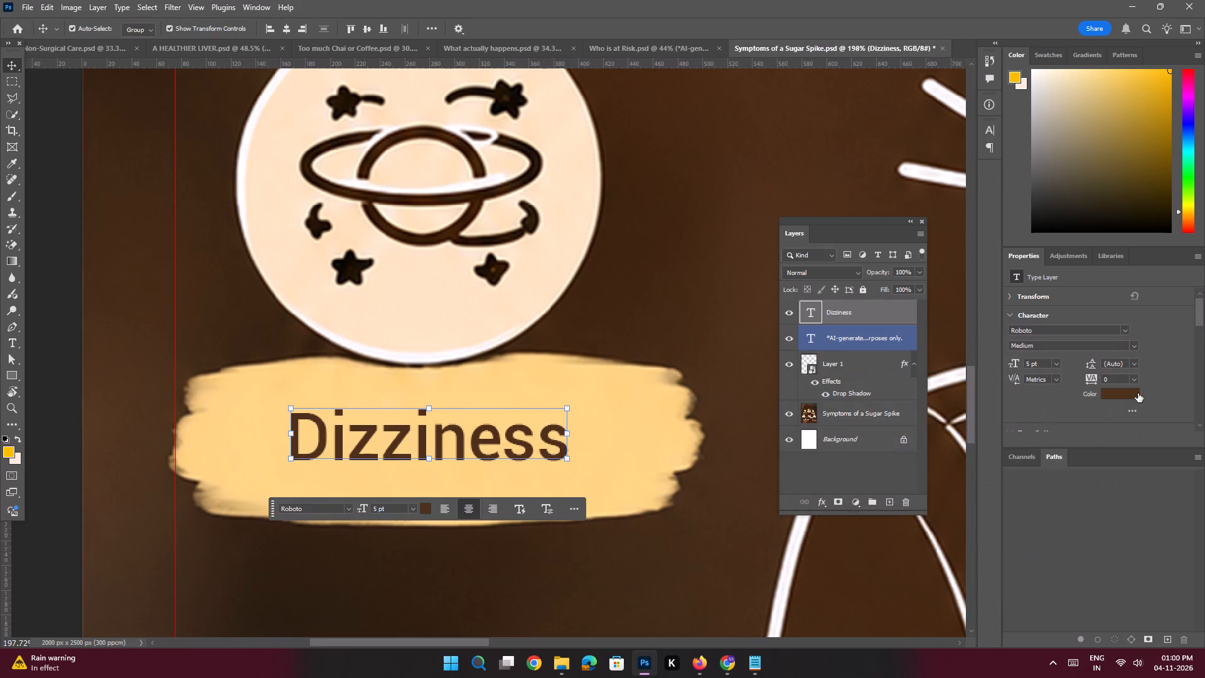
left_click(1132, 397)
left_click(904, 505)
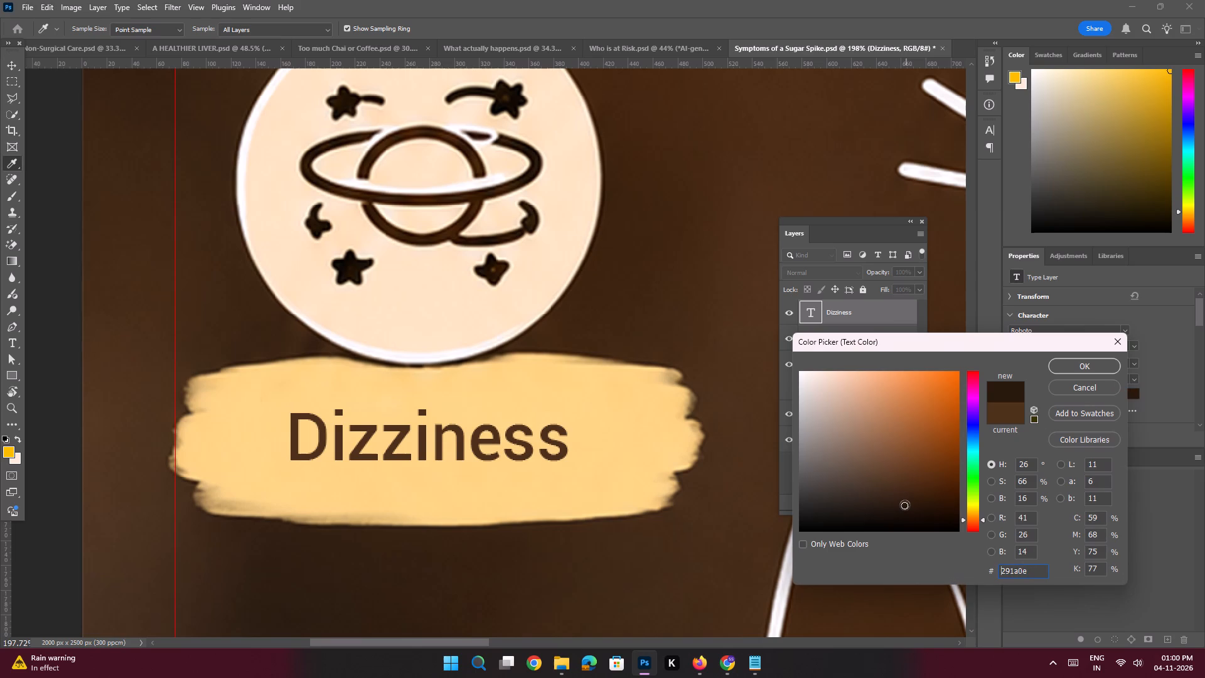
key("Return")
key("Return")
Nudge the Dizziness text slightly sideways to centre it better on its brush stroke.
key("ctrl+space")
key("ctrl+space")
key("ctrl+space")
key("ctrl+space")
key("ctrl+space")
key("ctrl+space")
key("ctrl+space")
key("ctrl+space")
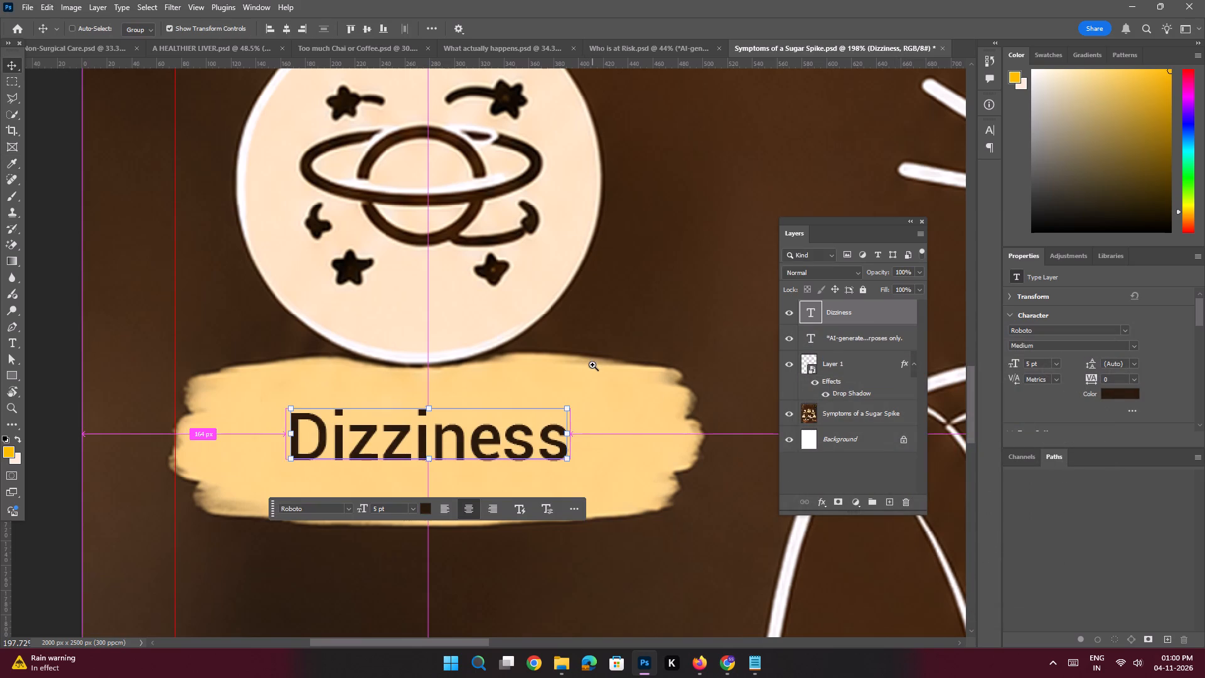
left_click_drag(525, 433, 534, 434)
On the Symptoms of a Sugar Spike layer, outline the "Fatigue" lettering with the Polygonal Lasso, remove it with Content-Aware Fill, and deselect.
key("space")
left_click_drag(527, 350, 493, 340, "ctrl")
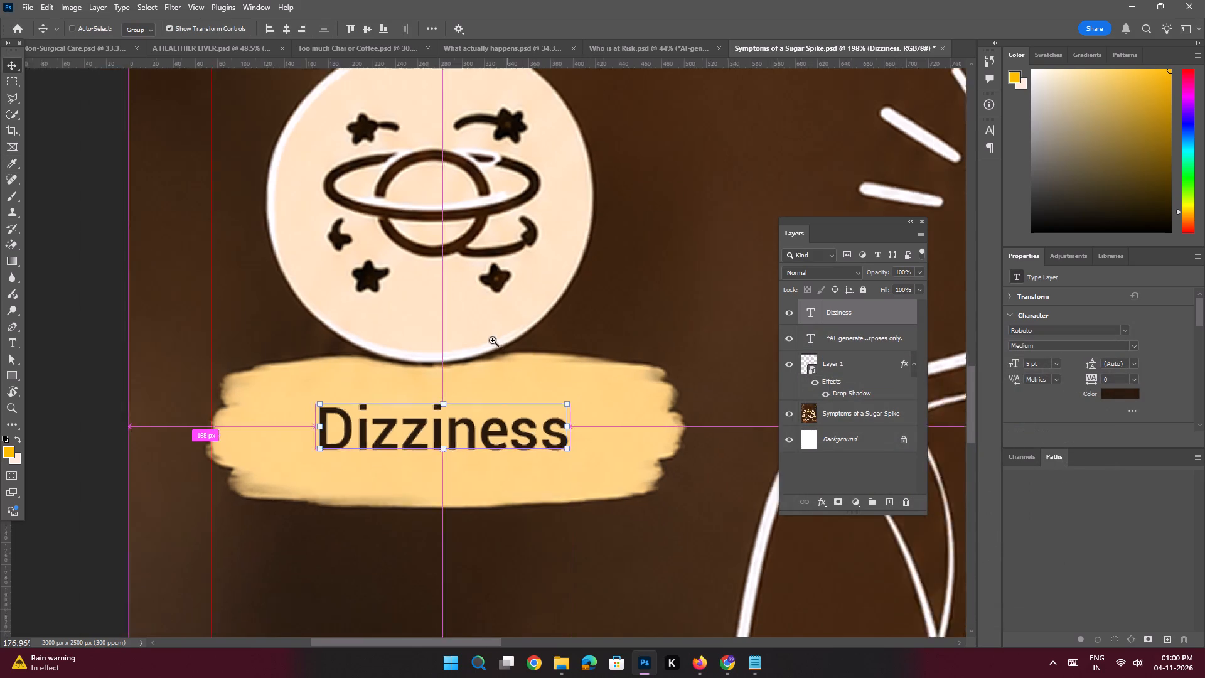
left_click_drag(493, 340, 492, 340, "ctrl")
left_click_drag(503, 244, 494, 404)
left_click(494, 404)
left_click_drag(603, 406, 653, 478, "ctrl")
left_click_drag(665, 428, 564, 463)
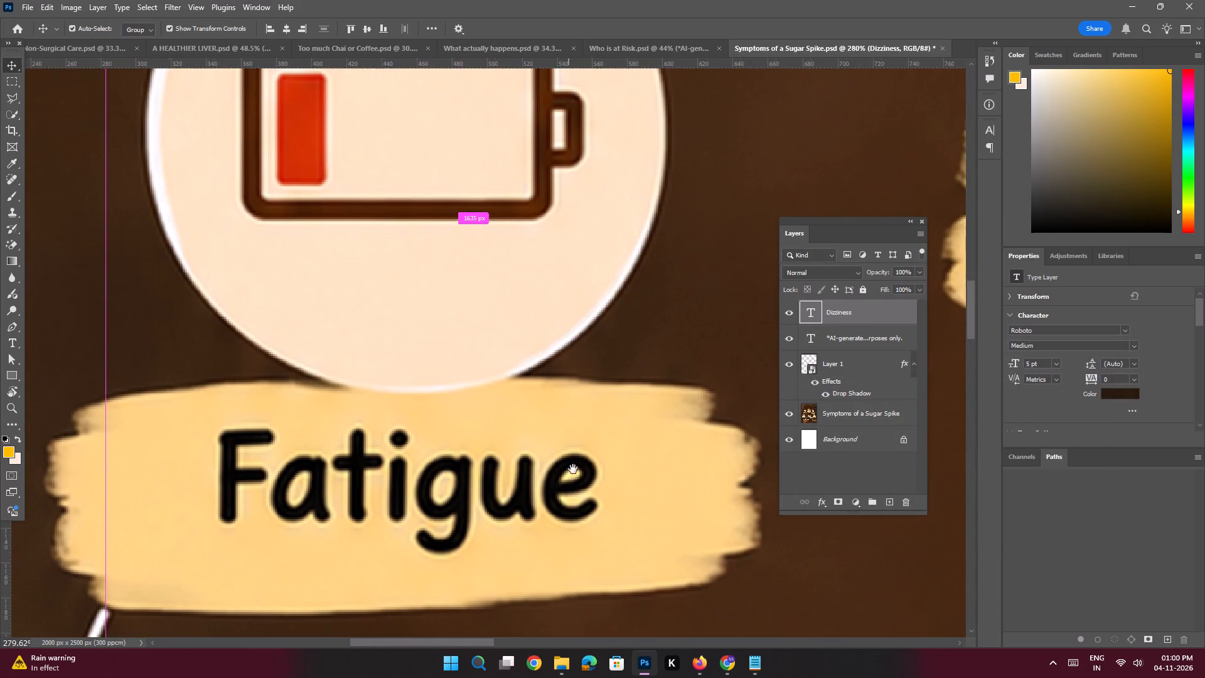
left_click(576, 470)
left_click(13, 100)
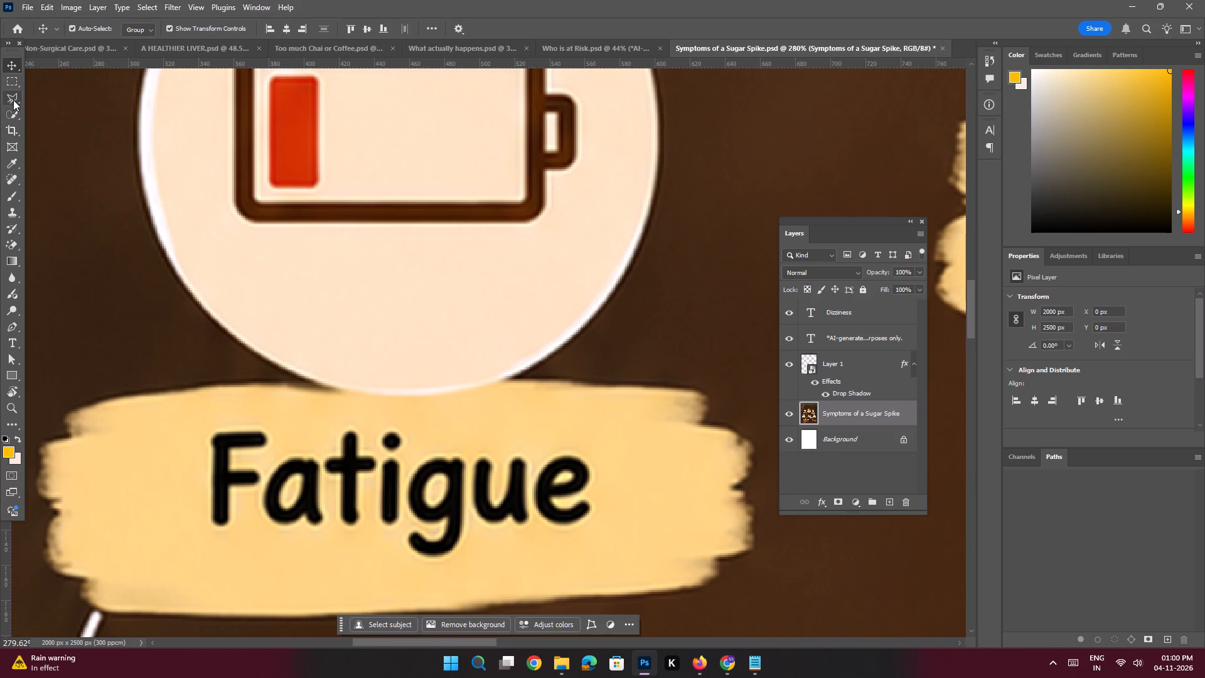
left_click(203, 475)
left_click(204, 423)
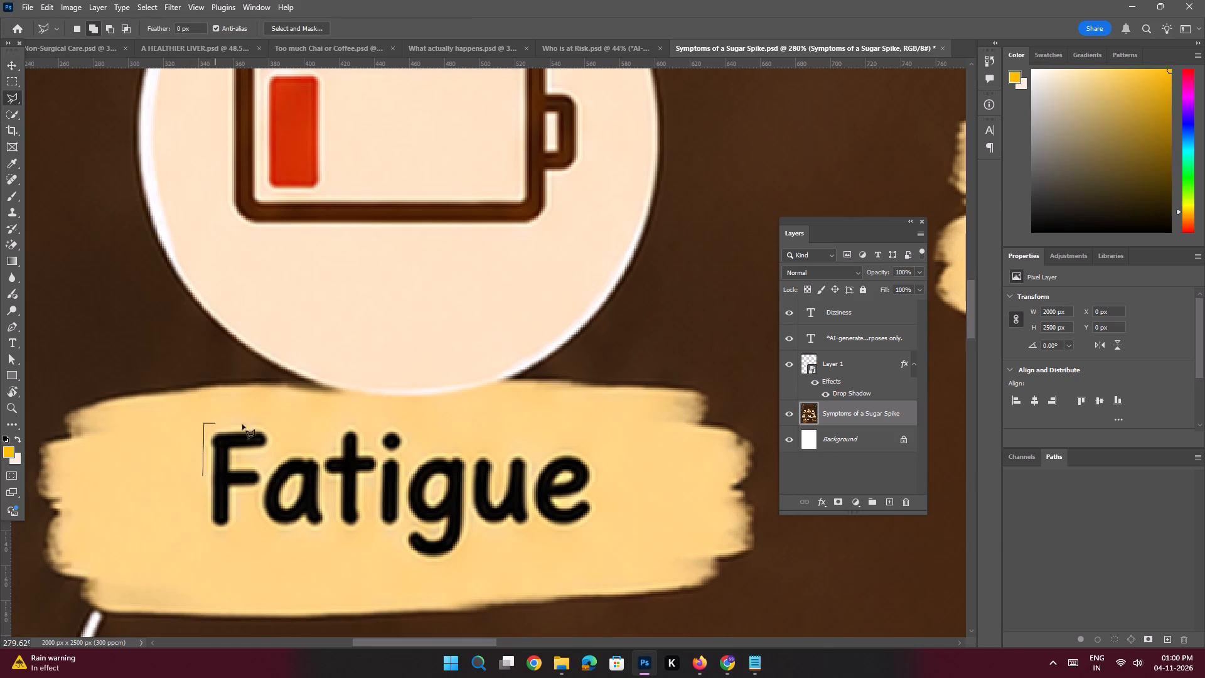
left_click(416, 425, "shift")
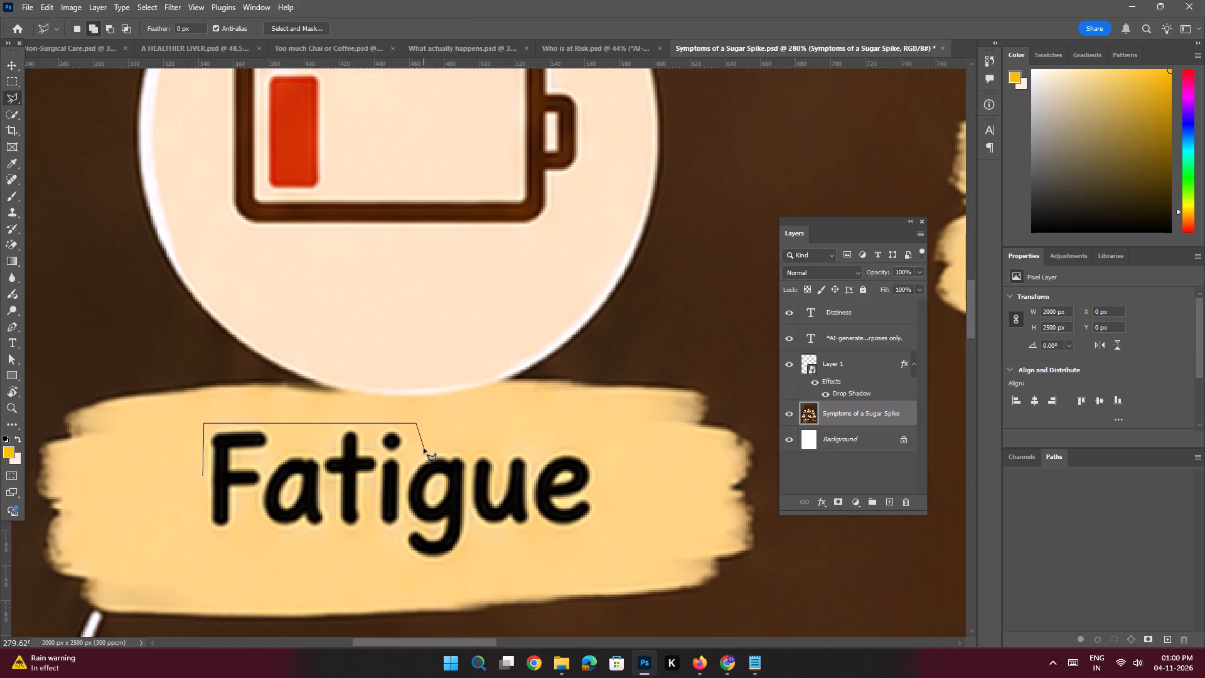
left_click(424, 449)
left_click(589, 448, "shift")
left_click_drag(606, 492, 606, 503)
left_click(599, 528)
left_click_drag(594, 530, 582, 530)
left_click(479, 529)
left_click(472, 552)
left_click(453, 577)
left_click(405, 574)
left_click(399, 533)
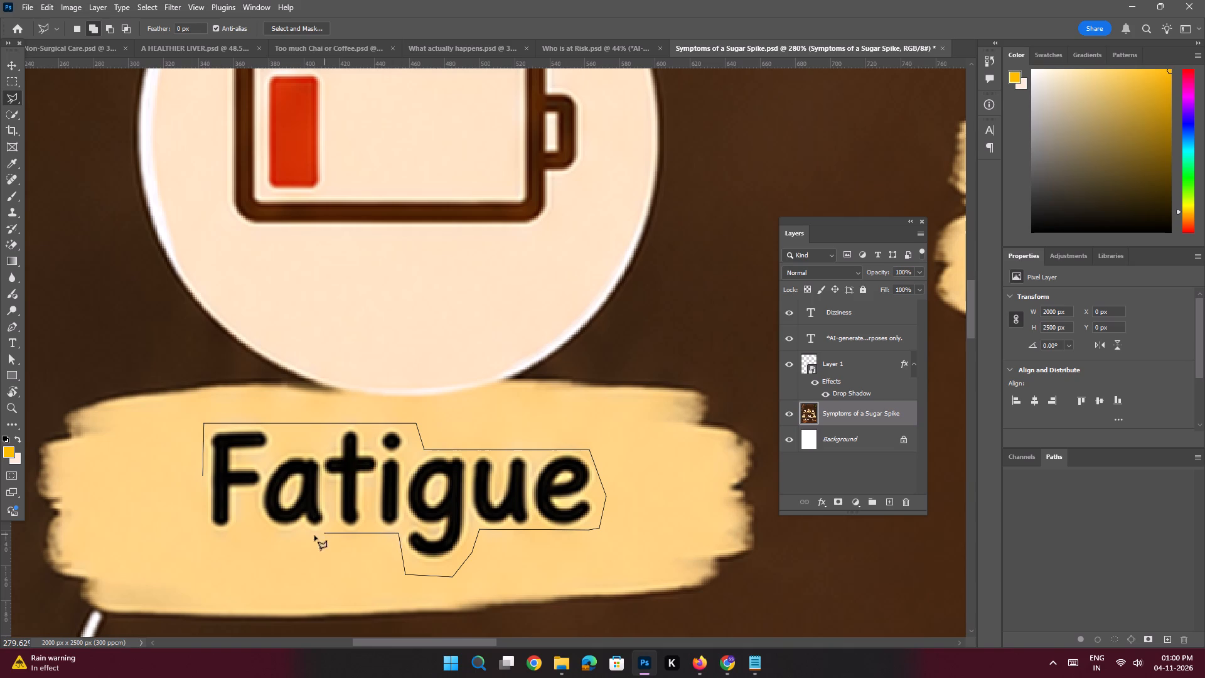
left_click(196, 537, "shift")
left_click(196, 497)
left_click(203, 475)
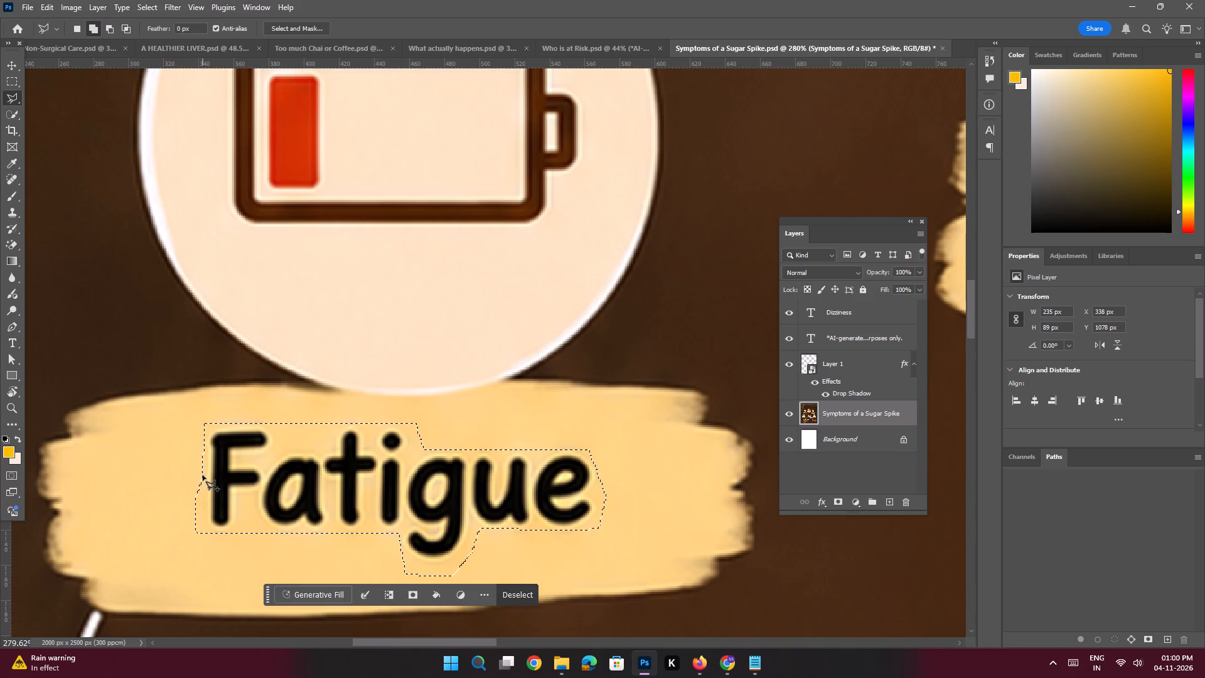
key("shift+BackSpace")
key("Return")
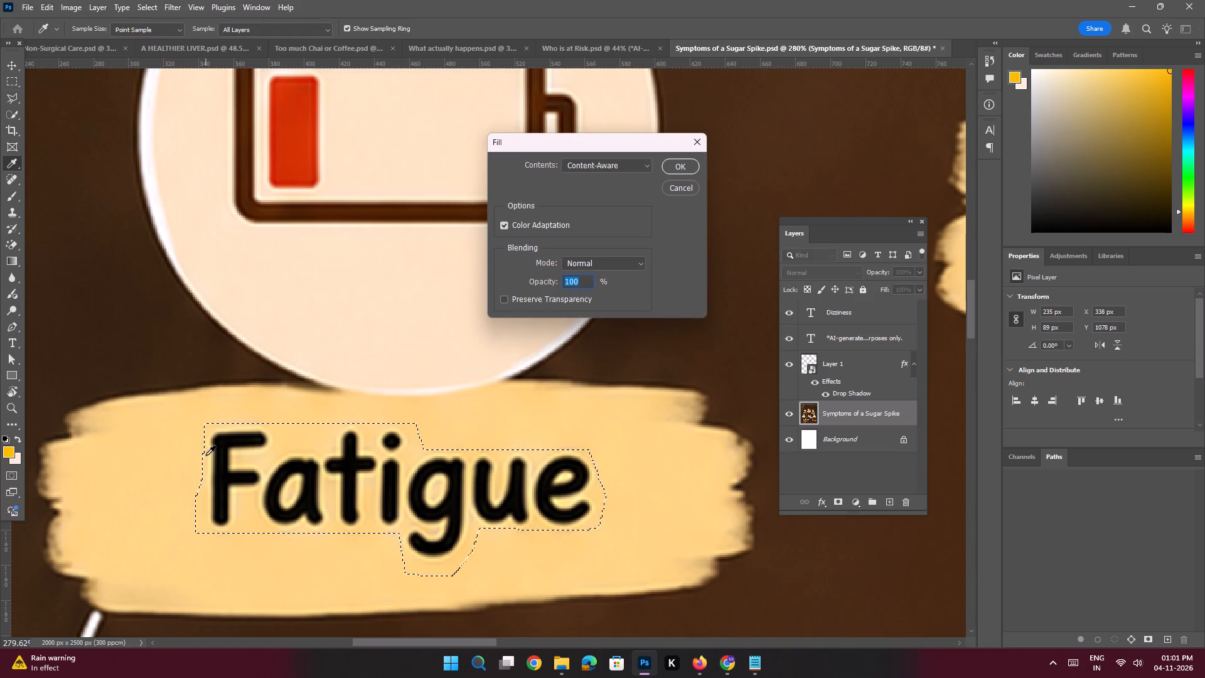
key("ctrl+d")
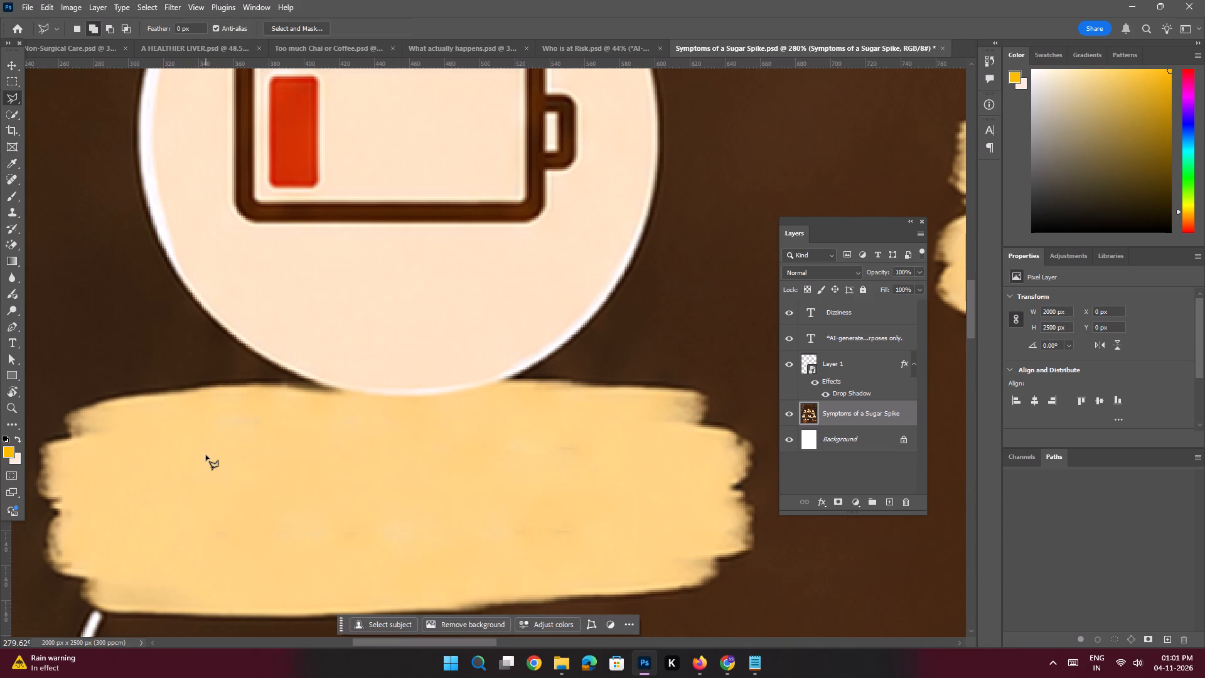
Copy the word "Fatigue" from the Slide 4 text in Notepad and return to Photoshop.
key("space")
key("space")
key("space")
key("space")
key("space")
key("space")
key("space")
key("space")
key("space")
key("space")
key("space")
key("space")
key("space")
key("space")
key("space")
key("space")
key("space")
key("space")
key("space")
key("space")
left_click_drag(374, 476, 416, 353)
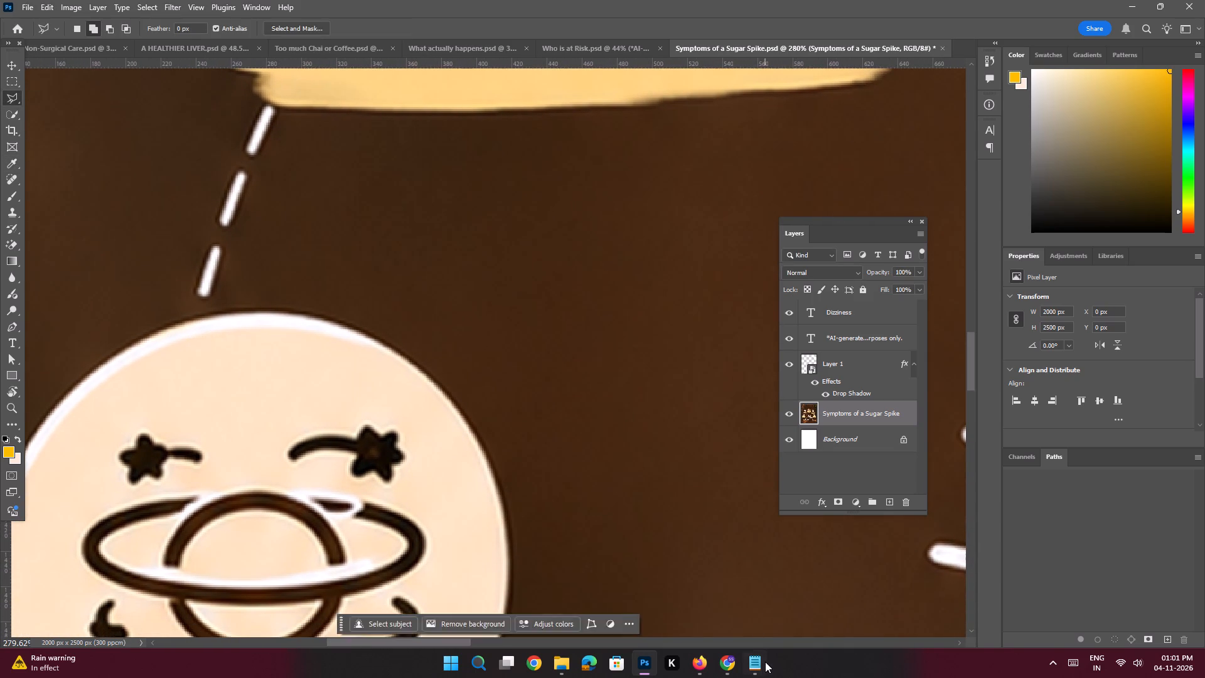
left_click(762, 664)
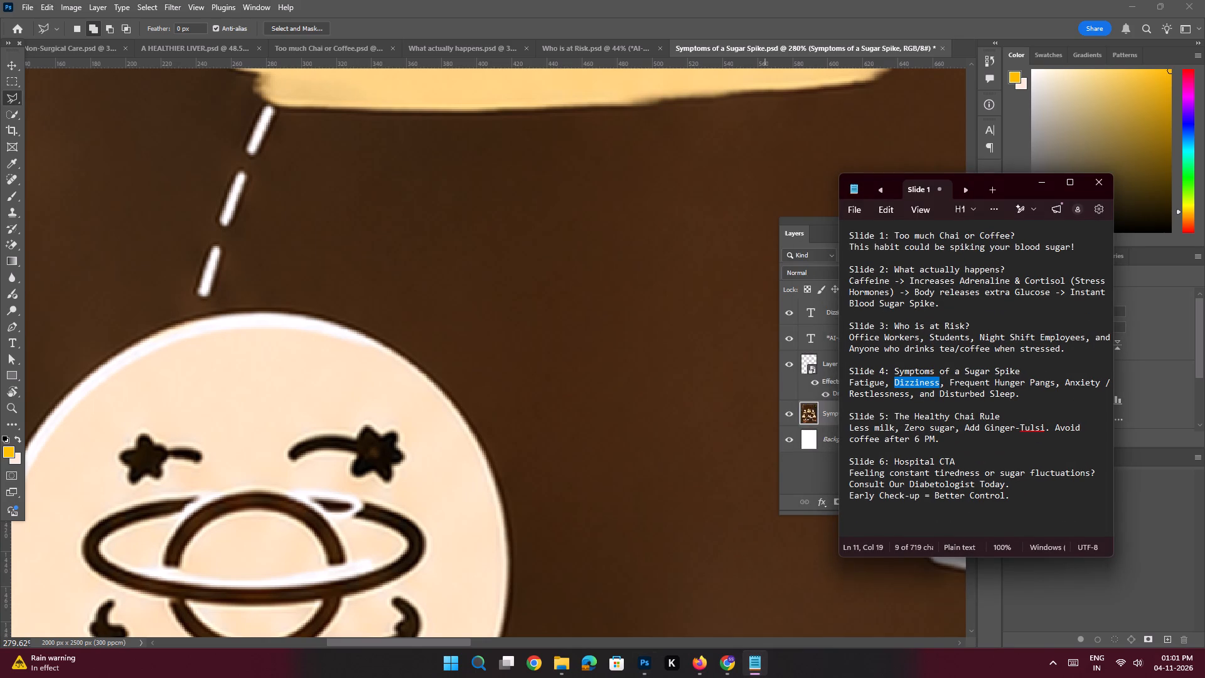
left_click_drag(884, 384, 823, 386)
key("ctrl+c")
key("ctrl+c")
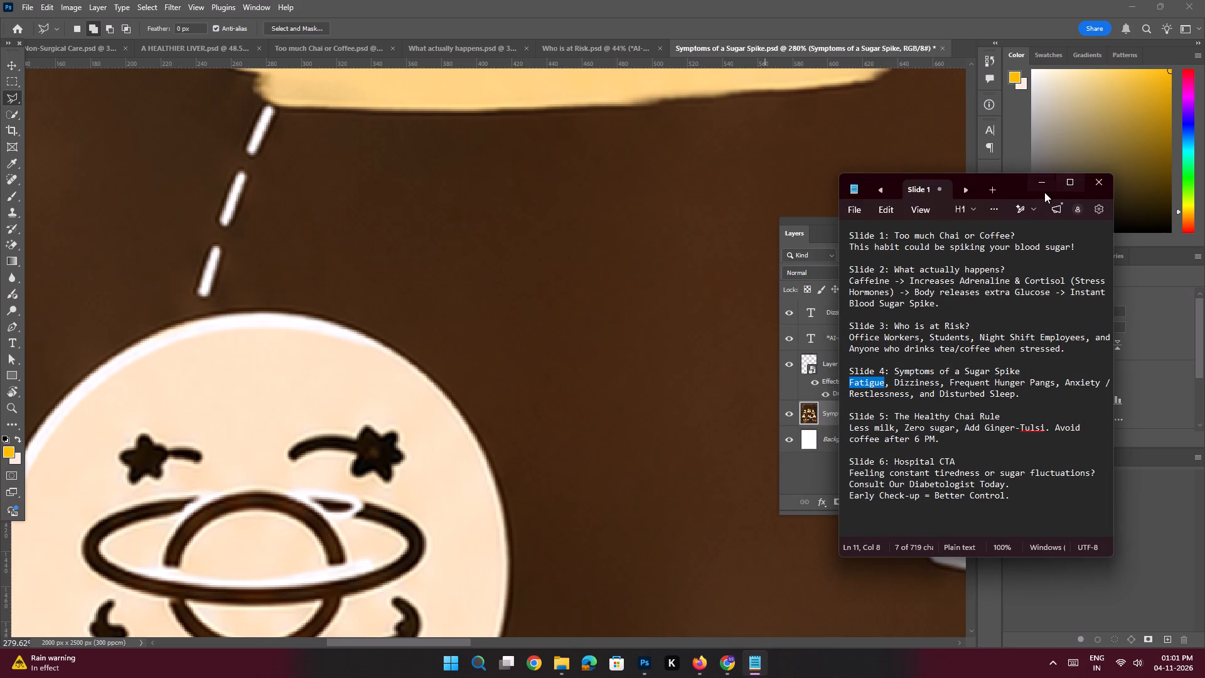
left_click(1042, 184)
Duplicate the Dizziness text layer and place the copy on the empty yellow brush stroke below the battery icon.
key("space")
key("space")
key("space")
key("space")
key("space")
key("space")
key("space")
key("space")
key("space")
key("space")
key("space")
key("space")
key("space")
key("space")
key("space")
key("space")
left_click_drag(477, 421, 611, 102)
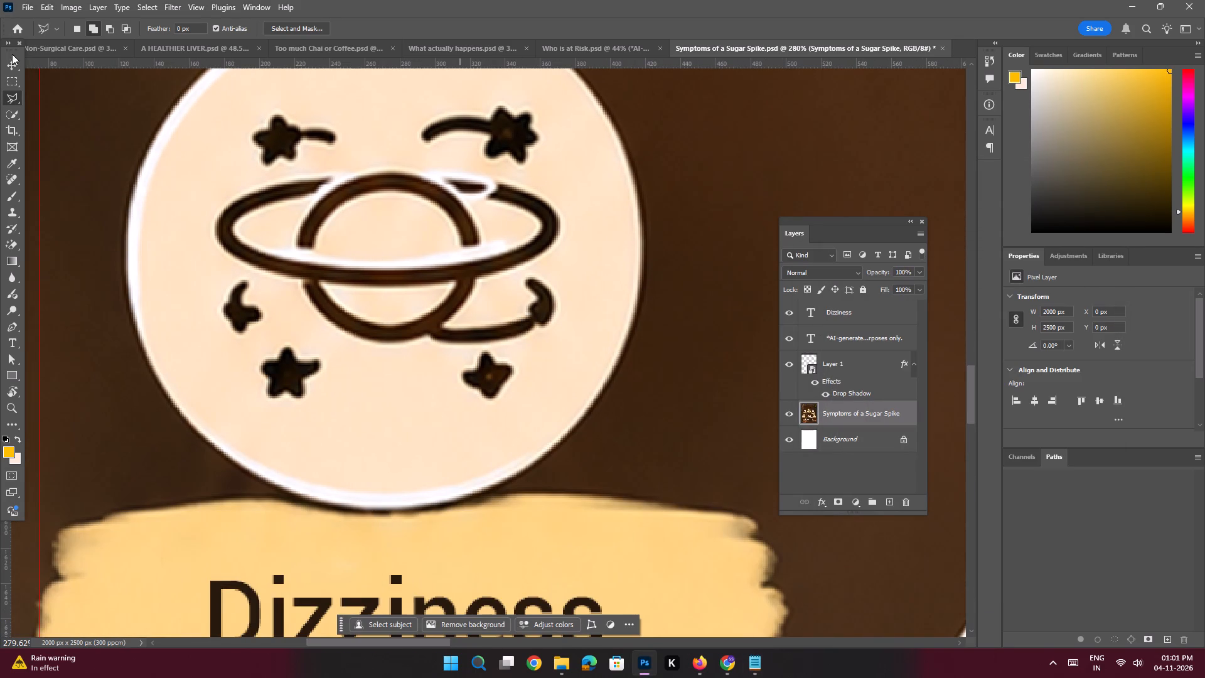
left_click(12, 63)
key("space")
left_click_drag(293, 257, 247, 246, "ctrl")
left_click(330, 426)
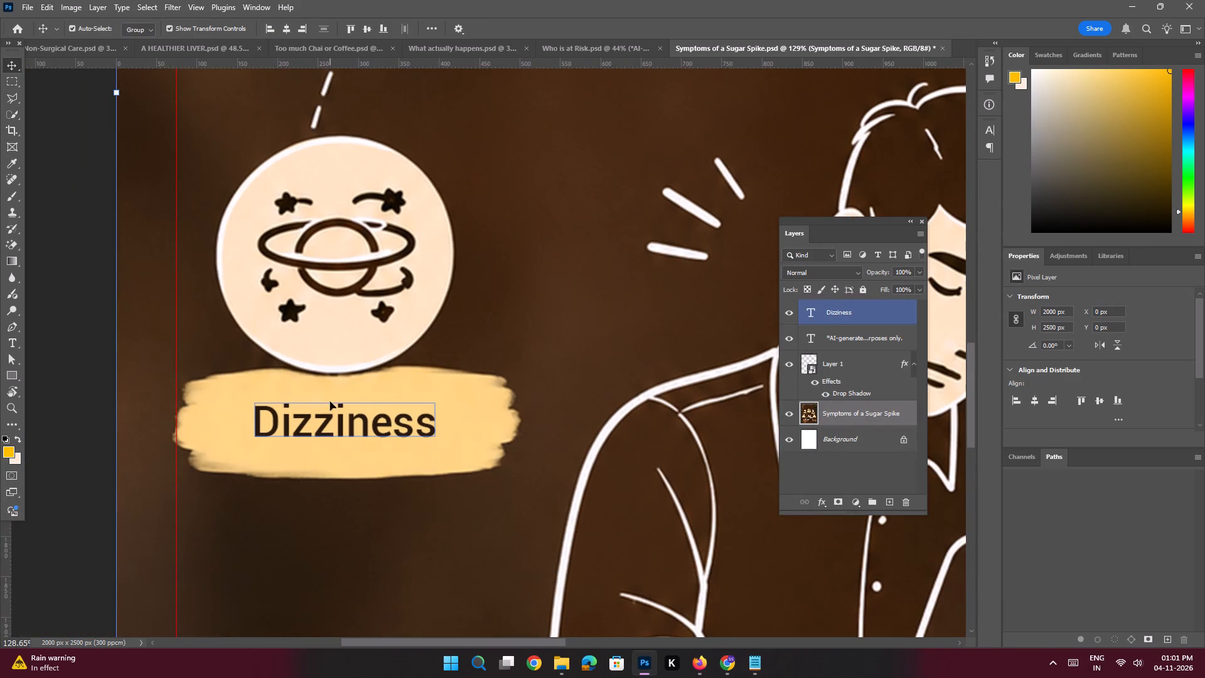
key("space")
key("space")
key("space")
key("space")
key("space")
key("space")
key("space")
key("space")
key("space")
key("space")
key("space")
key("space")
left_click_drag(419, 355, 440, 461)
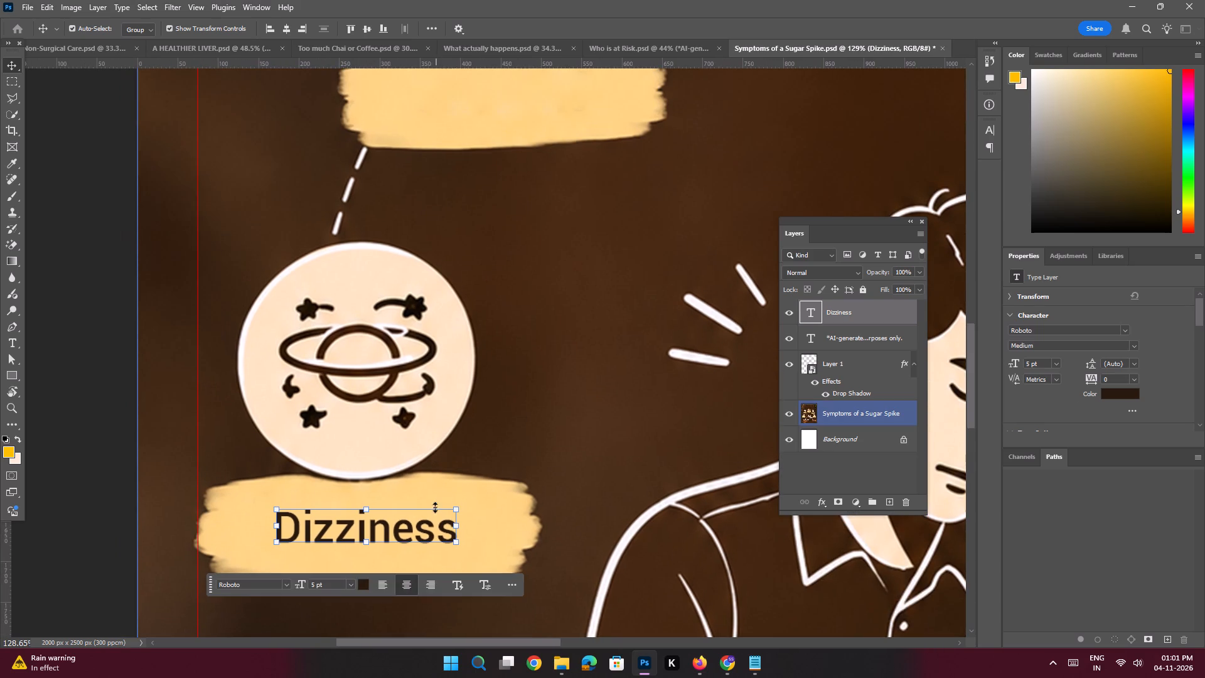
left_click_drag(415, 536, 424, 457, "alt+shift")
key("space")
key("space")
key("space")
key("space")
key("space")
left_click_drag(424, 457, 430, 562)
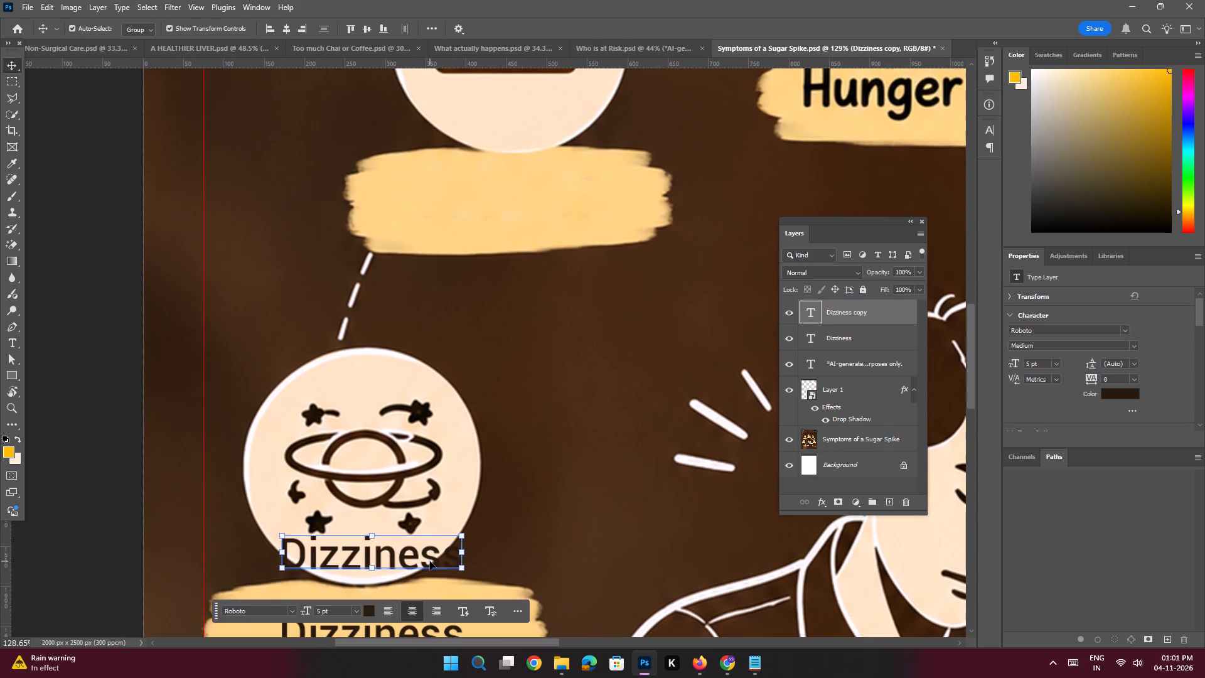
left_click_drag(429, 557, 547, 203)
Replace the duplicated text's wording with "Fatigue" and nudge it sideways to centre it on its brush stroke.
double_click(547, 203)
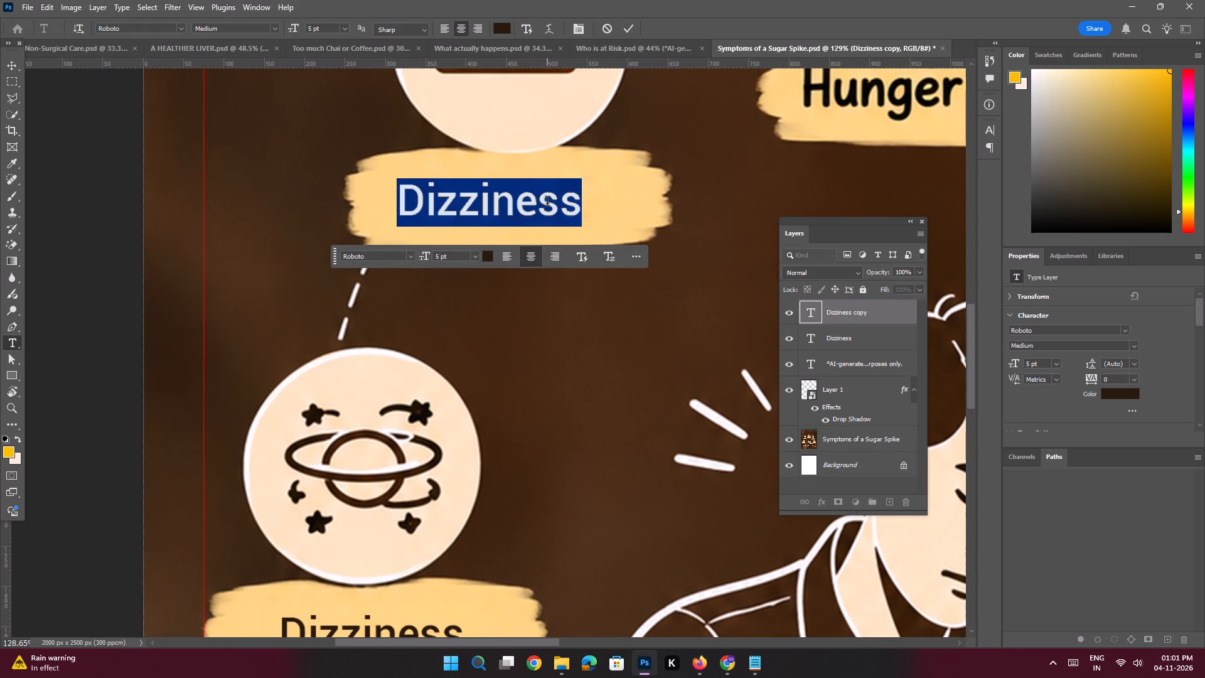
key("ctrl+v")
key("Return")
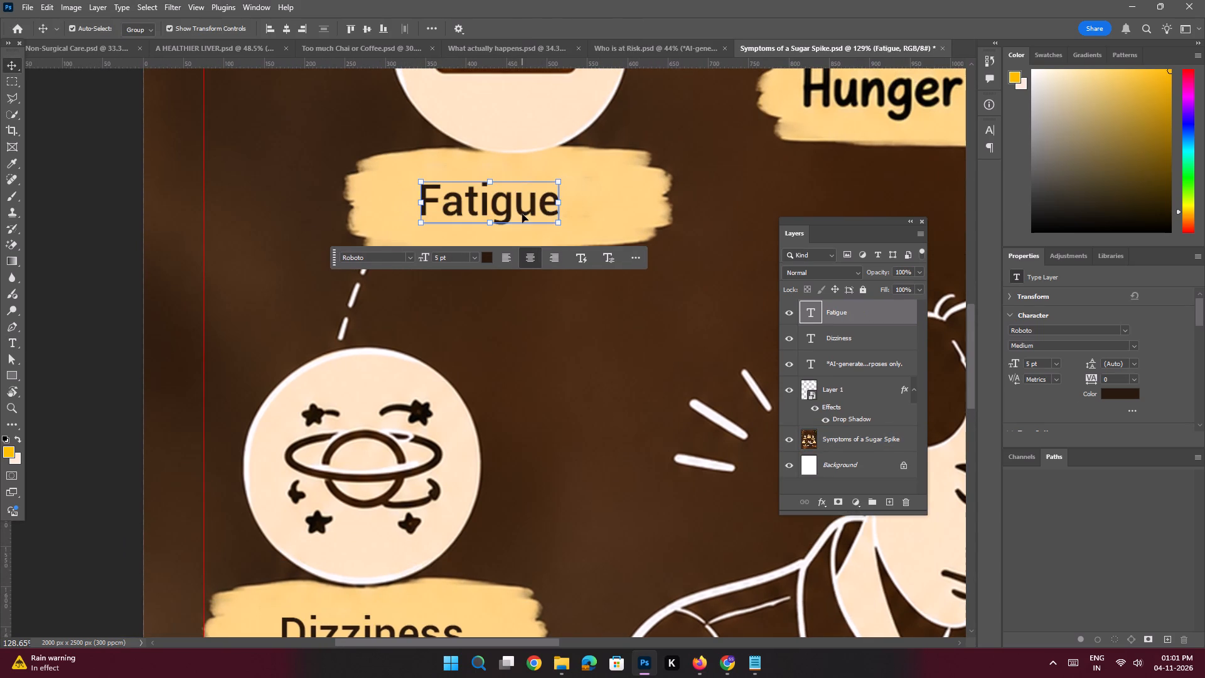
left_click_drag(523, 212, 537, 210, "shift")
Copy "Dizziness, Frequent Hunger Pangs" from the Slide 4 text in Notepad and return to Photoshop.
key("space")
key("space")
key("space")
key("space")
key("space")
key("space")
key("space")
key("space")
key("space")
key("space")
key("space")
key("space")
key("space")
key("space")
key("space")
key("space")
key("space")
key("space")
key("space")
key("space")
left_click_drag(559, 147, 483, 439)
left_click_drag(577, 307, 356, 311)
left_click(759, 673)
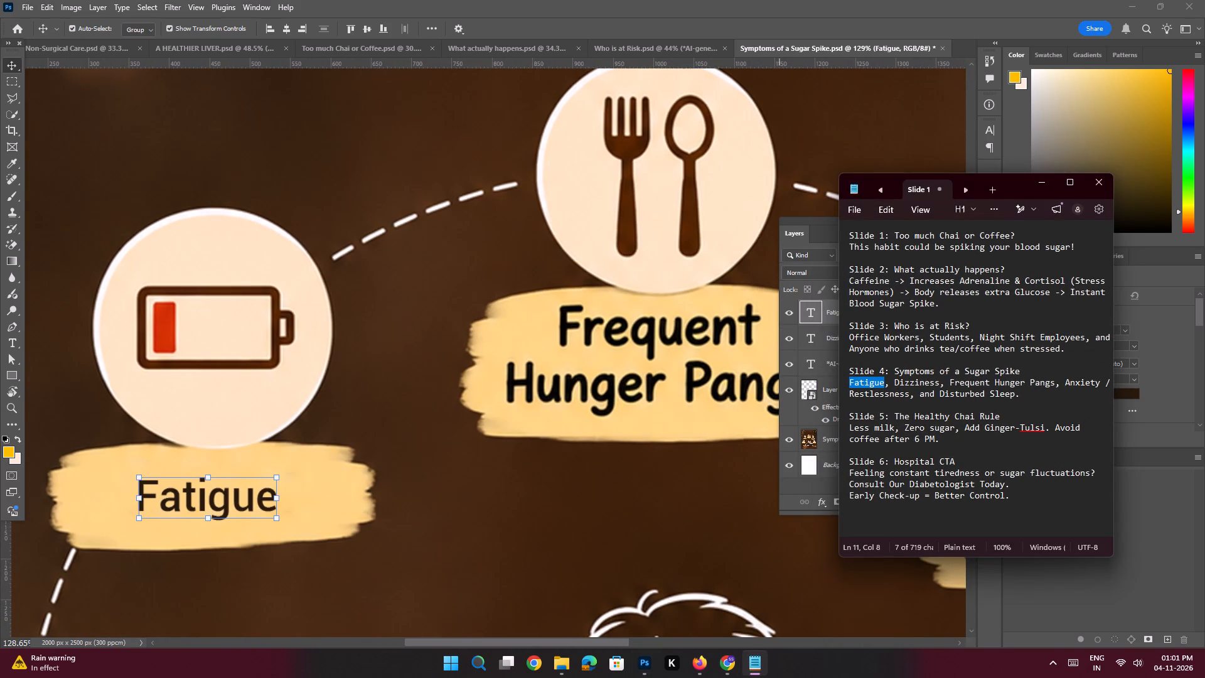
left_click_drag(1056, 385, 895, 387)
key("ctrl+c")
key("ctrl+c")
left_click(1041, 181)
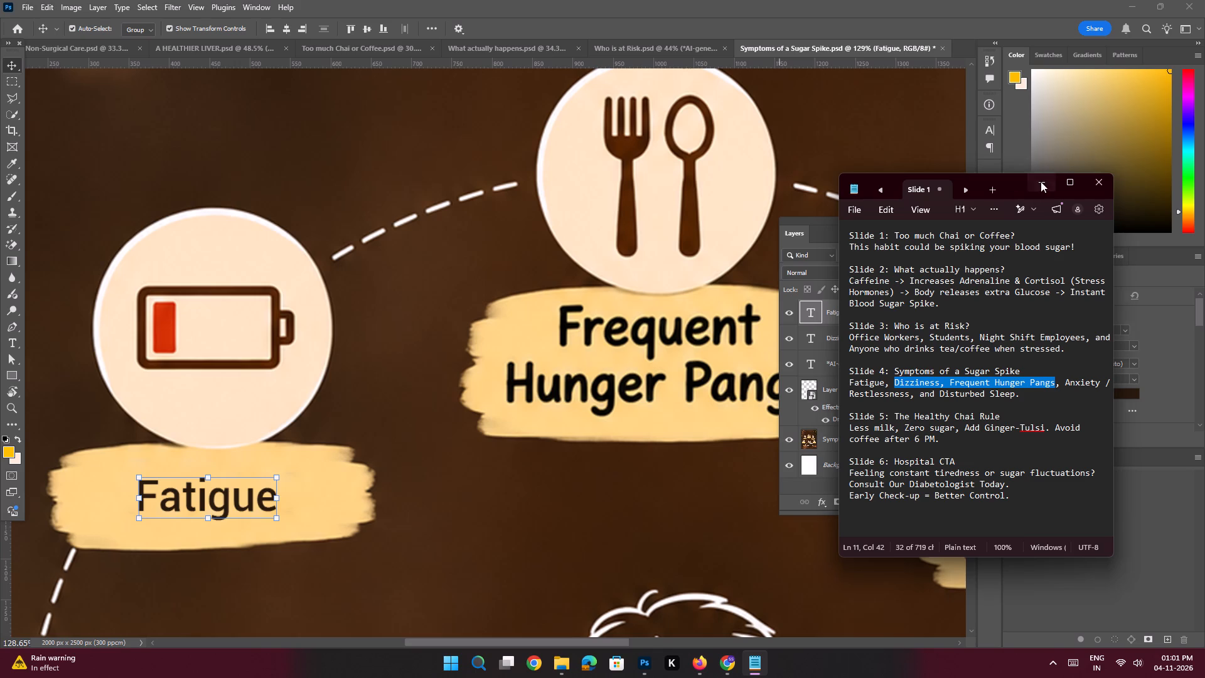
On the Symptoms of a Sugar Spike layer, outline the "Frequent Hunger Pangs" lettering with the Polygonal Lasso as a closed selection.
key("space")
key("space")
key("space")
key("space")
key("space")
key("space")
key("space")
key("space")
key("space")
left_click_drag(636, 325, 504, 311)
left_click(529, 347)
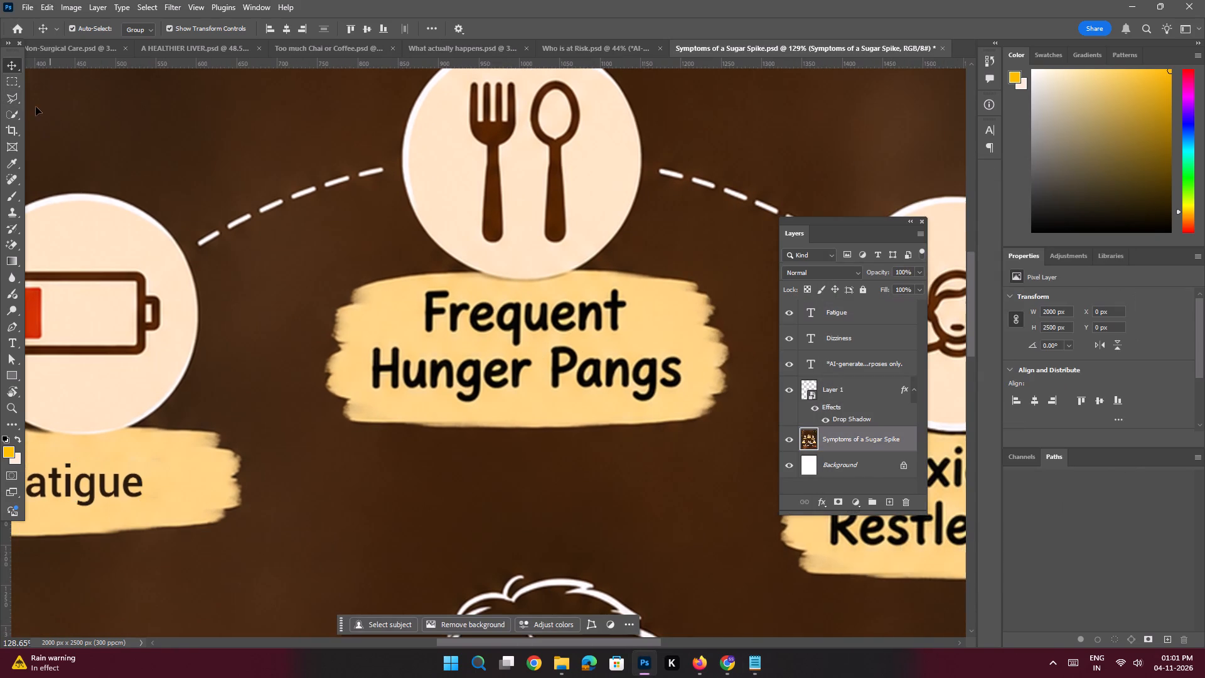
left_click(11, 99)
left_click(416, 324)
left_click(425, 288)
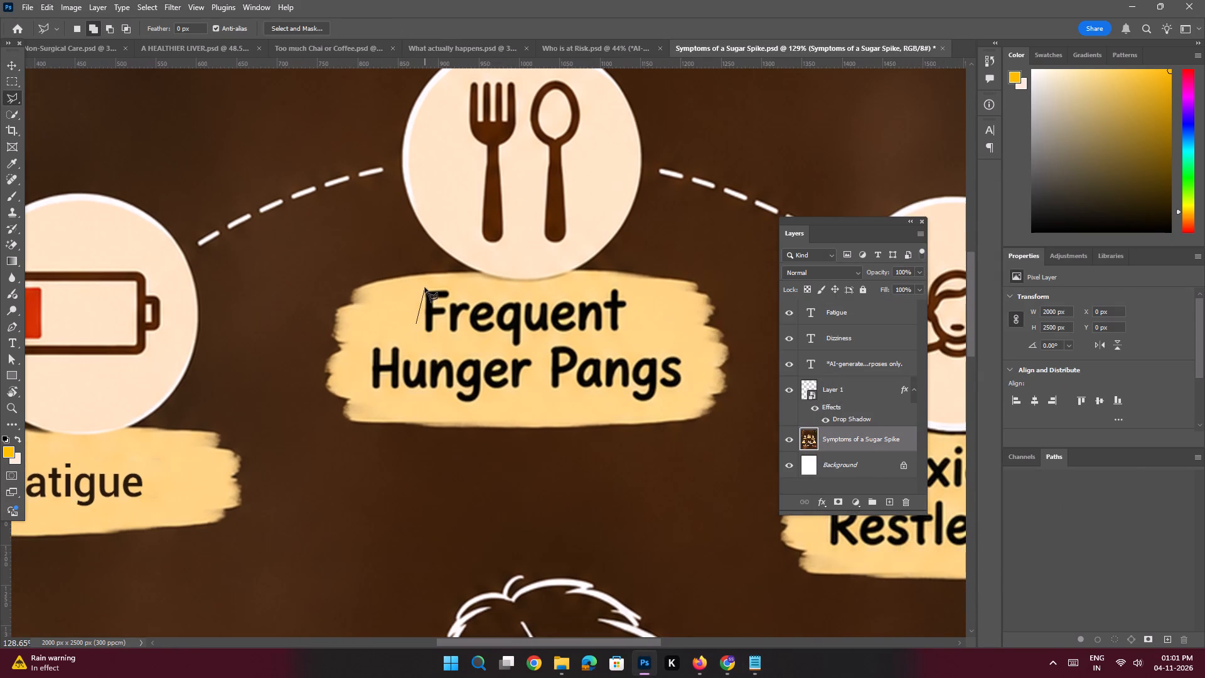
left_click(459, 290, "shift")
left_click(462, 298)
left_click(591, 296, "shift")
left_click(614, 283)
left_click(634, 296)
left_click(645, 321)
left_click(677, 348)
left_click_drag(690, 362, 689, 372)
left_click(686, 391)
left_click(676, 395)
left_click_drag(649, 409, 638, 409)
left_click(621, 401)
left_click(617, 390)
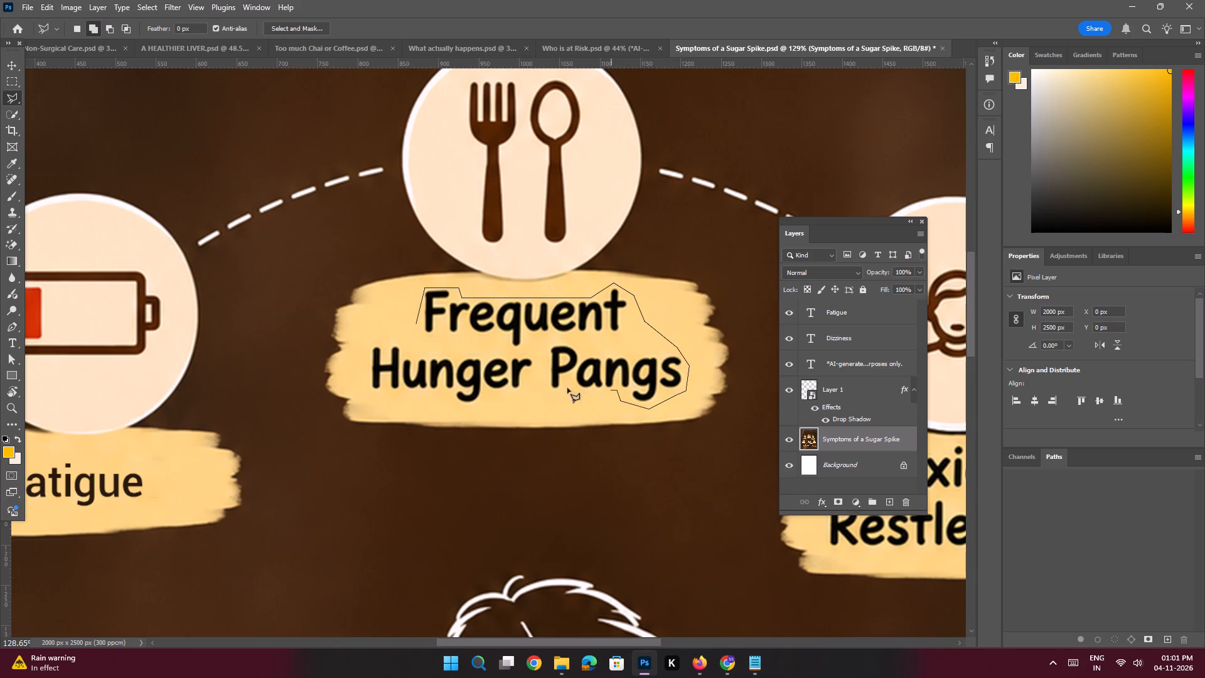
left_click(491, 389, "shift")
left_click(474, 406)
left_click(453, 405)
left_click(448, 392)
left_click(372, 393)
left_click(367, 387)
left_click(365, 347)
left_click(385, 337)
double_click(414, 321)
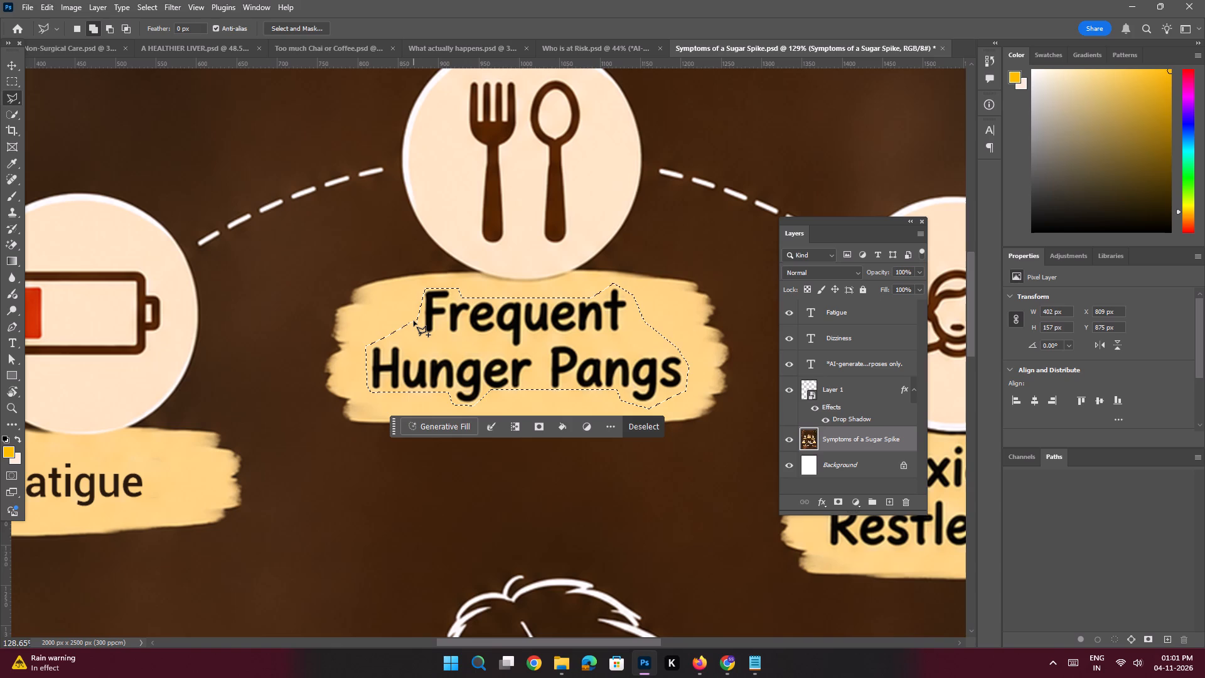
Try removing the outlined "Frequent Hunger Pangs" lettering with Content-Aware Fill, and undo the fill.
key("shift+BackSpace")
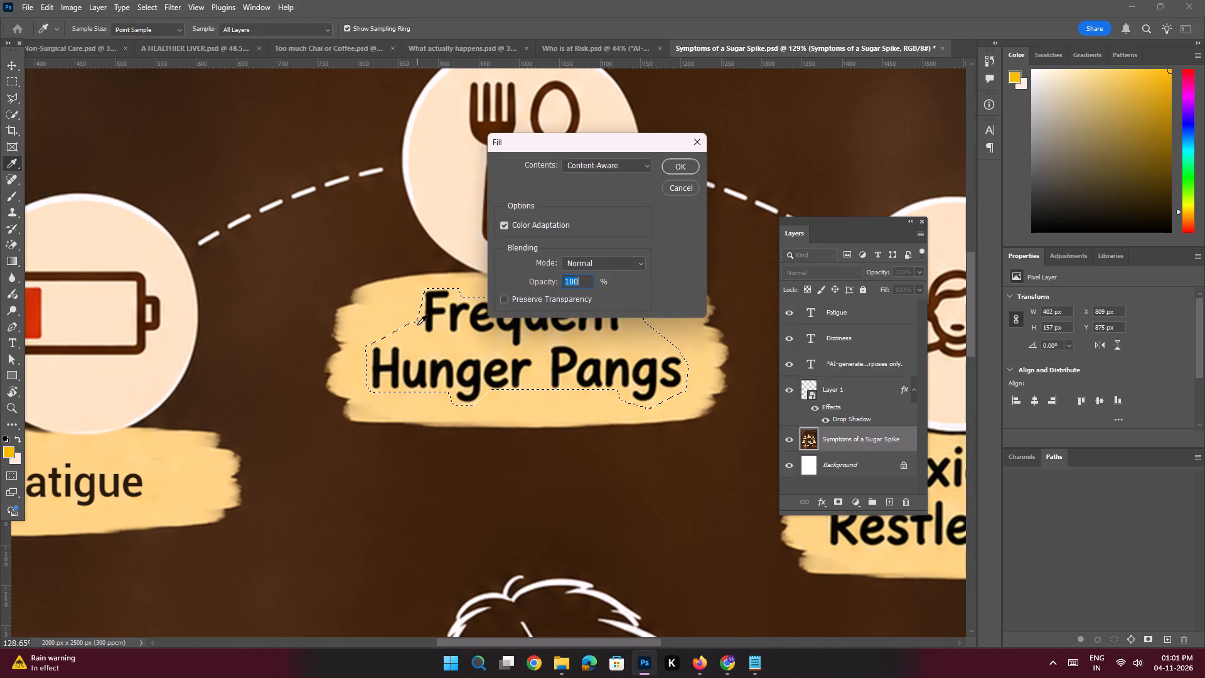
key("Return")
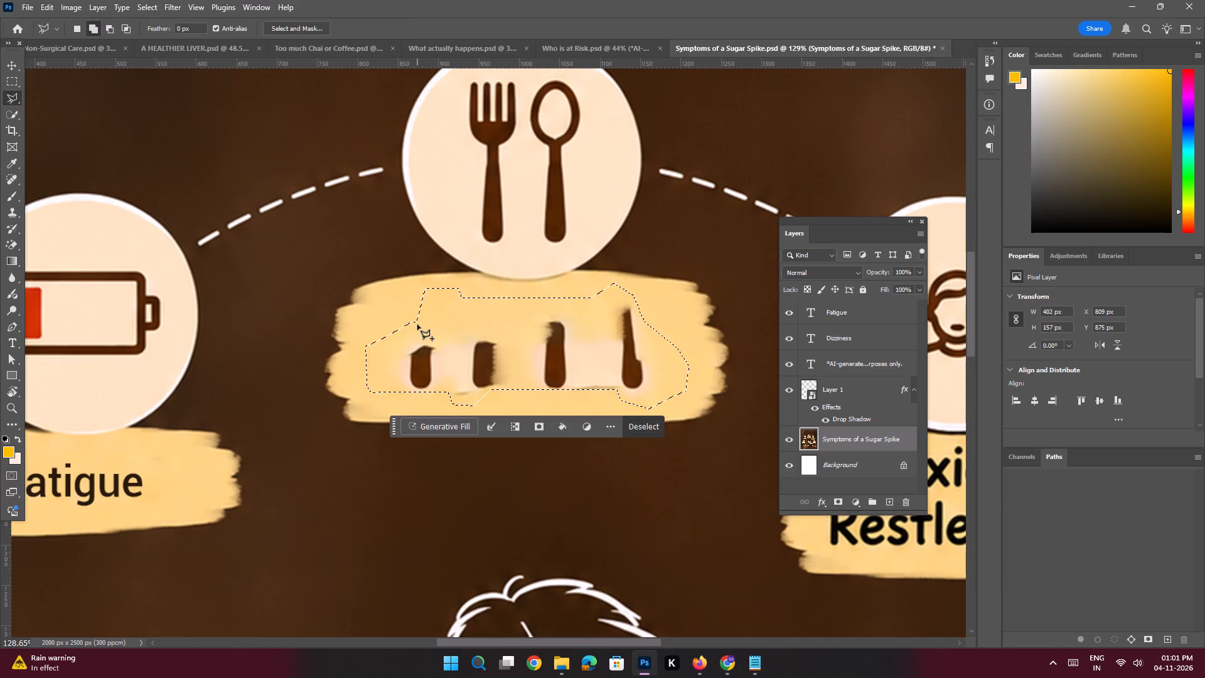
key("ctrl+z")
Fill the selection over "Frequent Hunger Pangs" with the yellow #fdd37d sampled from the brush stroke.
key("shift+BackSpace")
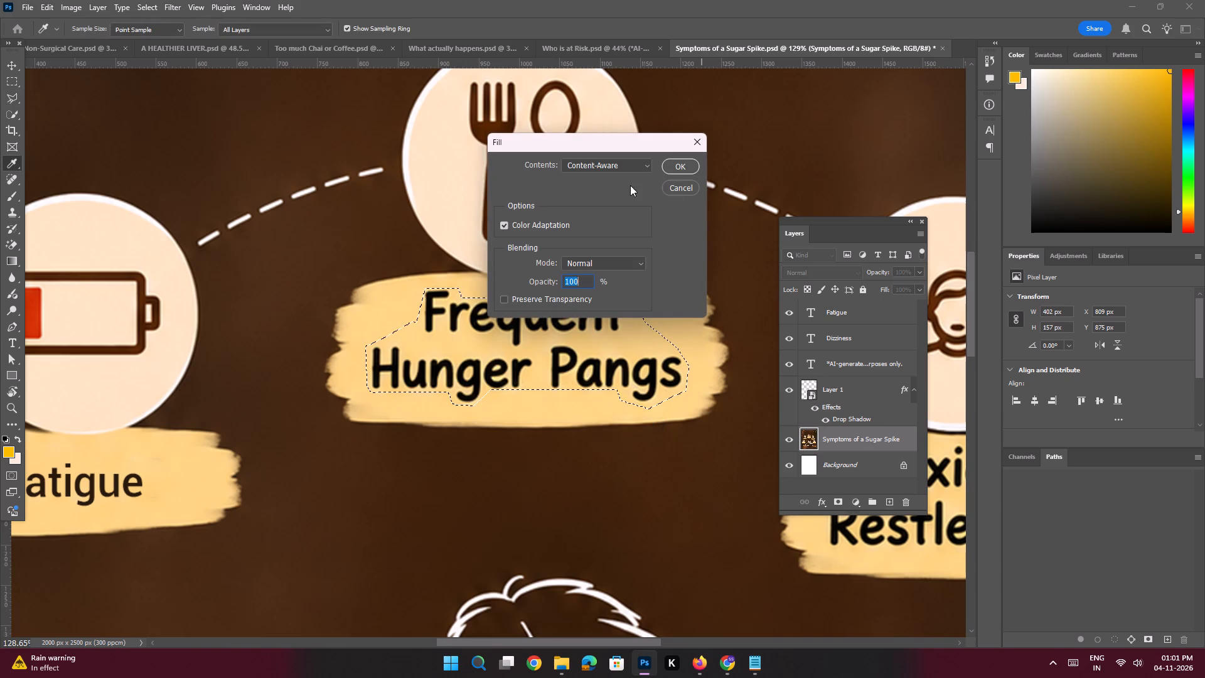
left_click(614, 167)
left_click(589, 198)
left_click(485, 343)
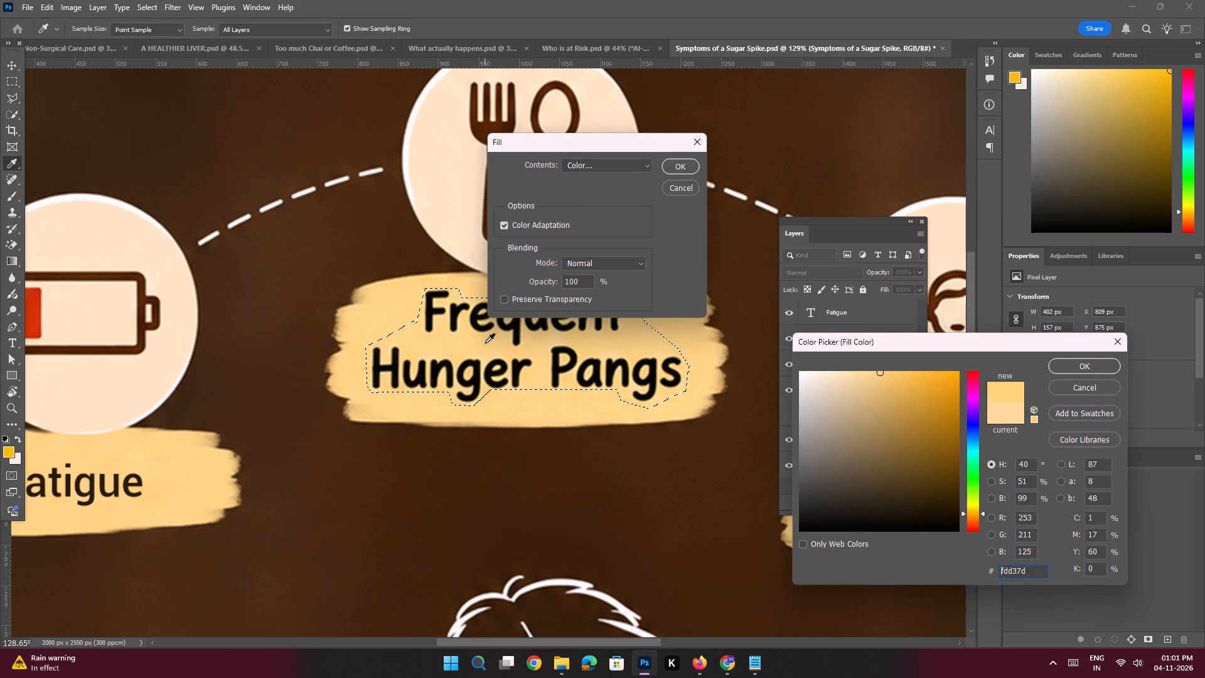
key("Return")
key("Return")
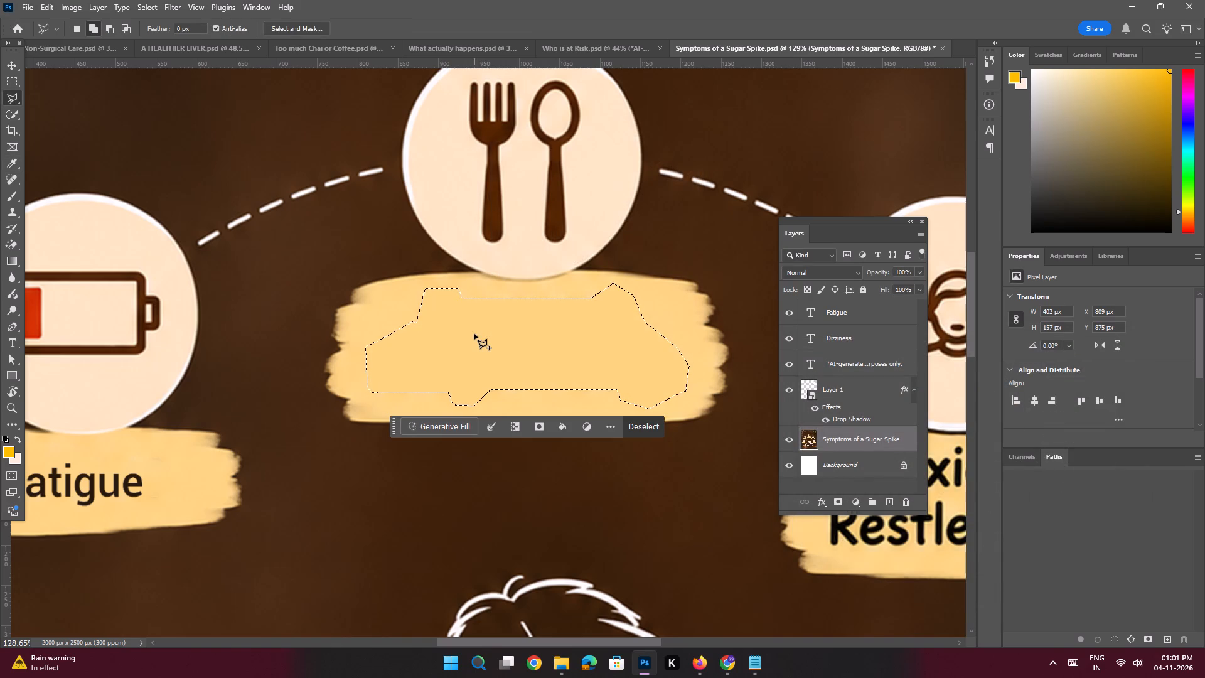
Deselect the filled area and duplicate the "Fatigue" text onto the blank brush stroke beneath the fork-and-spoon icon.
key("ctrl+d")
key("space")
key("space")
key("space")
key("space")
key("space")
key("space")
key("space")
key("space")
key("space")
key("space")
key("space")
key("space")
key("space")
key("space")
key("space")
key("space")
key("space")
left_click_drag(466, 338, 567, 257)
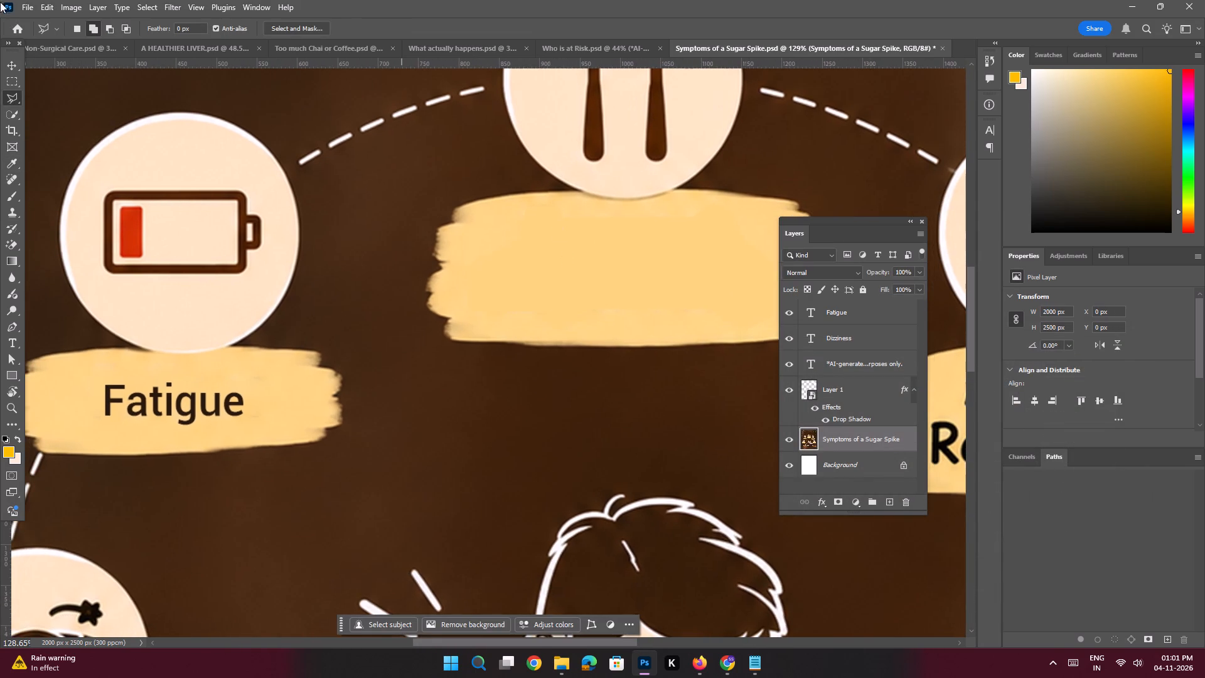
left_click(11, 64)
left_click(191, 400)
left_click_drag(189, 402, 640, 261, "alt+shift")
key("space")
key("space")
key("space")
left_click_drag(648, 250, 603, 316)
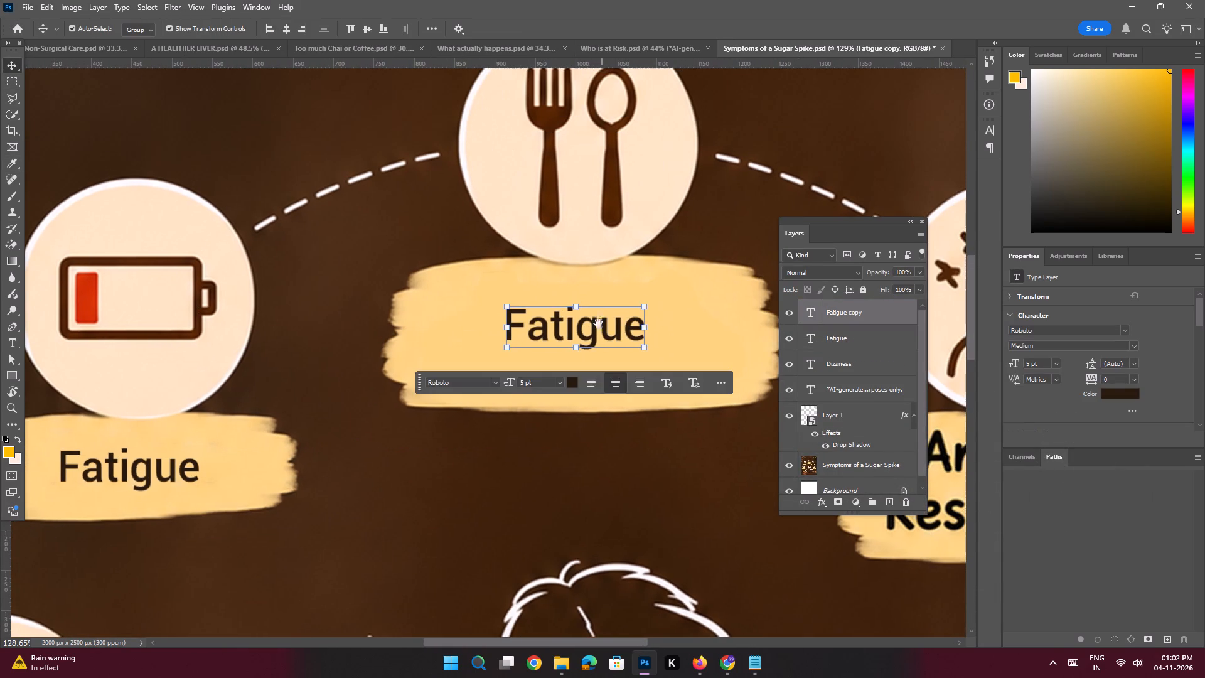
Replace the duplicated label's text with the copied "Dizziness, Frequent Hunger Pangs" and reopen it for editing.
double_click(588, 335)
key("ctrl+v")
key("Return")
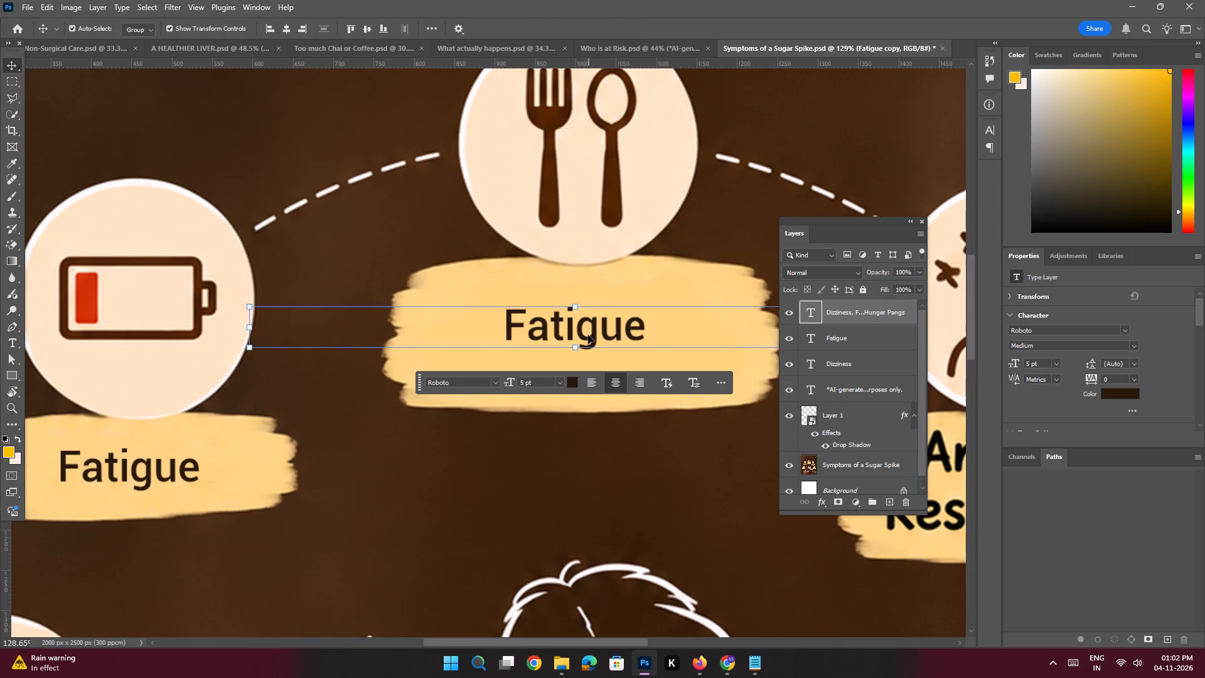
double_click(602, 331)
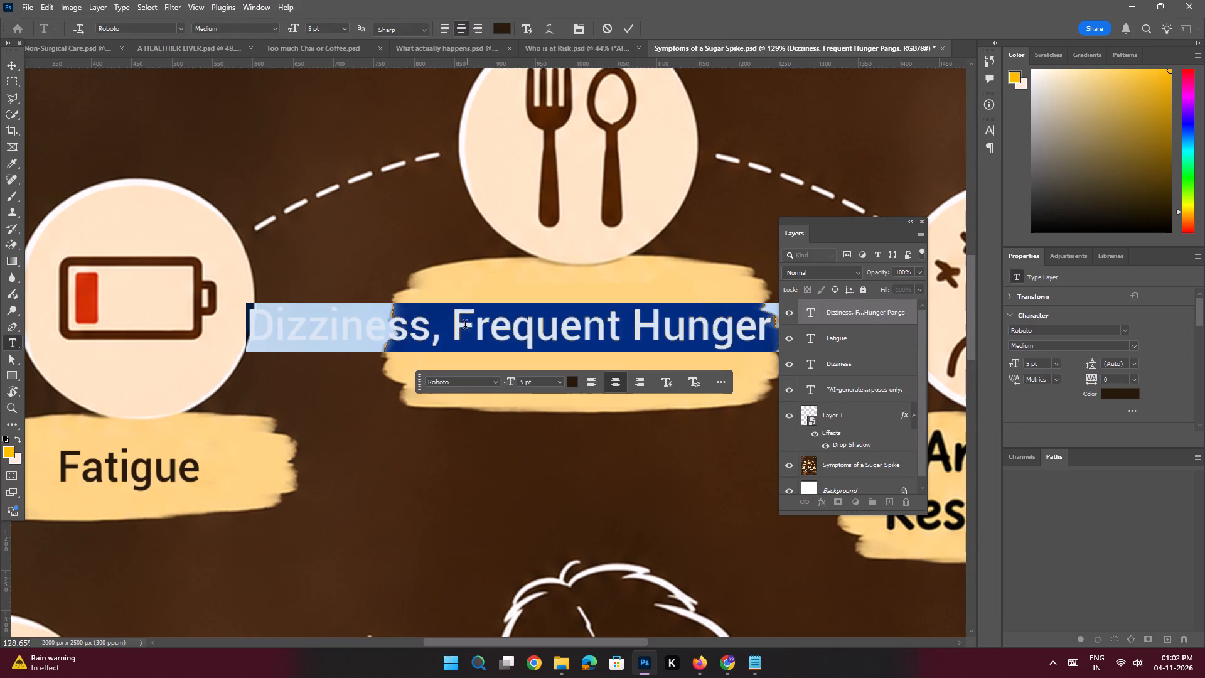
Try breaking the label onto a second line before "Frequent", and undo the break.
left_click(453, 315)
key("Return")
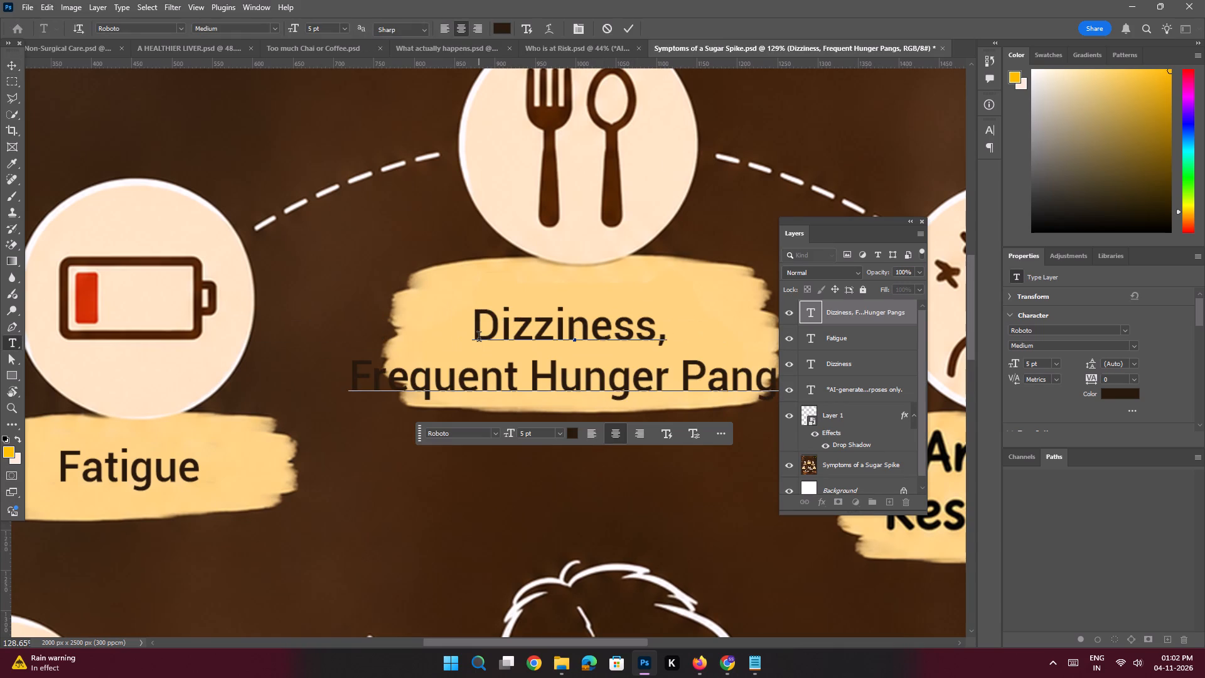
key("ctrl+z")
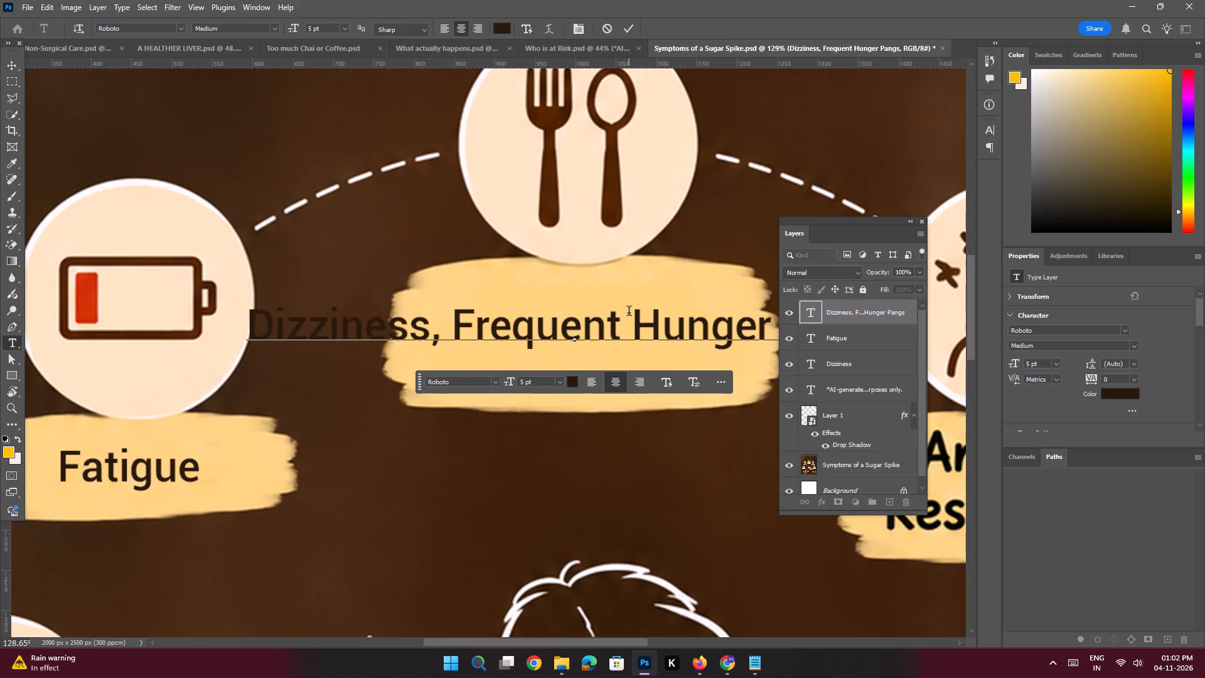
Break the label onto two lines before "Hunger" and commit the text.
left_click(629, 313)
key("Return")
key("Return")
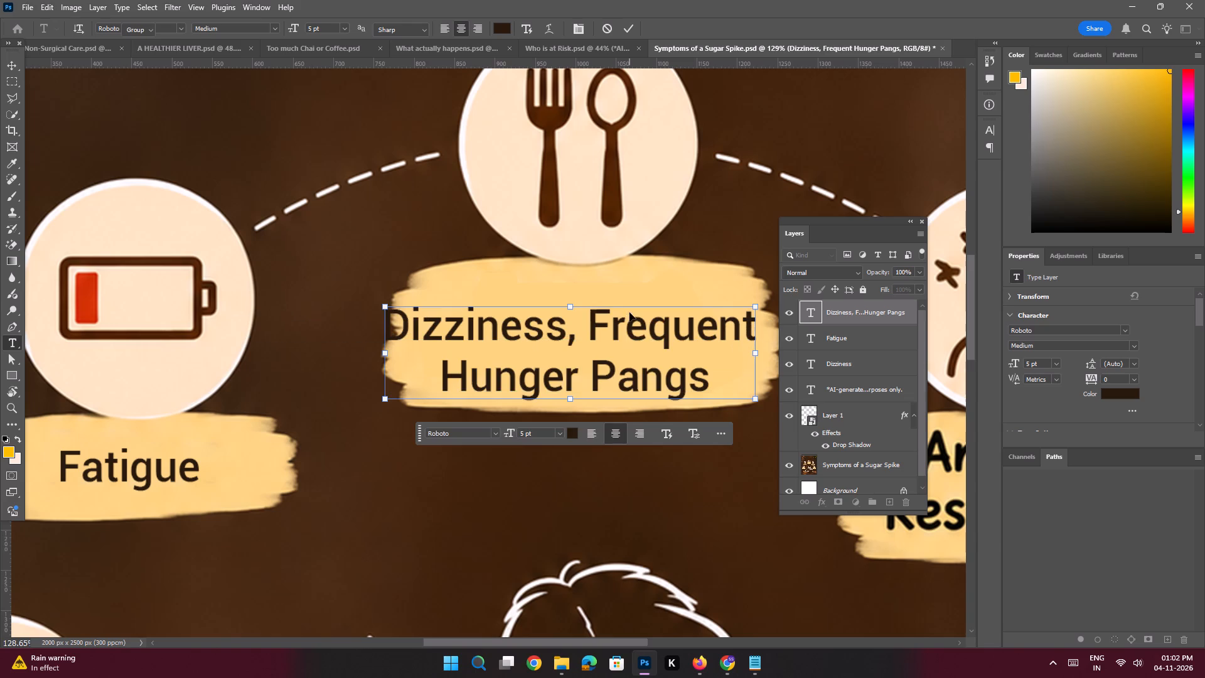
Set the "Dizziness, Frequent Hunger Pangs" label to 4.5 pt and centre it on its brush stroke.
left_click_drag(631, 322, 641, 316)
left_click_drag(1029, 365, 1017, 357)
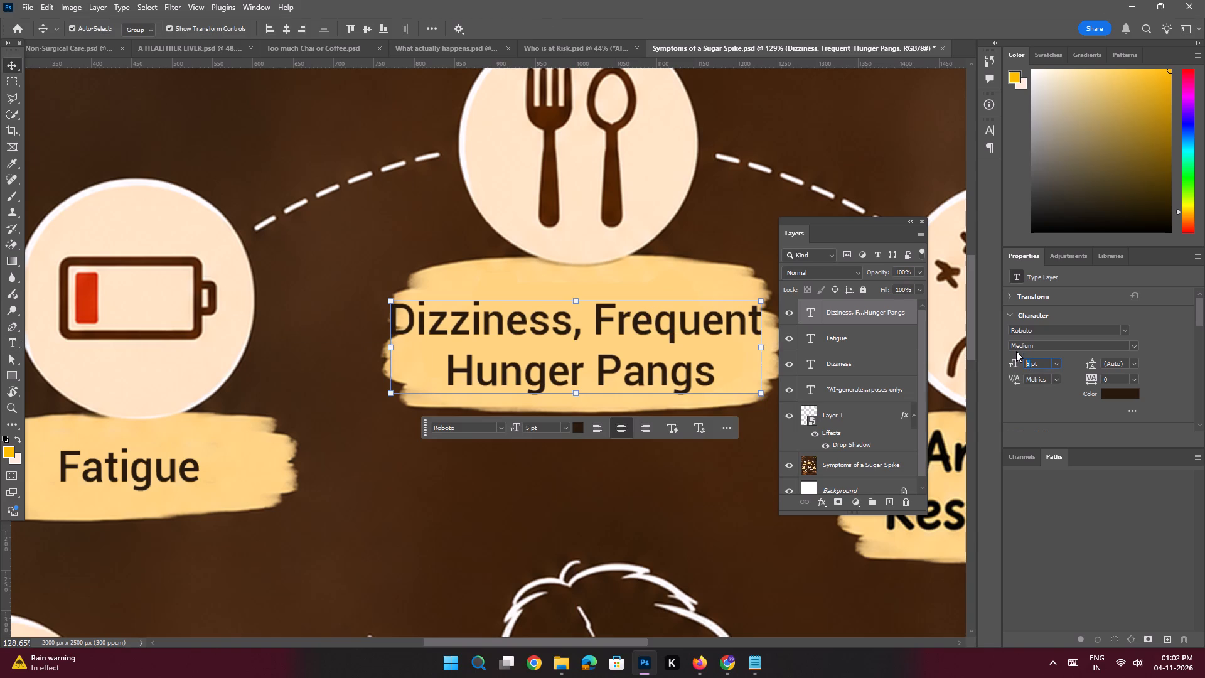
type("4.5")
key("Return")
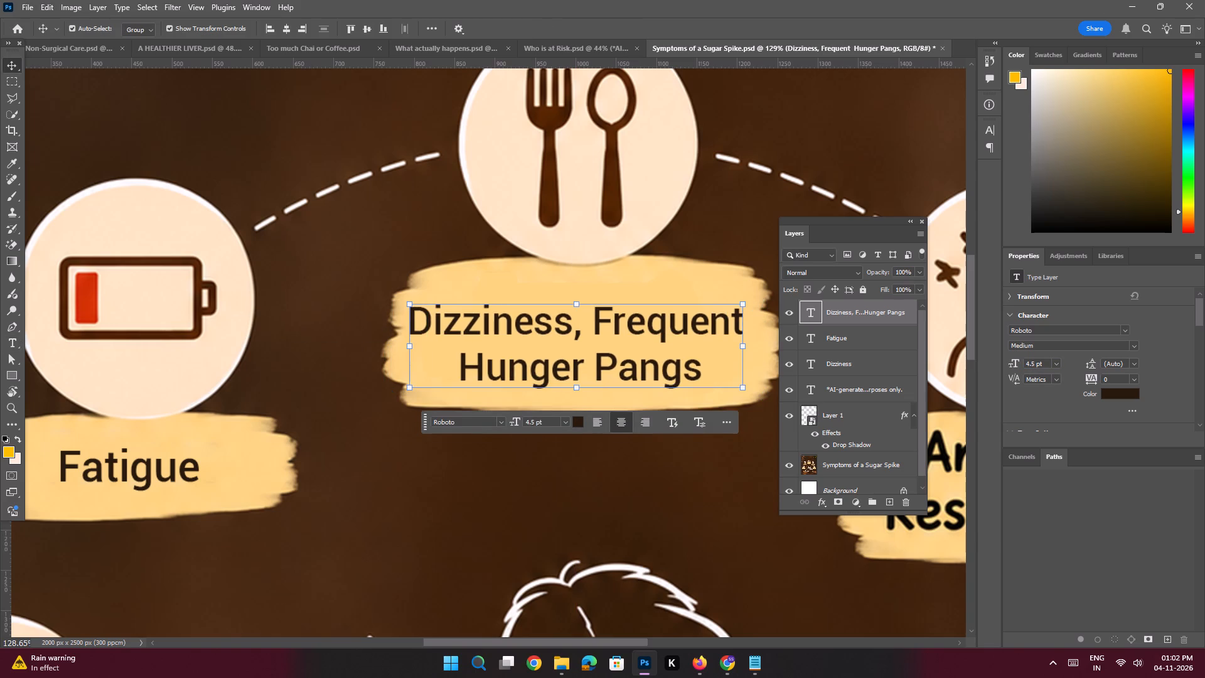
left_click_drag(652, 331, 658, 329)
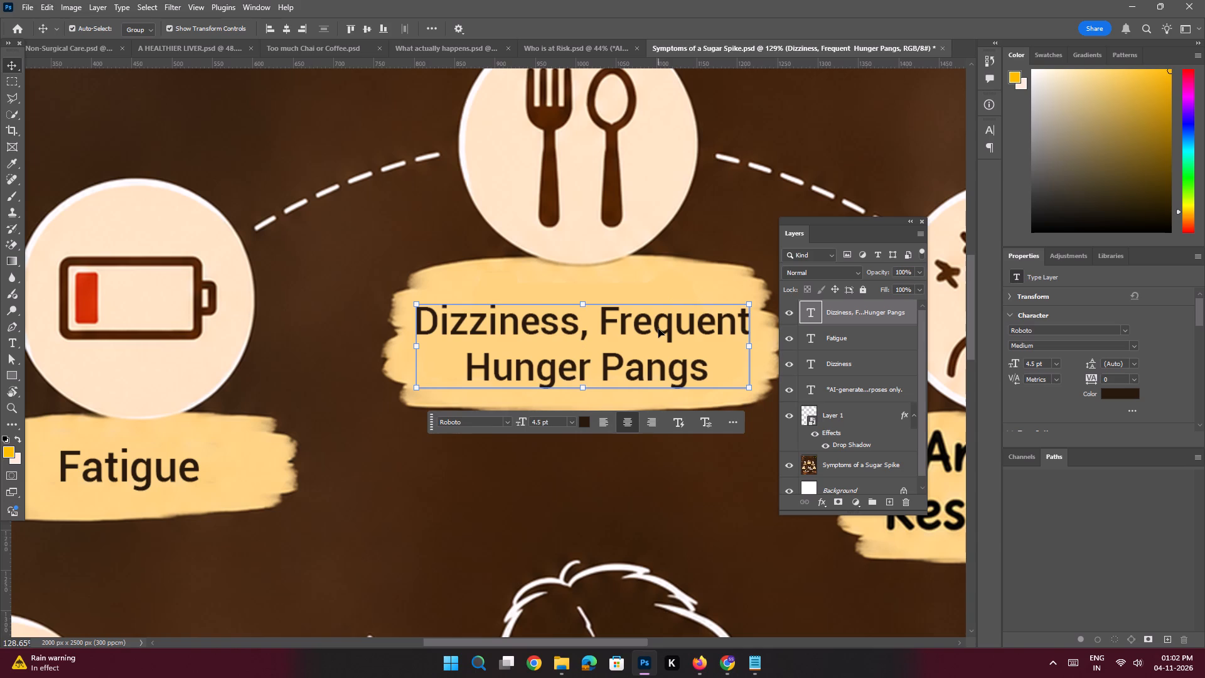
On the Symptoms of a Sugar Spike layer, outline the "Anxiety / Restlessness" lettering with the Polygonal Lasso as a closed selection.
key("ctrl+0")
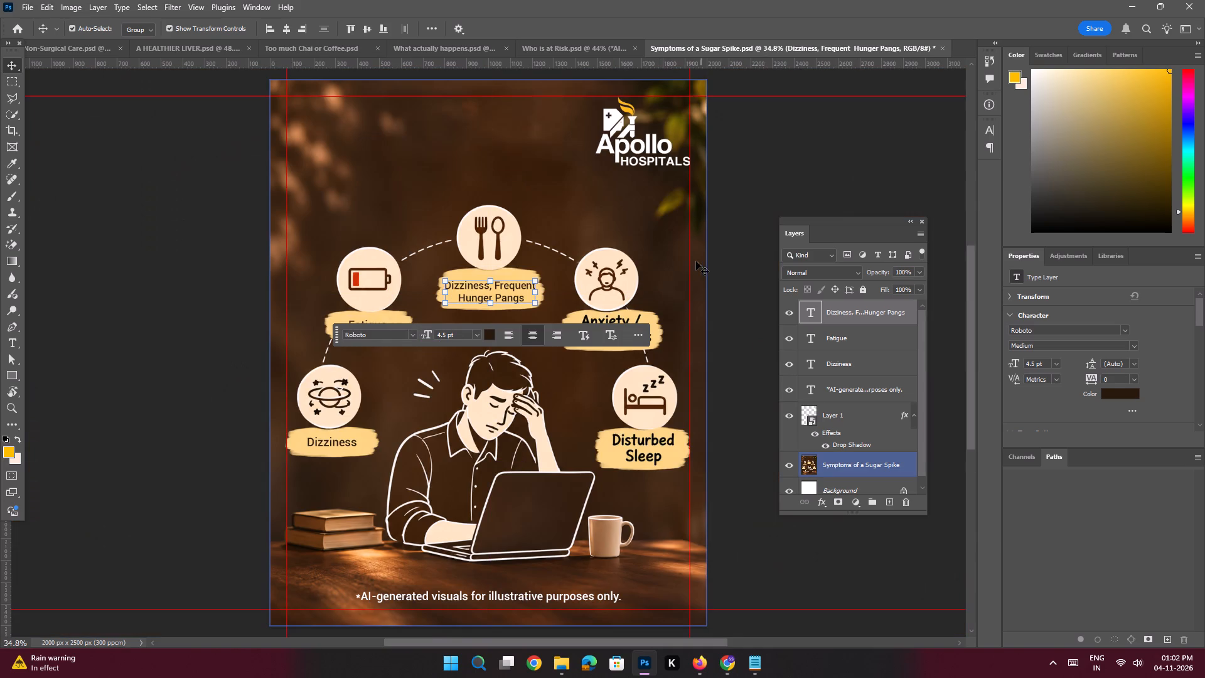
key("space")
key("space")
key("space")
key("space")
left_click_drag(671, 259, 602, 258)
left_click(679, 231)
key("space")
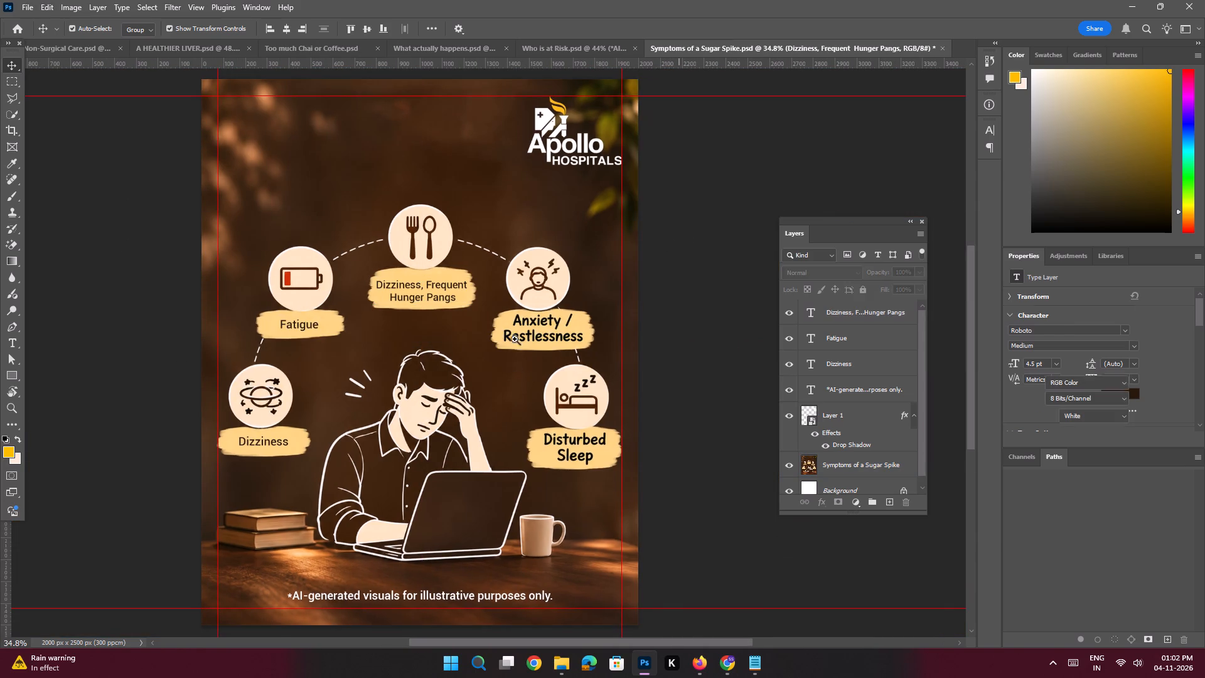
left_click_drag(526, 316, 584, 397, "ctrl")
left_click_drag(608, 321, 499, 350)
left_click_drag(483, 366, 518, 417, "ctrl")
left_click(595, 401)
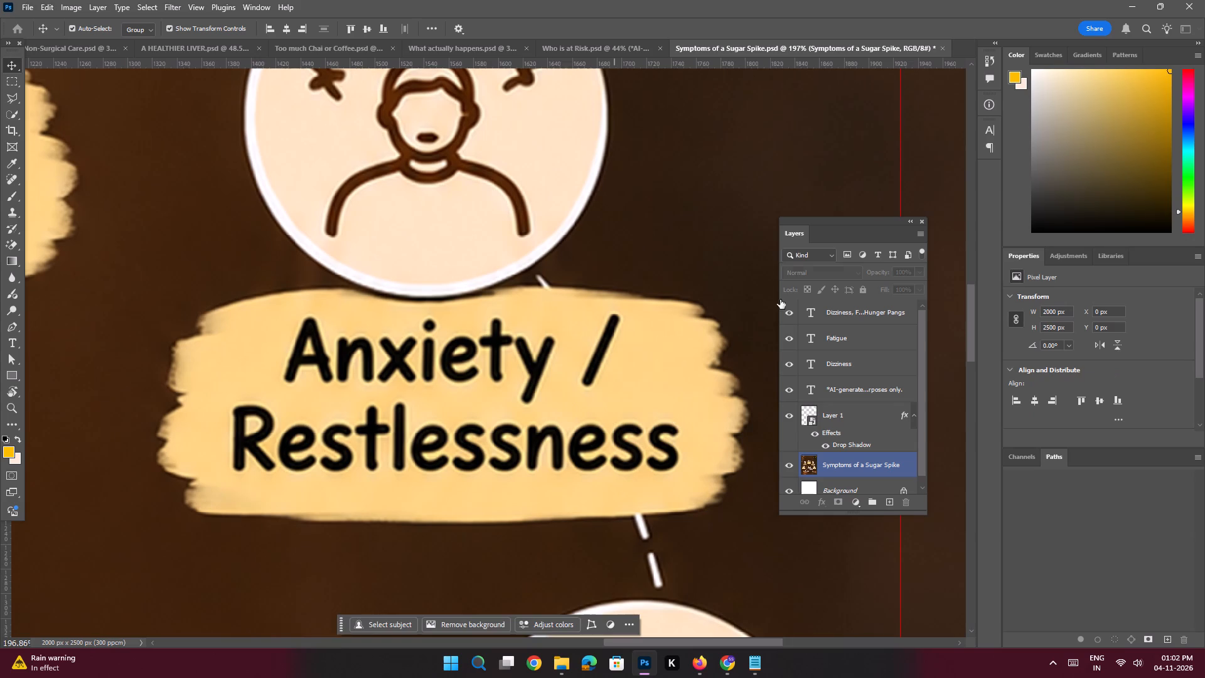
left_click(14, 95)
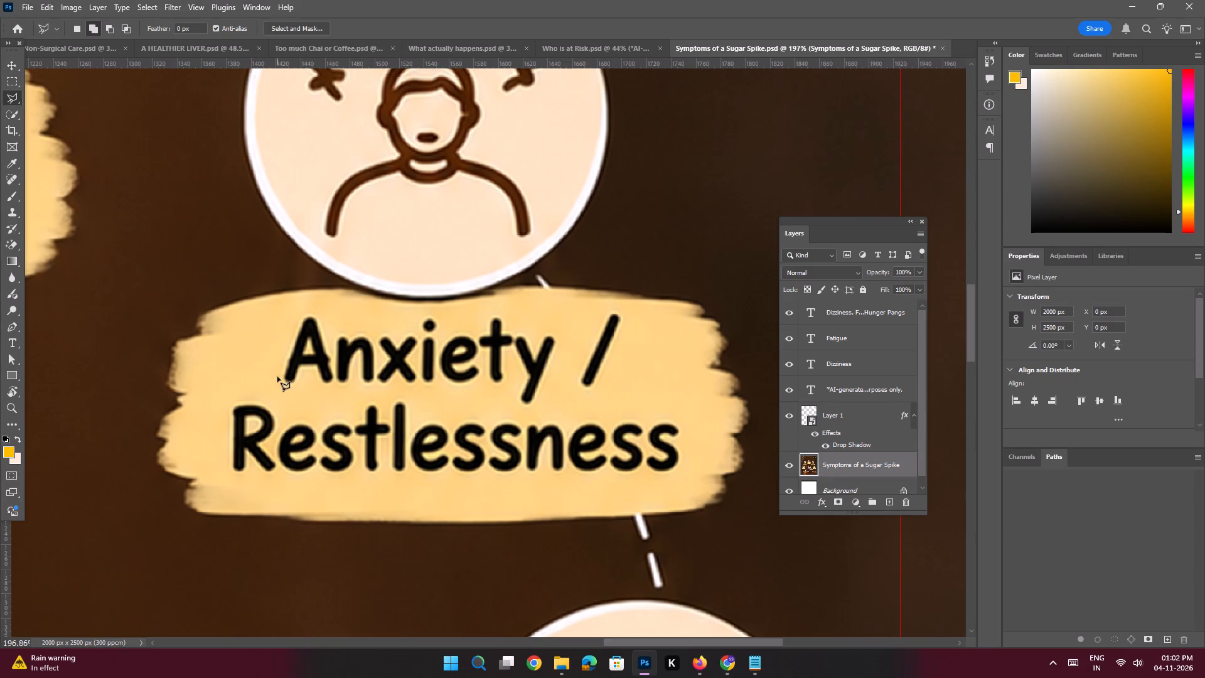
left_click(277, 377)
left_click(291, 322)
left_click(306, 311)
left_click(344, 323)
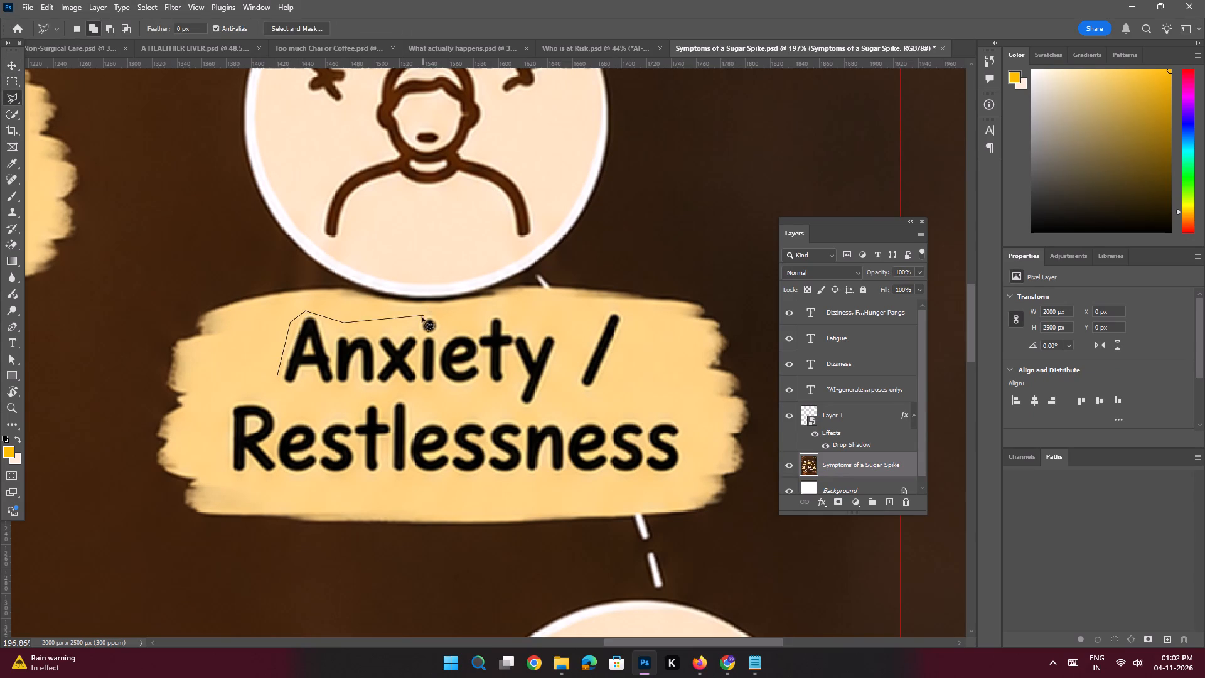
left_click(416, 324)
left_click(427, 311)
left_click(462, 325)
left_click(479, 321)
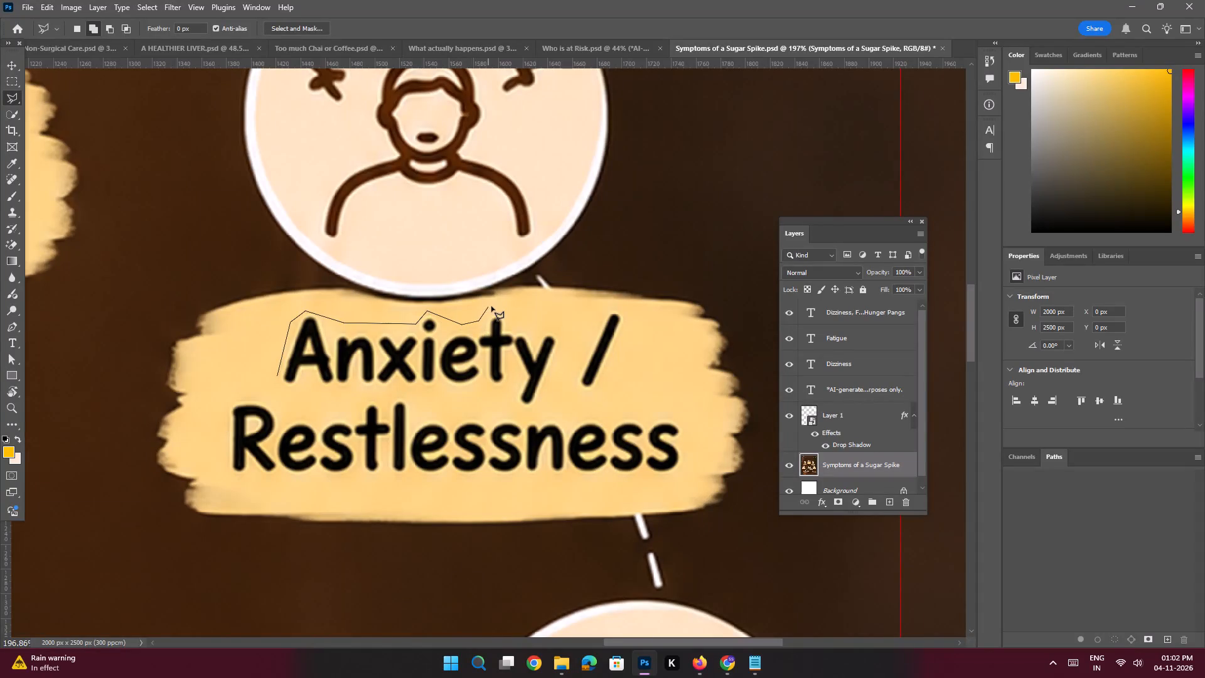
left_click(491, 306)
left_click(534, 326)
left_click(581, 330)
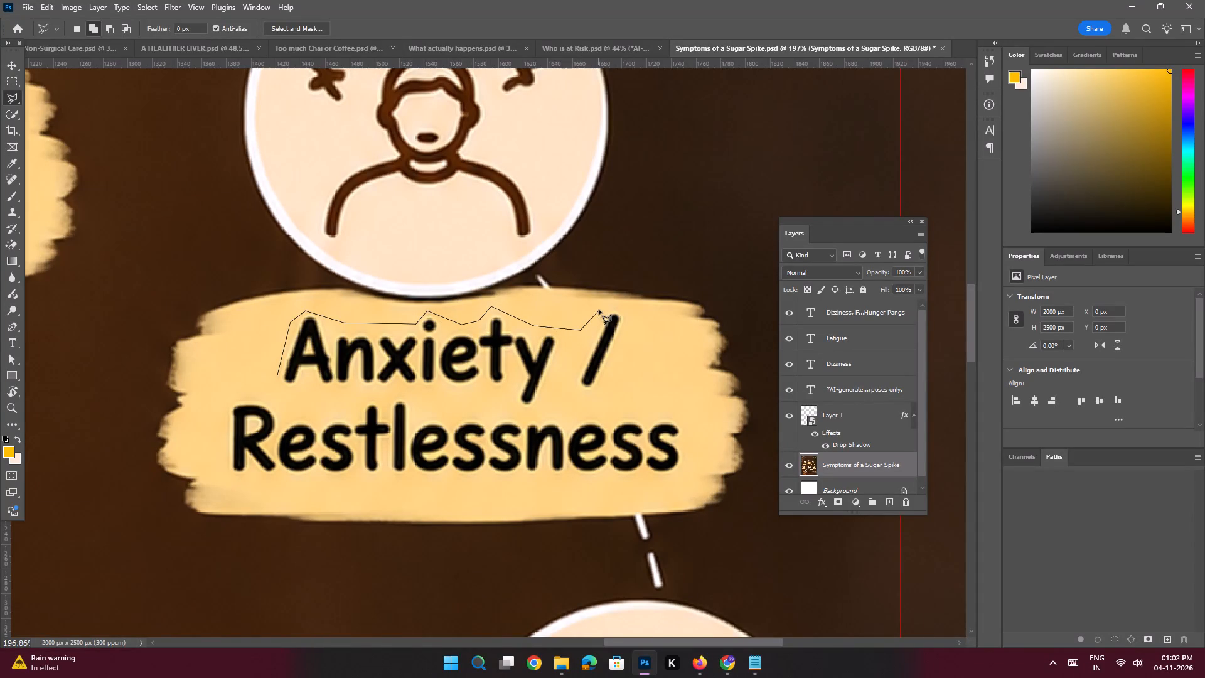
left_click(599, 309)
left_click(623, 311)
left_click_drag(630, 344, 628, 360)
left_click(625, 376)
left_click(602, 411)
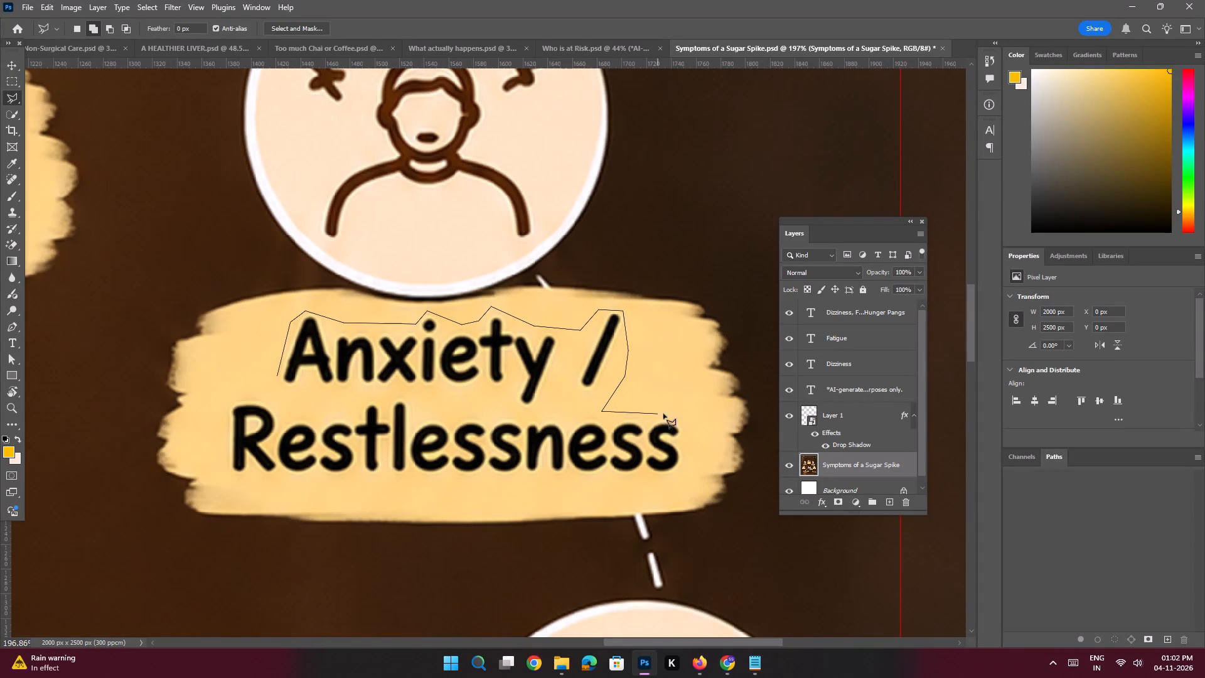
left_click(676, 412)
left_click_drag(683, 438, 682, 445)
left_click(680, 468)
left_click(670, 475)
left_click(663, 478)
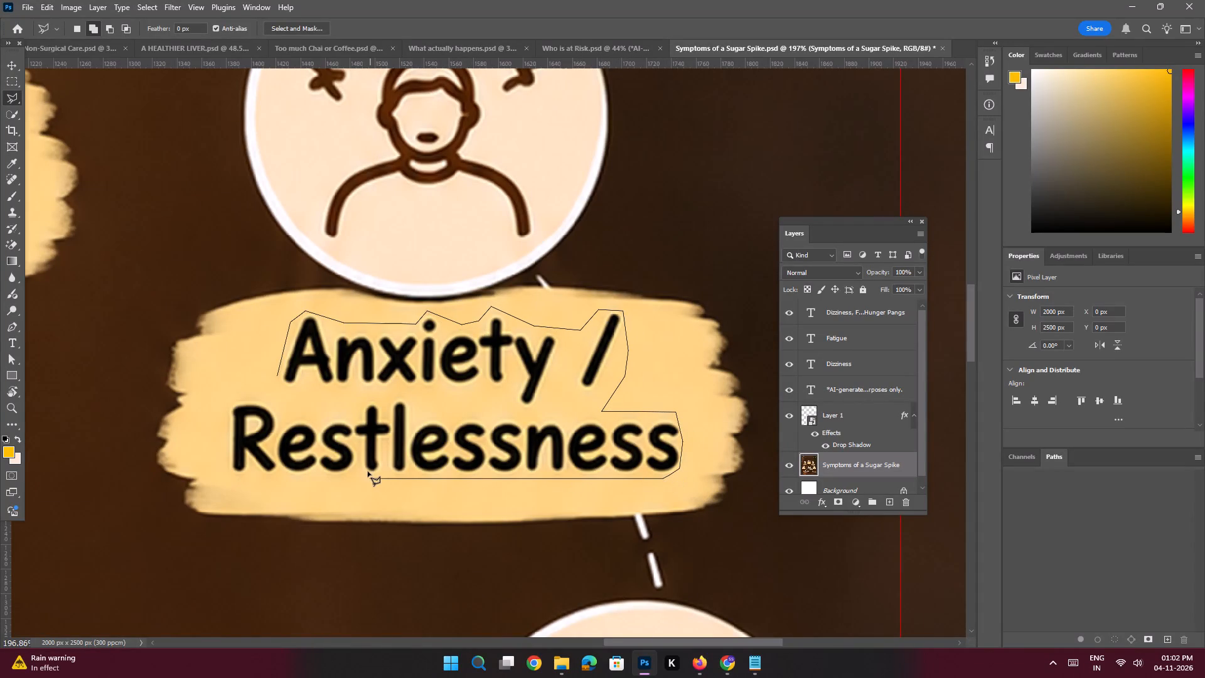
left_click(244, 475, "shift")
left_click_drag(220, 471, 219, 464)
left_click_drag(227, 409, 228, 403)
left_click(238, 379)
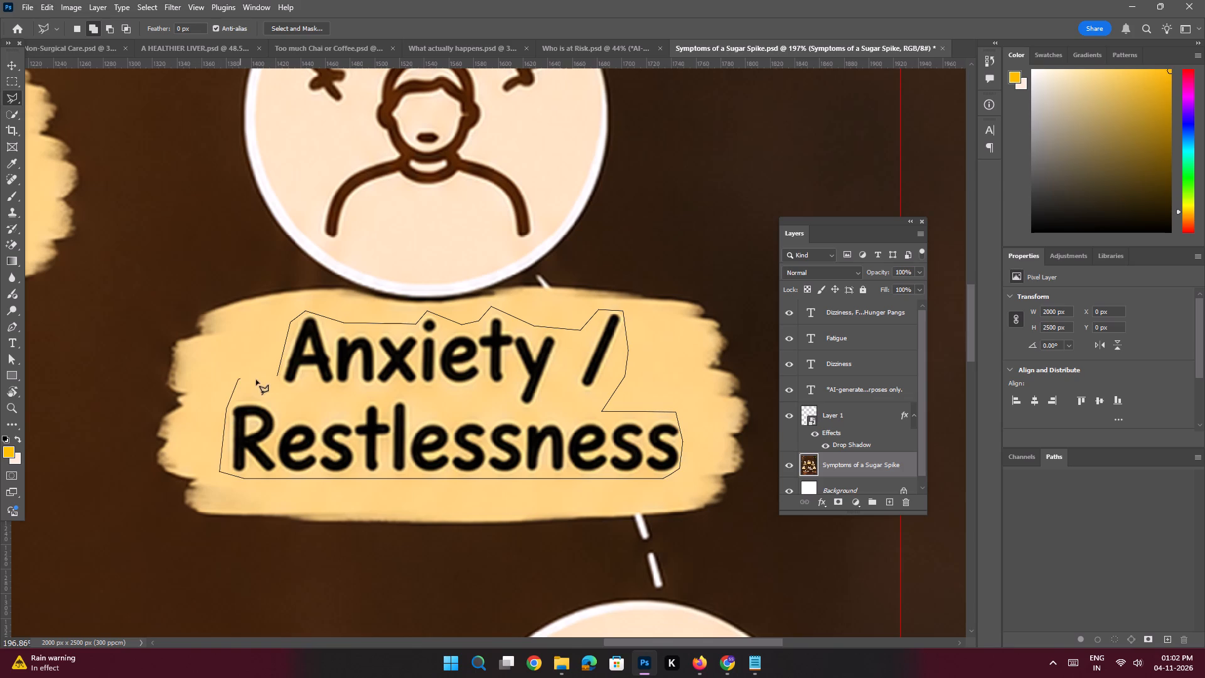
left_click(266, 384)
left_click(277, 374)
Fill the selection over "Anxiety / Restlessness" with the same yellow as the brush stroke and deselect.
key("shift+BackSpace")
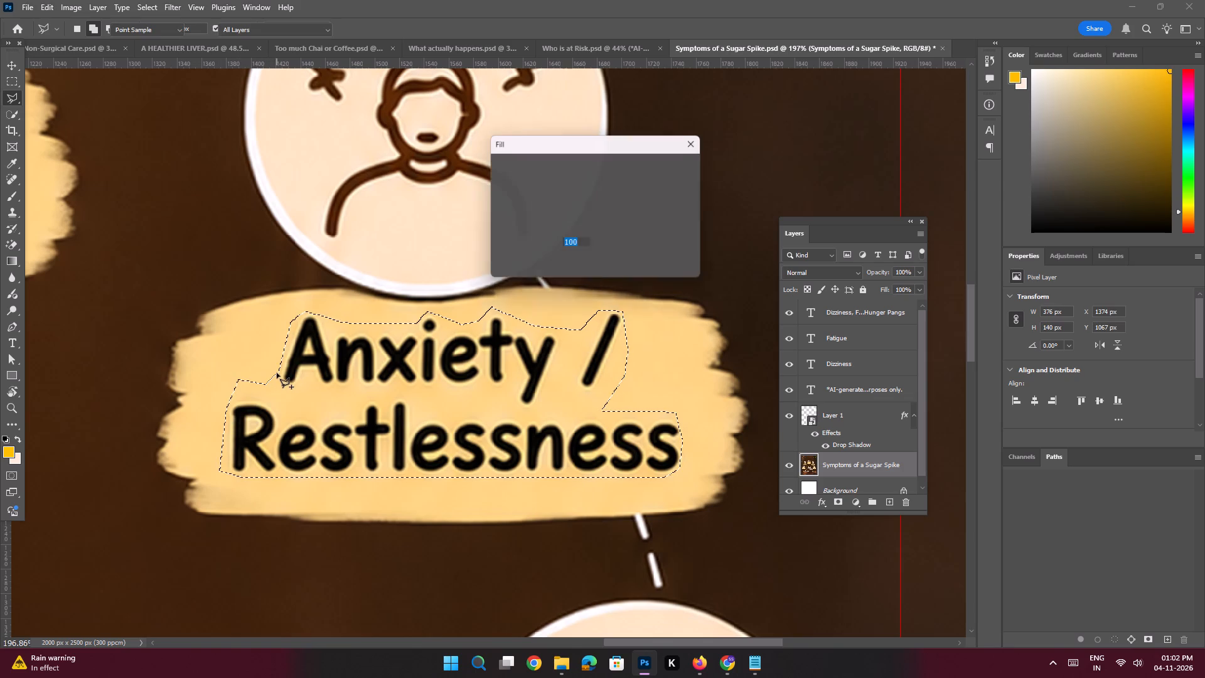
key("Return")
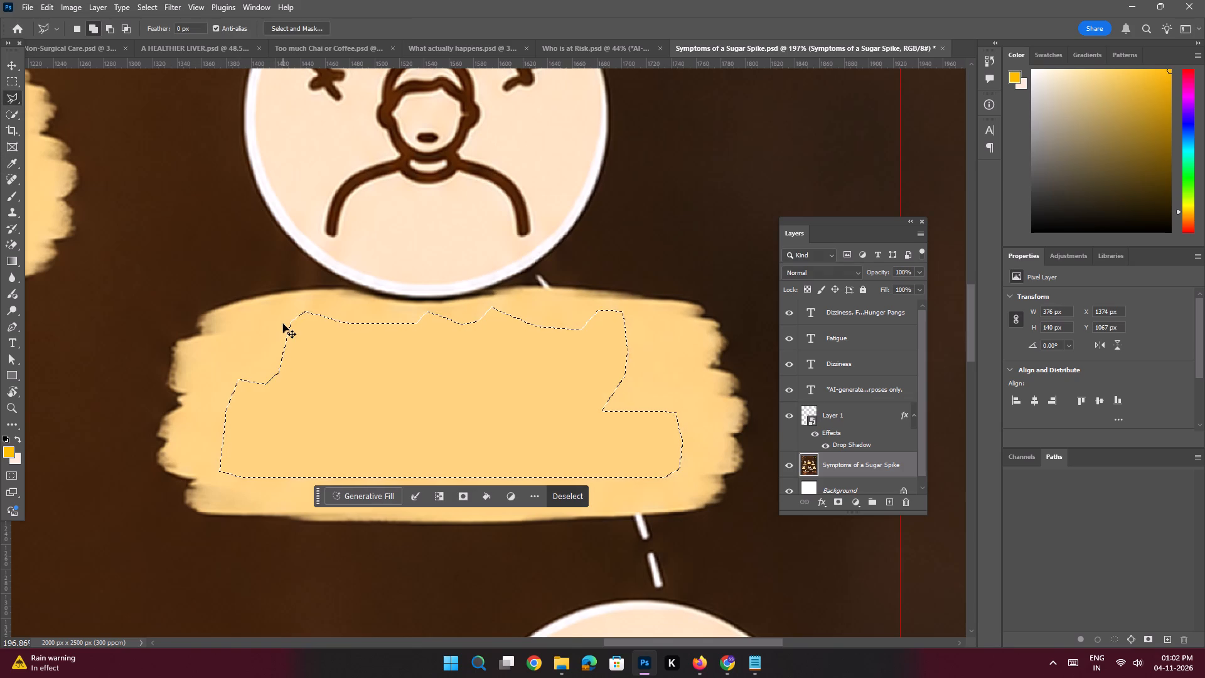
key("ctrl+d")
Outline the "Disturbed Sleep" lettering beneath the bed icon with the Polygonal Lasso as a closed selection.
key("ctrl+space")
key("ctrl+space")
key("ctrl+space")
key("ctrl+space")
key("ctrl+space")
key("ctrl+space")
key("ctrl+space")
key("ctrl+space")
key("ctrl+space")
key("ctrl+space")
key("ctrl+space")
key("ctrl+space")
key("ctrl+space")
key("ctrl+space")
key("ctrl+space")
key("ctrl+space")
key("ctrl+space")
key("ctrl+space")
key("ctrl+space")
key("ctrl+space")
left_click_drag(447, 375, 404, 363, "ctrl")
left_click_drag(436, 409, 432, 346)
left_click(431, 343)
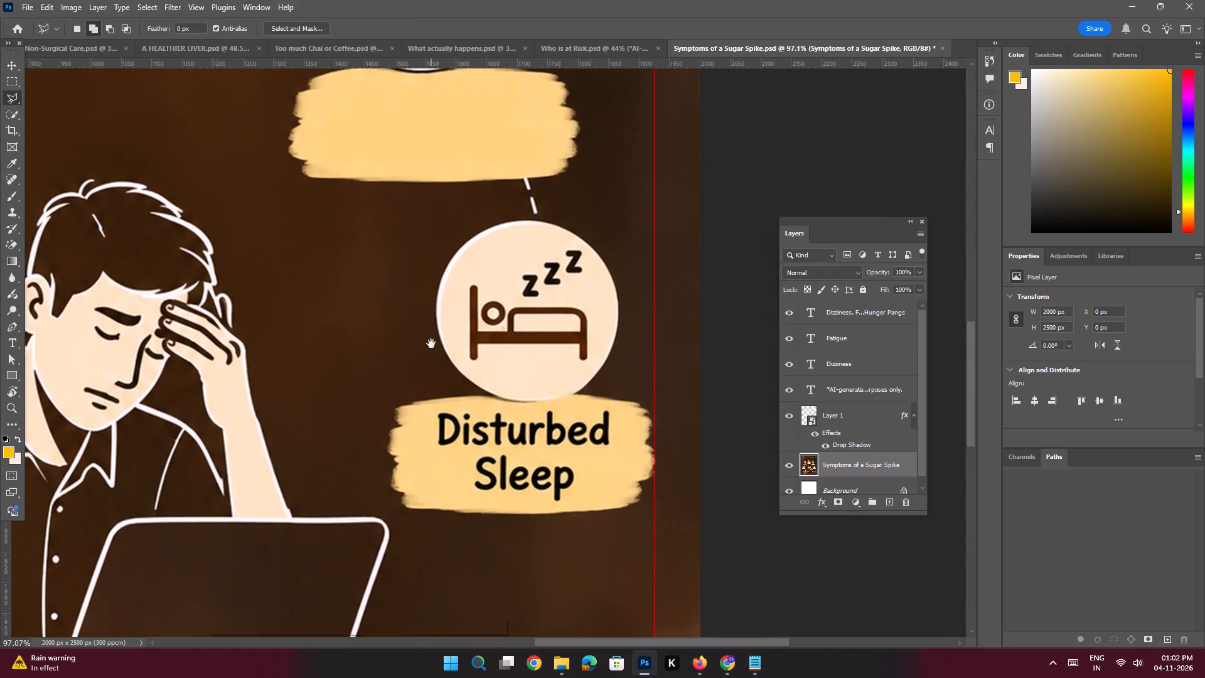
left_click_drag(610, 471, 650, 515, "ctrl")
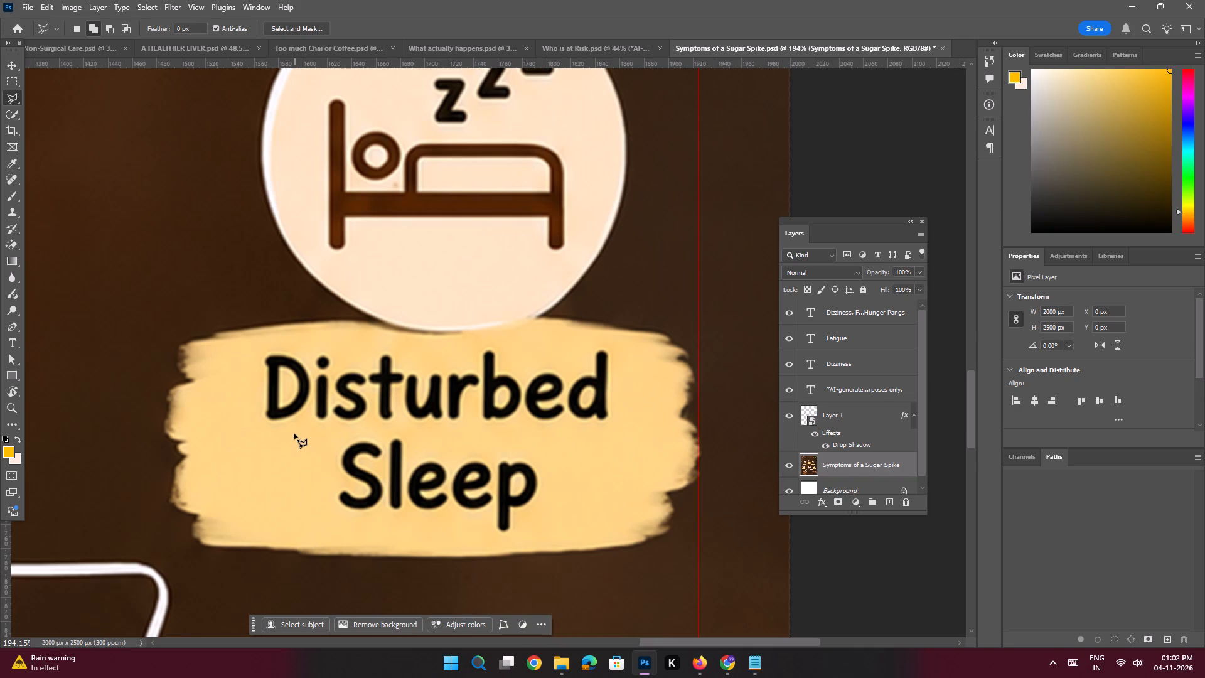
left_click(294, 434)
left_click(257, 433)
left_click_drag(250, 407, 251, 397)
left_click(257, 352)
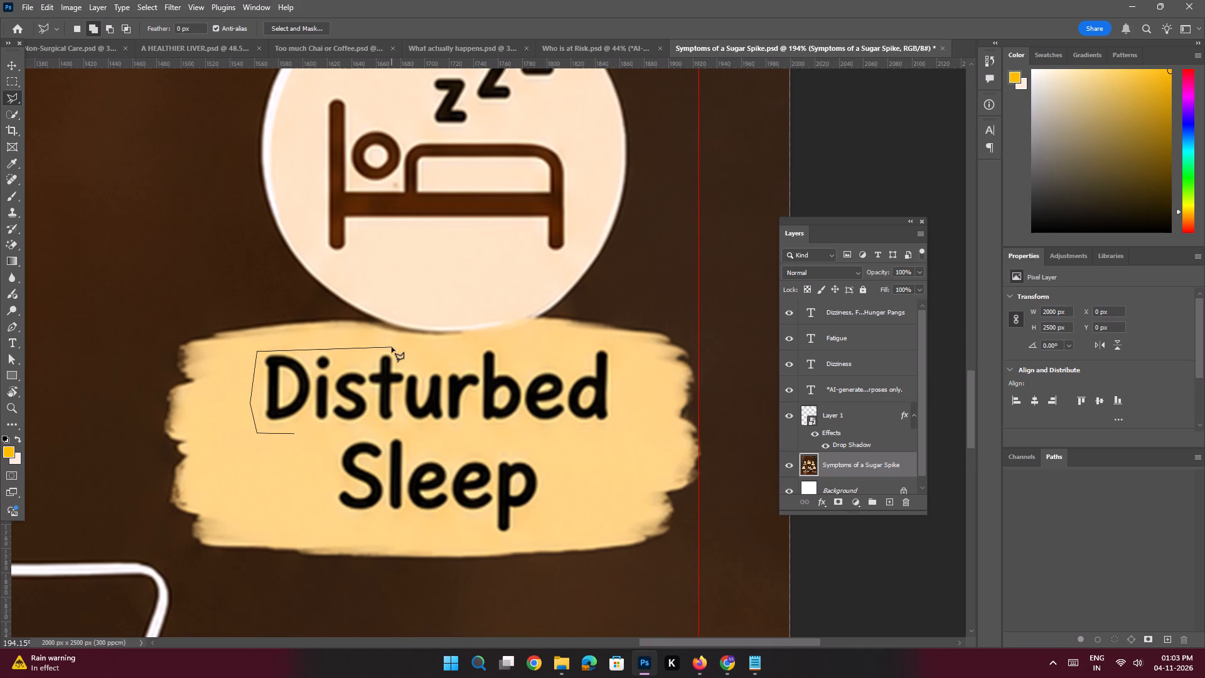
left_click(392, 347)
left_click(498, 347)
left_click(565, 352)
left_click(614, 343)
left_click_drag(634, 398, 632, 404)
left_click_drag(619, 449, 604, 454)
left_click_drag(554, 445, 555, 454)
left_click_drag(549, 512, 539, 526)
left_click_drag(528, 538, 520, 539)
left_click(501, 540)
left_click(418, 519)
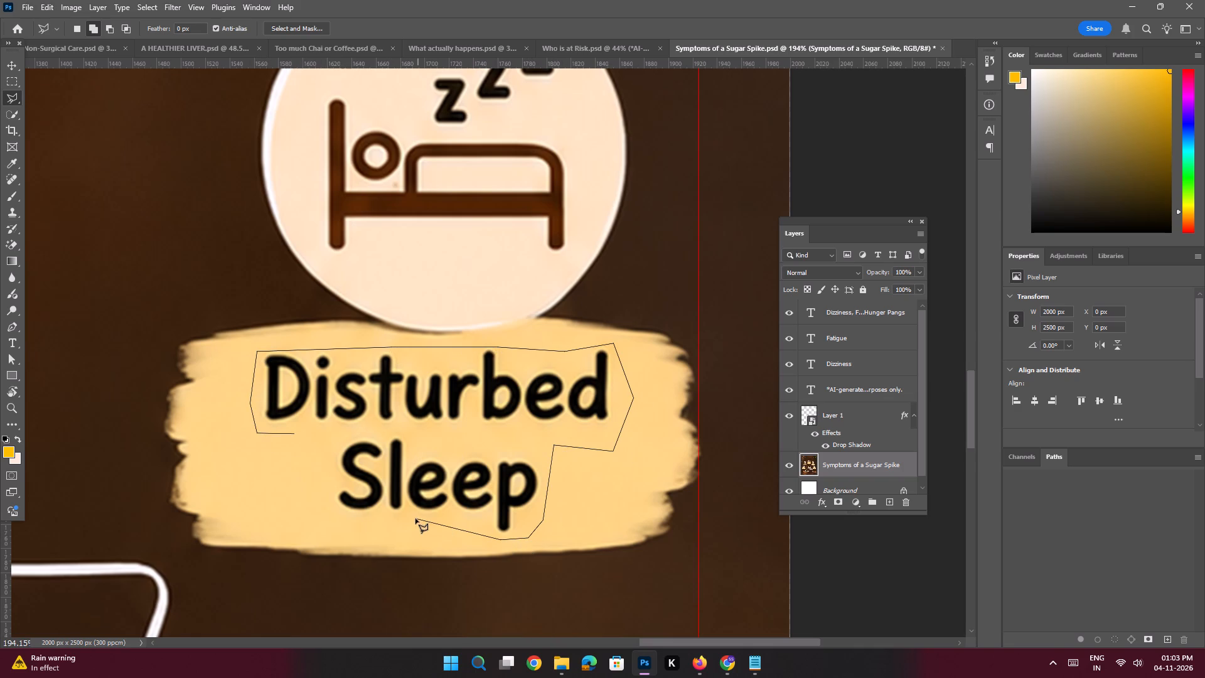
left_click(346, 515)
left_click(298, 480)
left_click(311, 452)
left_click(295, 434)
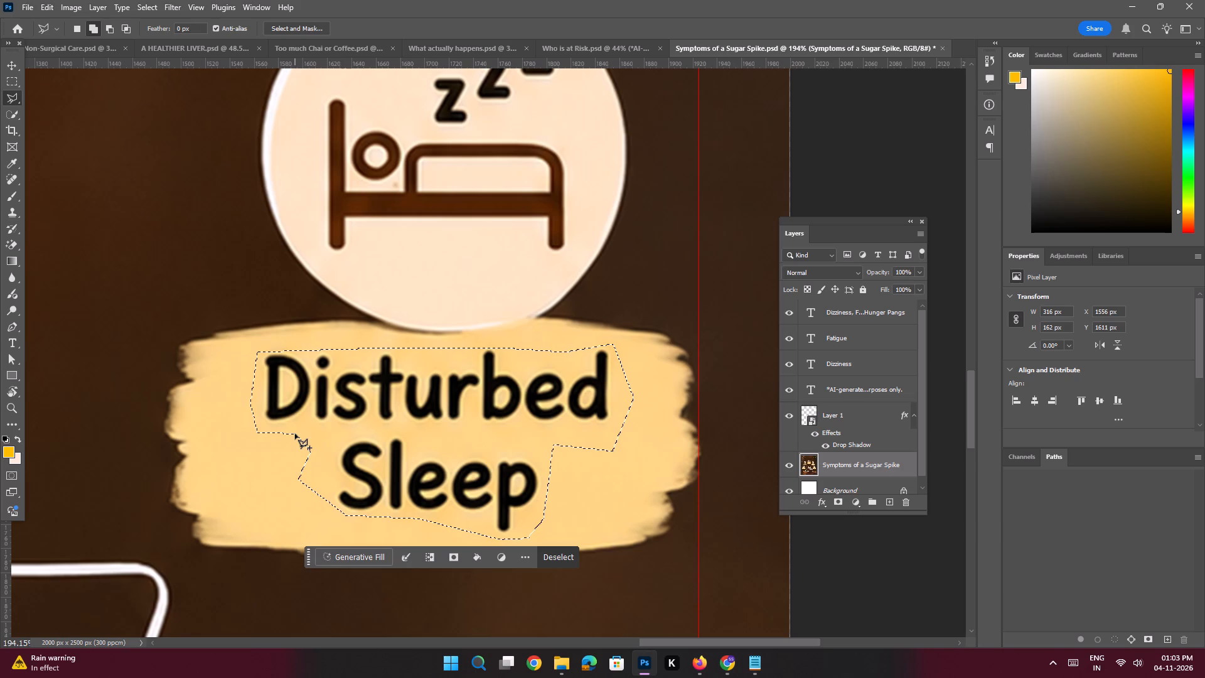
Fill the selection over "Disturbed Sleep" with the same yellow as the brush stroke and deselect.
key("shift+BackSpace")
key("Return")
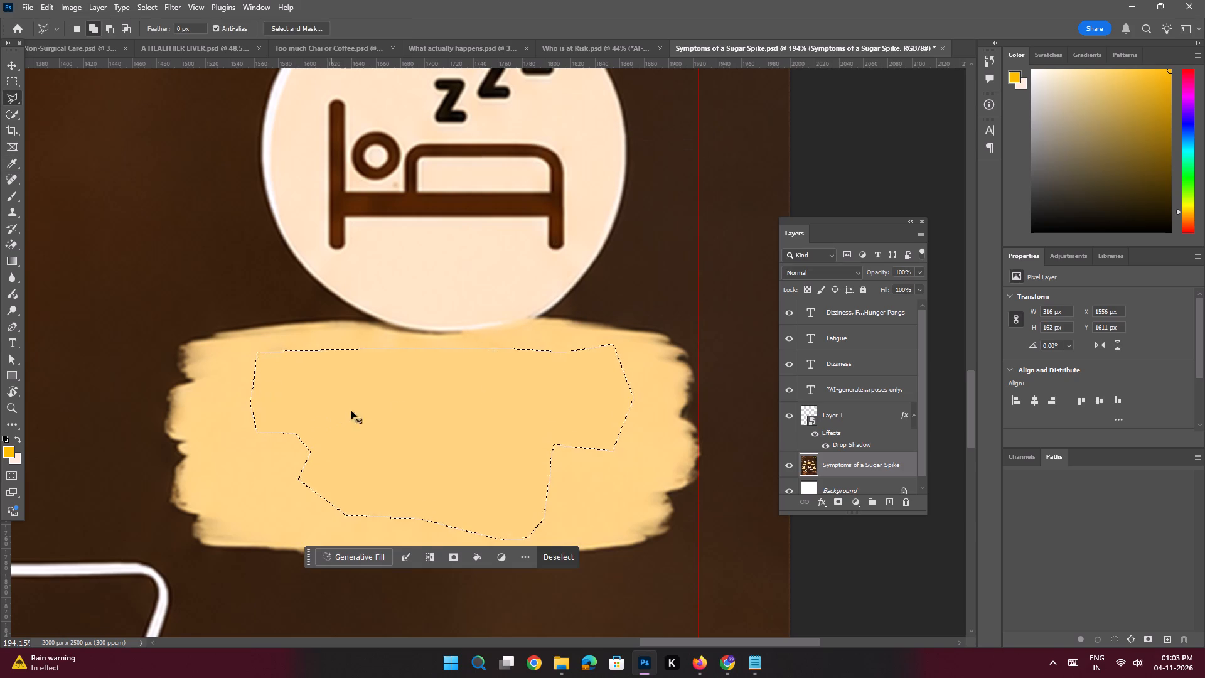
key("ctrl+d")
Copy "Anxiety / Restlessness" from the Slide 4 text in Notepad and return to Photoshop.
key("ctrl+space")
key("ctrl+space")
key("ctrl+space")
key("ctrl+space")
key("ctrl+space")
key("ctrl+space")
left_click_drag(572, 384, 511, 364, "ctrl")
left_click_drag(523, 250, 542, 333)
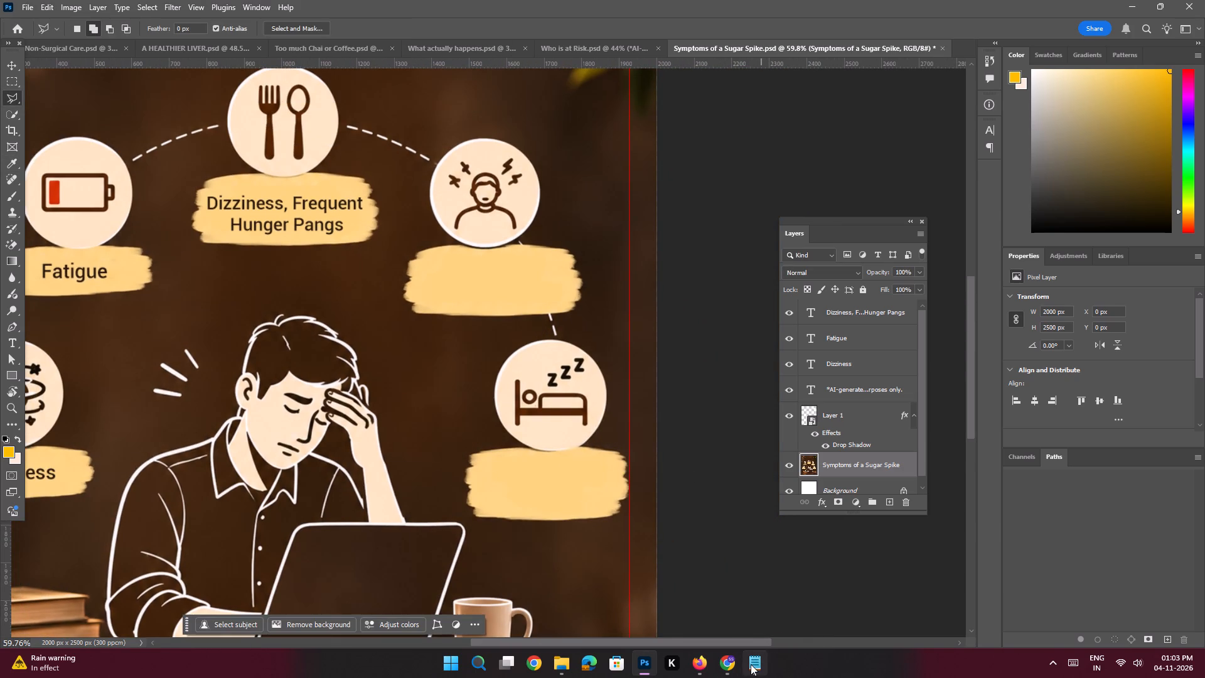
left_click(751, 664)
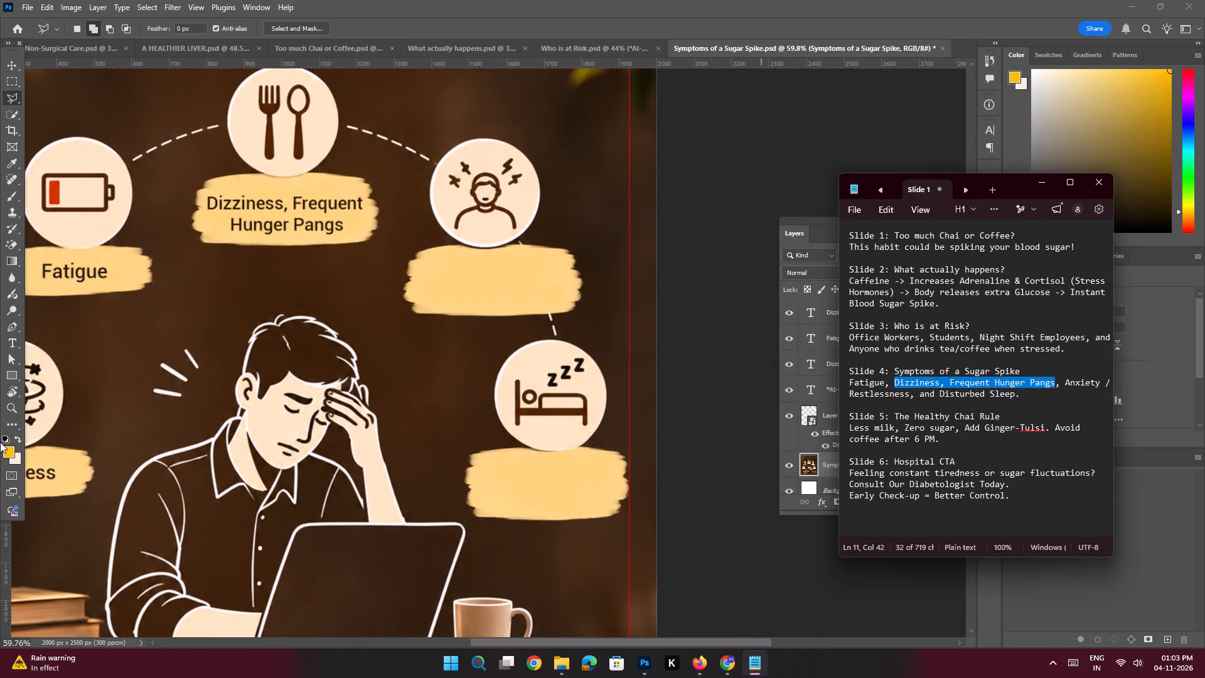
left_click_drag(1066, 379, 898, 390)
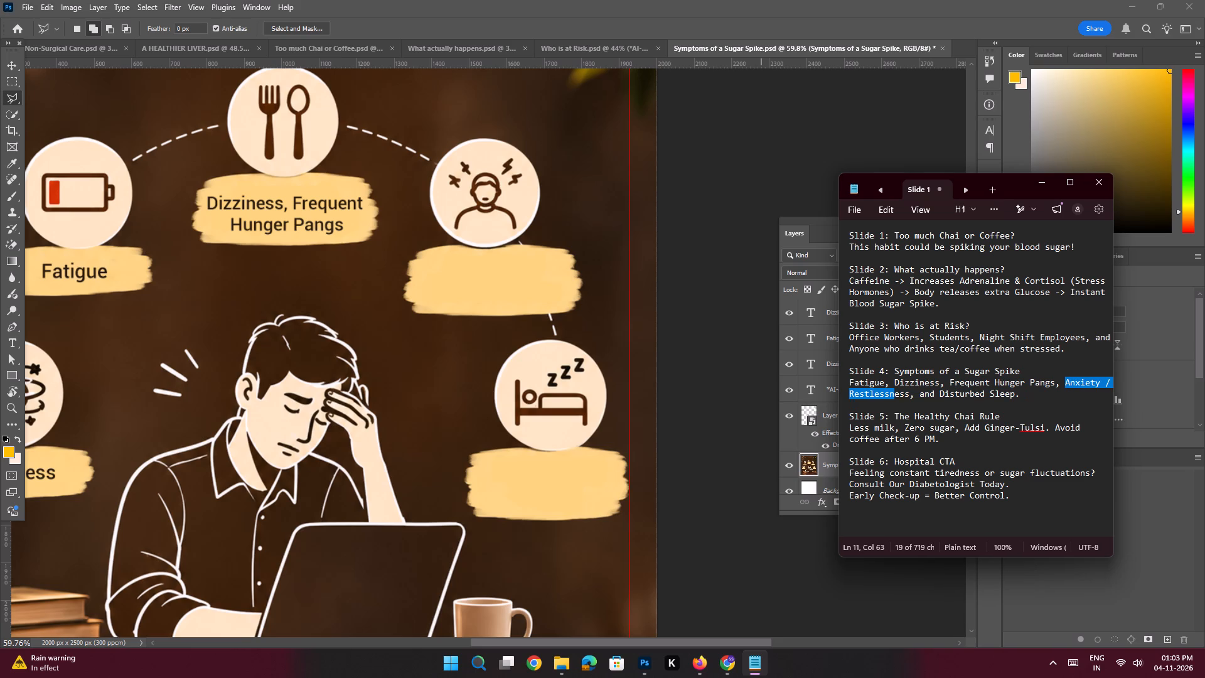
left_click_drag(898, 390, 908, 393)
key("ctrl+c")
key("ctrl+c")
left_click(1047, 180)
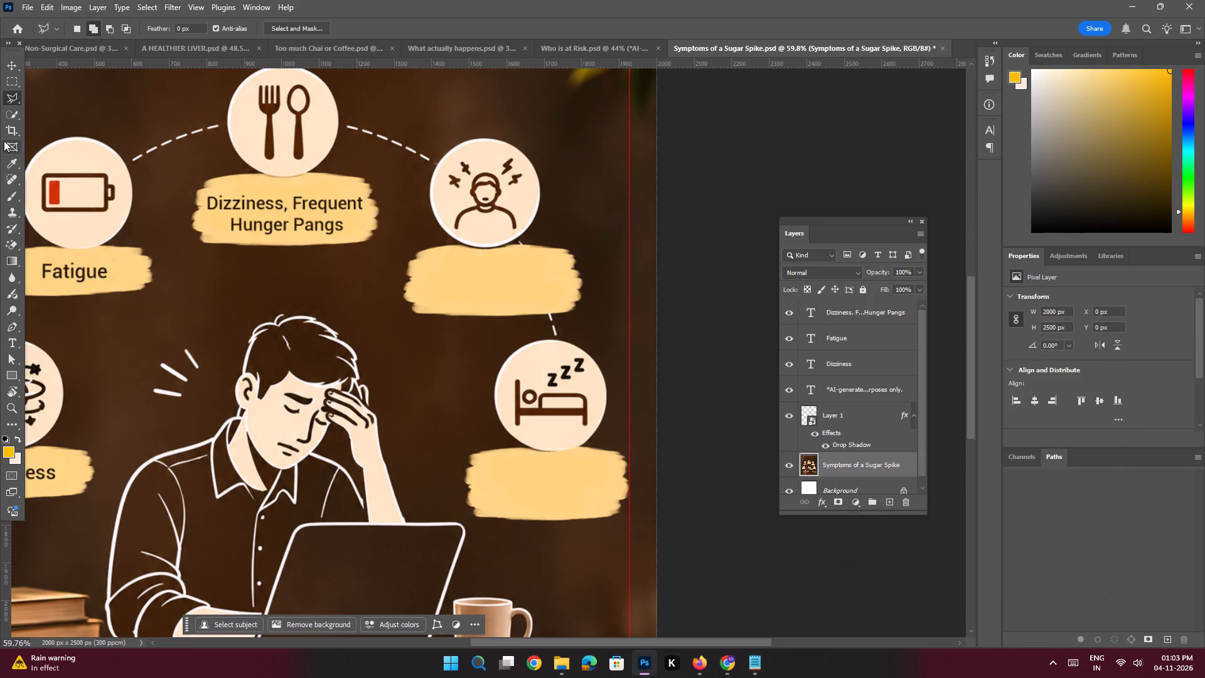
Duplicate the "Dizziness, Frequent Hunger Pangs" text onto the blank stroke beneath the anxious-person icon and replace its wording with "Anxiety / Restlessness".
left_click(8, 64)
left_click(257, 210)
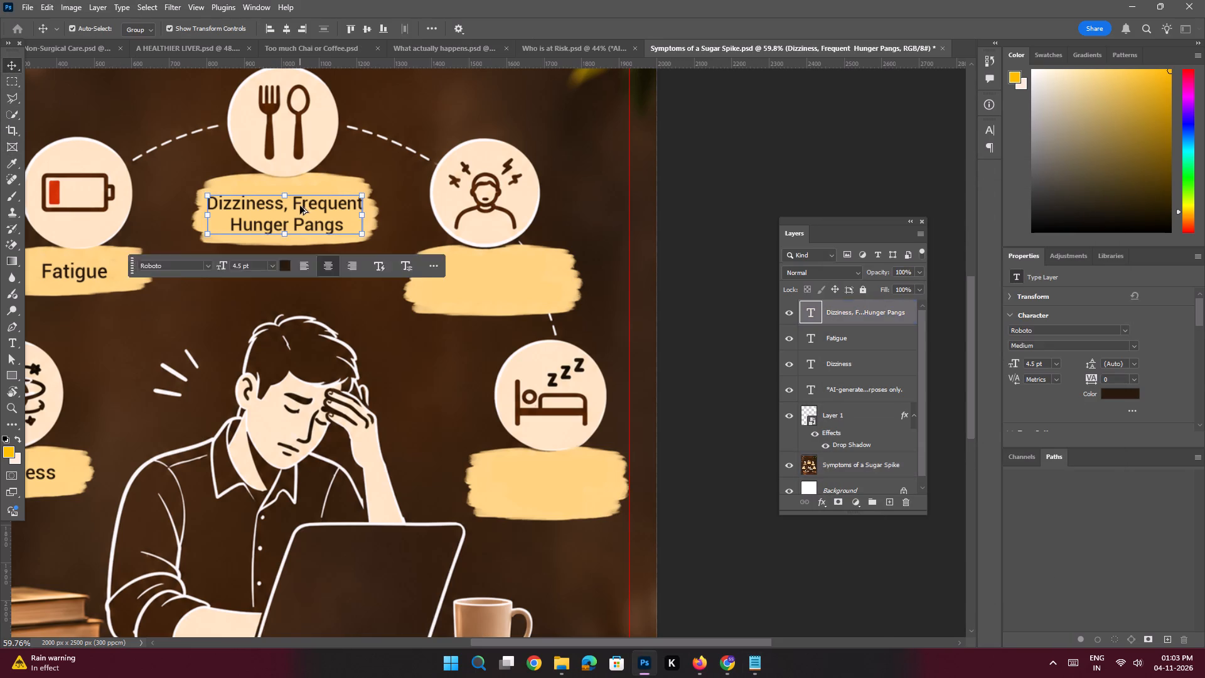
left_click_drag(300, 206, 508, 274, "alt+shift")
double_click(508, 274)
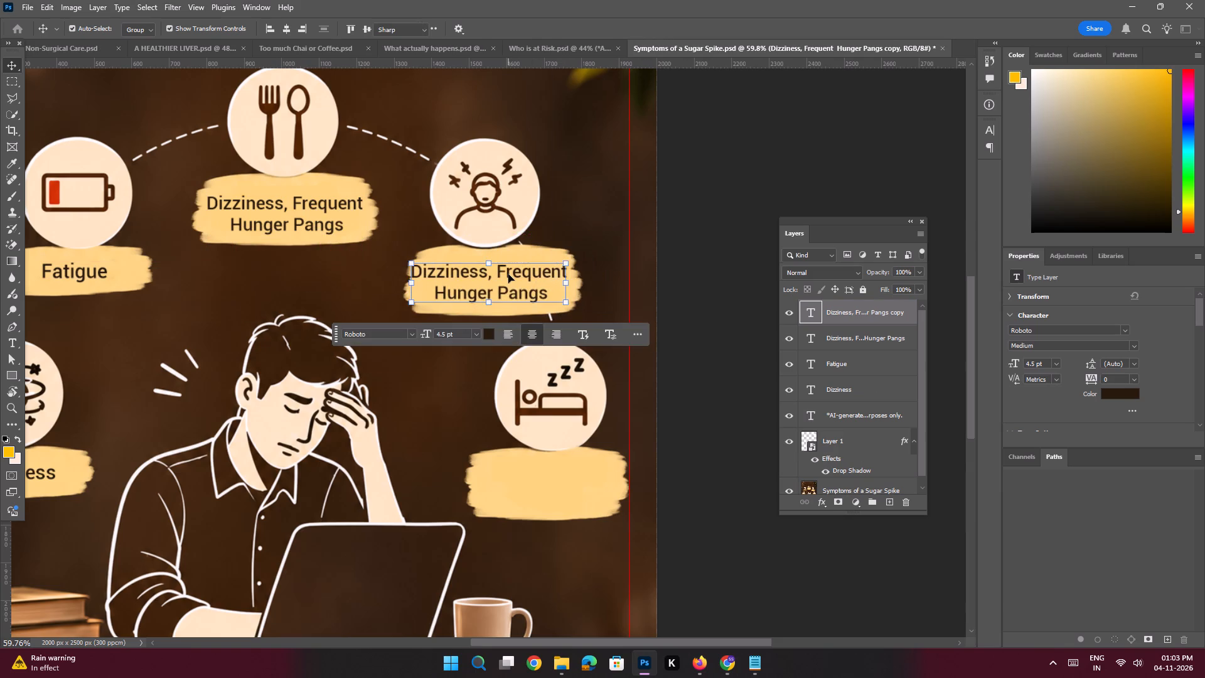
key("ctrl+v")
key("Return")
Break "Anxiety / Restlessness" into two lines after the slash, center it on its brush stroke, and add a leading space before "Anxiety".
key("space")
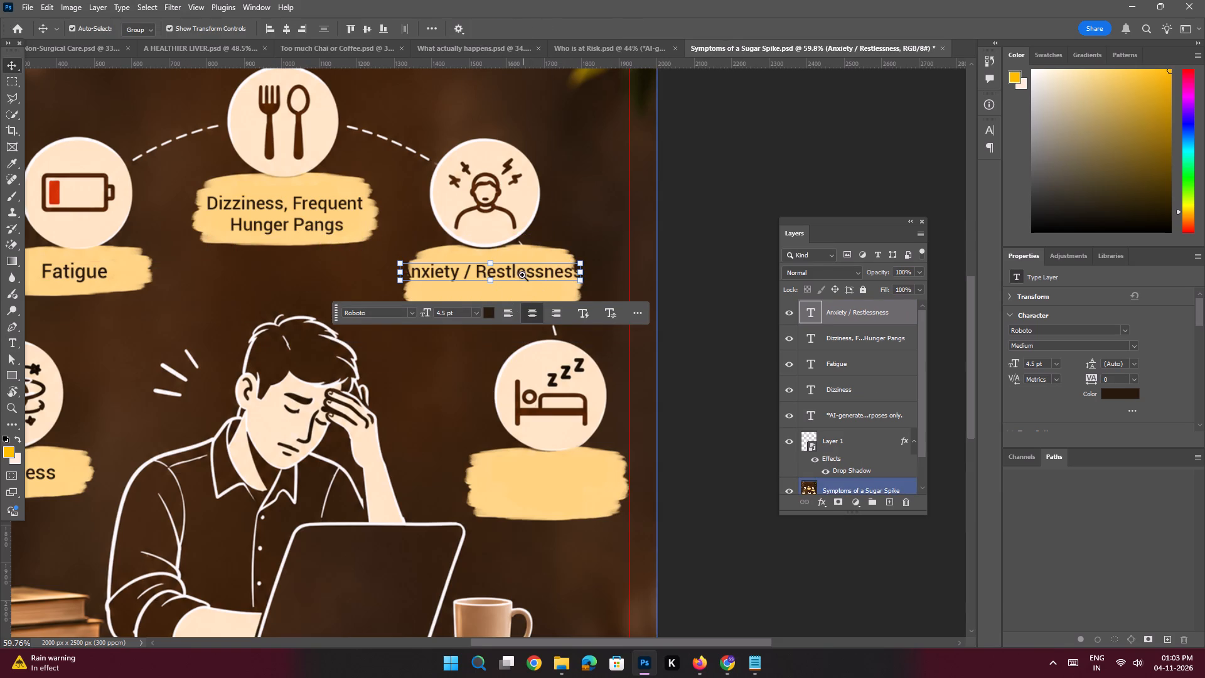
left_click_drag(522, 275, 550, 323, "ctrl")
double_click(447, 262)
left_click(442, 262)
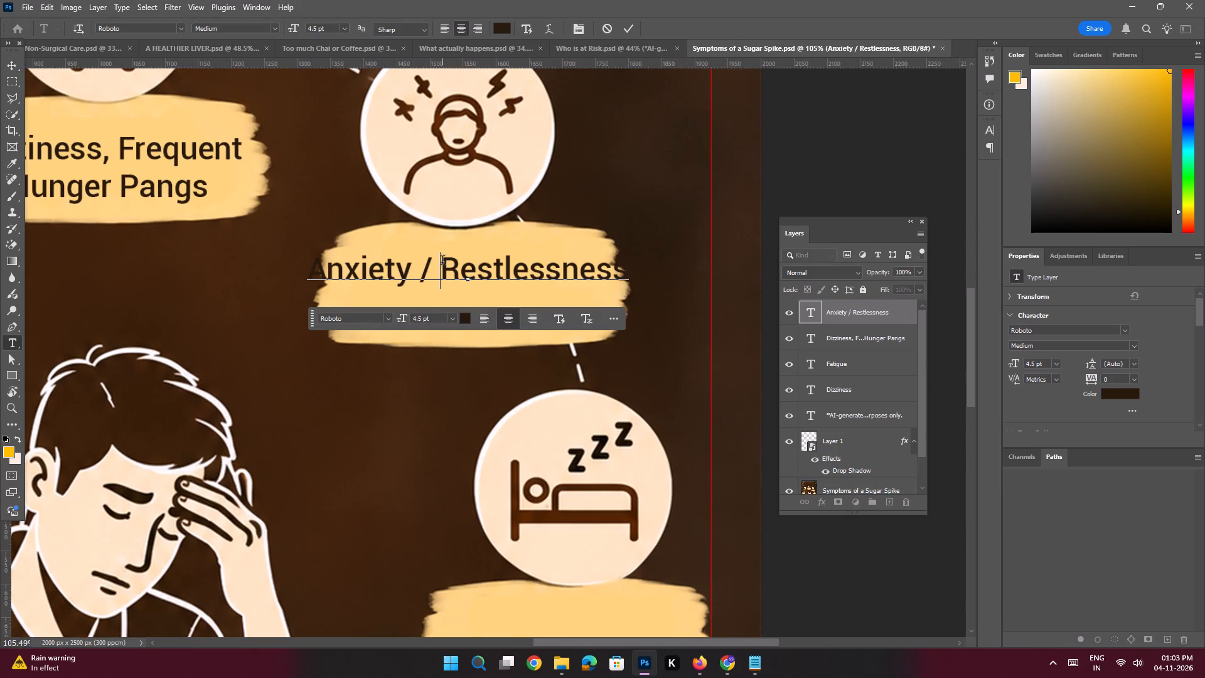
key("Return")
key("Return")
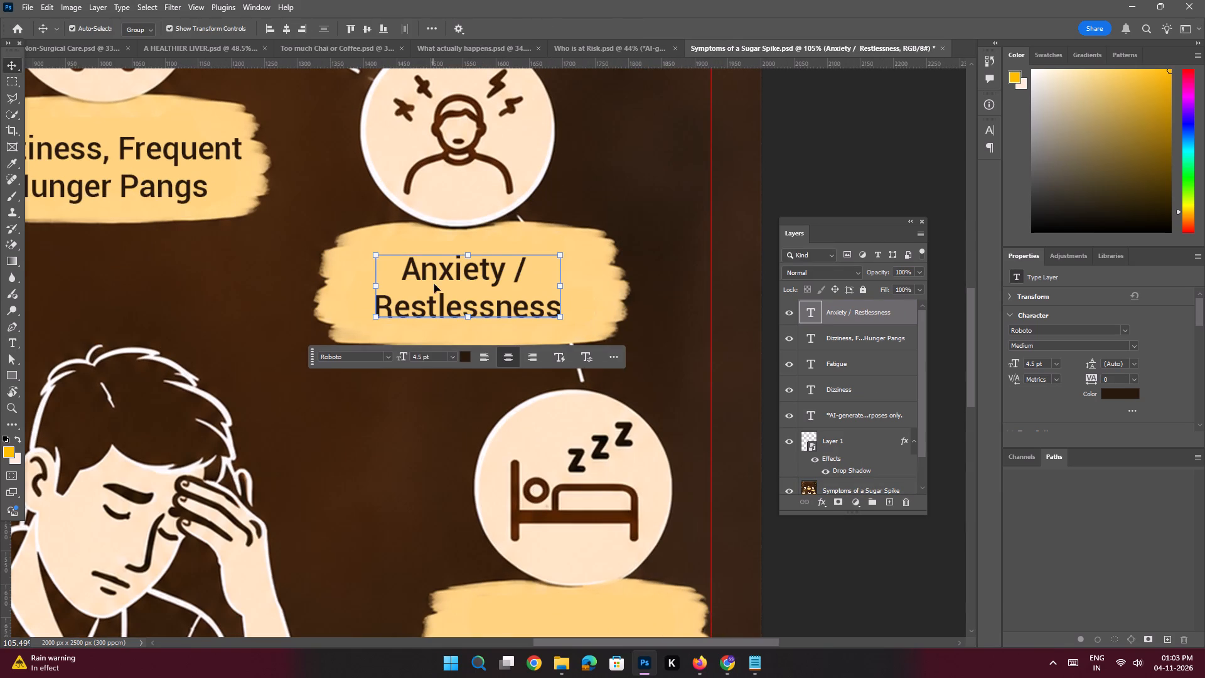
left_click_drag(435, 284, 446, 285)
double_click(446, 285)
left_click(414, 267)
key("space")
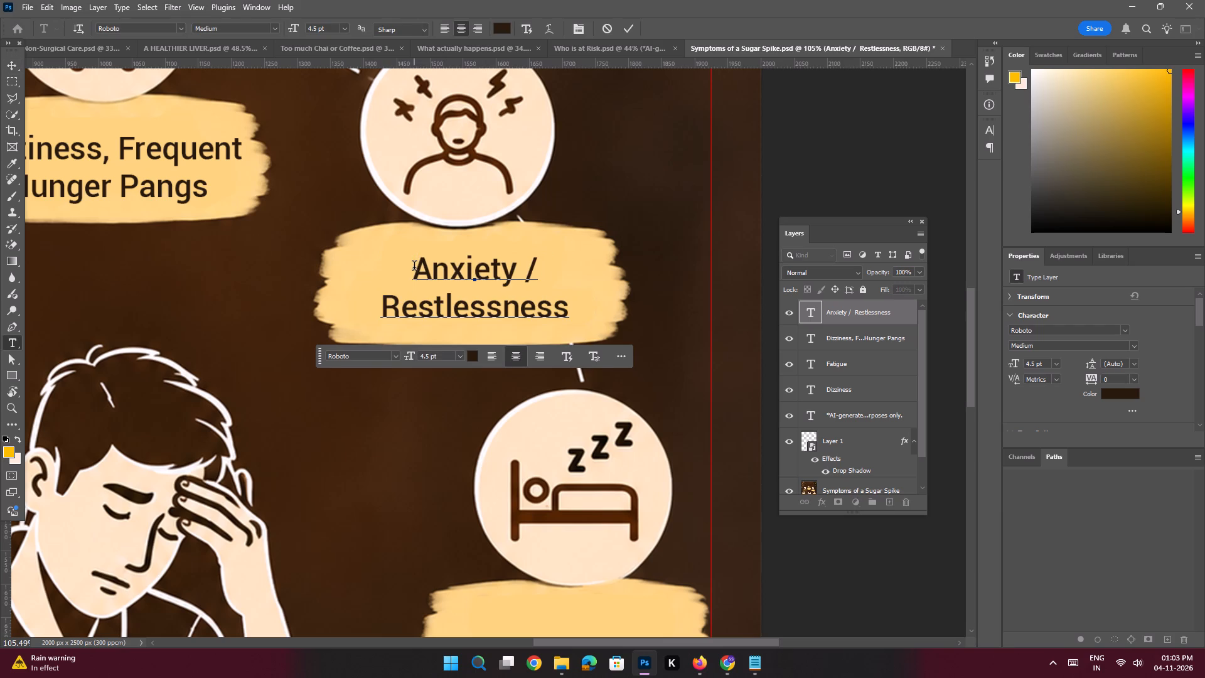
key("Return")
Copy "Disturbed Sleep" from the Slide 4 text in Notepad and return to Photoshop.
key("space")
key("space")
key("space")
key("space")
key("space")
key("space")
key("space")
key("space")
key("space")
key("space")
key("space")
key("space")
key("space")
key("space")
key("space")
left_click_drag(522, 301, 504, 200)
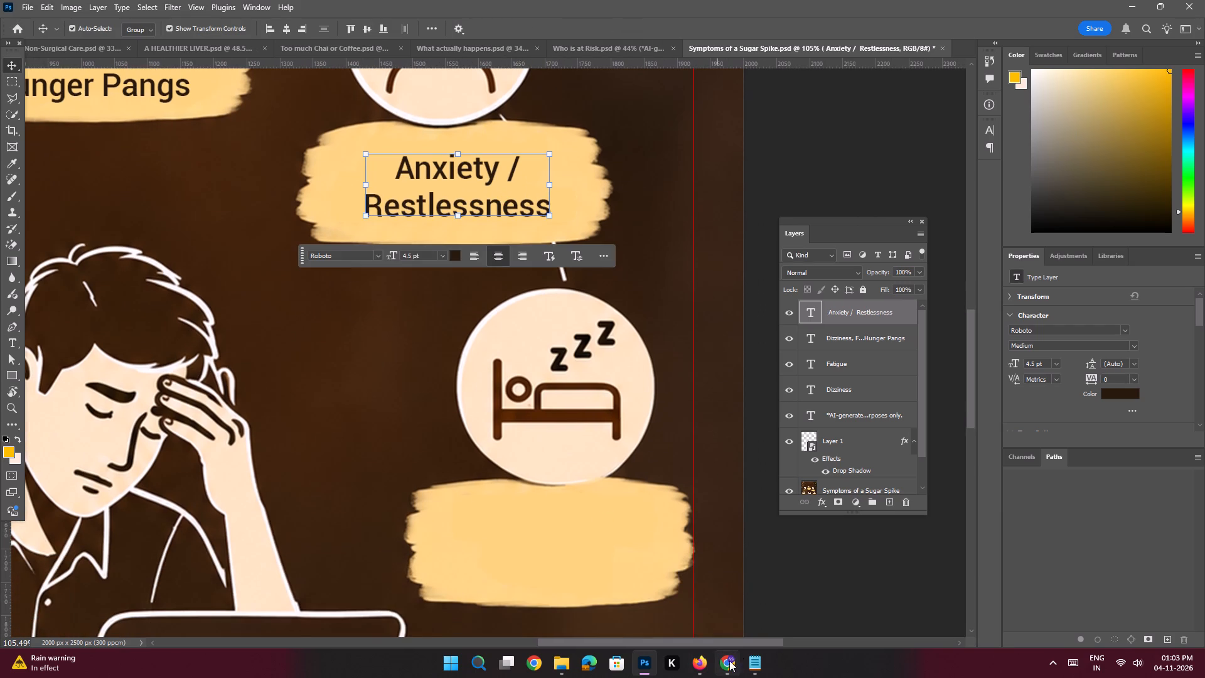
left_click(750, 667)
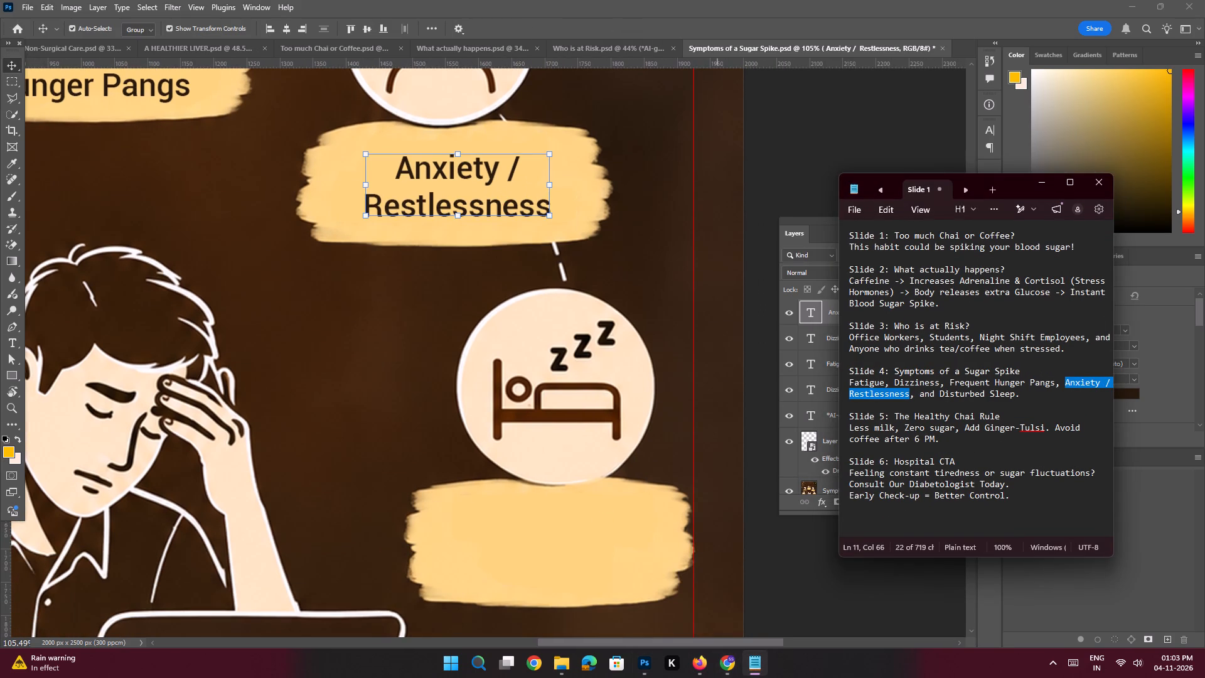
left_click_drag(1014, 397, 938, 397)
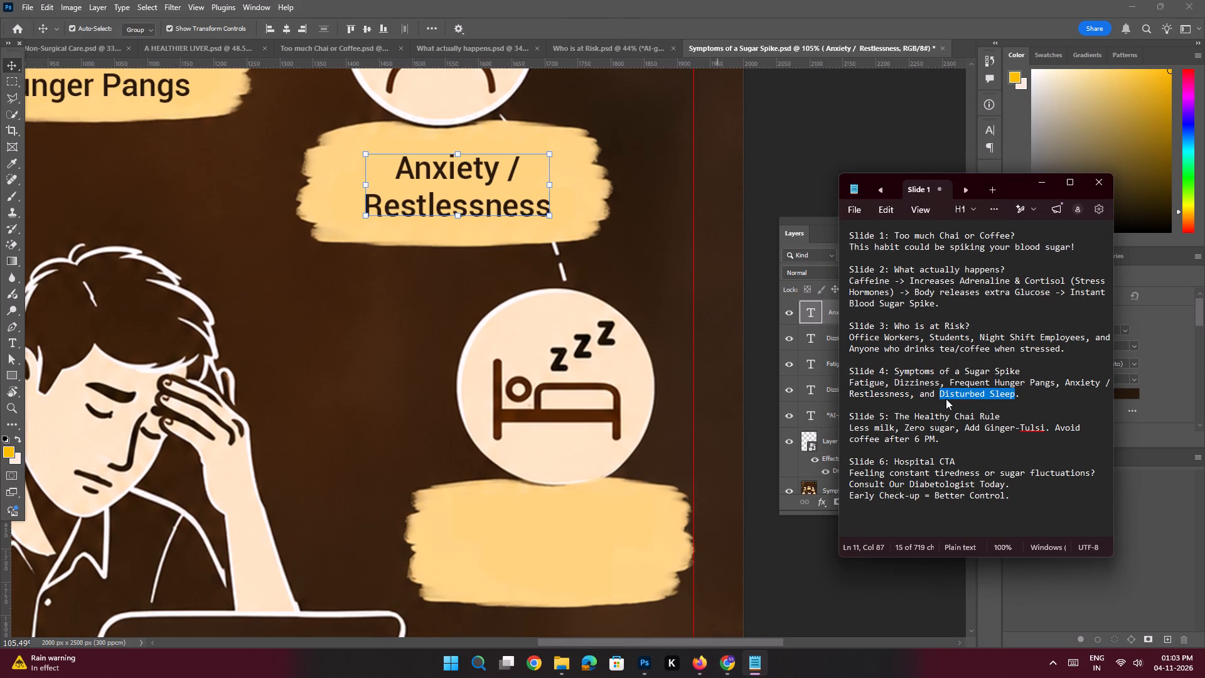
key("ctrl+c")
key("ctrl+c")
left_click(1045, 179)
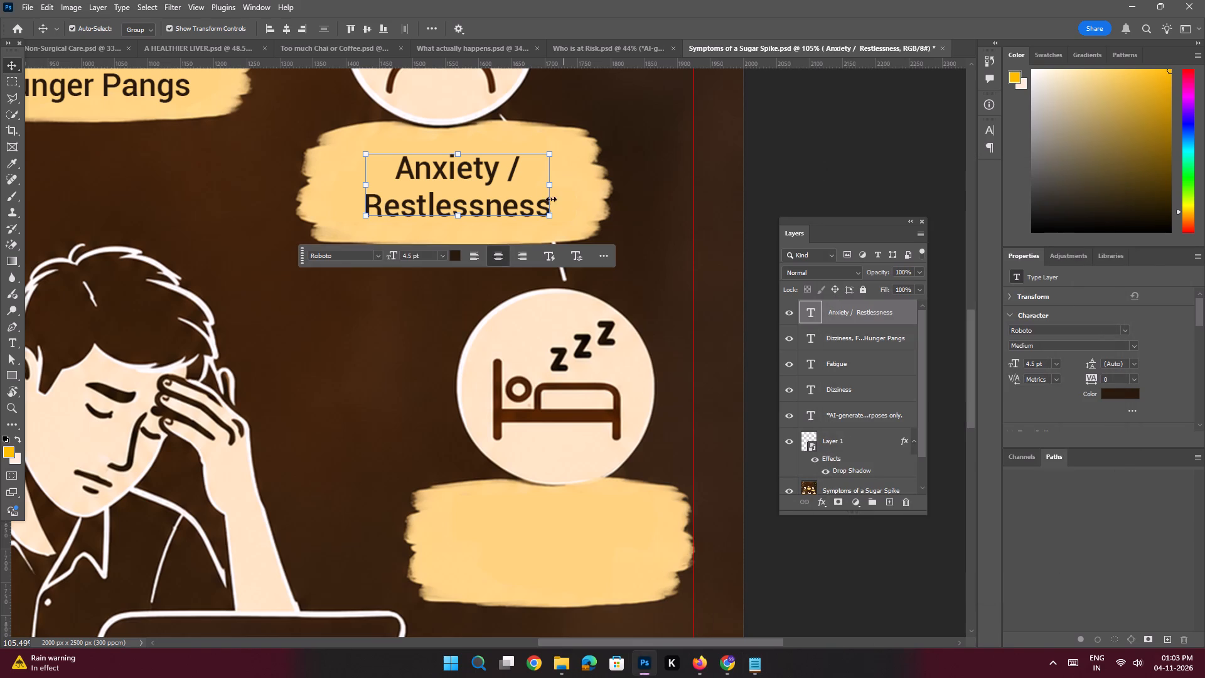
Duplicate the "Anxiety / Restlessness" text onto the blank stroke beneath the bed icon and replace its wording with "Disturbed Sleep".
left_click_drag(460, 171, 540, 532, "alt+shift")
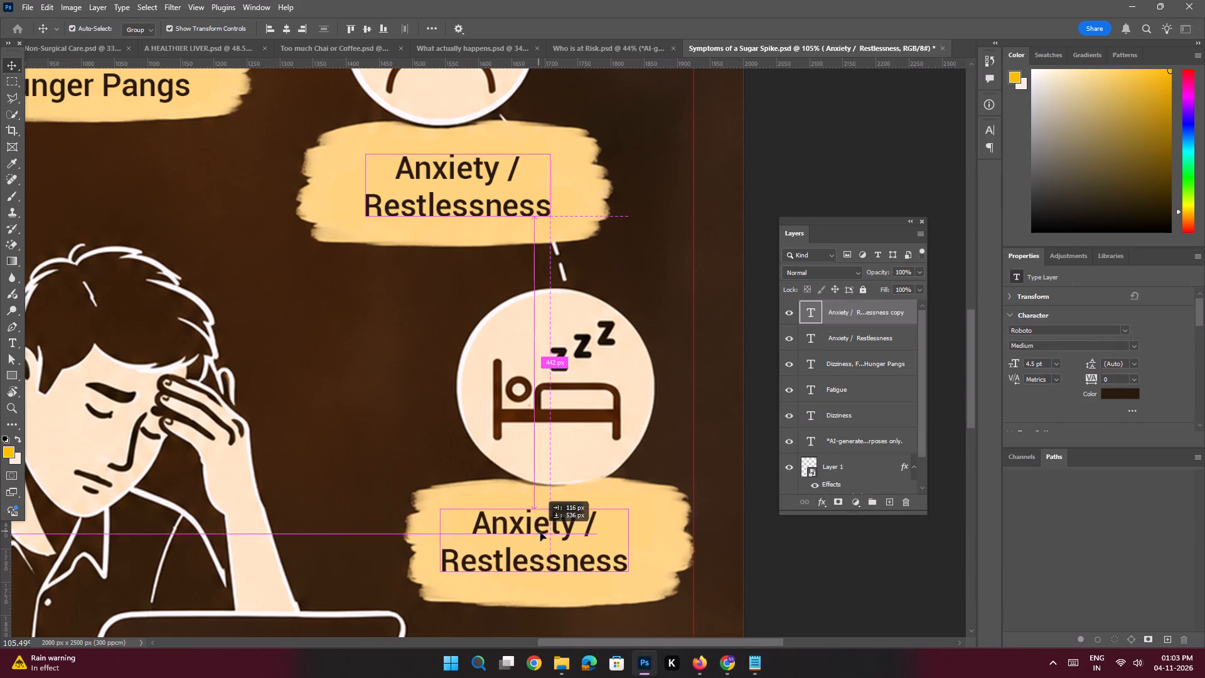
left_click_drag(540, 532, 550, 527, "alt+shift")
double_click(550, 527)
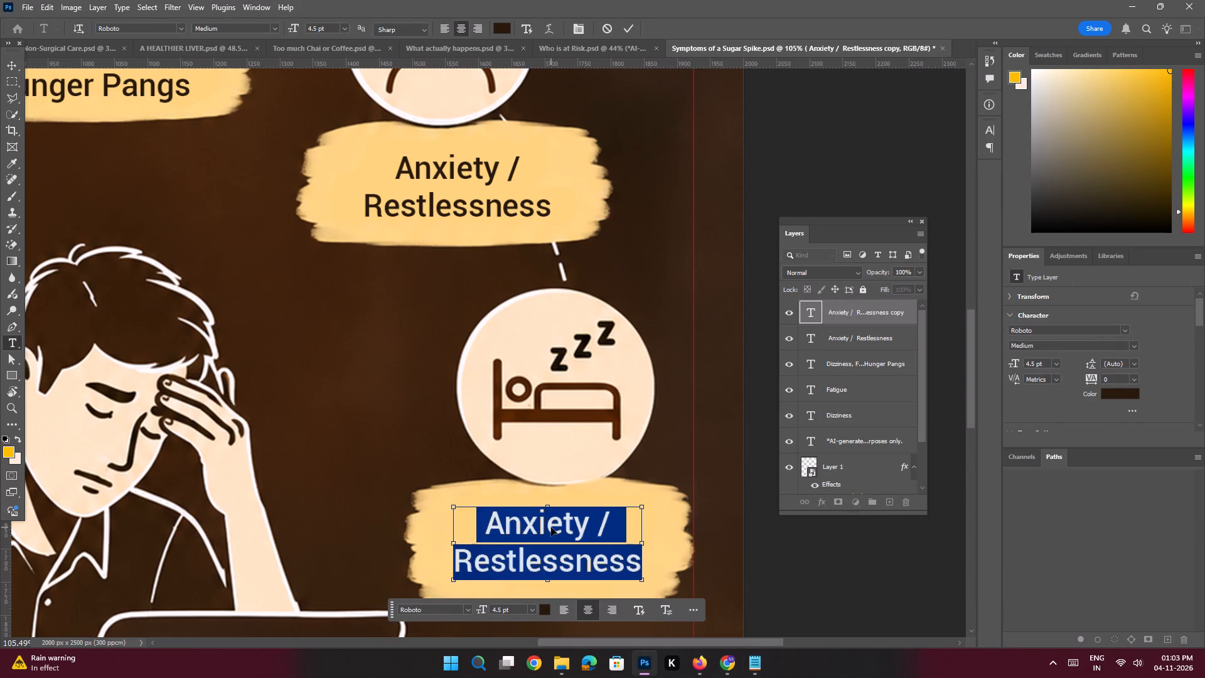
key("ctrl+v")
key("Return")
Break "Disturbed Sleep" into two lines, one word per line, and add a leading space before "Disturbed".
double_click(551, 527)
left_click(587, 517)
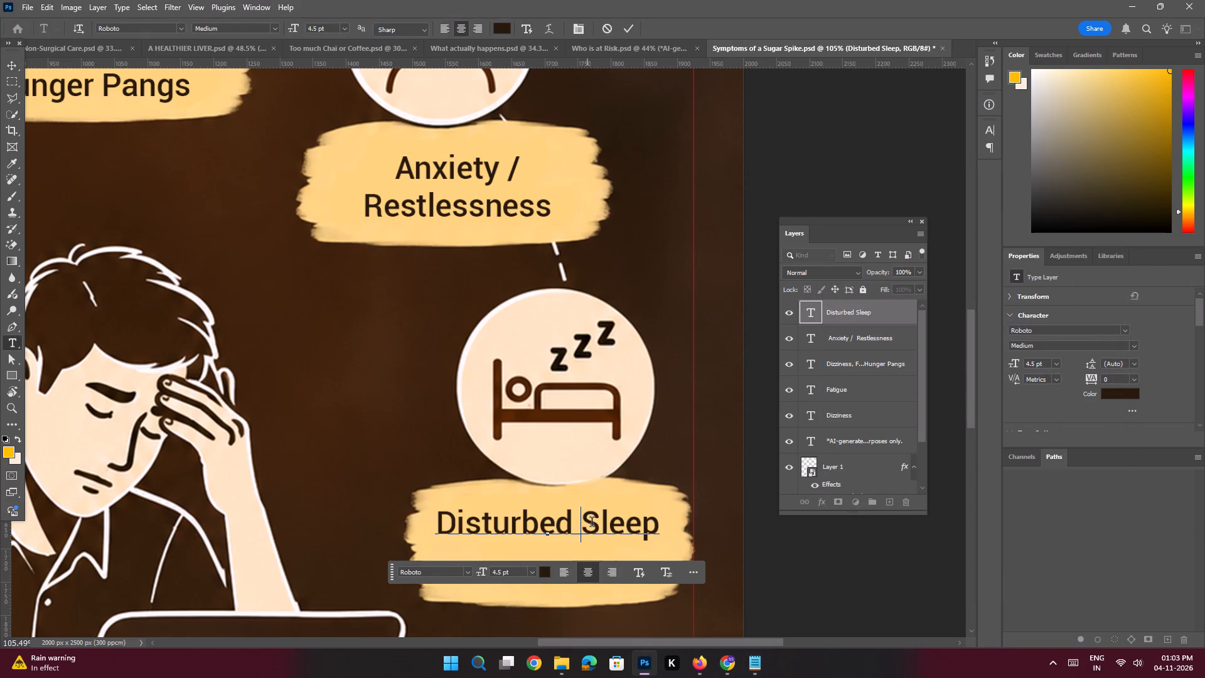
key("Return")
key("Return")
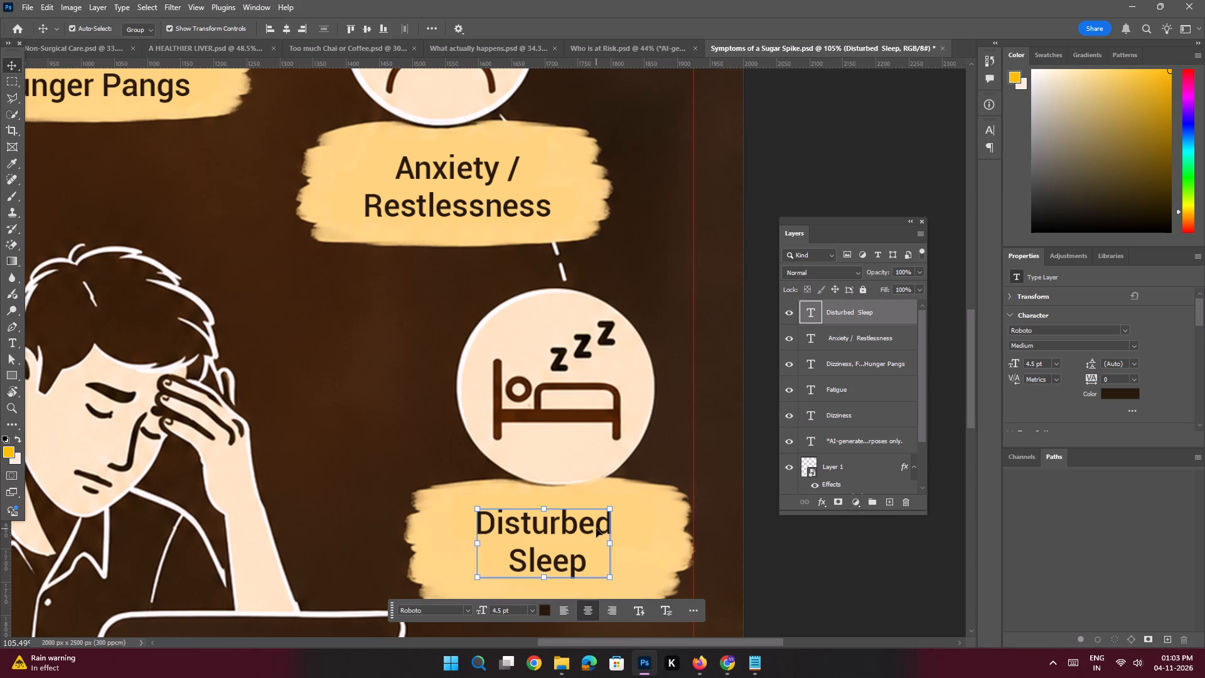
double_click(592, 528)
left_click(478, 524)
key("space")
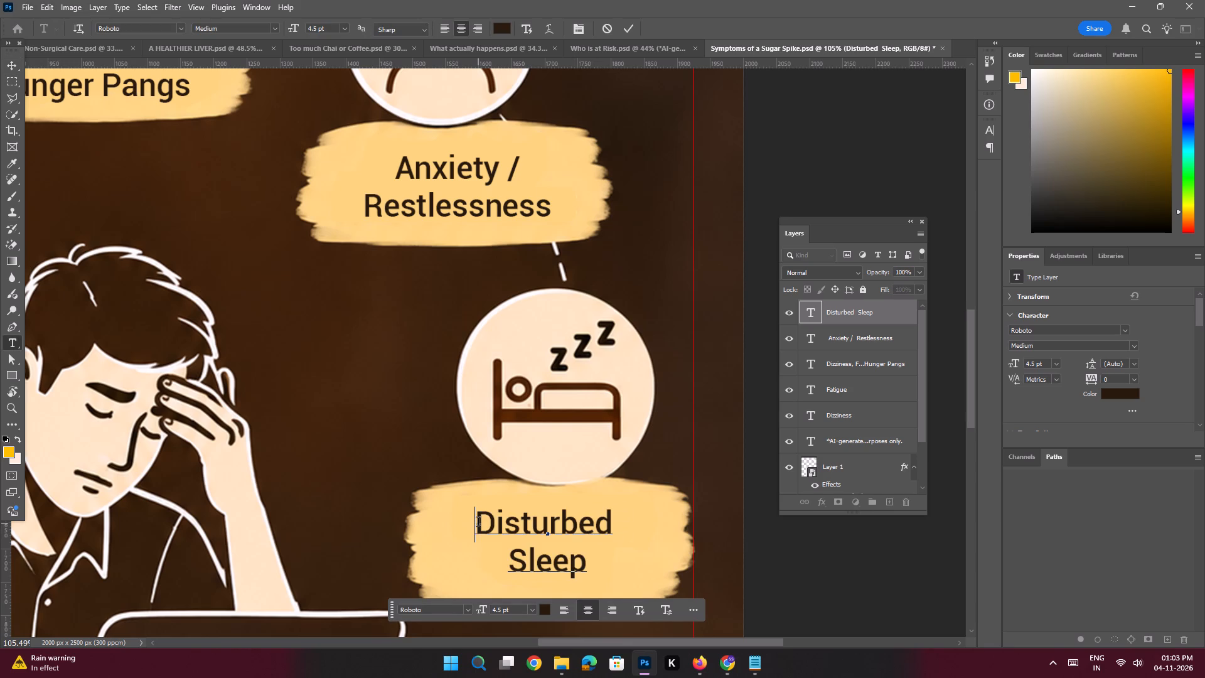
key("Return")
Deselect the text and save the finished "Symptoms of a Sugar Spike" slide.
key("space")
left_click_drag(513, 448, 435, 424, "ctrl")
left_click(461, 411)
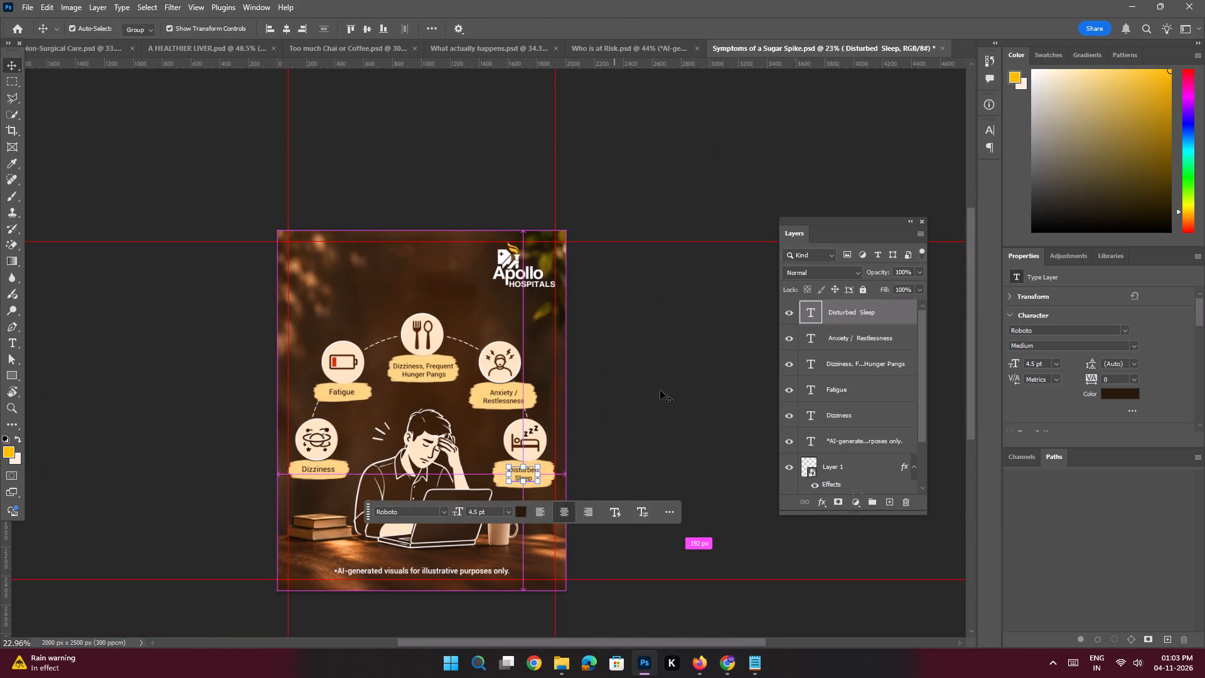
left_click(665, 361)
key("space")
key("space")
key("space")
key("space")
key("space")
key("space")
left_click(589, 365)
key("ctrl+s")
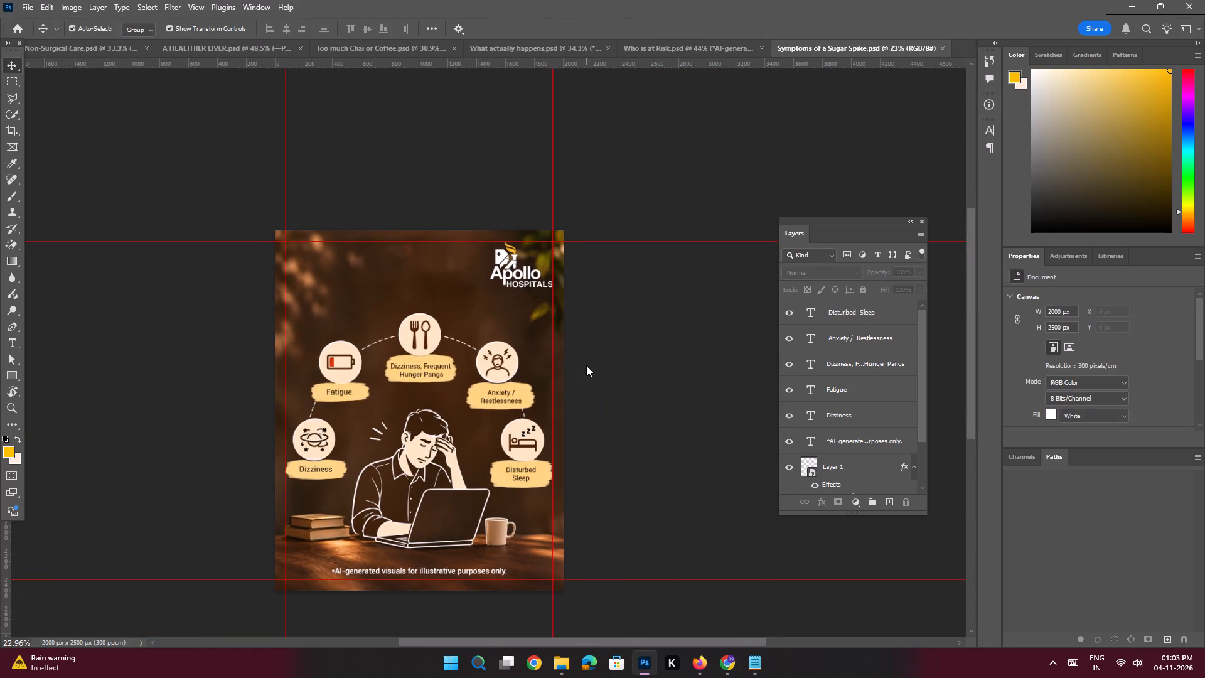
Create a new blank 2000 x 2500 px document for the next slide.
key("space")
key("space")
key("space")
key("space")
key("space")
key("space")
left_click(601, 338)
key("ctrl+n")
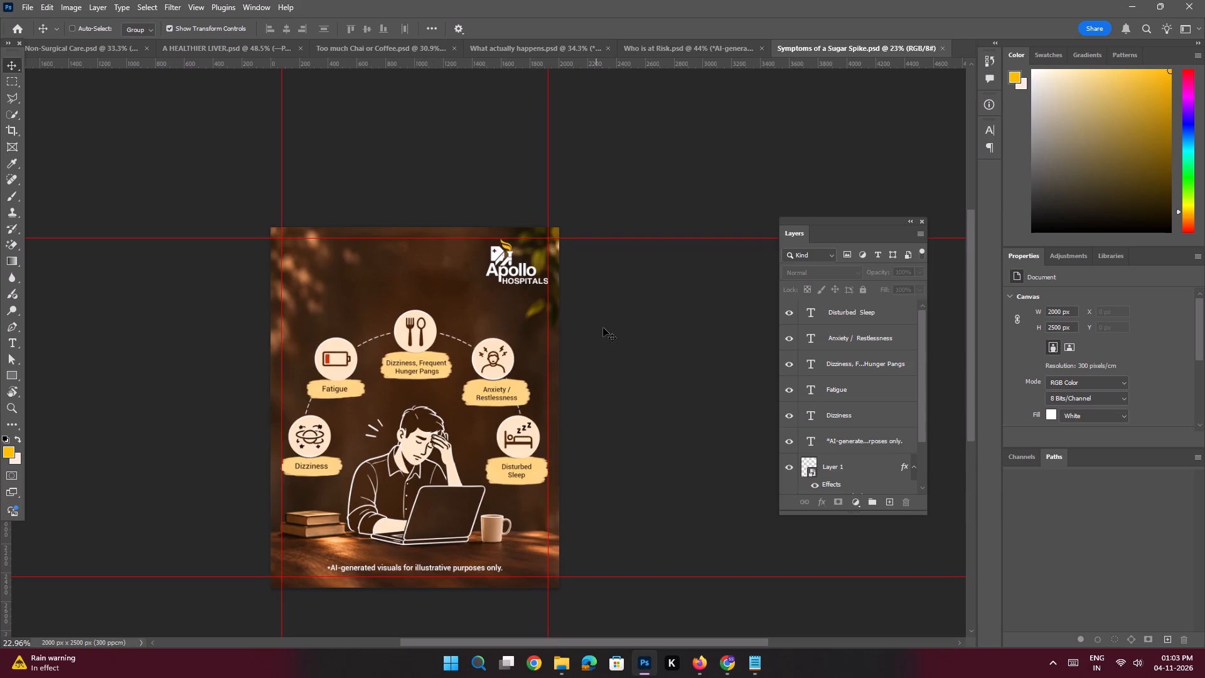
double_click(345, 223)
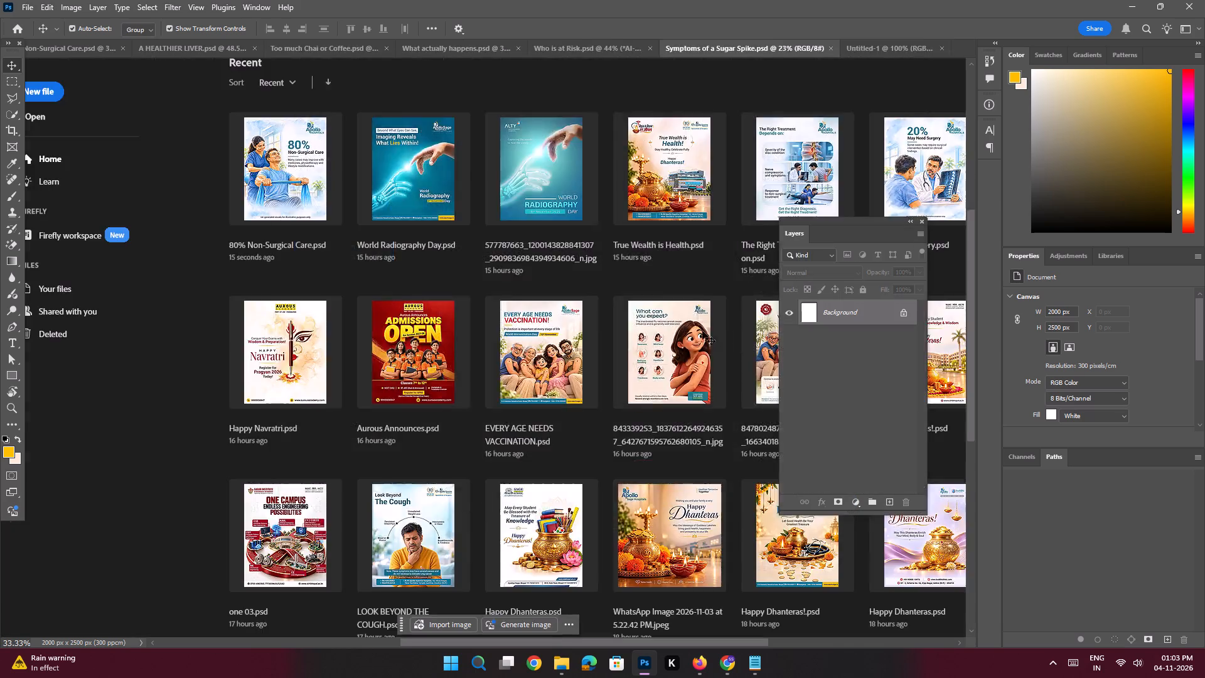
key("space")
left_click_drag(650, 373, 641, 371, "ctrl")
left_click(727, 669)
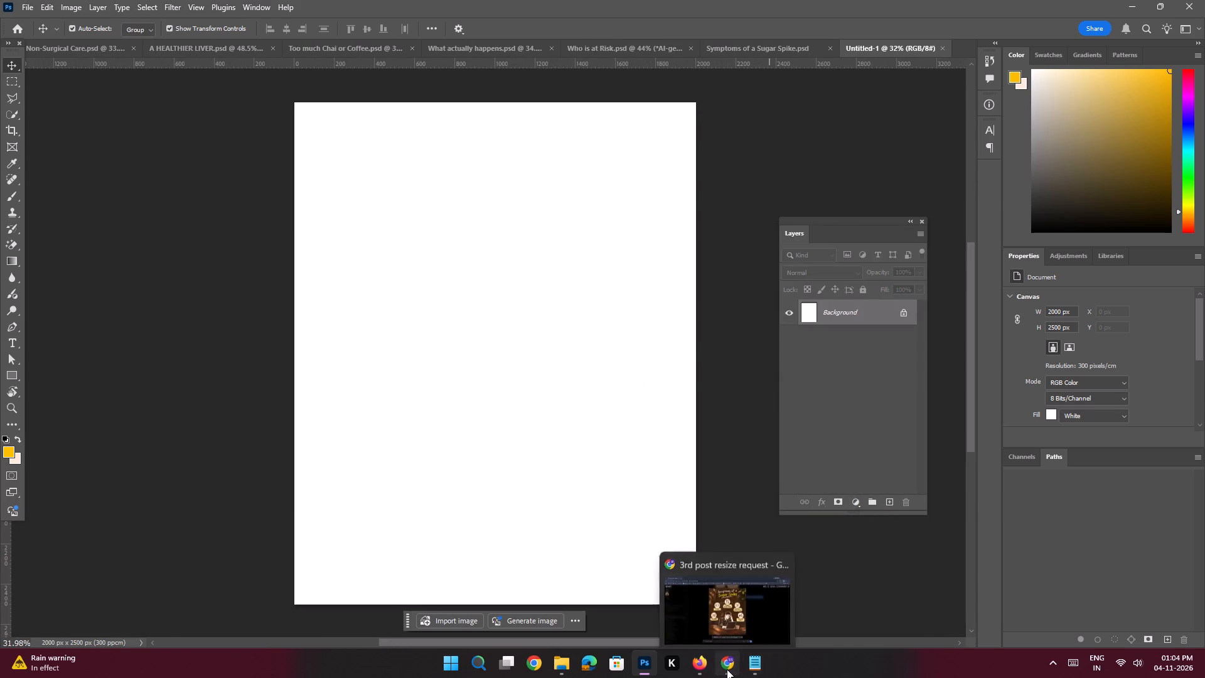
left_click(843, 382)
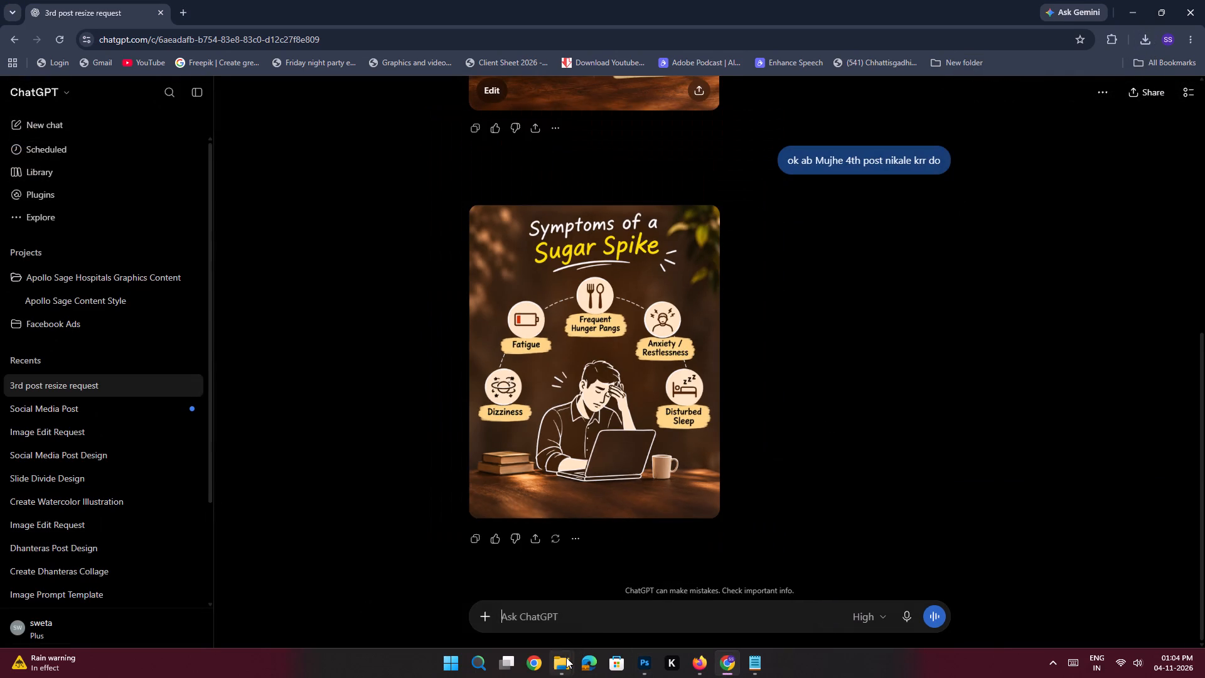
left_click(522, 610)
double_click(428, 186)
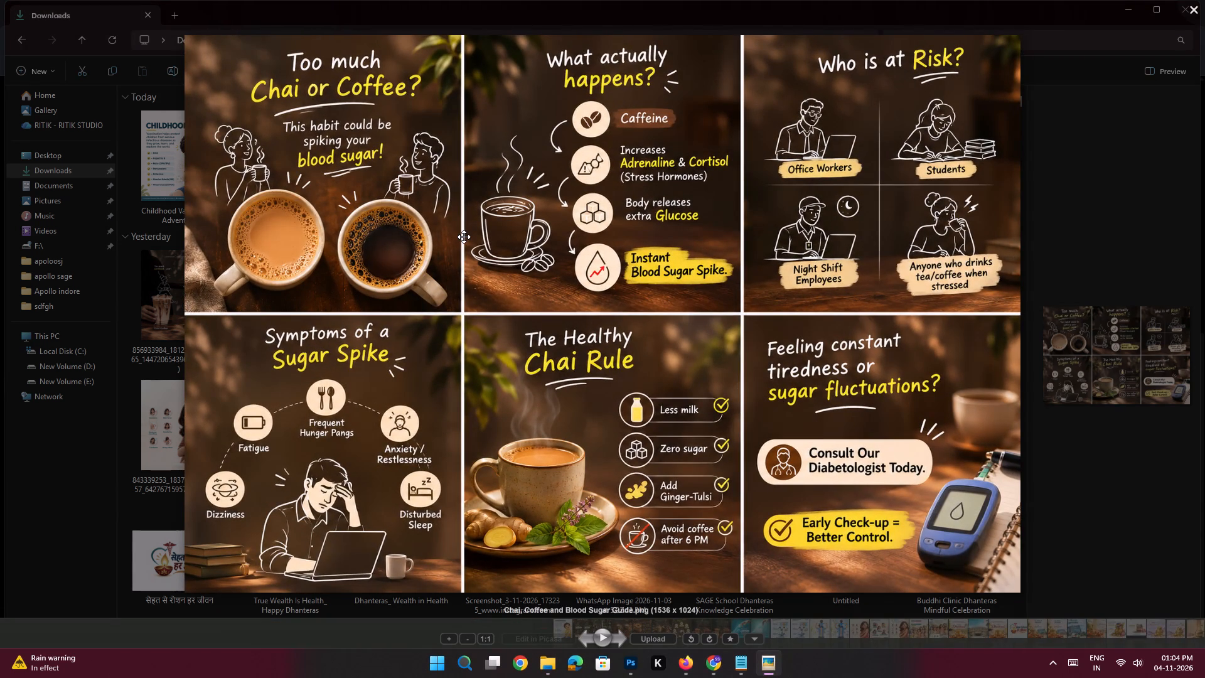
left_click(1078, 191)
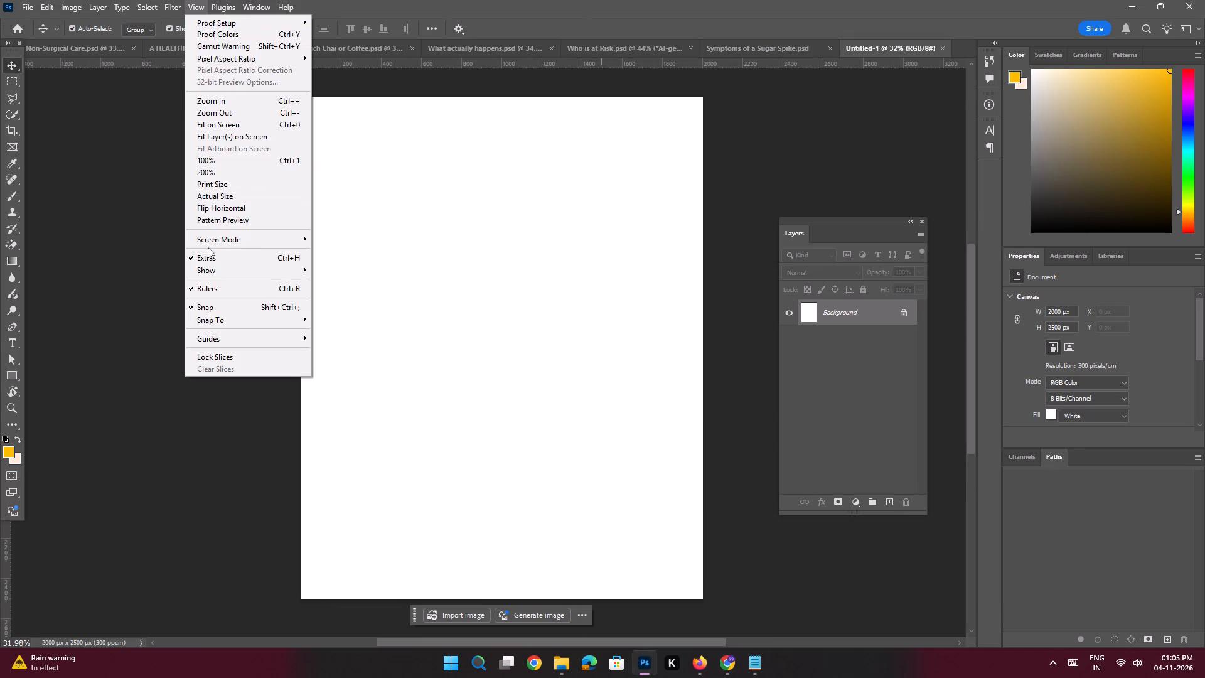
left_click(336, 420)
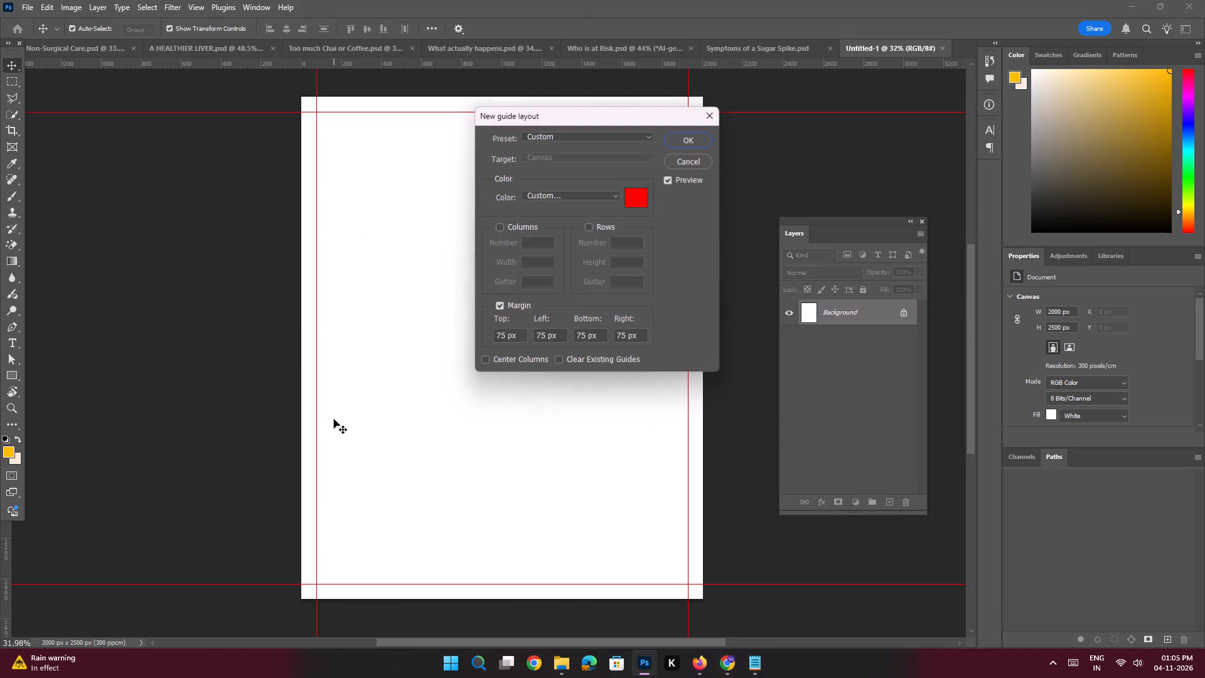
key("Return")
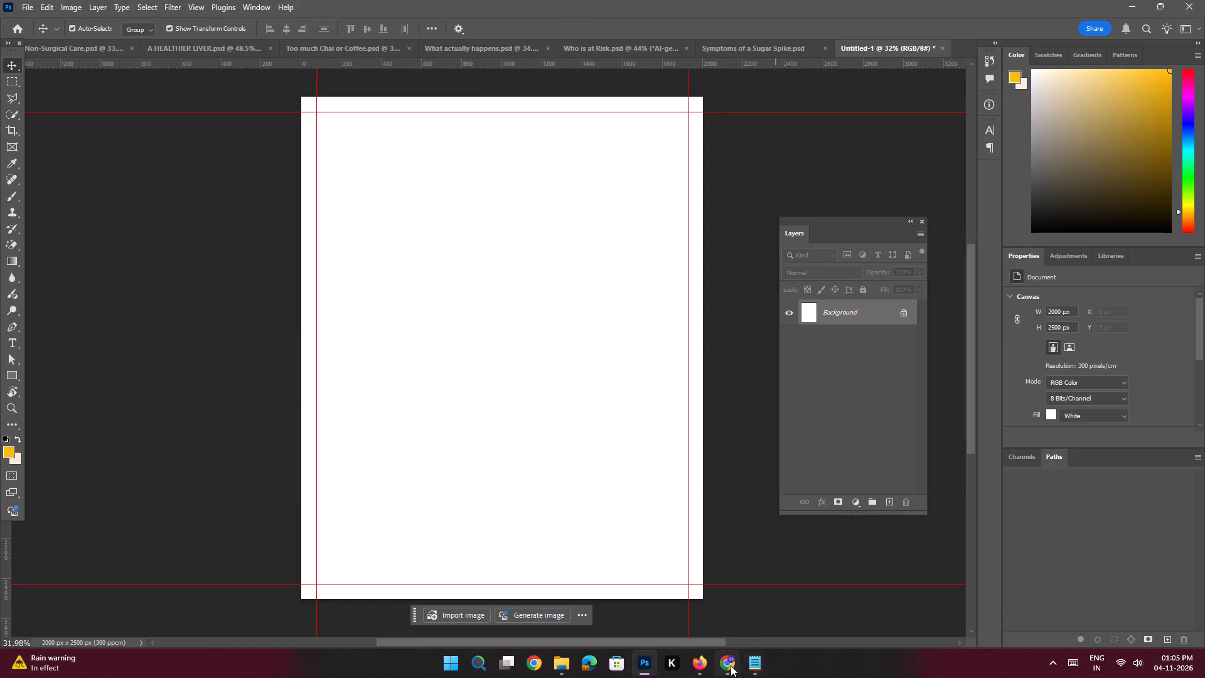
From the ChatGPT chat "3rd post resize request", save the generated "The Healthy Chai Rule" image to the Downloads folder as a PNG.
left_click(730, 665)
left_click(99, 402)
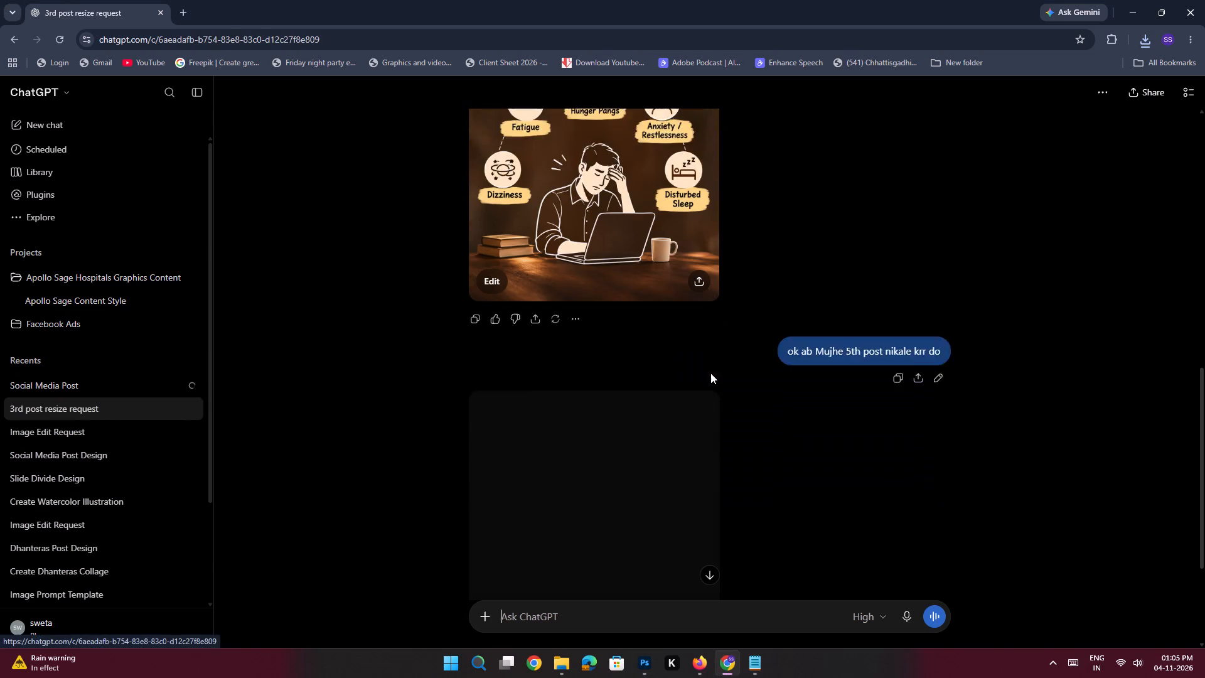
scroll(710, 373, "down", 4)
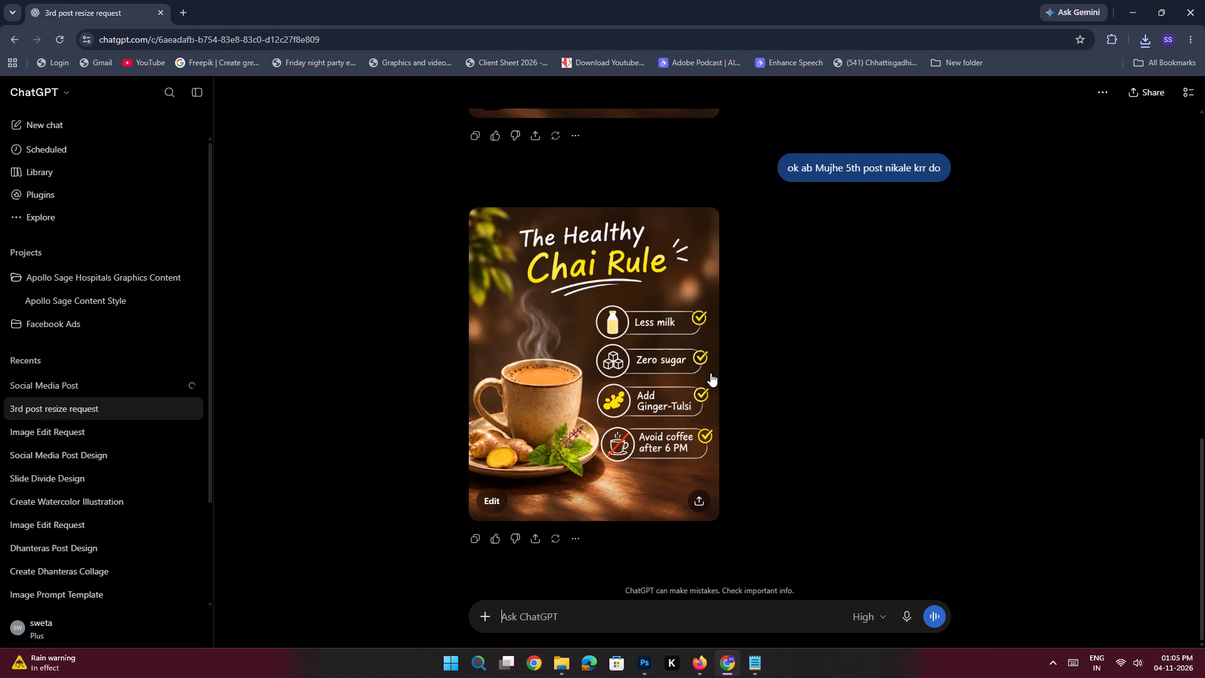
left_click(653, 388)
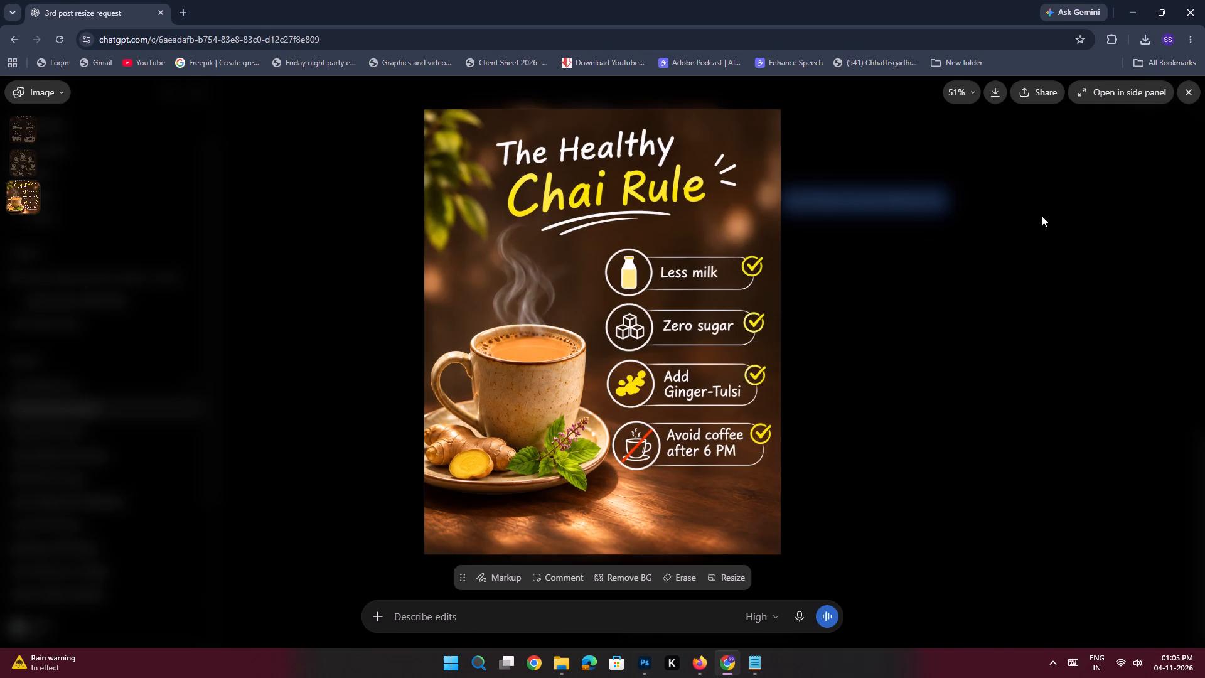
left_click(992, 98)
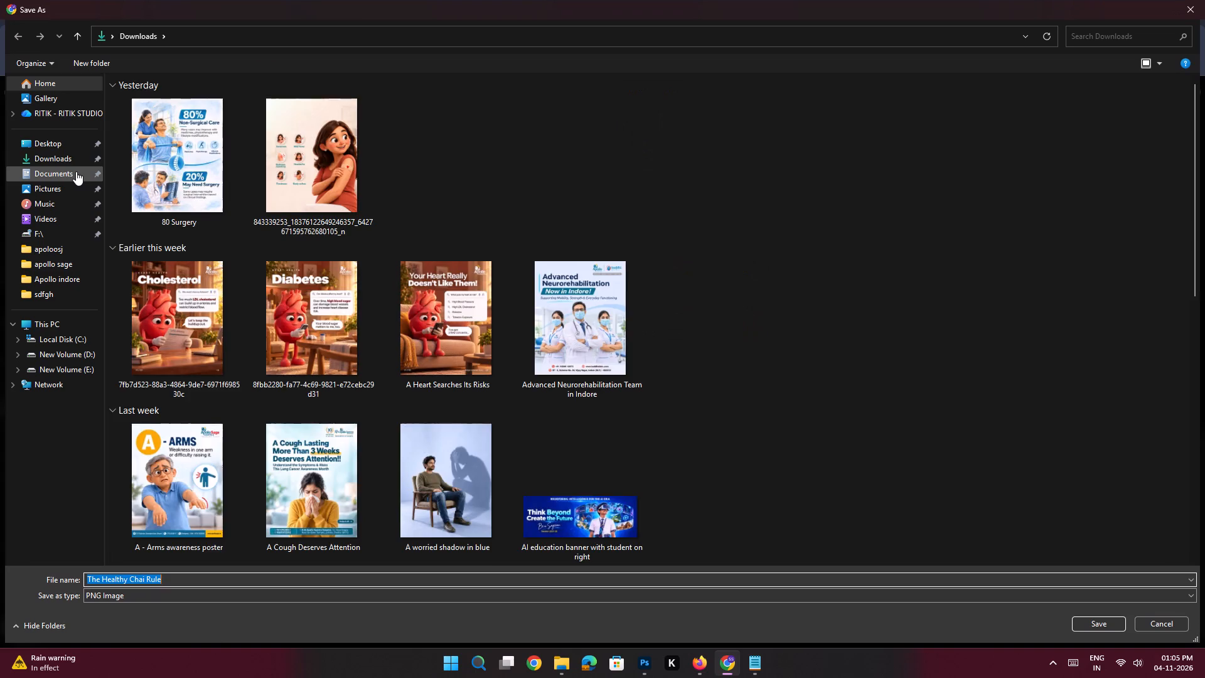
left_click(75, 172)
double_click(67, 159)
double_click(67, 159)
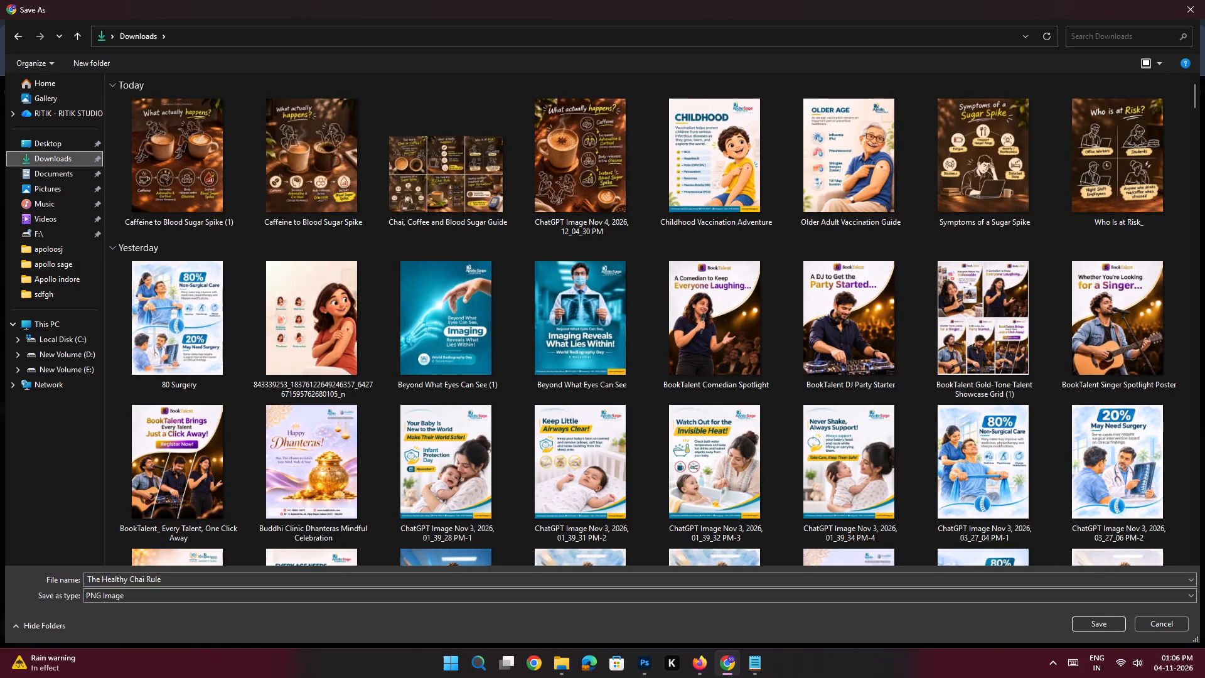
left_click(1091, 621)
Place the downloaded "The Healthy Chai Rule.png" into the Untitled-1 Photoshop document, filling the canvas.
left_click_drag(1012, 73, 803, 261)
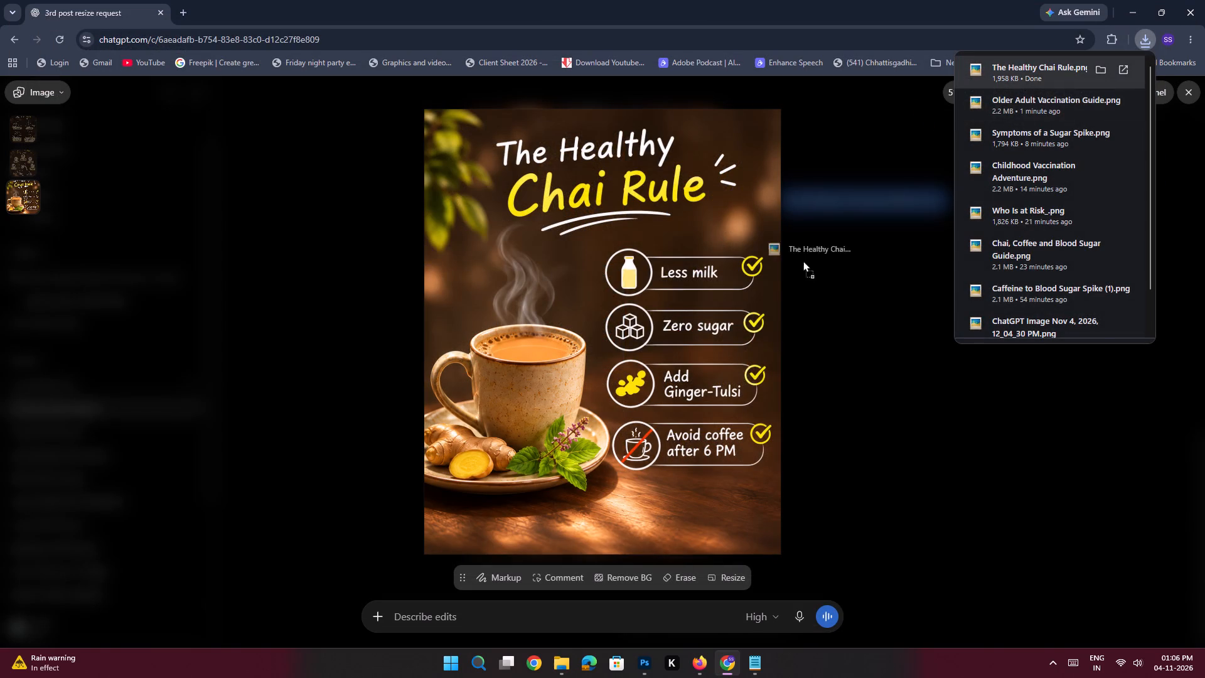
left_click_drag(803, 261, 503, 374)
key("alt+Tab")
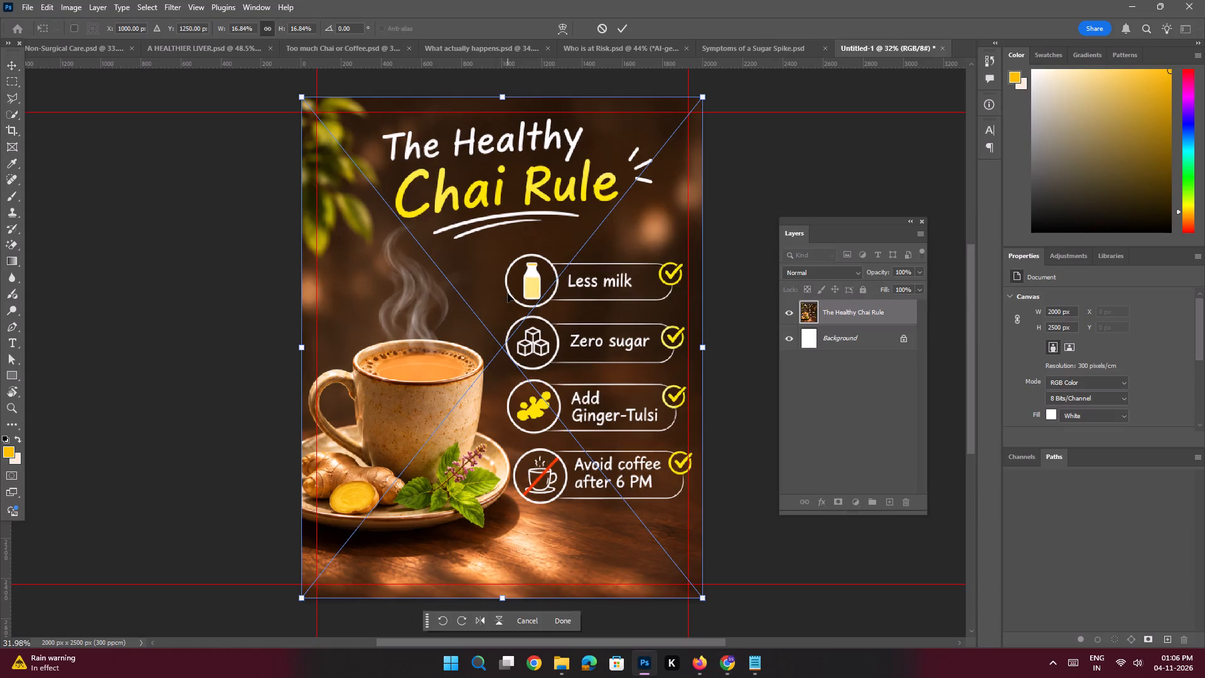
key("Return")
key("Return")
Rasterize the placed "The Healthy Chai Rule" smart object into a pixel layer.
key("space")
left_click_drag(538, 186, 554, 273, "ctrl")
left_click_drag(580, 218, 534, 333)
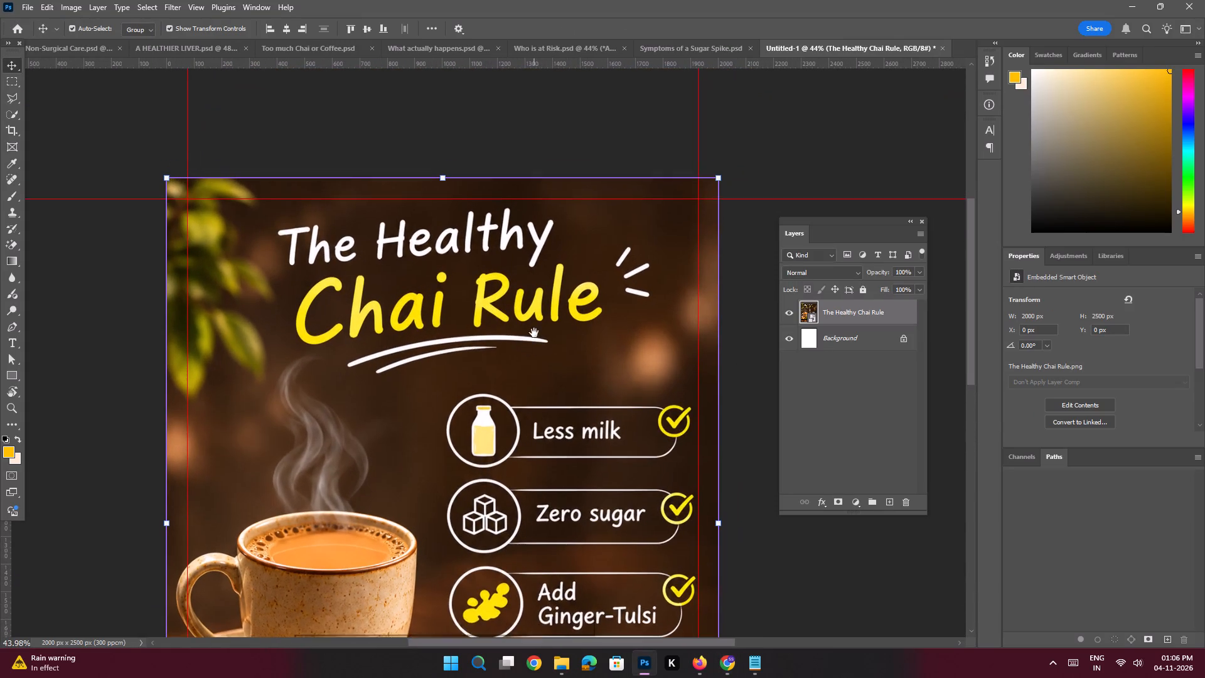
key("e")
left_click(530, 326)
left_click(541, 246)
Outline the "The Healthy Chai Rule" title with its underlines and accent strokes using the Polygonal Lasso, and remove it with a Content-Aware fill.
key("ctrl+space")
key("ctrl+space")
key("ctrl+space")
key("ctrl+space")
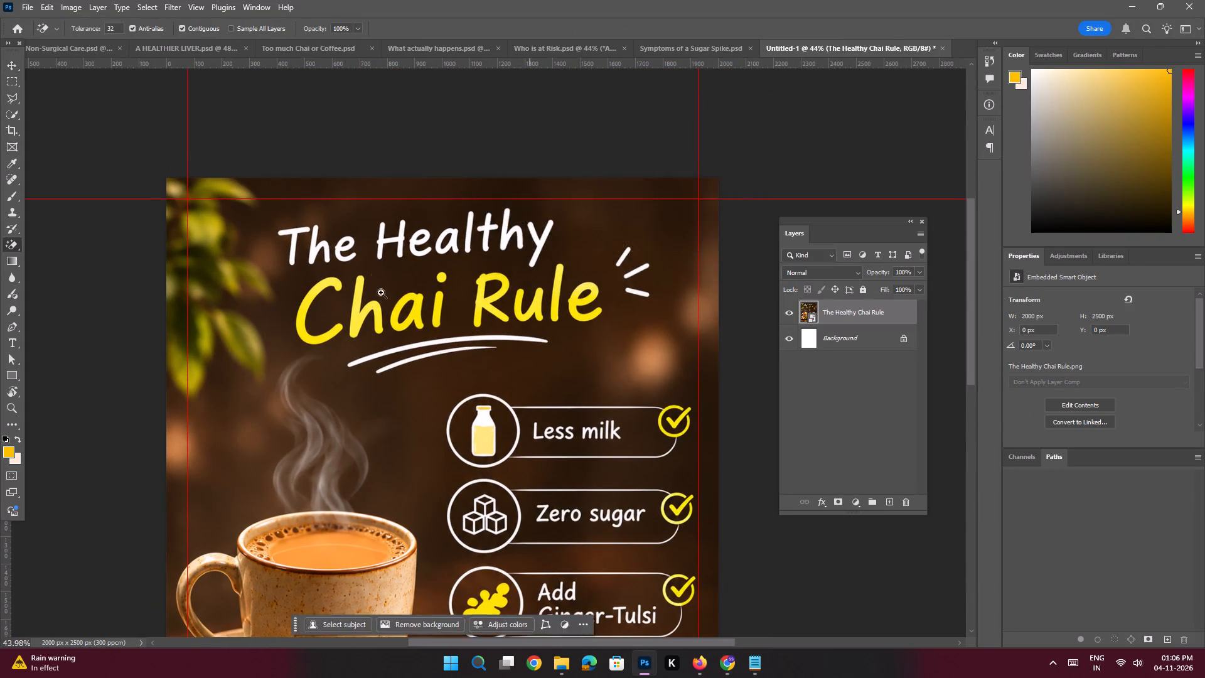
left_click_drag(375, 272, 391, 323, "ctrl")
left_click_drag(452, 290, 436, 306)
left_click(12, 100)
key("space")
key("space")
key("space")
key("space")
key("space")
key("space")
key("space")
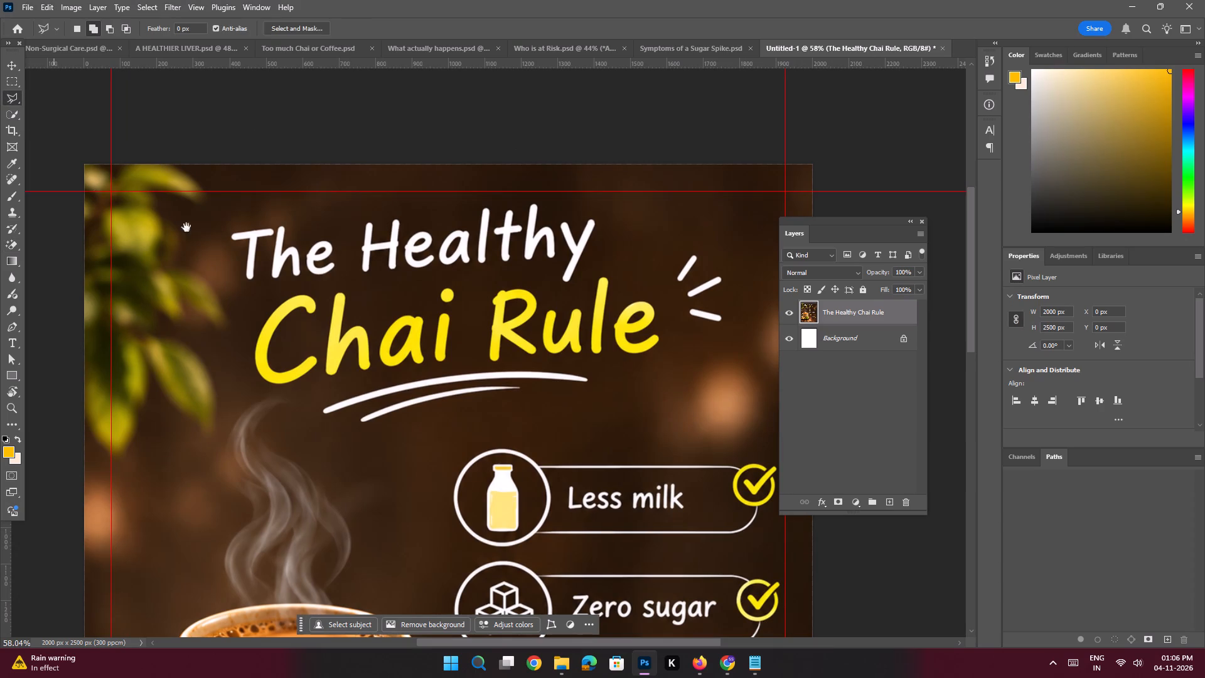
left_click_drag(542, 269, 431, 263)
left_click(187, 229)
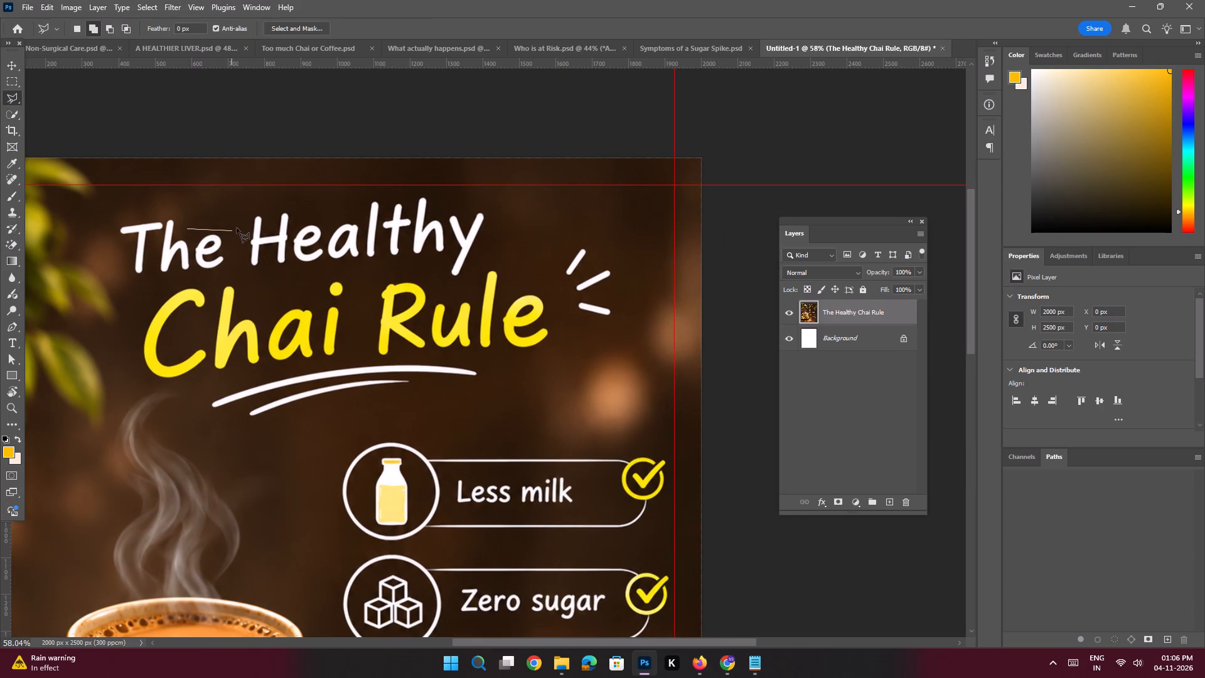
left_click(237, 228)
left_click(243, 208)
left_click(411, 192)
left_click(493, 193)
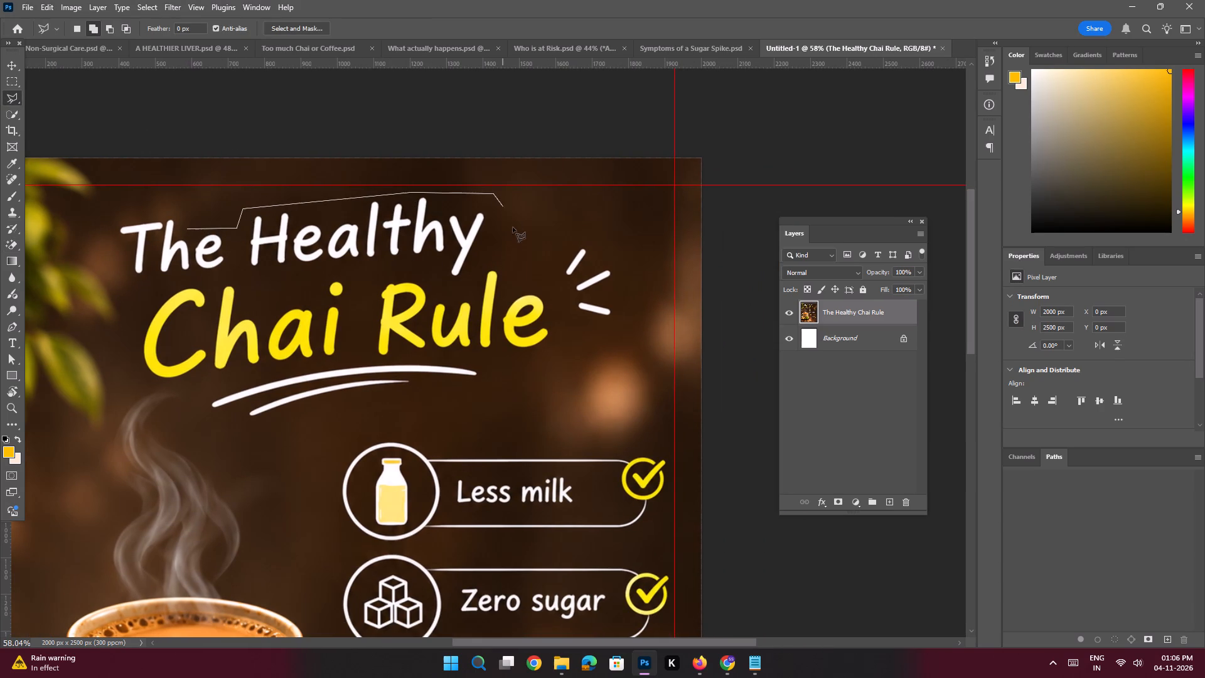
left_click(513, 230)
left_click(508, 256)
left_click(527, 261)
left_click(576, 237)
left_click(591, 234)
left_click_drag(619, 271, 621, 285)
left_click(628, 307)
left_click_drag(623, 330, 616, 331)
left_click_drag(599, 338, 599, 339)
left_click_drag(599, 339, 590, 342)
left_click_drag(538, 362, 530, 362)
left_click(498, 358)
left_click(498, 377)
left_click_drag(456, 387, 443, 390)
left_click(289, 412)
left_click_drag(259, 422, 252, 424)
left_click(228, 426)
left_click(199, 405)
left_click(191, 384)
left_click(171, 382)
left_click(142, 382)
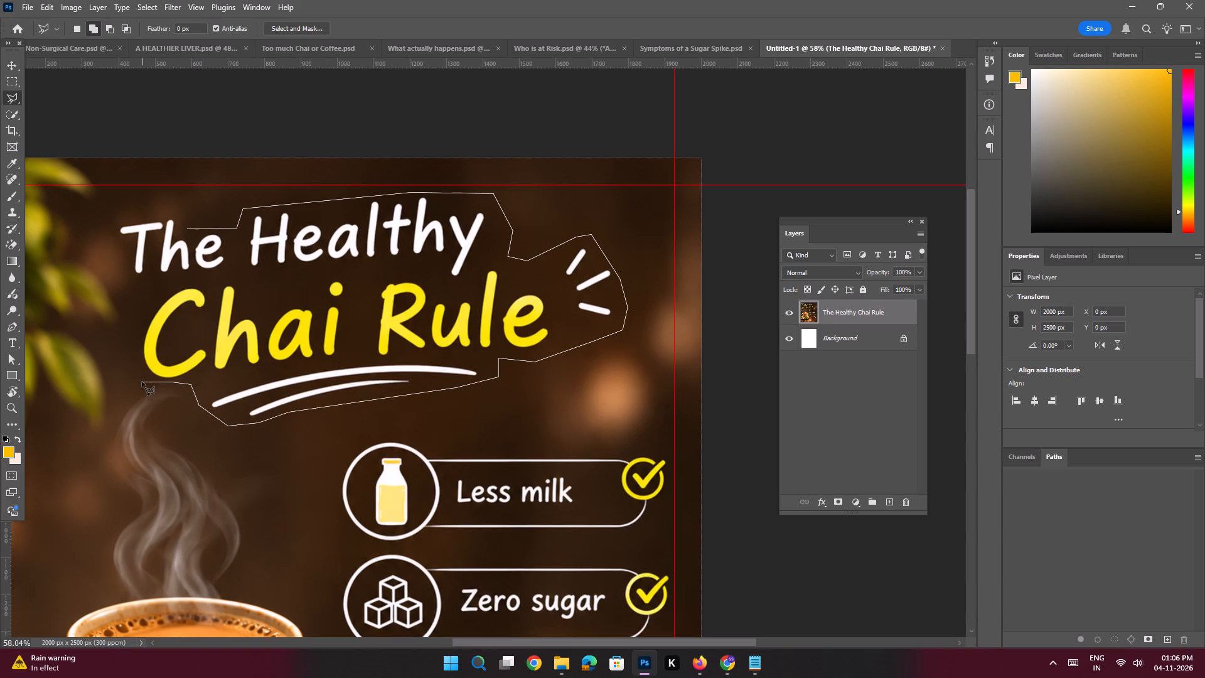
left_click(136, 326)
left_click_drag(127, 290, 124, 284)
left_click(109, 253)
left_click(109, 223)
left_click(145, 205)
left_click(173, 210)
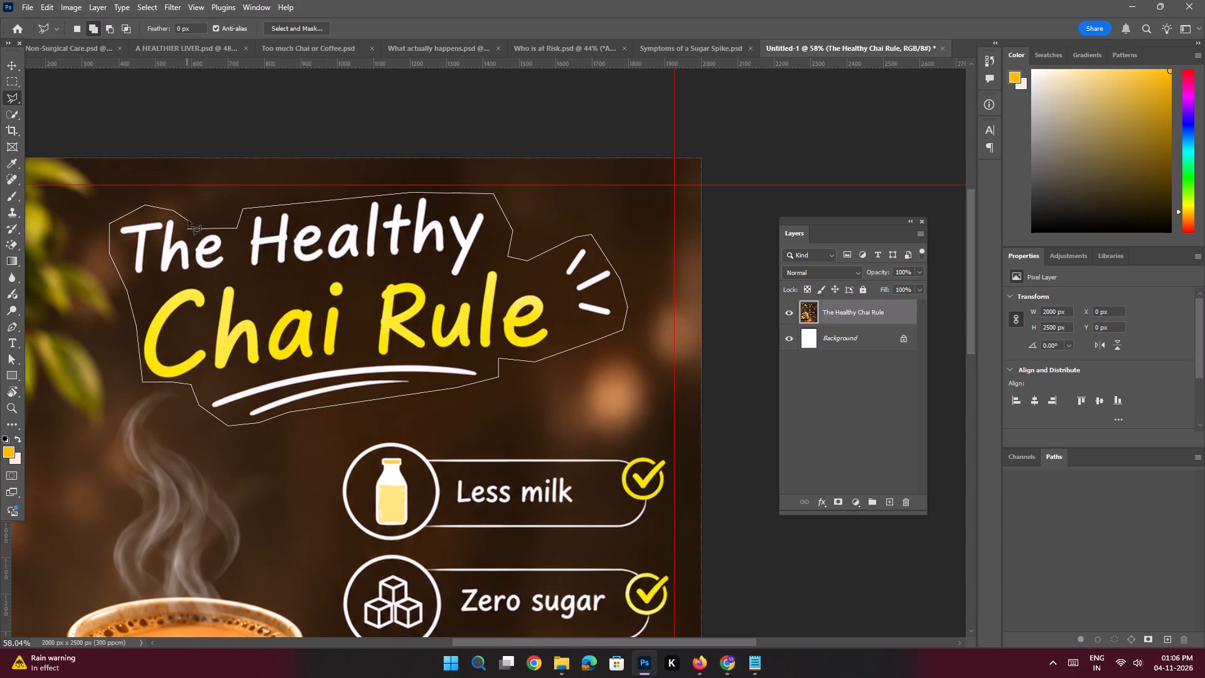
left_click(188, 220)
left_click(187, 228)
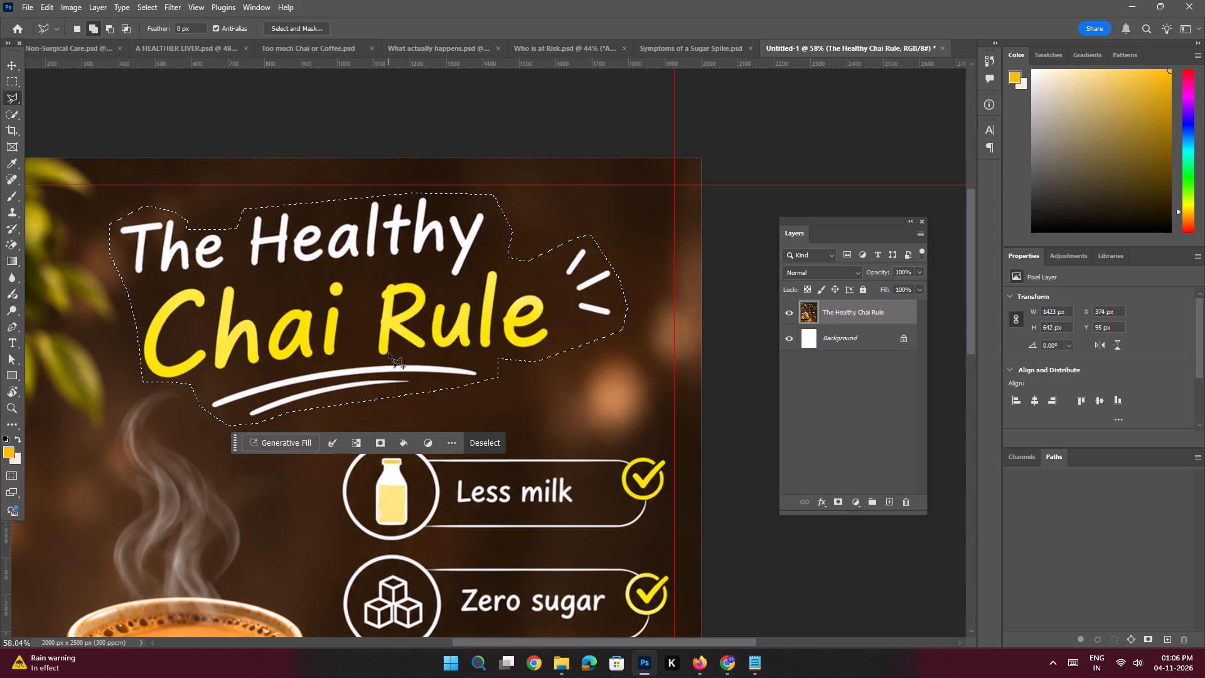
key("shift+BackSpace")
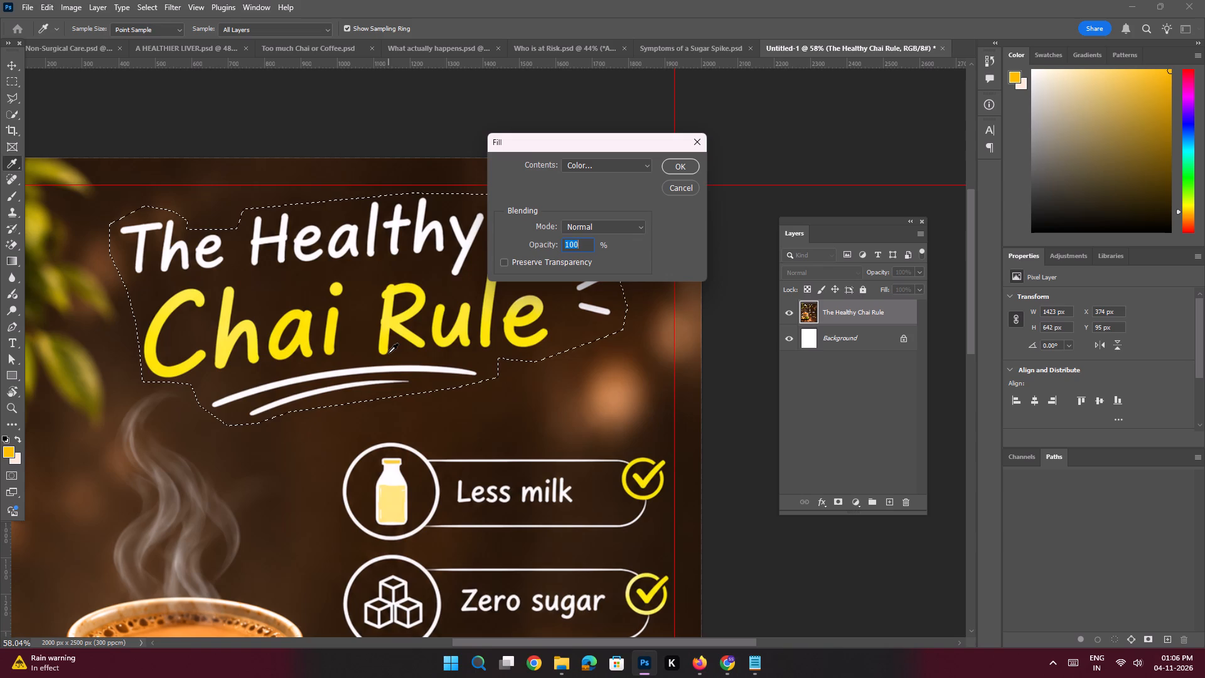
left_click(620, 169)
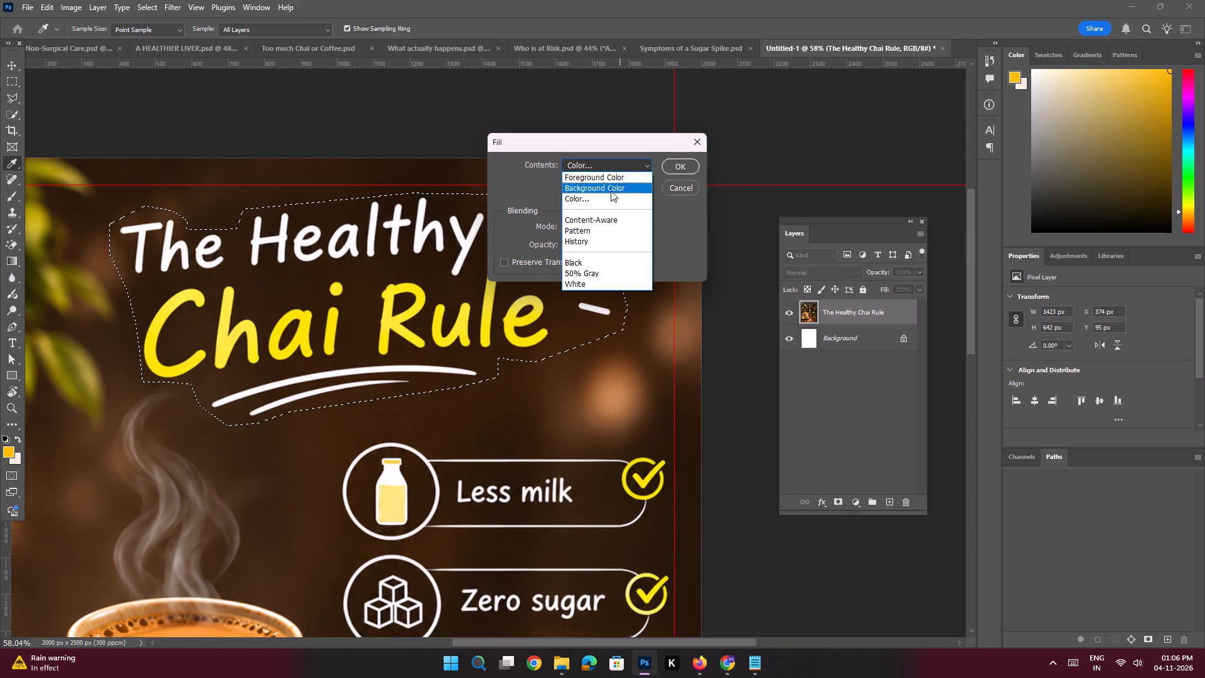
left_click(608, 221)
left_click(678, 163)
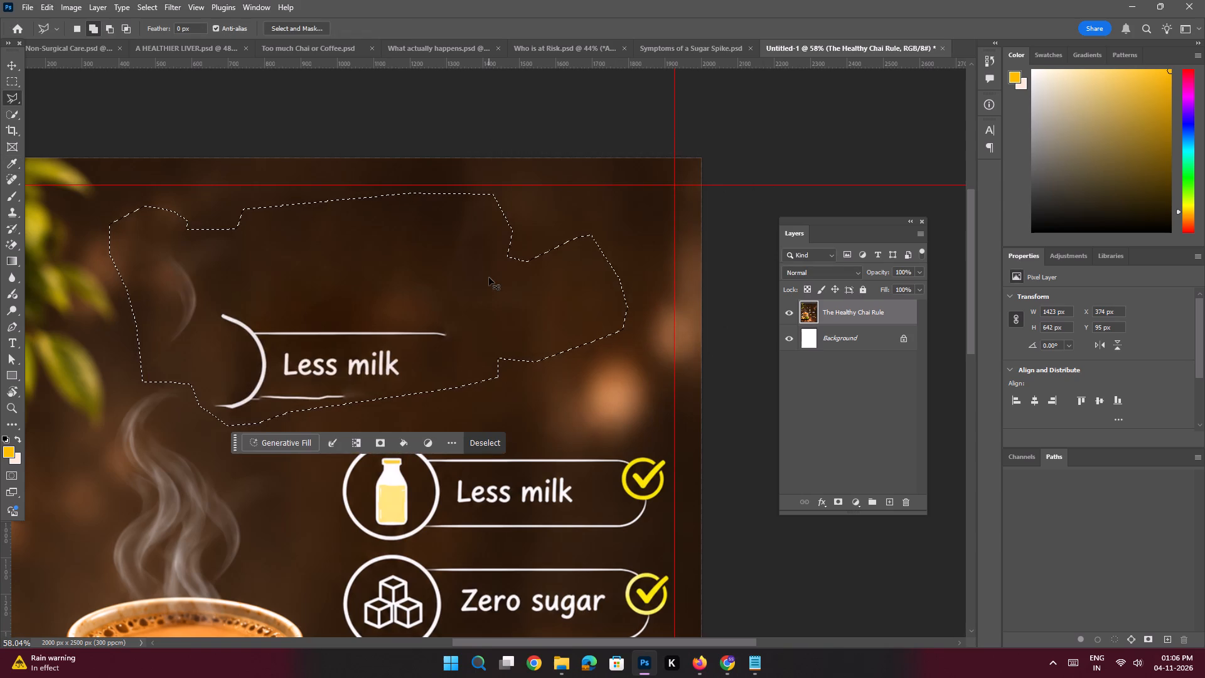
key("ctrl+d")
Lasso the stray "Less milk" text and line fragments in the former title area and remove them with a Content-Aware fill.
key("ctrl+space")
key("ctrl+space")
key("ctrl+space")
key("ctrl+space")
key("ctrl+space")
key("ctrl+space")
key("ctrl+space")
key("ctrl+space")
key("ctrl+space")
left_click_drag(297, 352, 329, 386, "ctrl")
left_click_drag(329, 387, 428, 387)
left_click(299, 349)
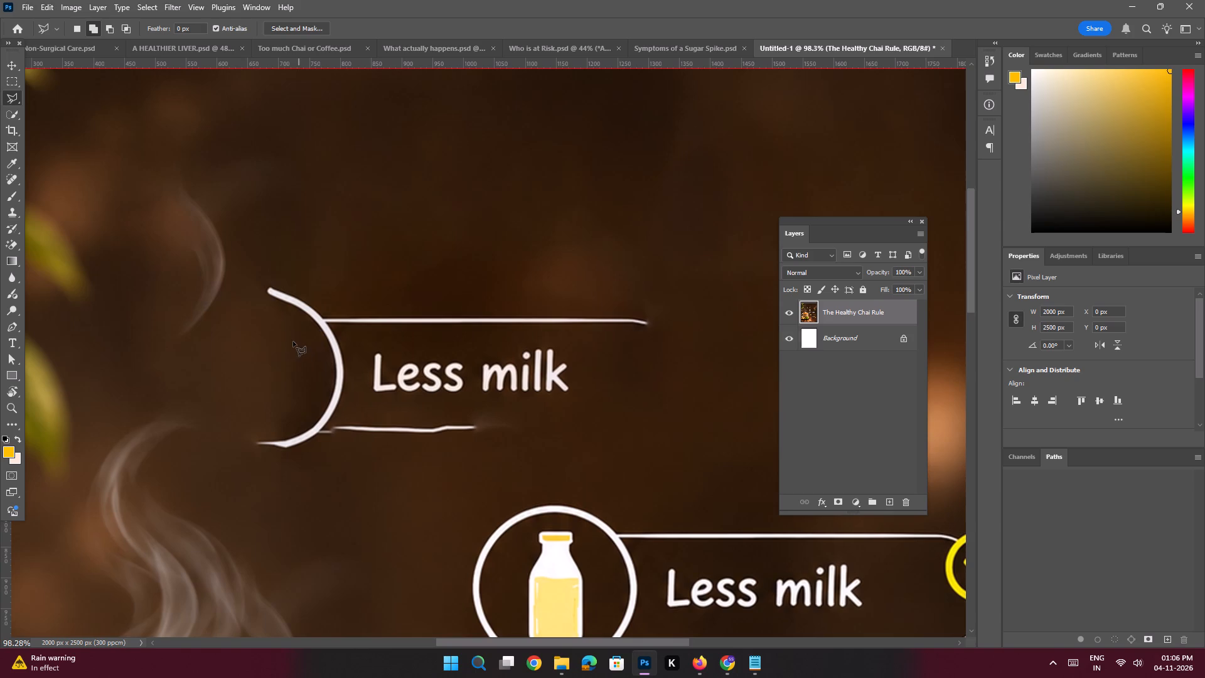
left_click(263, 318)
left_click(246, 270)
left_click(378, 282)
left_click(656, 291)
left_click(673, 359)
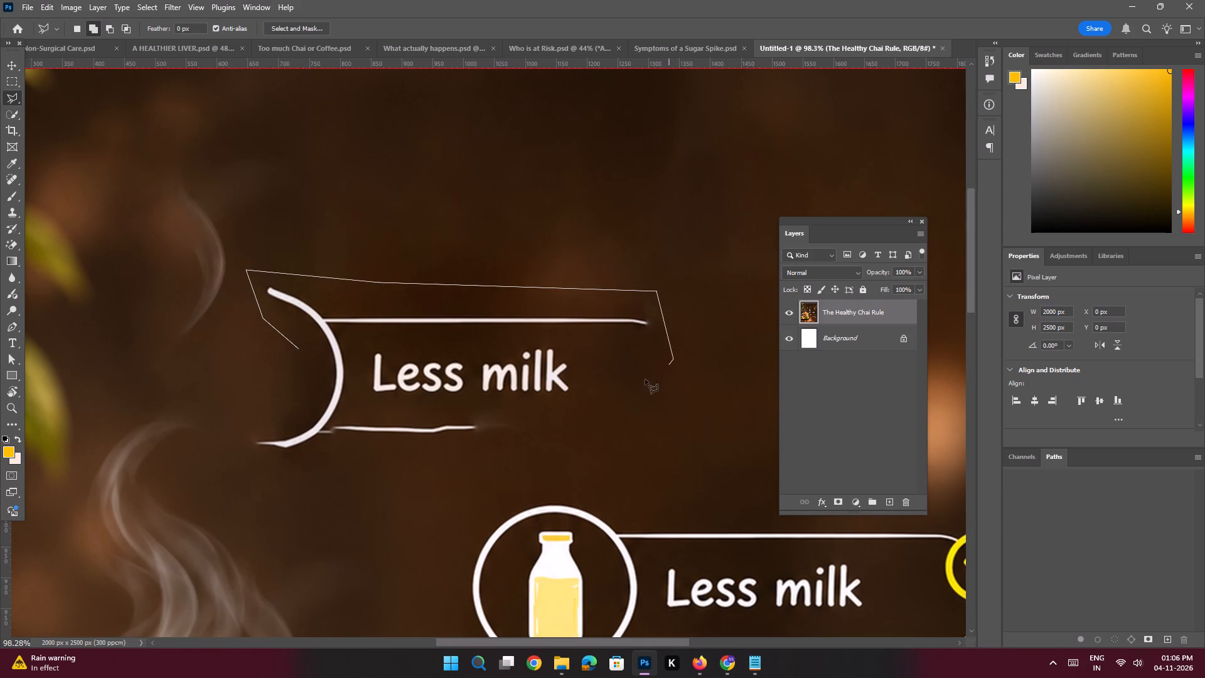
left_click_drag(624, 399, 612, 404)
left_click(495, 441)
left_click_drag(452, 453, 446, 454)
left_click(289, 463)
left_click(255, 462)
left_click_drag(247, 444, 247, 438)
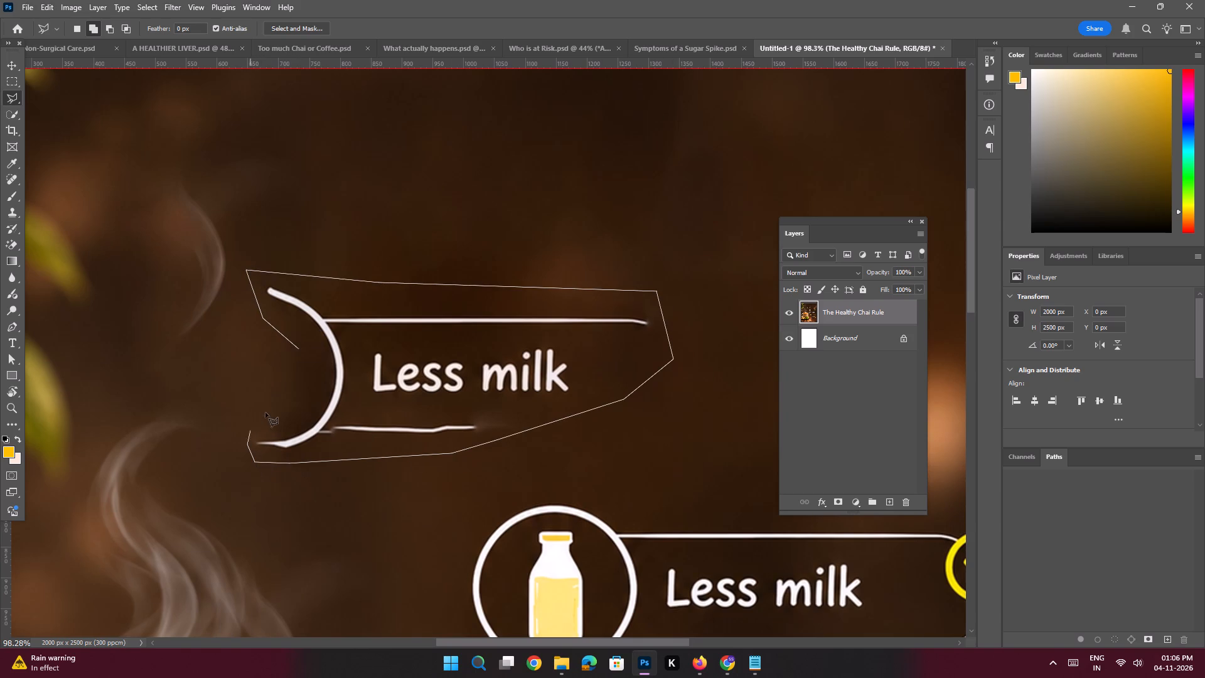
left_click(269, 409)
double_click(292, 349)
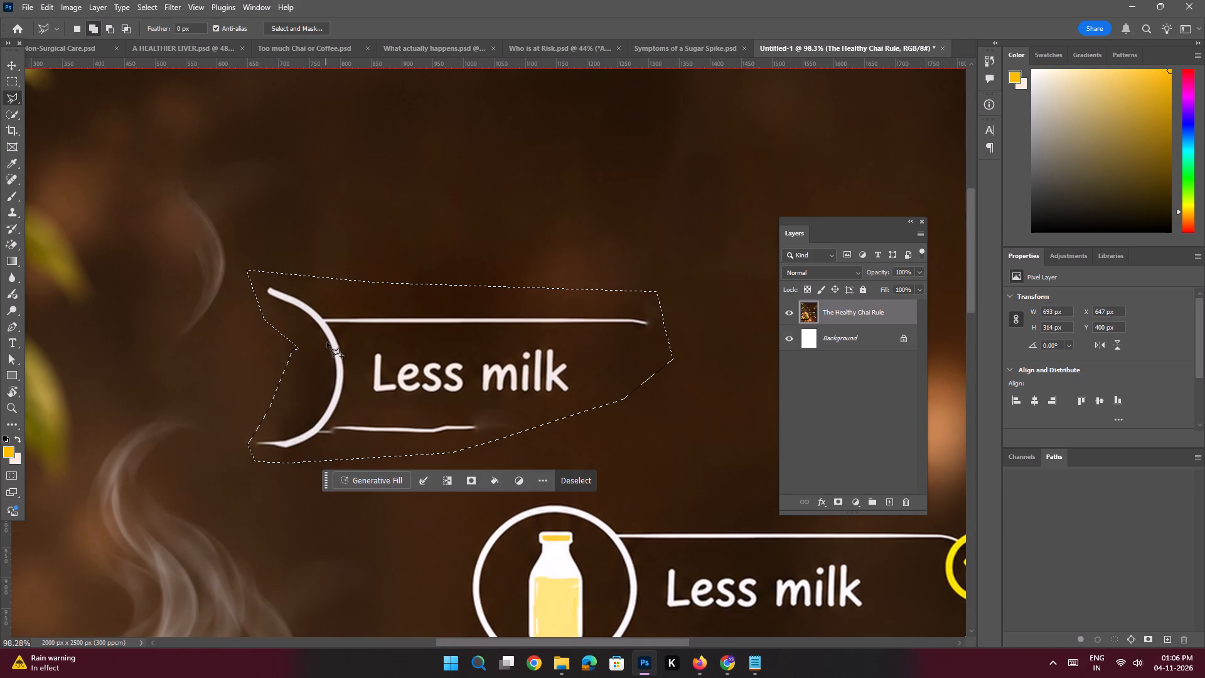
key("shift+BackSpace")
key("Return")
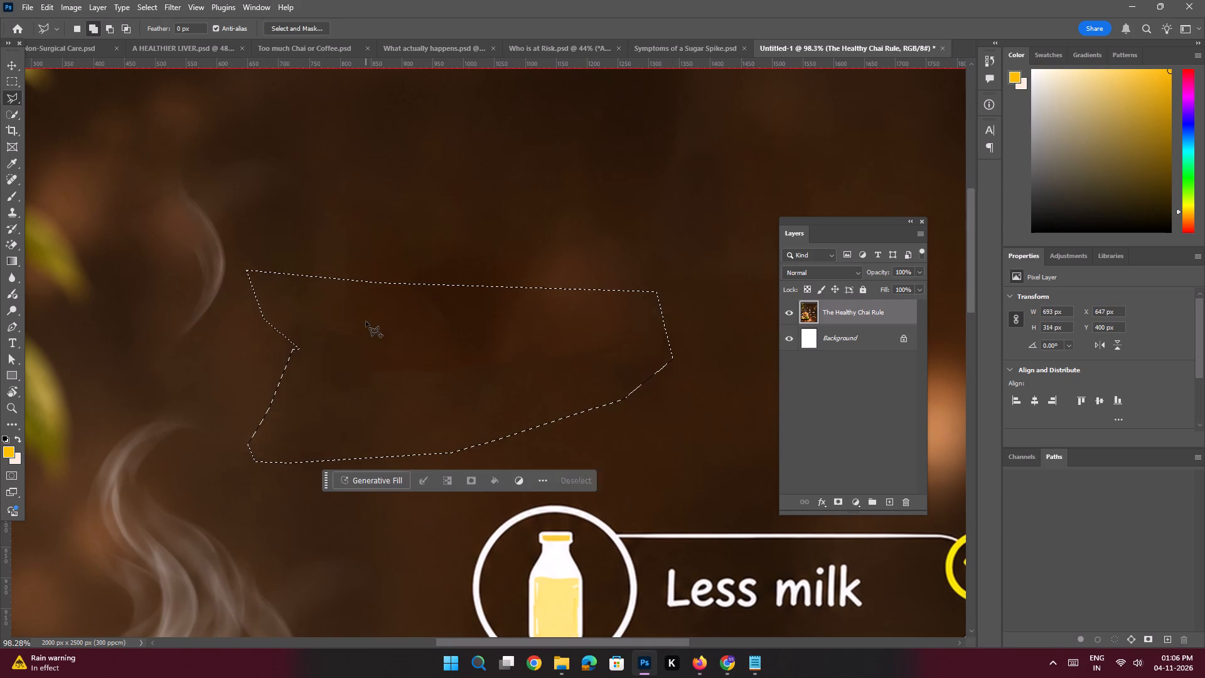
key("ctrl+d")
Lasso the stray steam wisp beside the leaves above the cup and remove it with a Content-Aware fill.
key("space")
key("space")
key("space")
key("space")
key("space")
key("space")
key("space")
key("space")
key("space")
left_click_drag(297, 303, 378, 397)
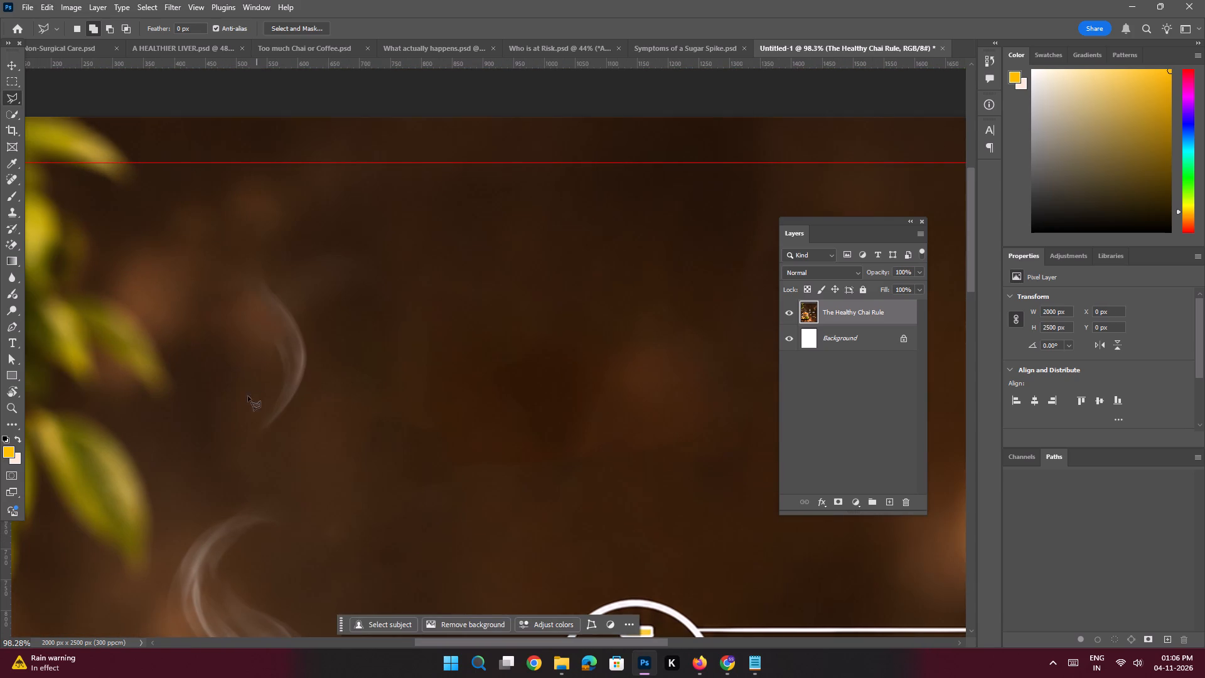
key("space")
left_click_drag(391, 394, 292, 360, "ctrl")
left_click_drag(399, 409, 405, 383)
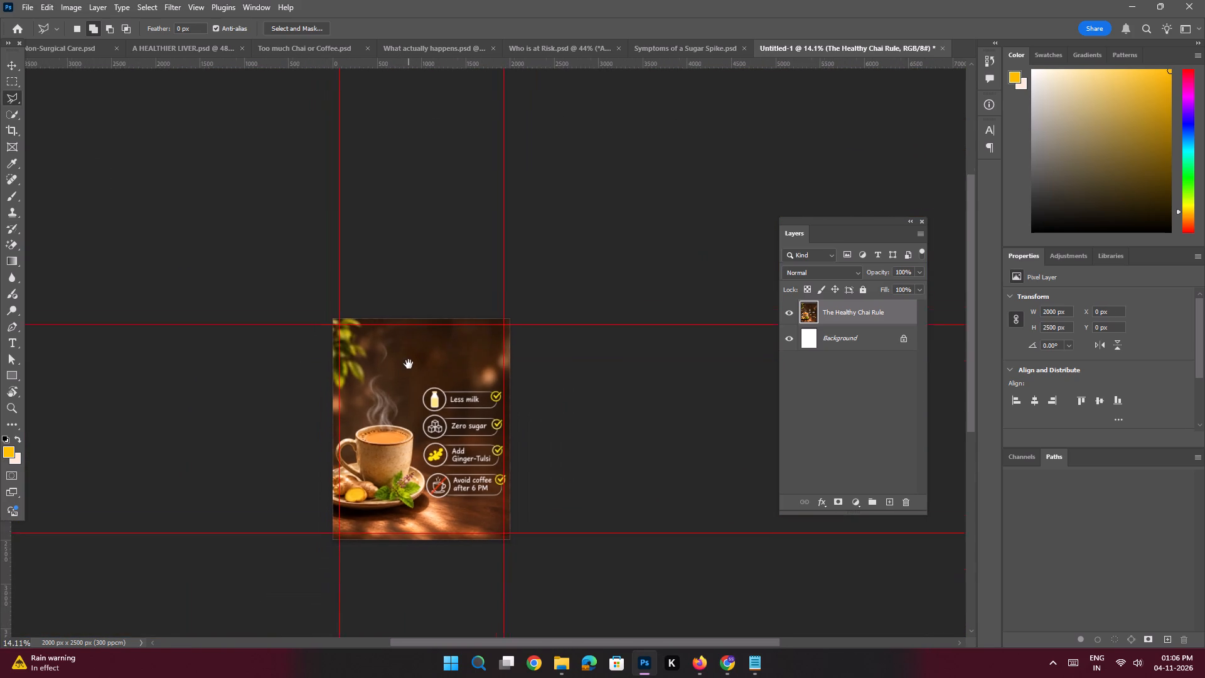
left_click(409, 364)
left_click_drag(389, 301, 483, 507, "ctrl")
left_click(401, 444)
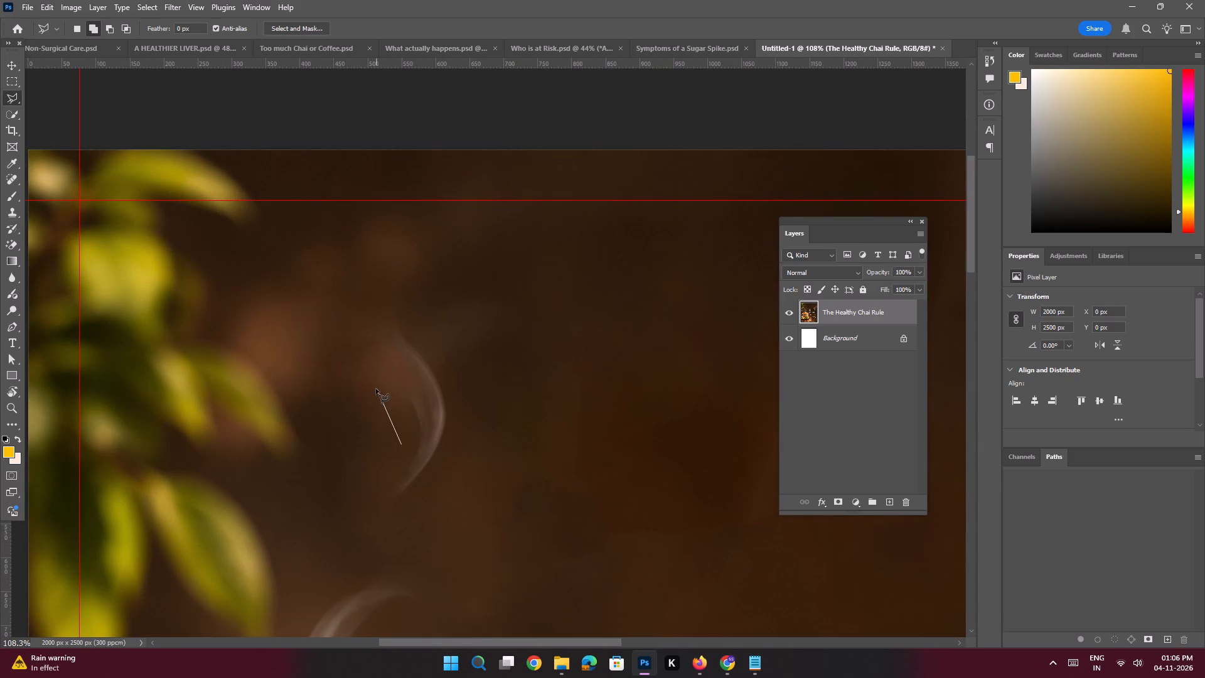
left_click_drag(376, 389, 376, 379)
left_click(373, 306)
left_click(435, 313)
left_click_drag(458, 389, 462, 411)
left_click(471, 455)
left_click_drag(458, 495, 446, 498)
left_click_drag(418, 510, 407, 512)
left_click(397, 513)
left_click(378, 500)
left_click(380, 475)
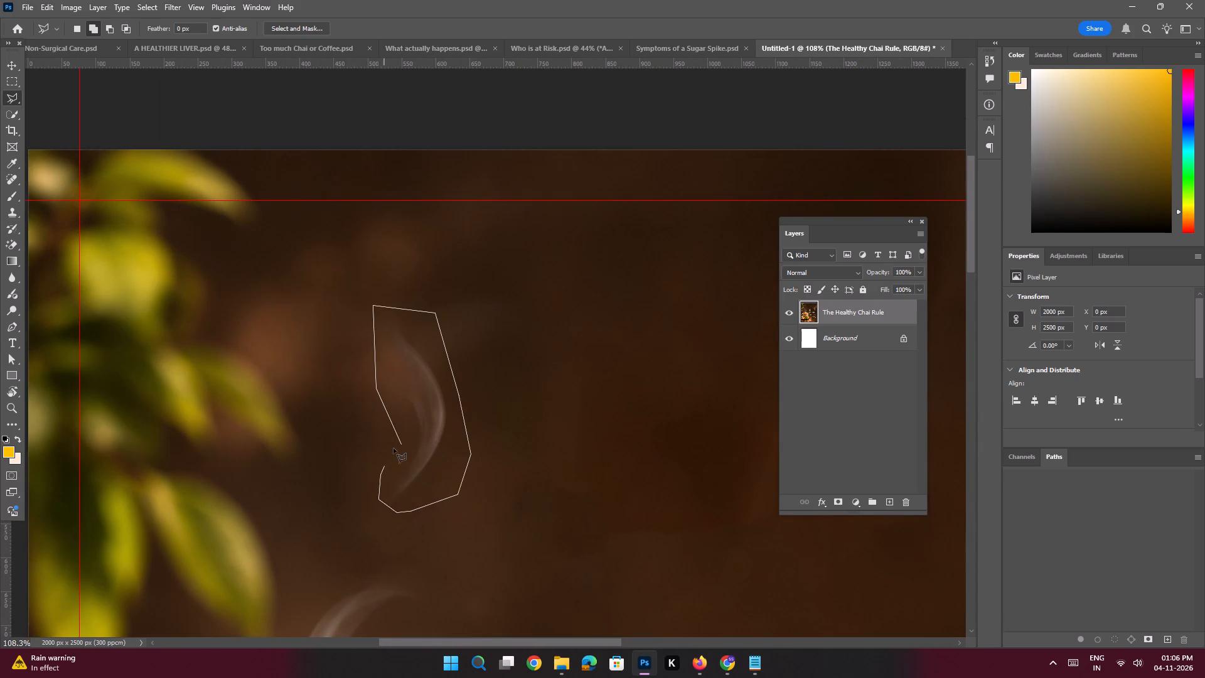
left_click(401, 442)
key("shift+BackSpace")
key("Return")
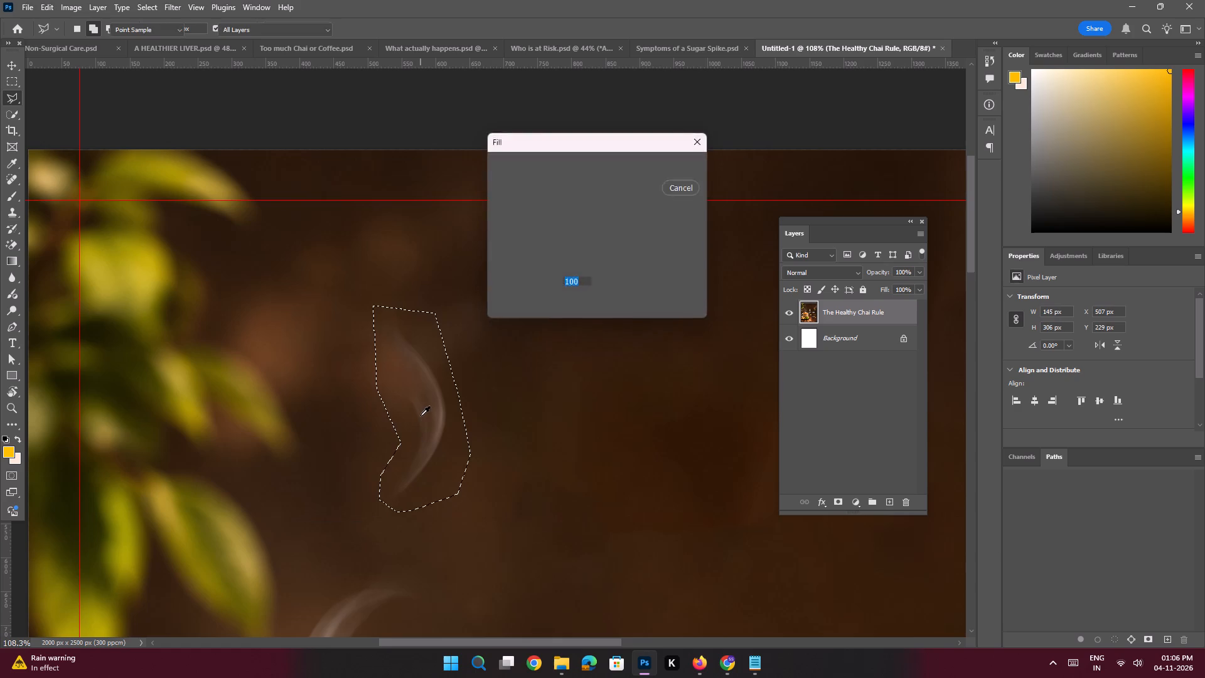
key("ctrl+d")
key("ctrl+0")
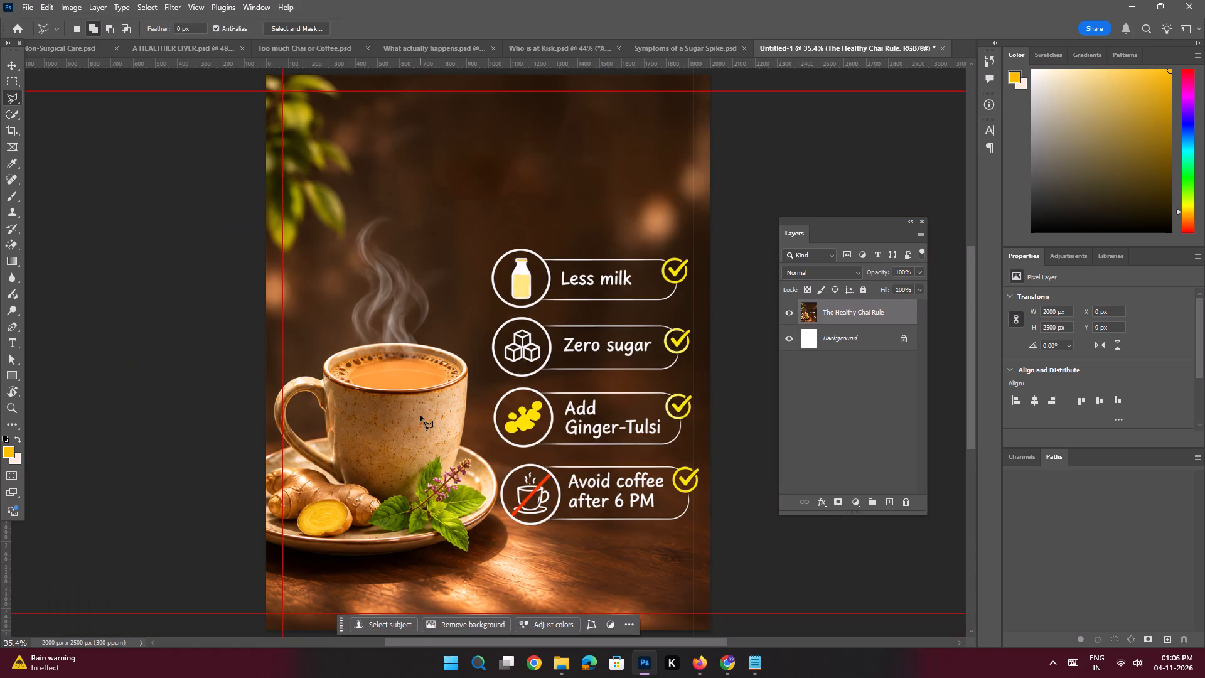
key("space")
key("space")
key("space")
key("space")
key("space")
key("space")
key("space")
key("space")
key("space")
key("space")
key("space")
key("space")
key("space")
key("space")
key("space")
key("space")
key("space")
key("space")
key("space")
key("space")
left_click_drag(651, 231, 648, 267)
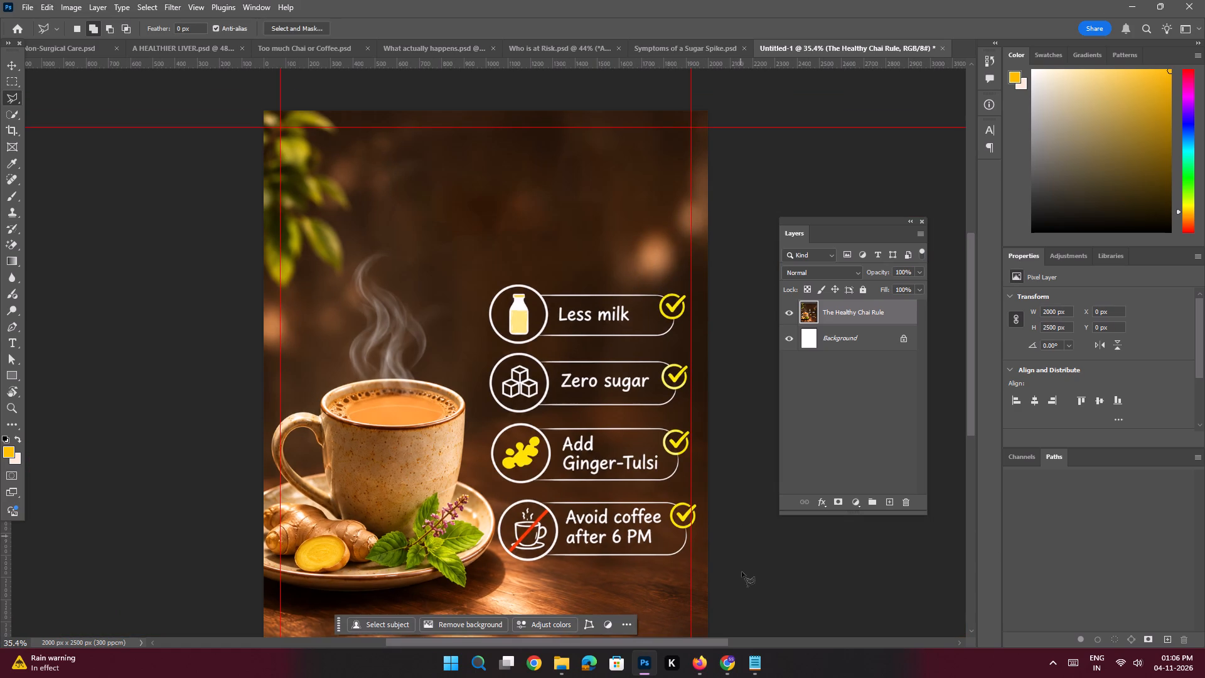
Copy the slide 5 title "The Healthy Chai Rule" from the Notepad copy text and save the Photoshop document under that name in Apollo indore.
left_click(749, 665)
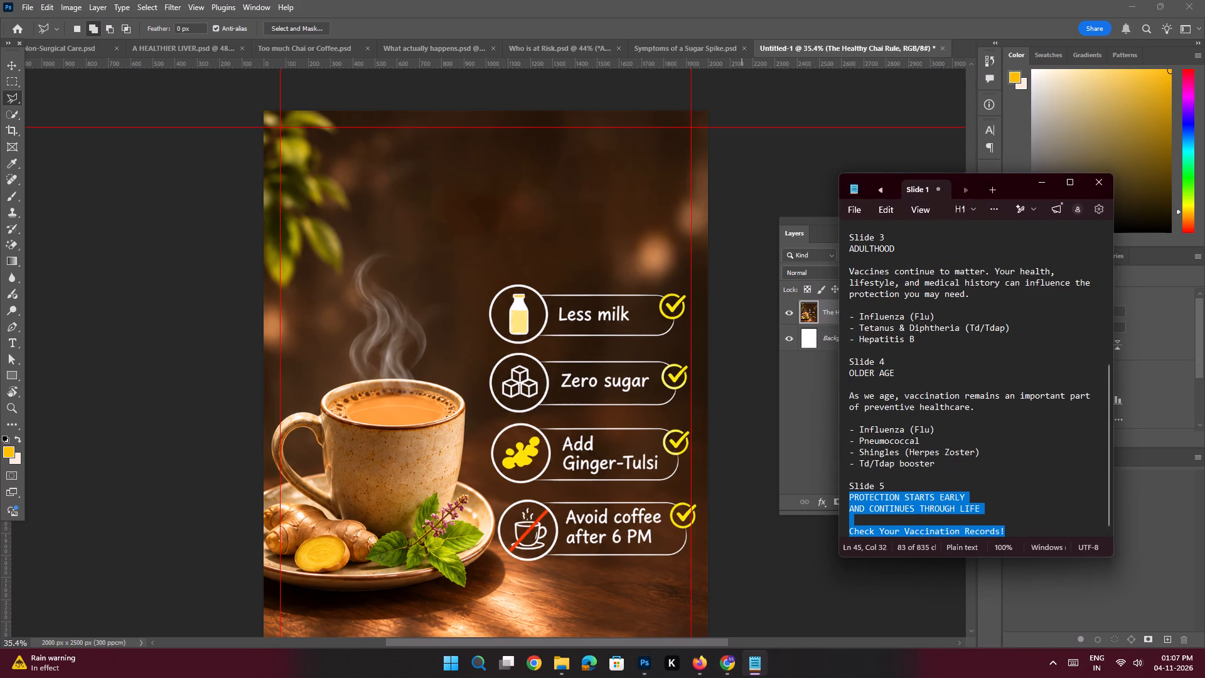
scroll(924, 386, "down", 3)
left_click(884, 192)
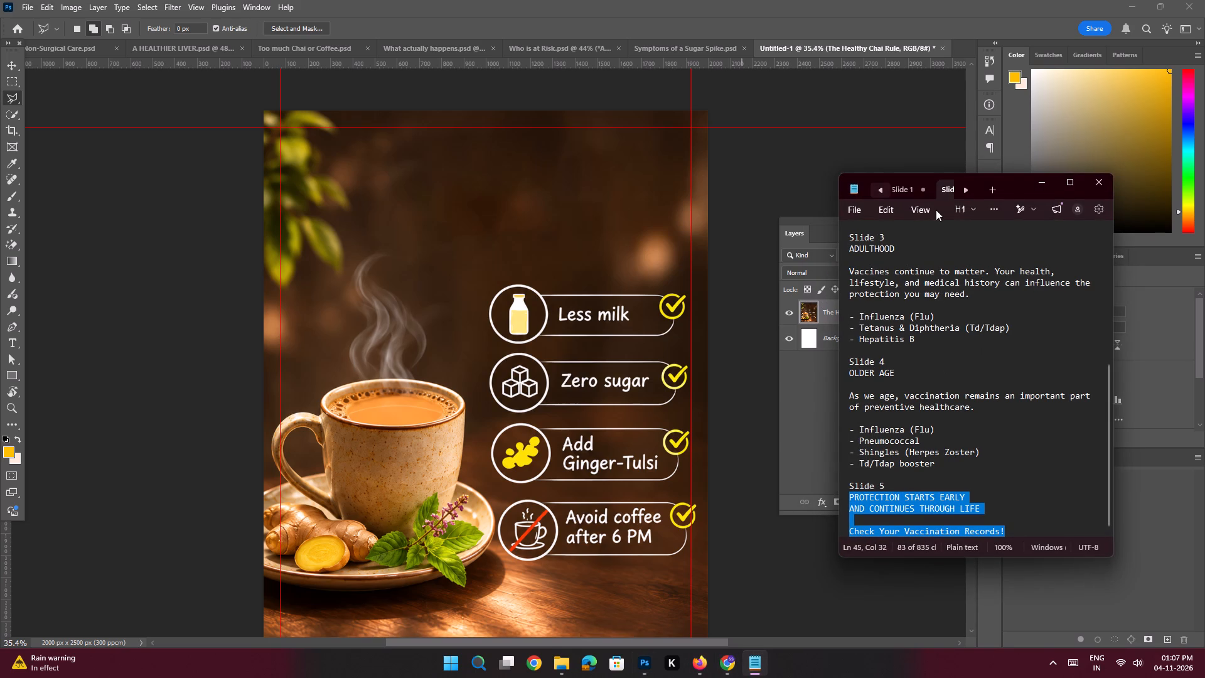
left_click(910, 191)
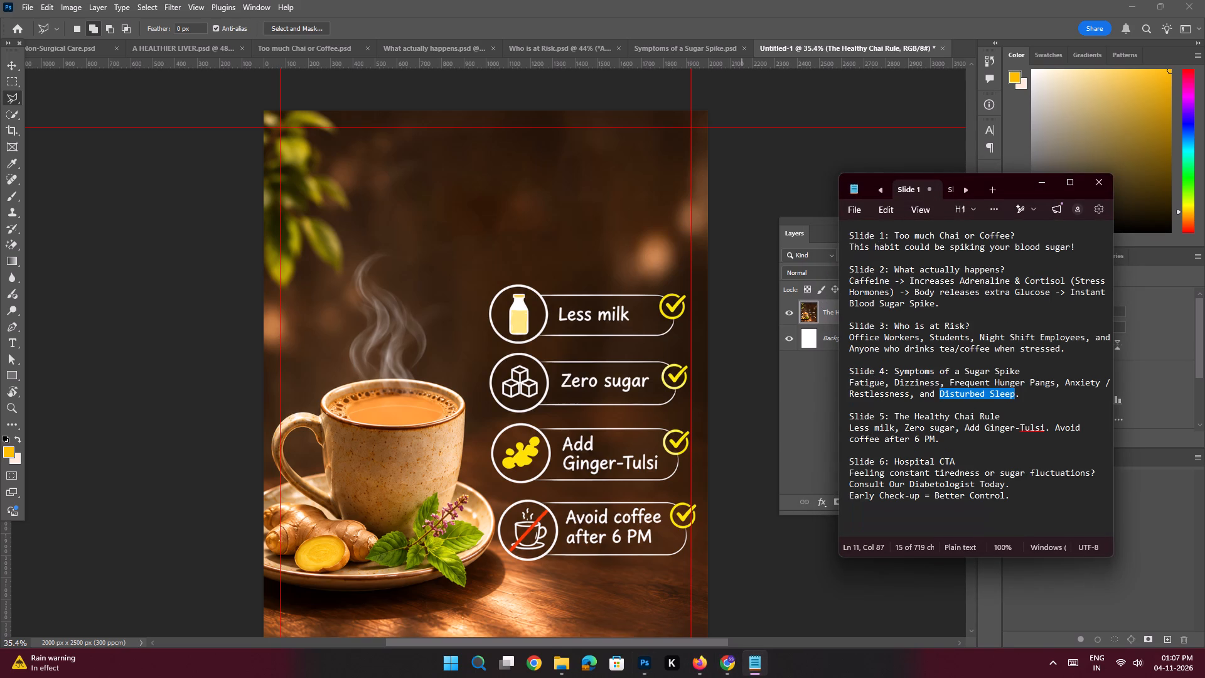
left_click_drag(1004, 417, 902, 417)
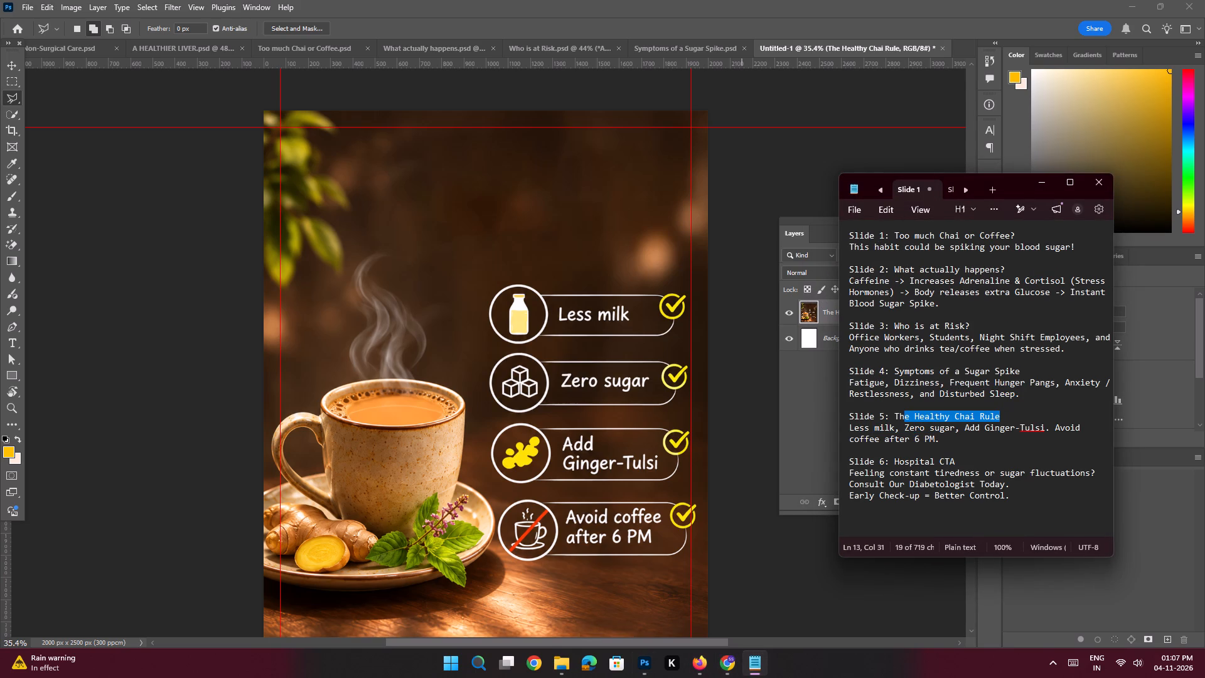
left_click_drag(902, 417, 894, 415)
key("ctrl+c")
key("ctrl+c")
left_click(1046, 185)
key("ctrl+s")
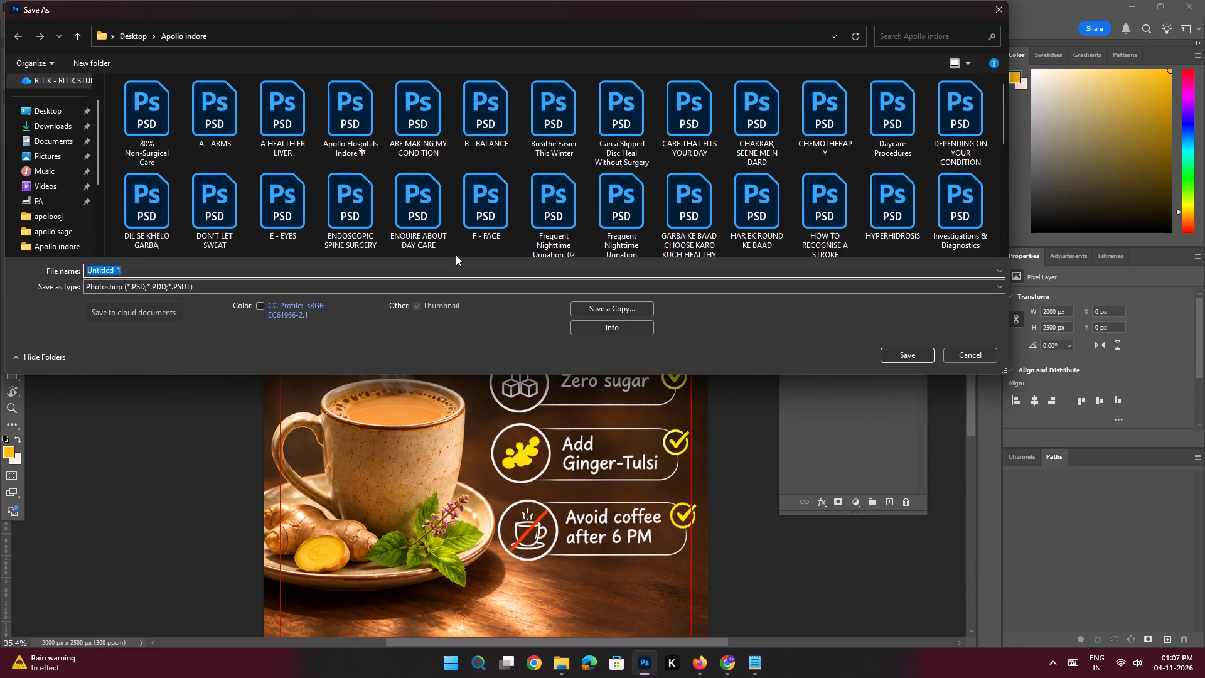
key("ctrl+v")
key("Return")
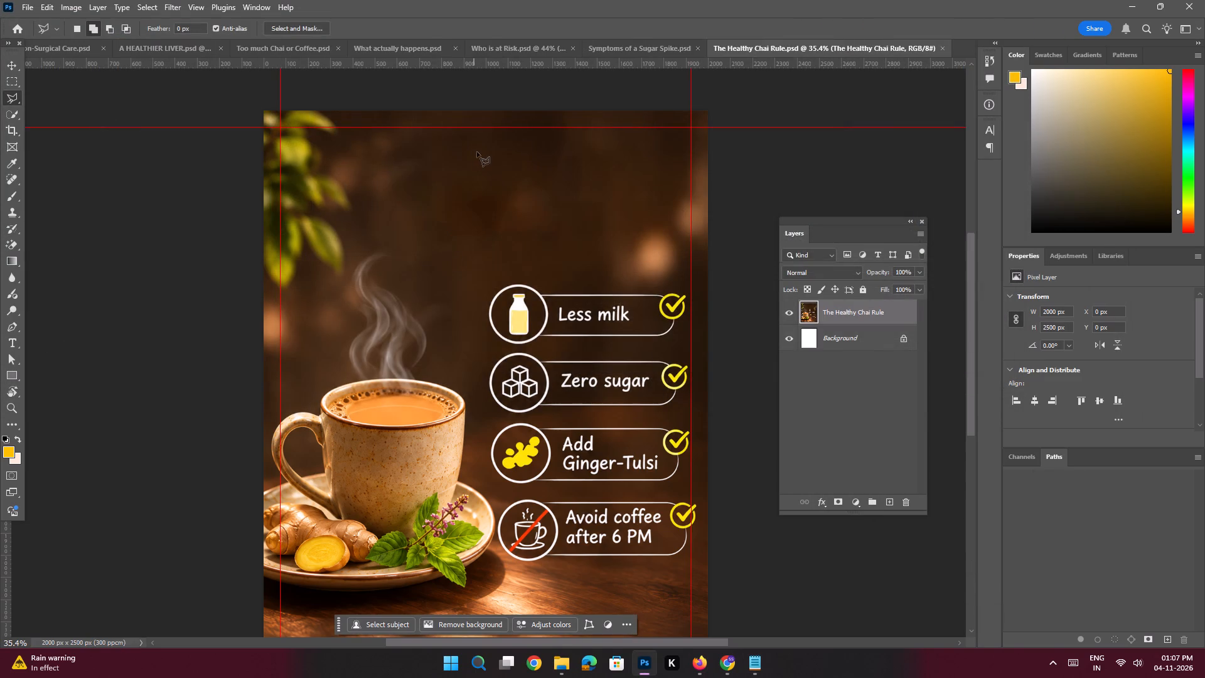
Switch to the Symptoms of a Sugar Spike document and copy the slide 4 title "Symptoms of a Sugar Spike" from the Notepad copy text.
left_click(6, 63)
left_click(105, 171)
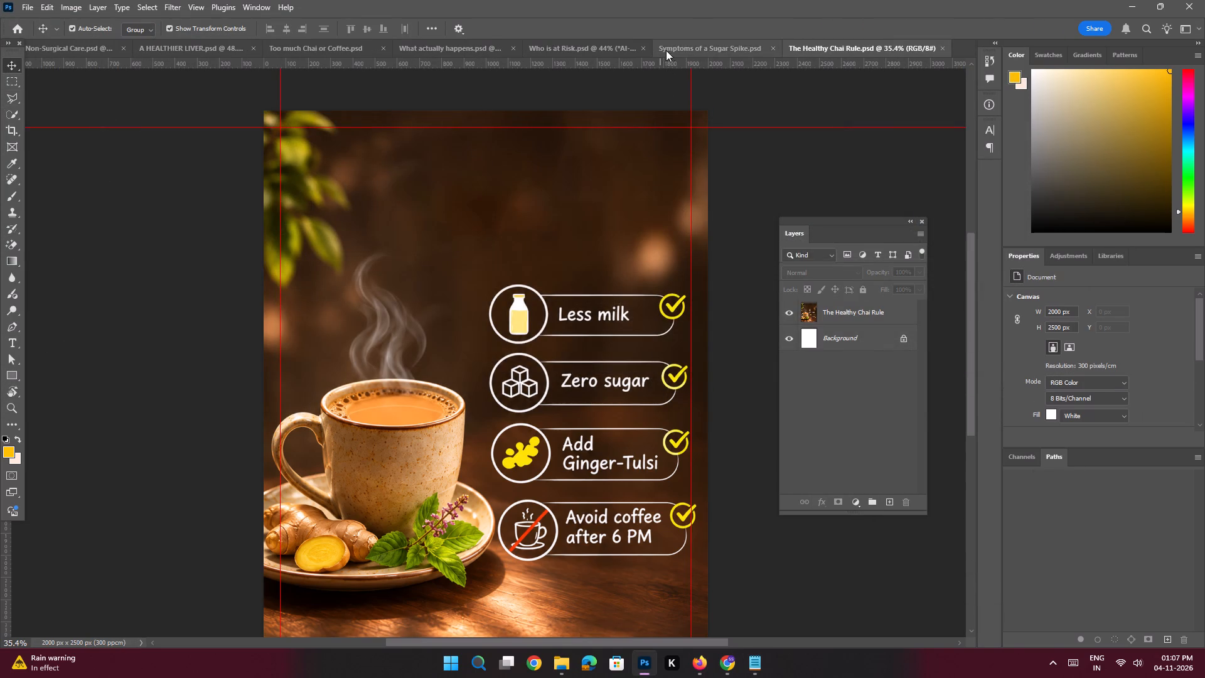
left_click(675, 47)
key("space")
left_click_drag(518, 245, 554, 310, "ctrl")
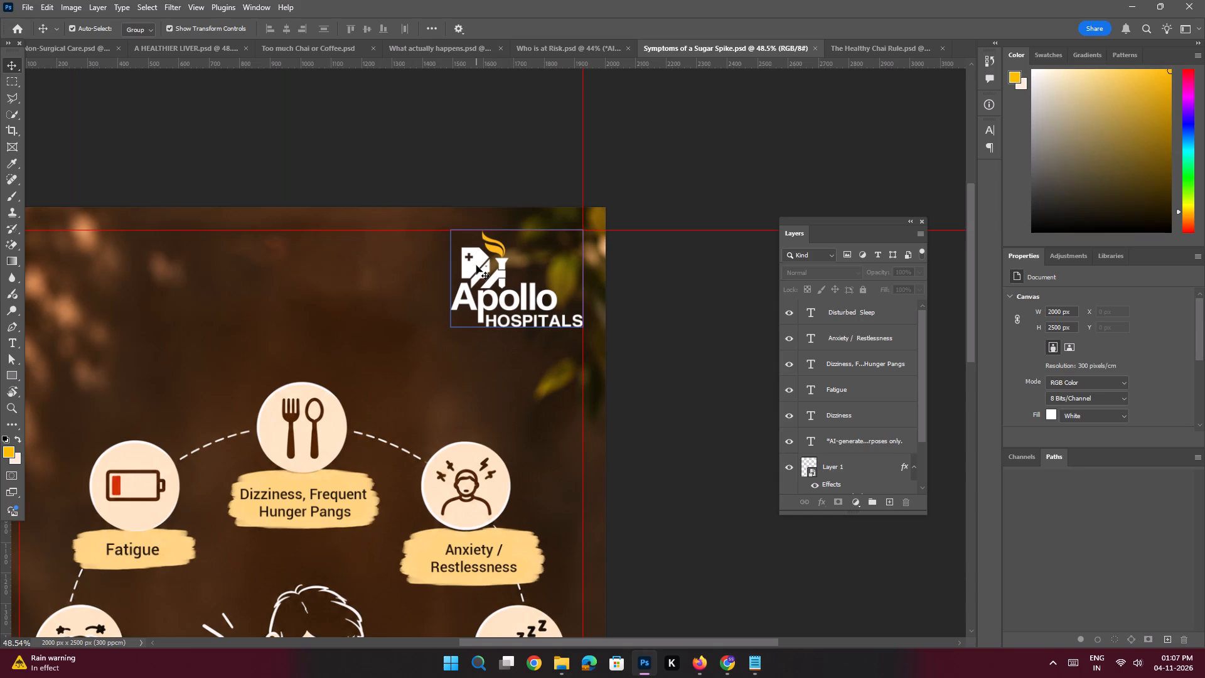
key("ctrl+space")
key("ctrl+space")
left_click_drag(508, 333, 461, 318, "ctrl")
left_click_drag(464, 356, 499, 298)
left_click(318, 348)
key("ctrl+space")
key("ctrl+space")
key("ctrl+space")
key("ctrl+space")
key("ctrl+space")
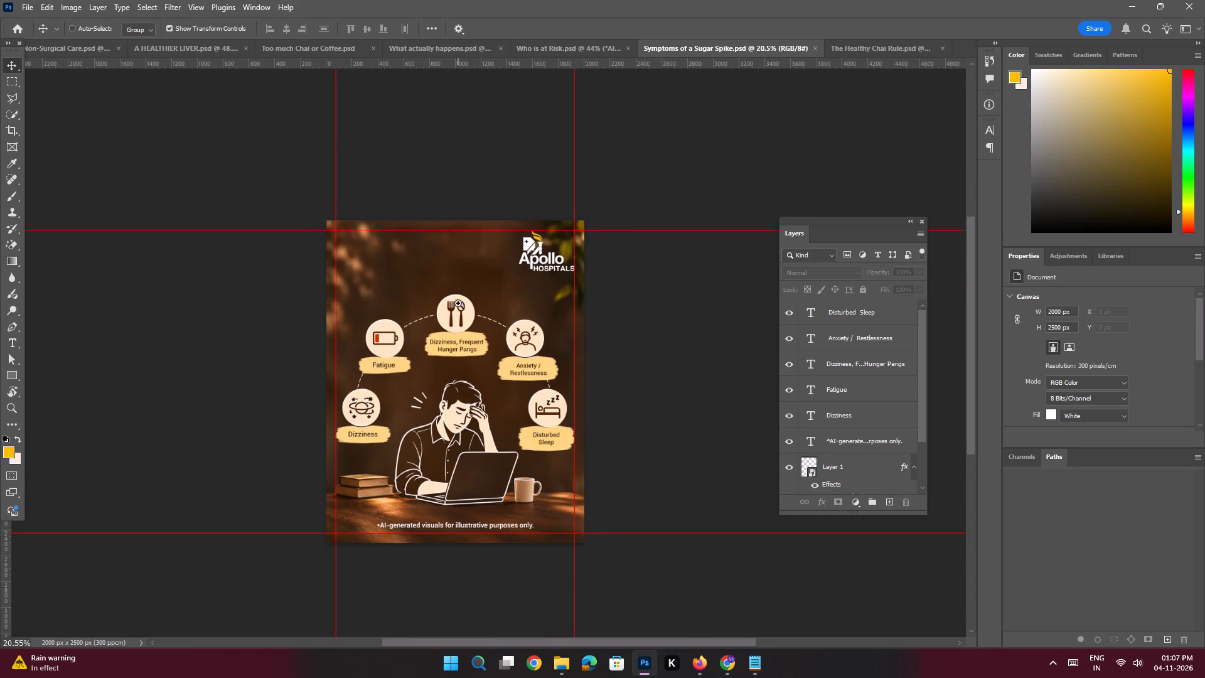
left_click_drag(458, 303, 472, 330, "ctrl")
left_click(749, 665)
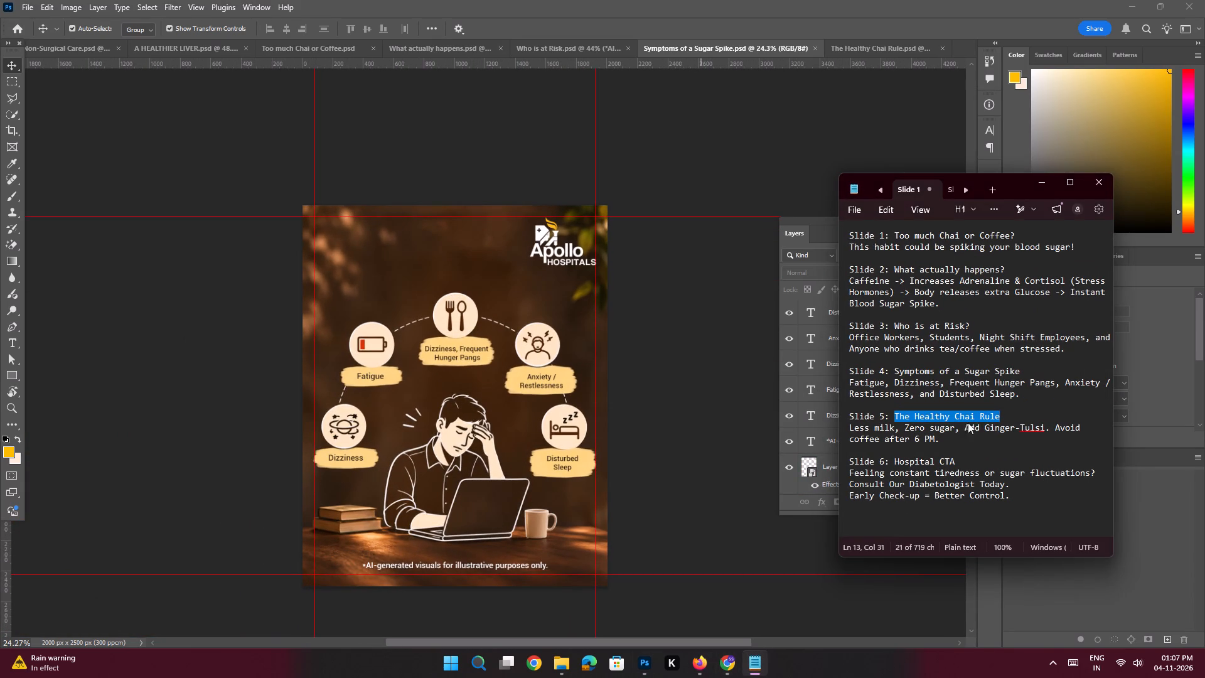
left_click_drag(1022, 372, 894, 376)
key("ctrl+c")
key("ctrl+c")
left_click(1047, 183)
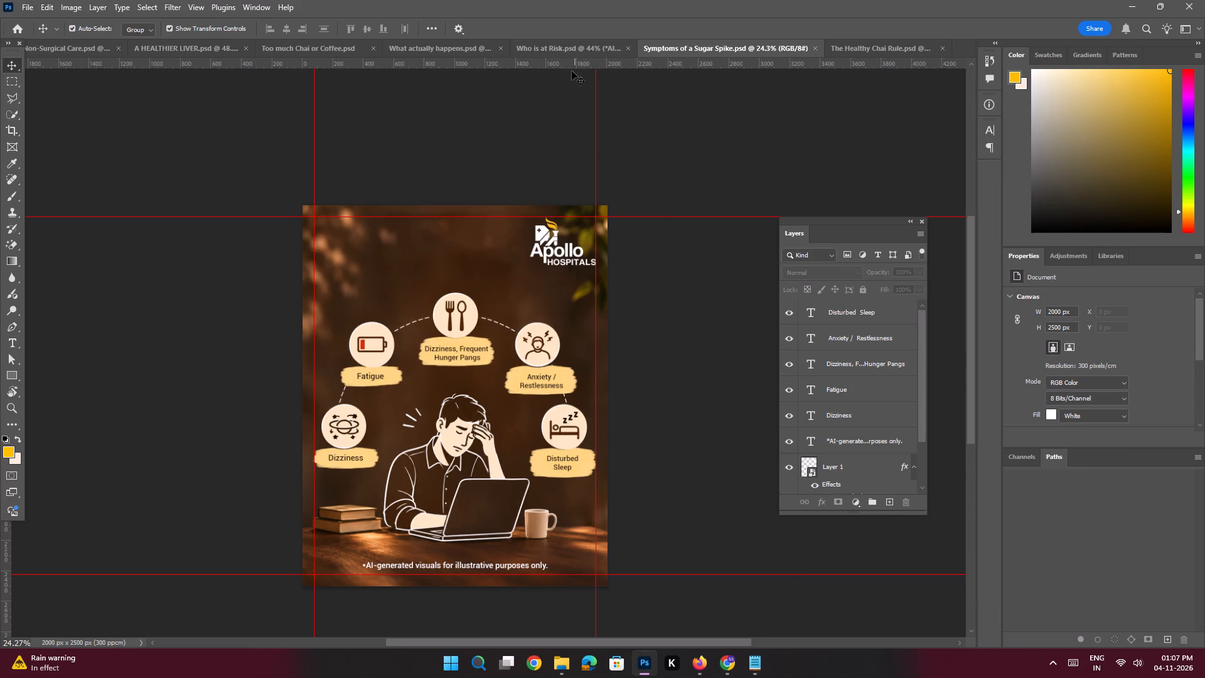
Copy the "Who is at Risk?" title layer from the Who is at Risk document into the Symptoms of a Sugar Spike document.
left_click(565, 54)
key("ctrl+space")
key("ctrl+space")
key("ctrl+space")
key("ctrl+space")
key("ctrl+space")
key("ctrl+space")
key("ctrl+space")
key("ctrl+space")
key("ctrl+space")
left_click_drag(353, 153, 351, 225)
left_click(350, 227)
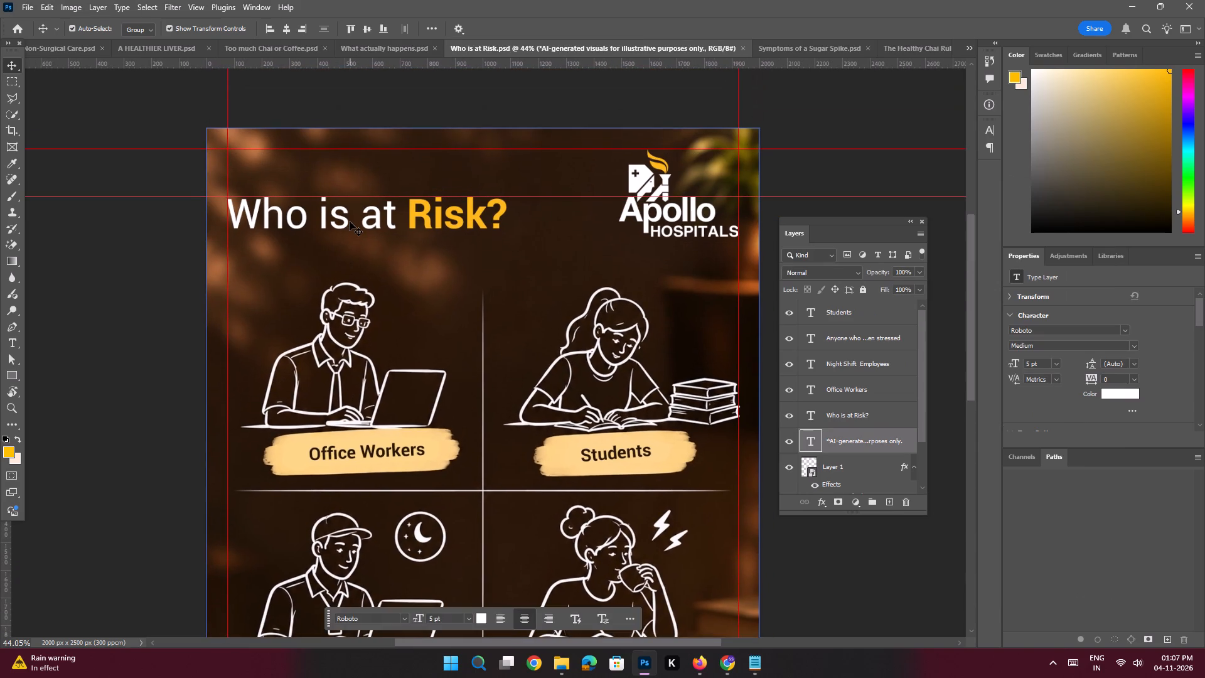
left_click(350, 222)
left_click_drag(852, 413, 791, 90)
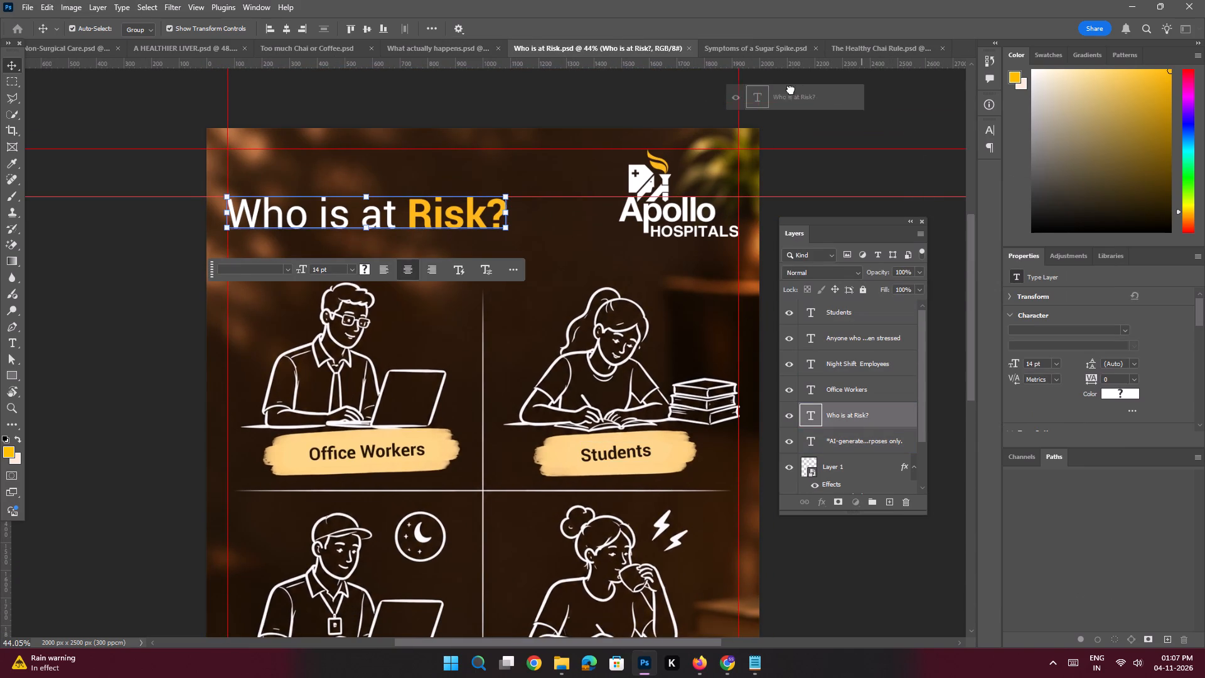
left_click_drag(791, 90, 429, 303)
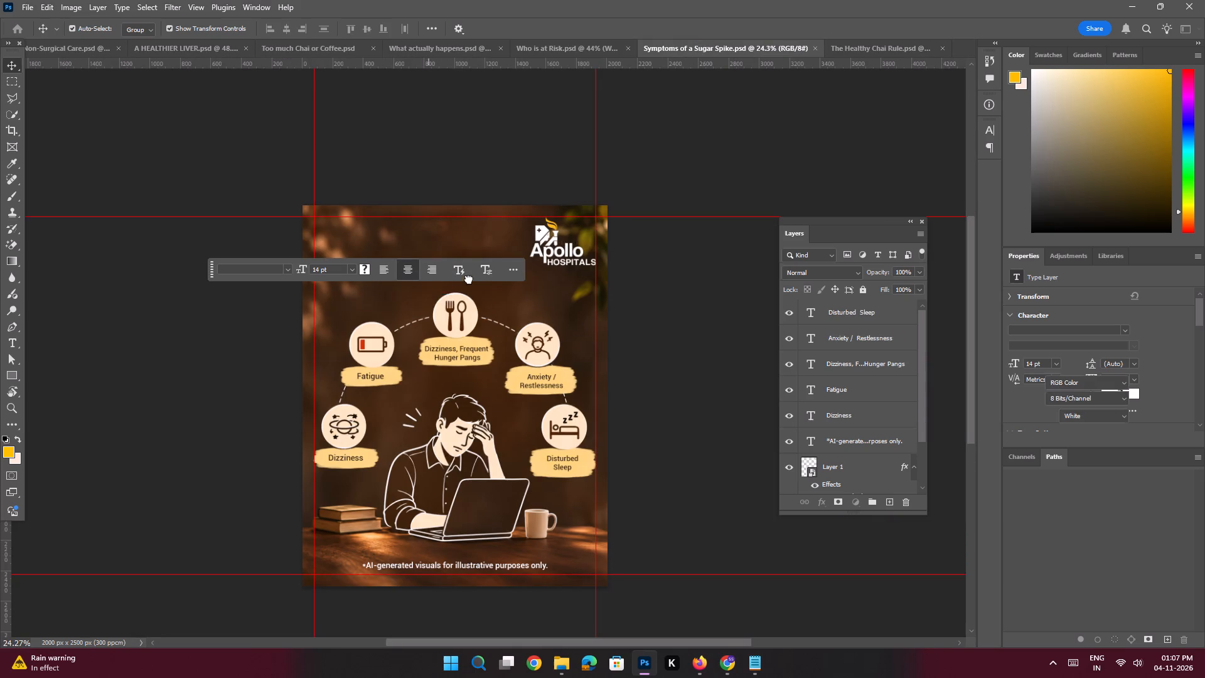
Add a horizontal guide at the top of the logo's "Apollo" wordmark and move the copied title under it at the left margin guide.
key("space")
left_click_drag(468, 253, 487, 294, "ctrl")
left_click_drag(704, 65, 704, 87)
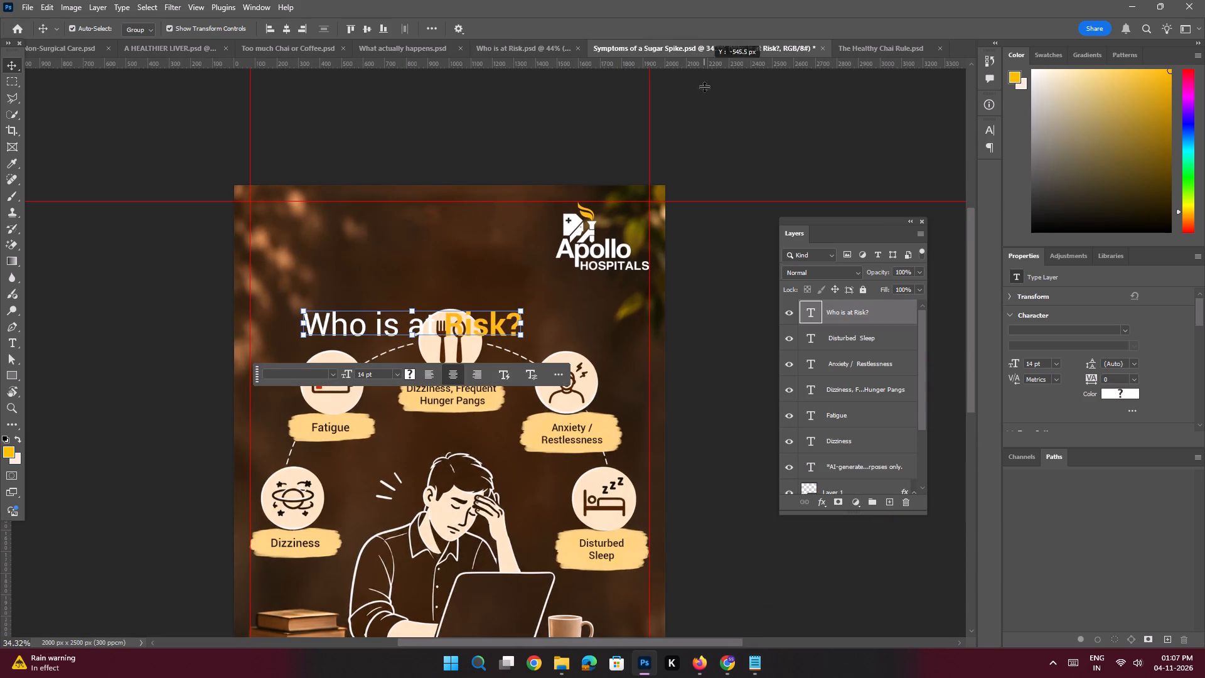
left_click_drag(704, 87, 705, 239)
key("space")
left_click_drag(321, 301, 328, 315, "ctrl")
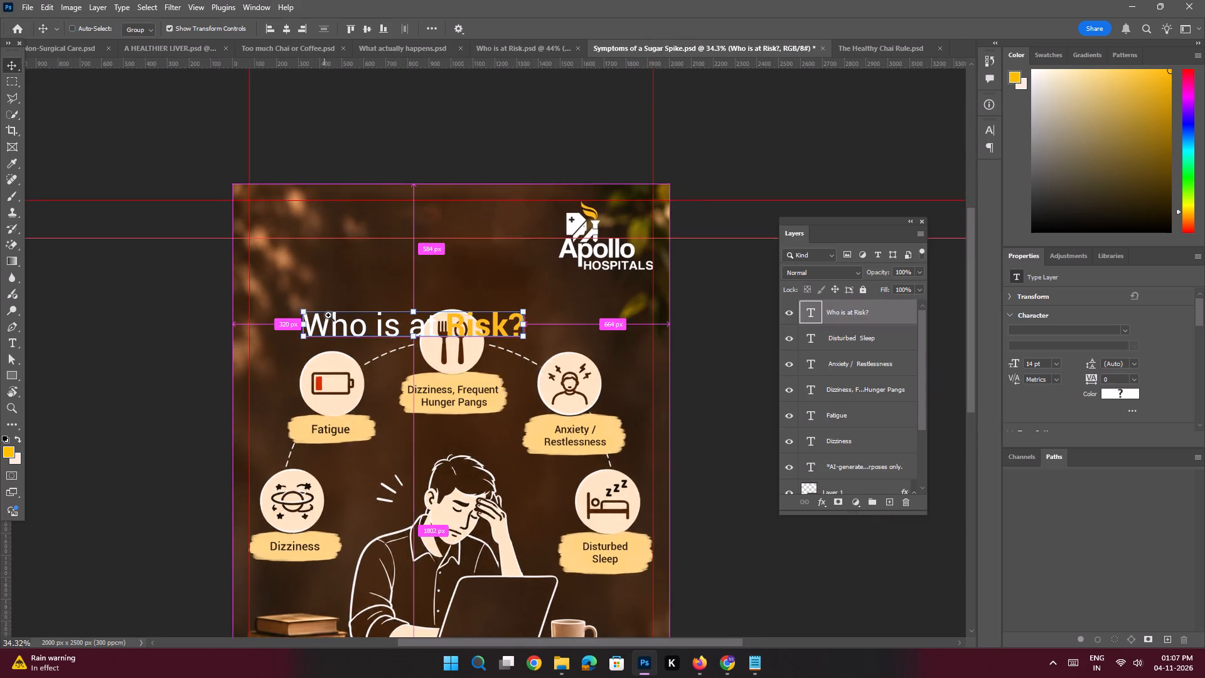
left_click_drag(328, 315, 328, 316, "ctrl")
left_click_drag(329, 328, 273, 250)
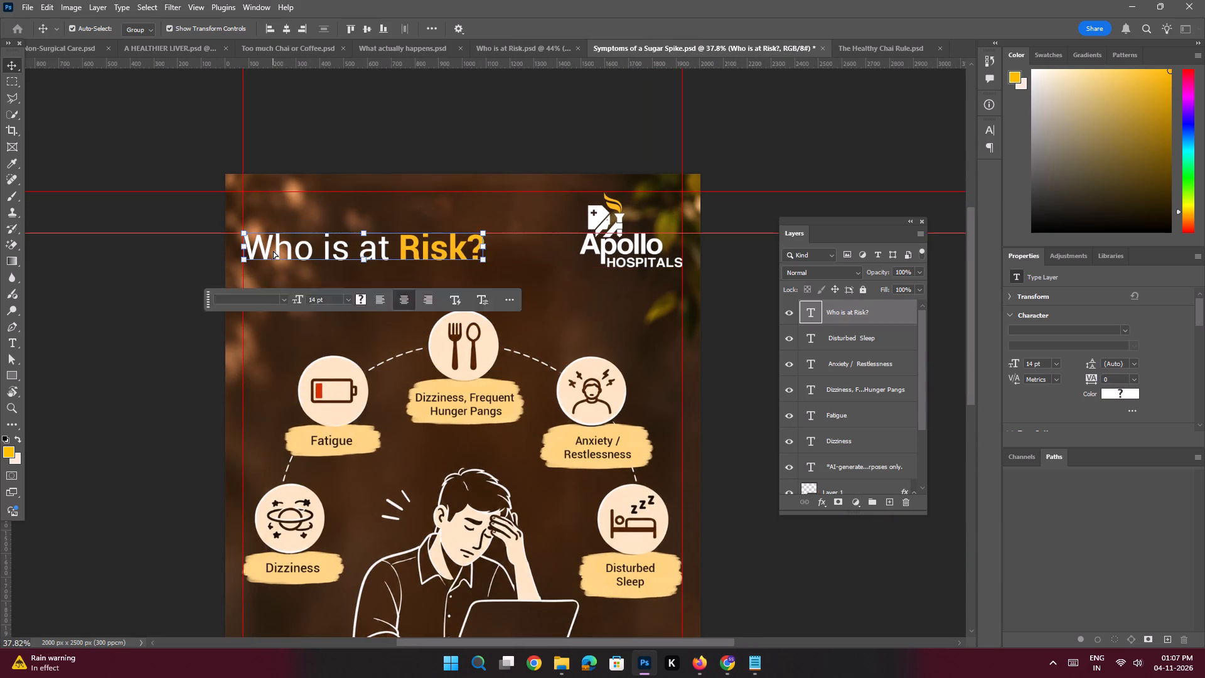
Replace the title text with the copied "Symptoms of a Sugar Spike", set its size to 10 pt and position it at the left margin guide.
double_click(273, 250)
key("ctrl+v")
key("Return")
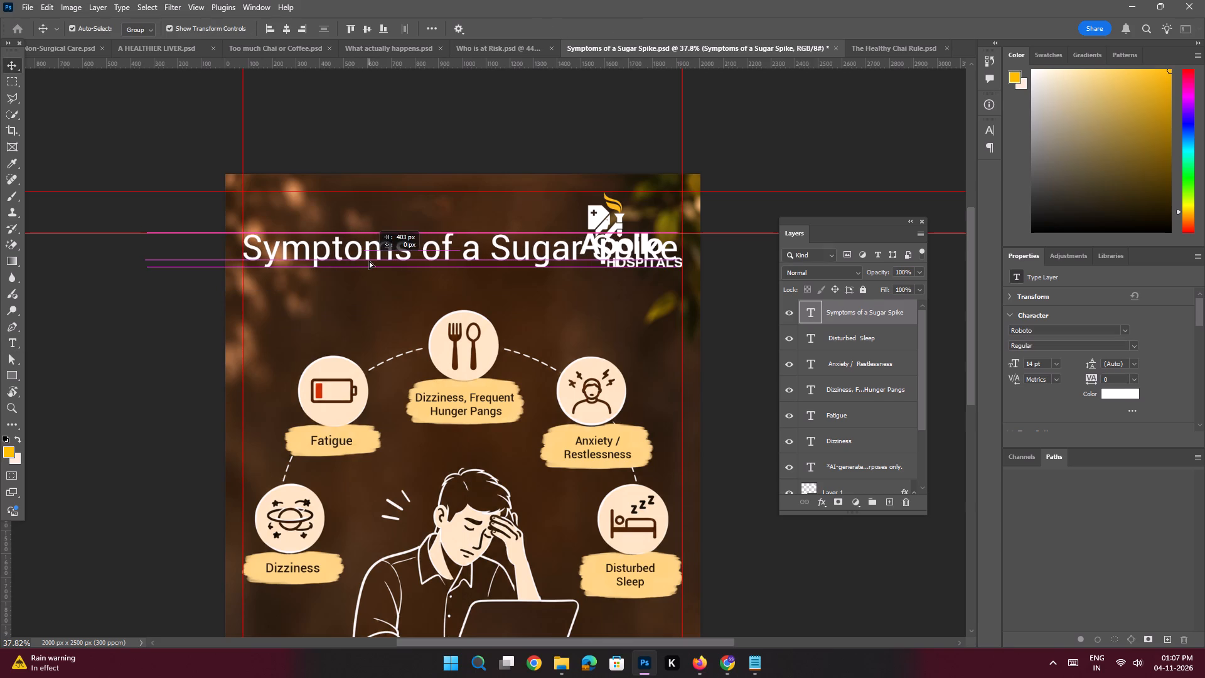
left_click_drag(1034, 364, 979, 337)
type("10")
key("Return")
left_click_drag(425, 256, 367, 249)
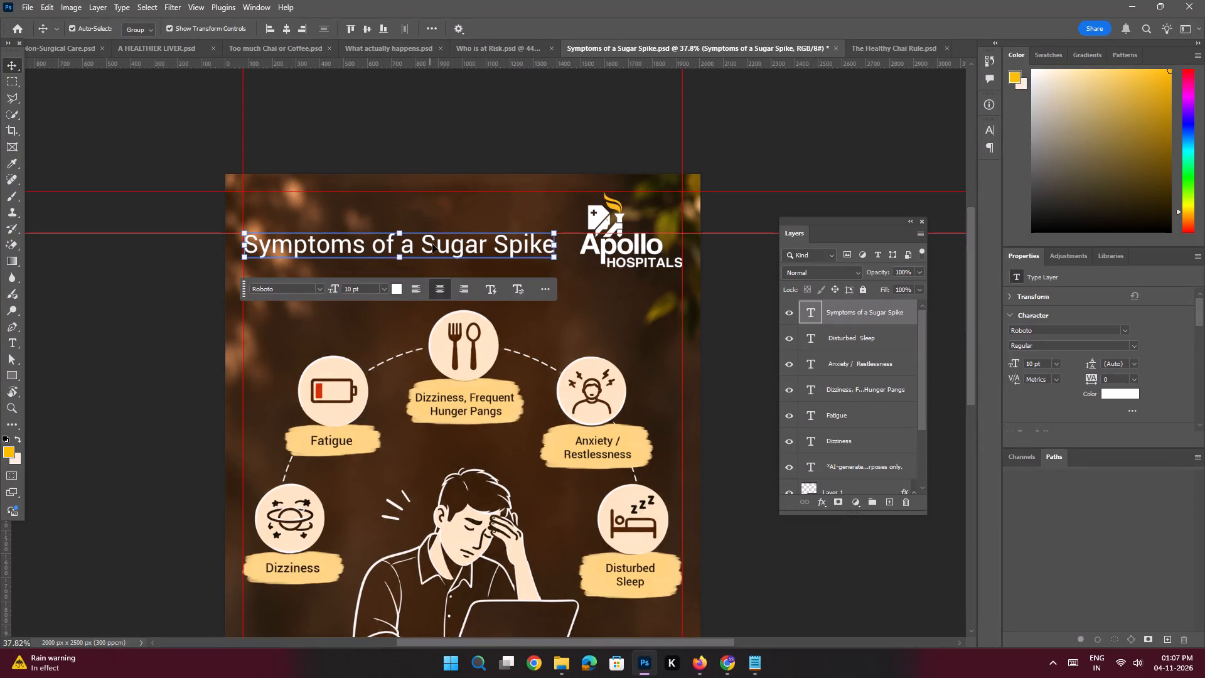
Break the title onto two lines before "Sugar", left-align it and move it back beside the left margin guide.
double_click(432, 244)
left_click(422, 238)
key("Return")
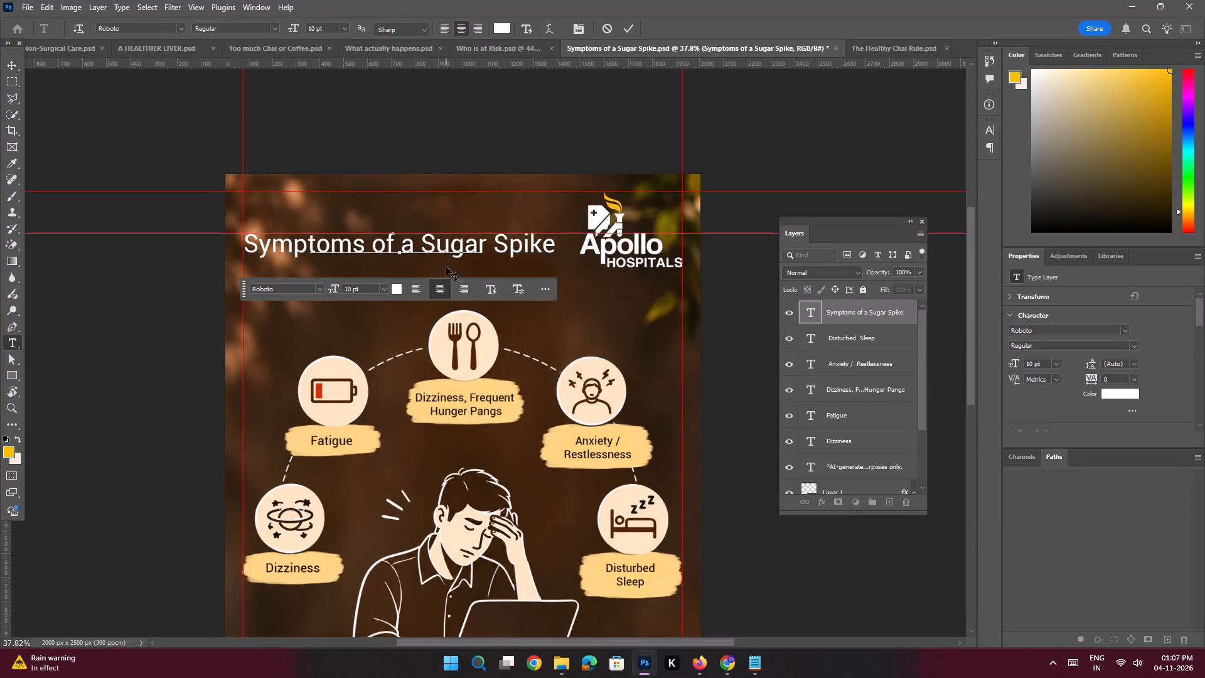
key("Return")
left_click(414, 320)
left_click_drag(457, 270, 448, 270, "shift")
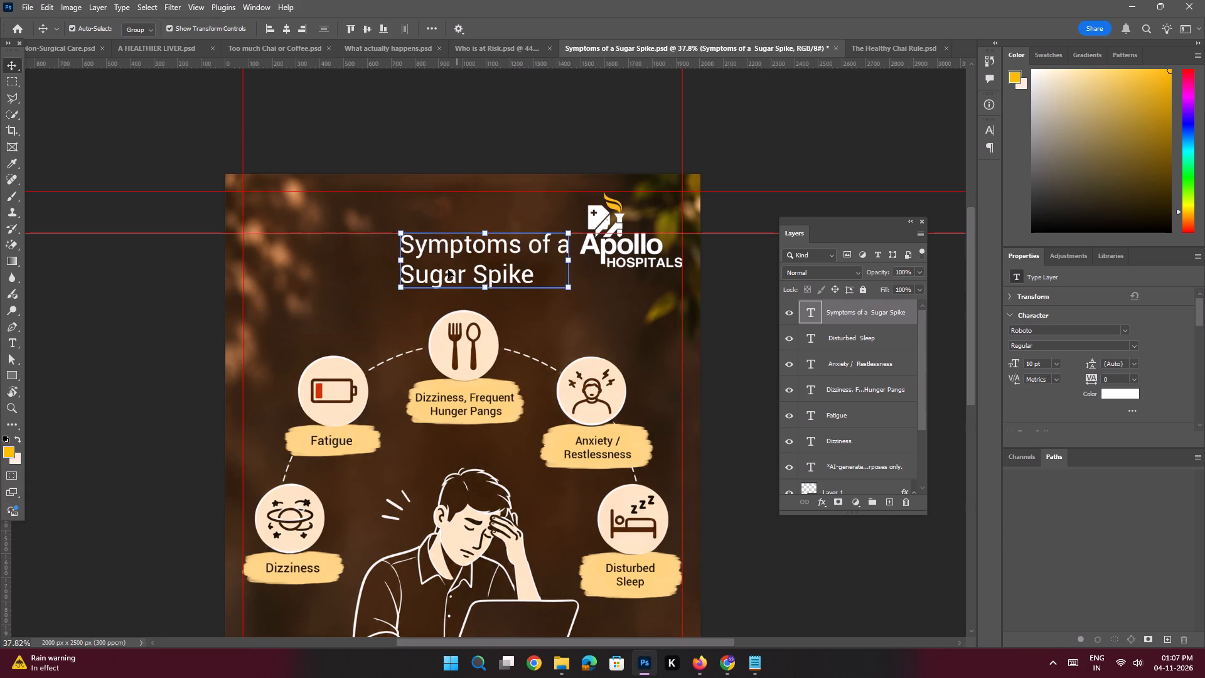
left_click_drag(448, 270, 308, 266, "shift")
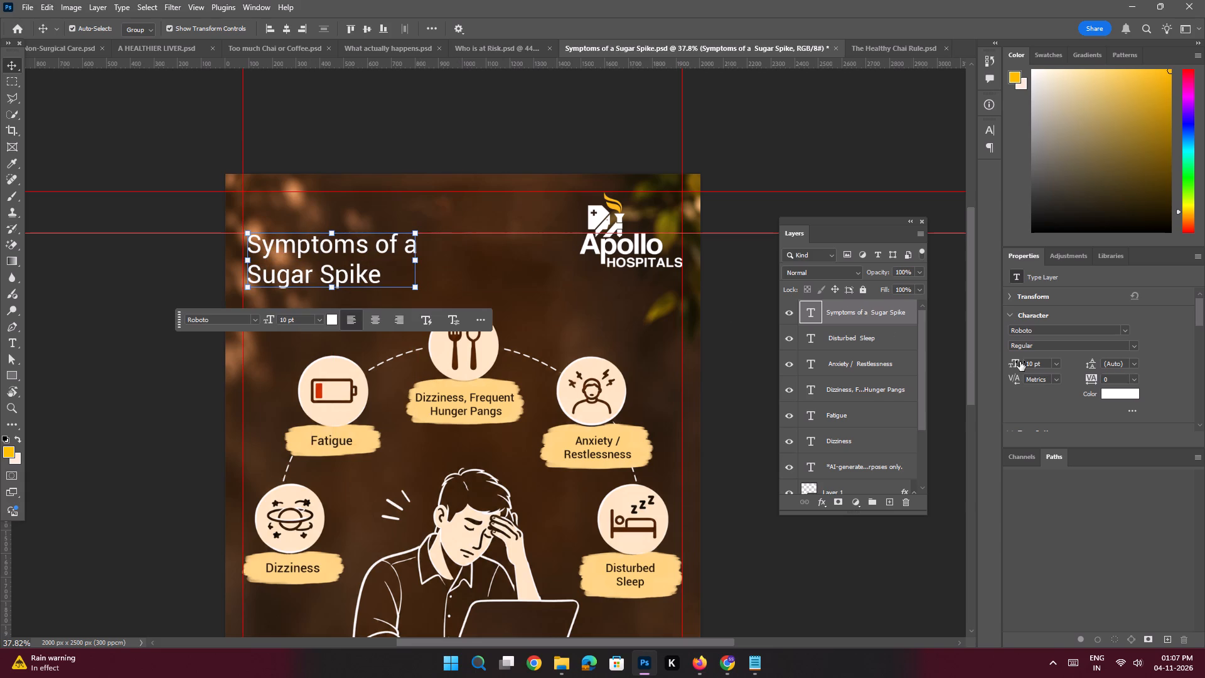
Set the two-line title's font size to 12 pt.
left_click_drag(1033, 364, 991, 342)
type("12")
key("Return")
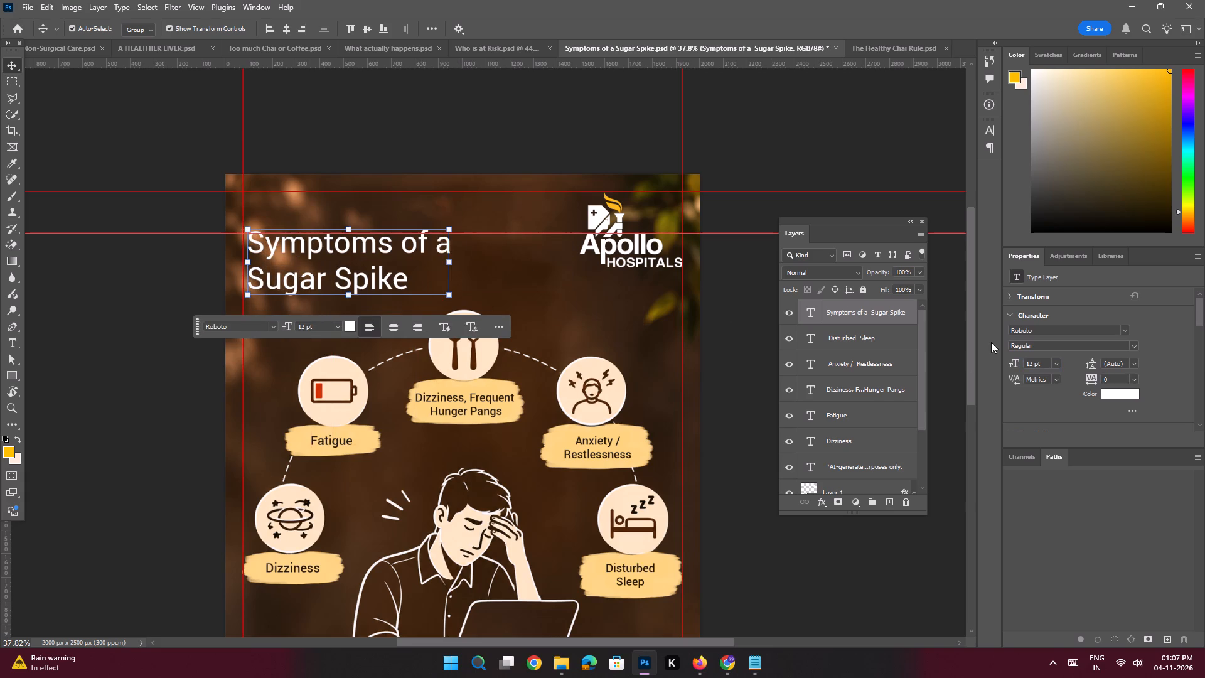
Set the title's second line "Sugar Spike" to Roboto Bold and recolour it with the logo flame's yellow, #fdb818.
double_click(368, 282)
left_click(404, 280)
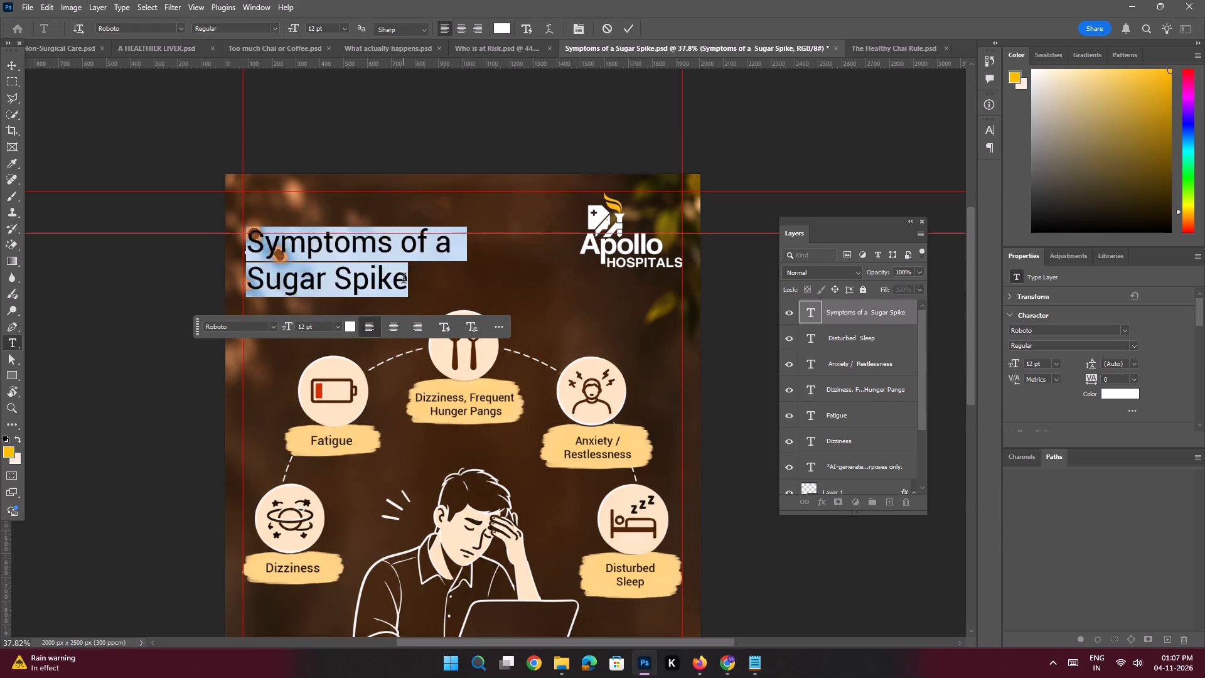
left_click_drag(410, 283, 121, 283)
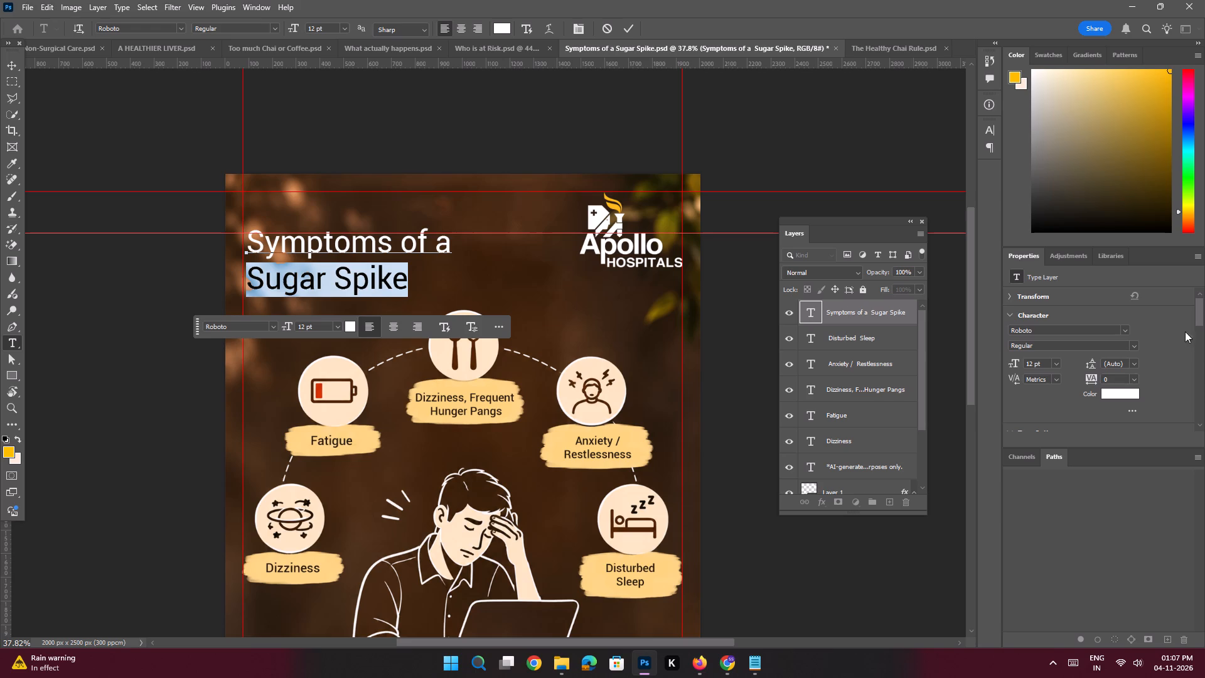
left_click(1136, 345)
left_click(1021, 598)
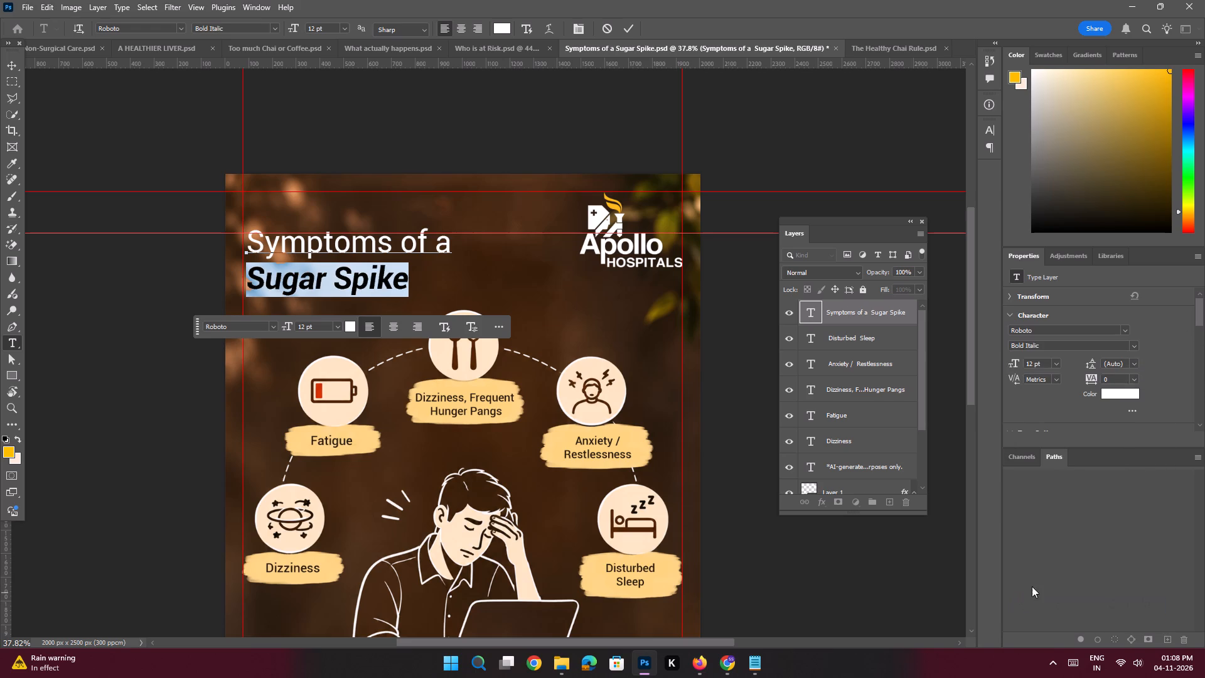
left_click(1133, 340)
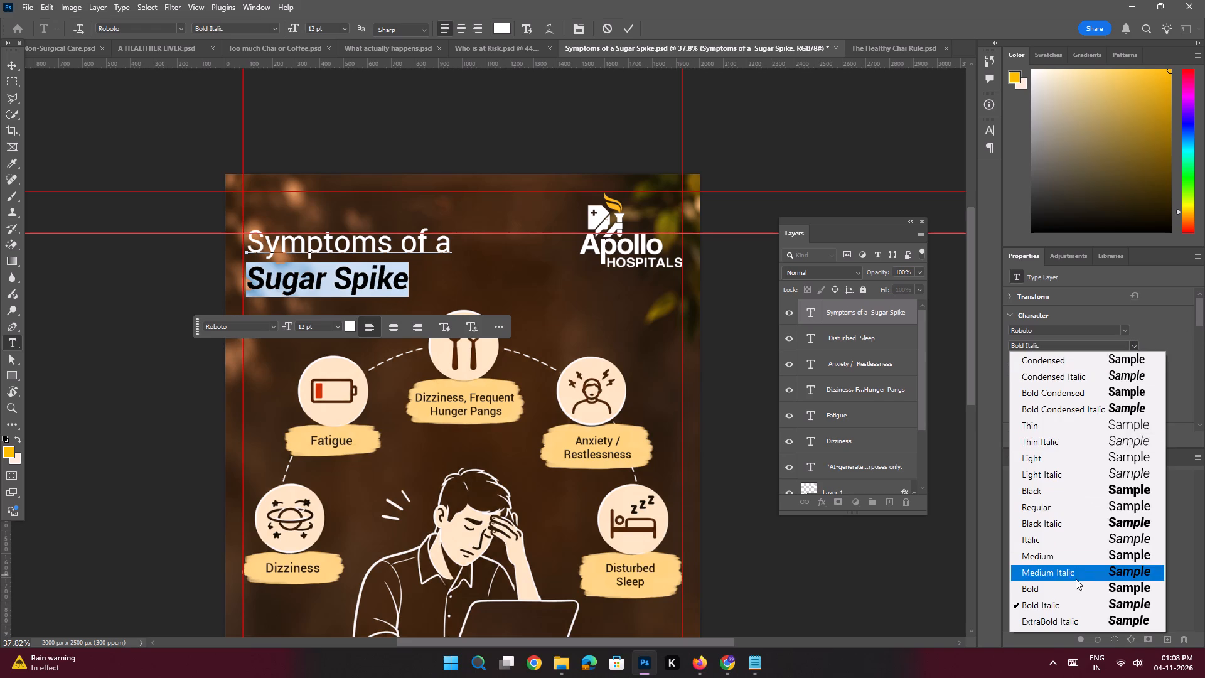
left_click(1071, 586)
left_click(1110, 394)
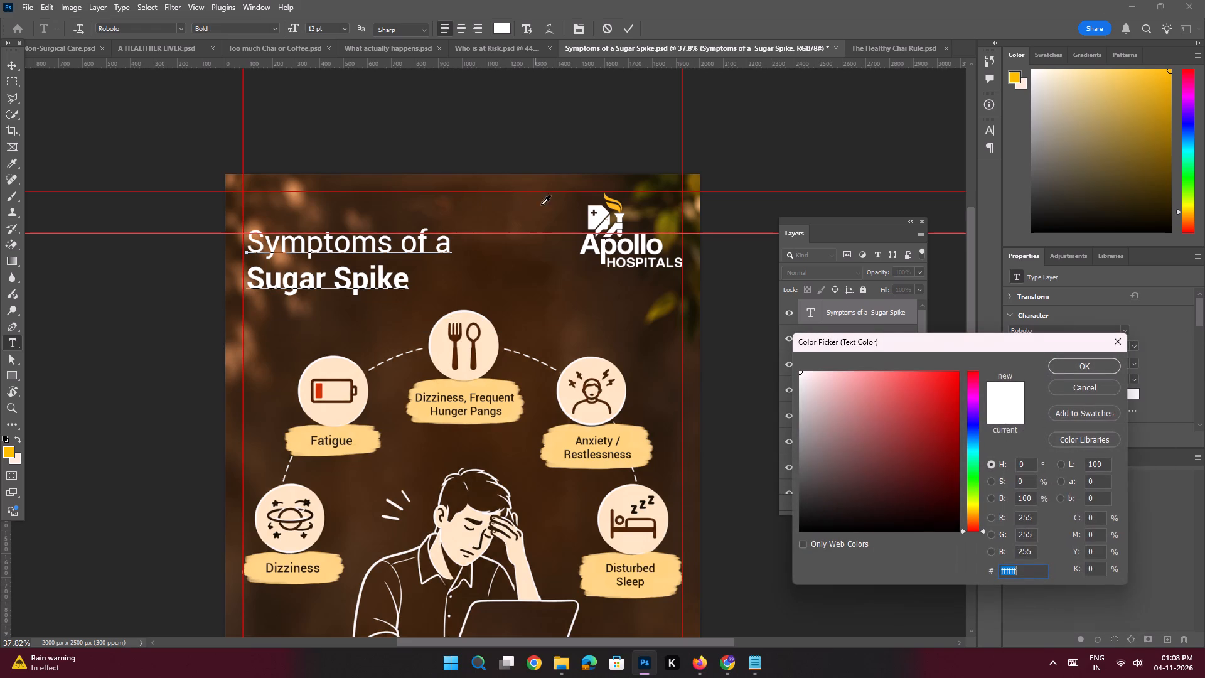
left_click(614, 208)
key("Return")
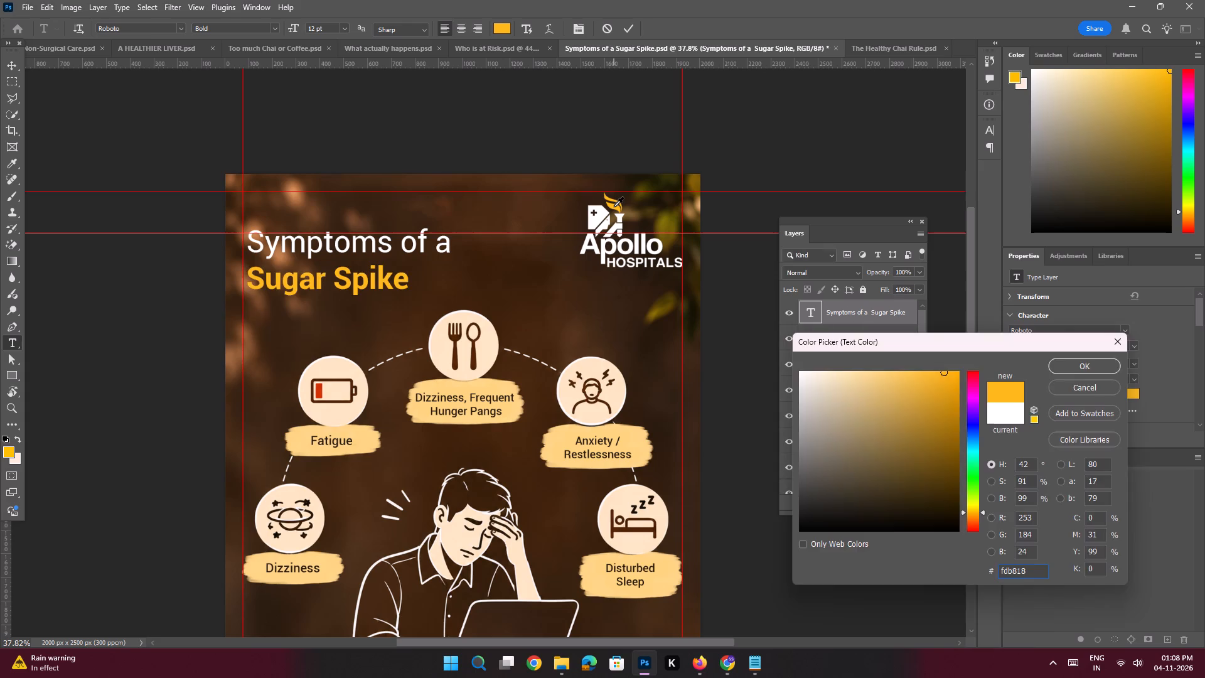
key("Return")
key("Return")
Fit the slide in view and save the Symptoms of a Sugar Spike document.
key("ctrl+0")
key("ctrl+s")
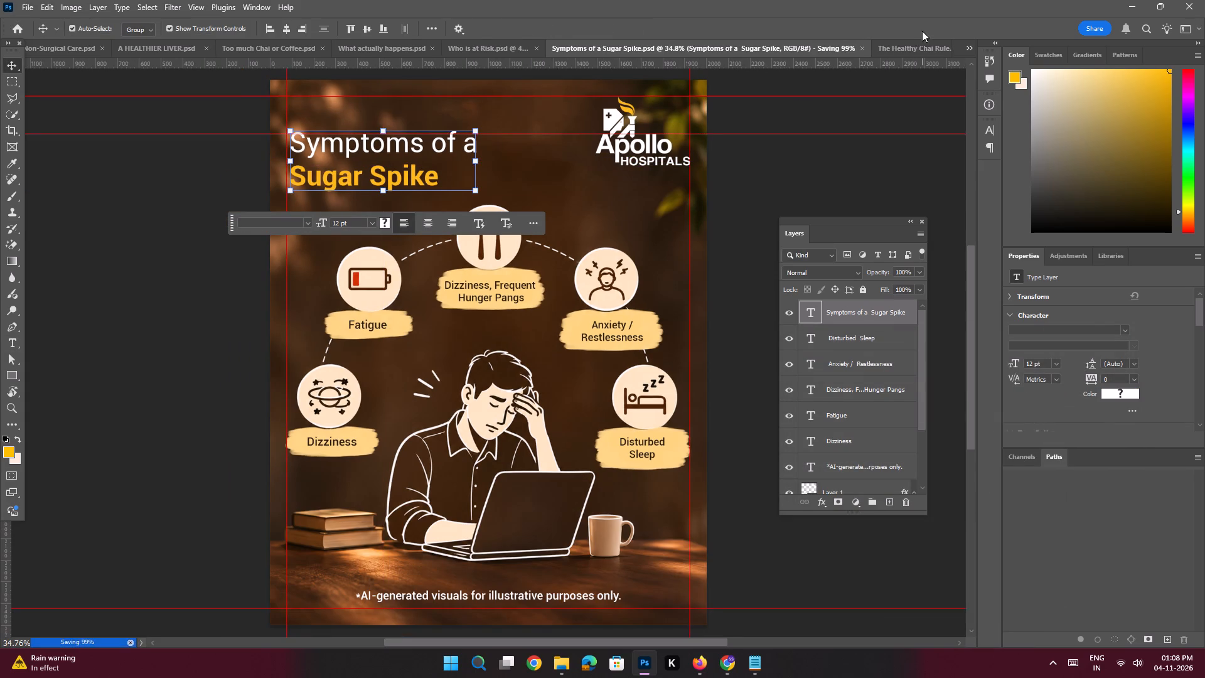
Copy the Apollo Hospitals logo layer from the Symptoms of a Sugar Spike document into The Healthy Chai Rule document.
left_click(889, 53)
key("space")
key("space")
key("space")
key("space")
key("space")
key("space")
key("space")
key("space")
key("space")
key("space")
key("space")
key("space")
key("space")
key("space")
key("space")
key("space")
key("space")
key("space")
key("space")
key("space")
left_click_drag(593, 223, 593, 252)
left_click(736, 53)
key("space")
left_click_drag(640, 134, 623, 171)
left_click(600, 156)
left_click_drag(853, 465, 922, 74)
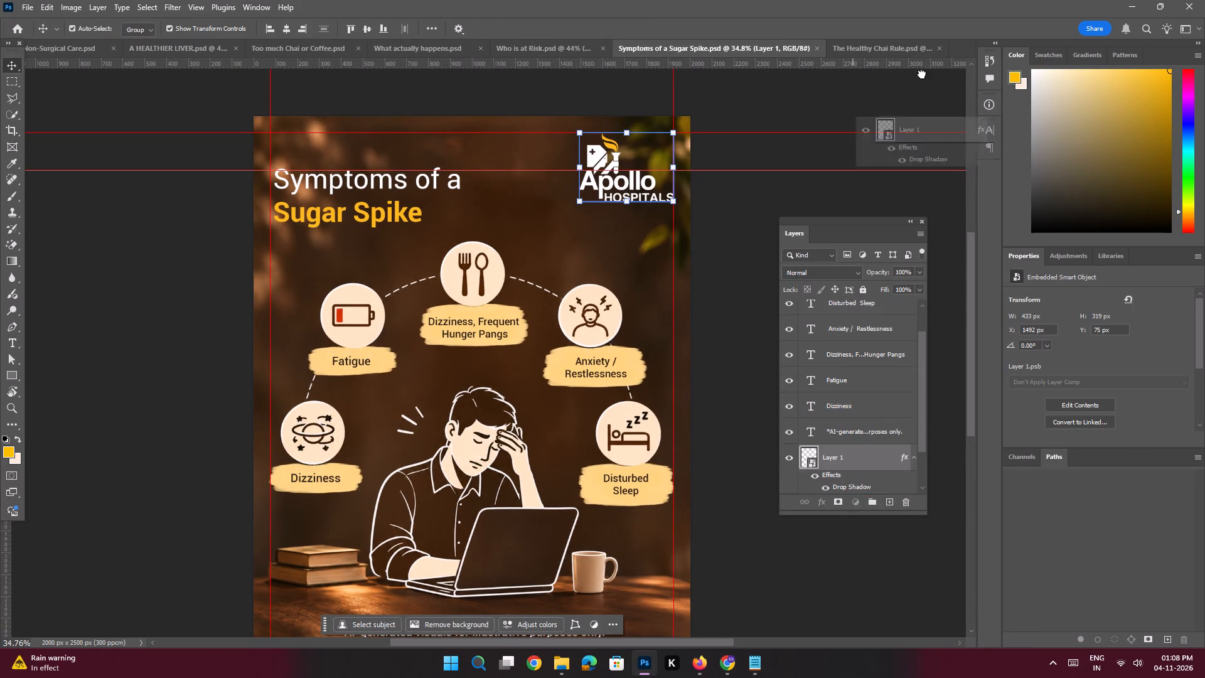
left_click_drag(922, 74, 659, 127)
Move the logo into the slide's upper-right corner, snapped to the top and right margin guides at X 1492 px, Y 75 px.
key("space")
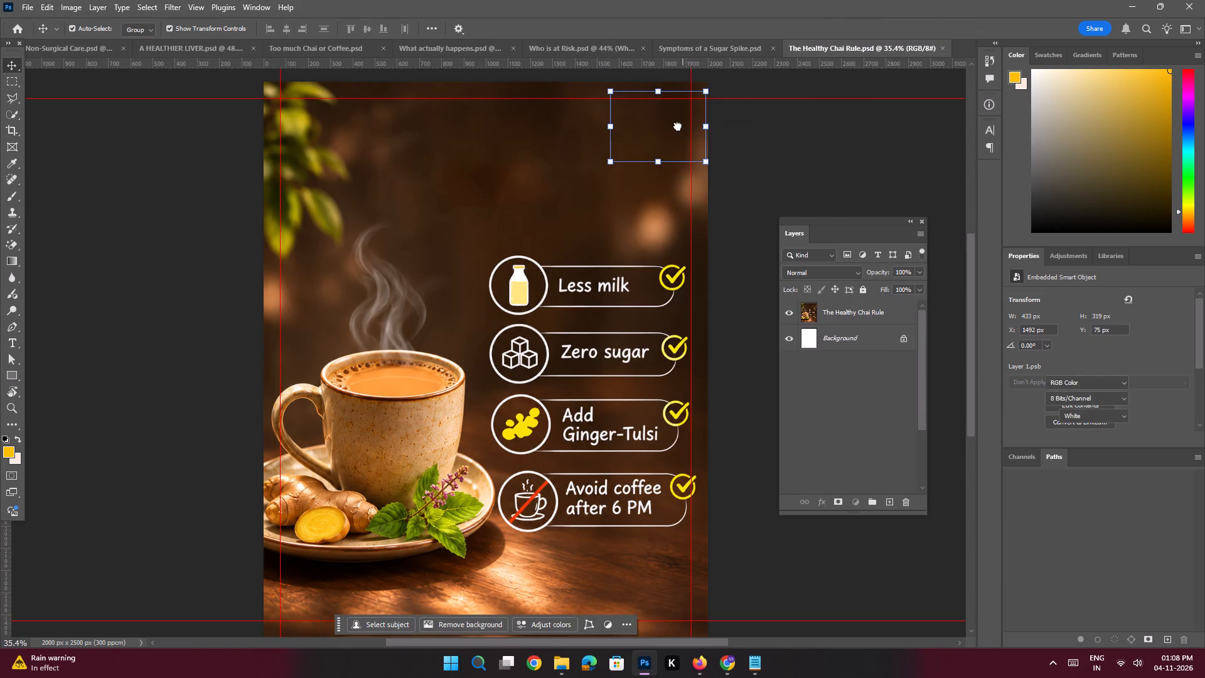
left_click_drag(658, 117, 693, 182, "ctrl")
left_click_drag(686, 144, 658, 210)
left_click_drag(569, 178, 537, 196)
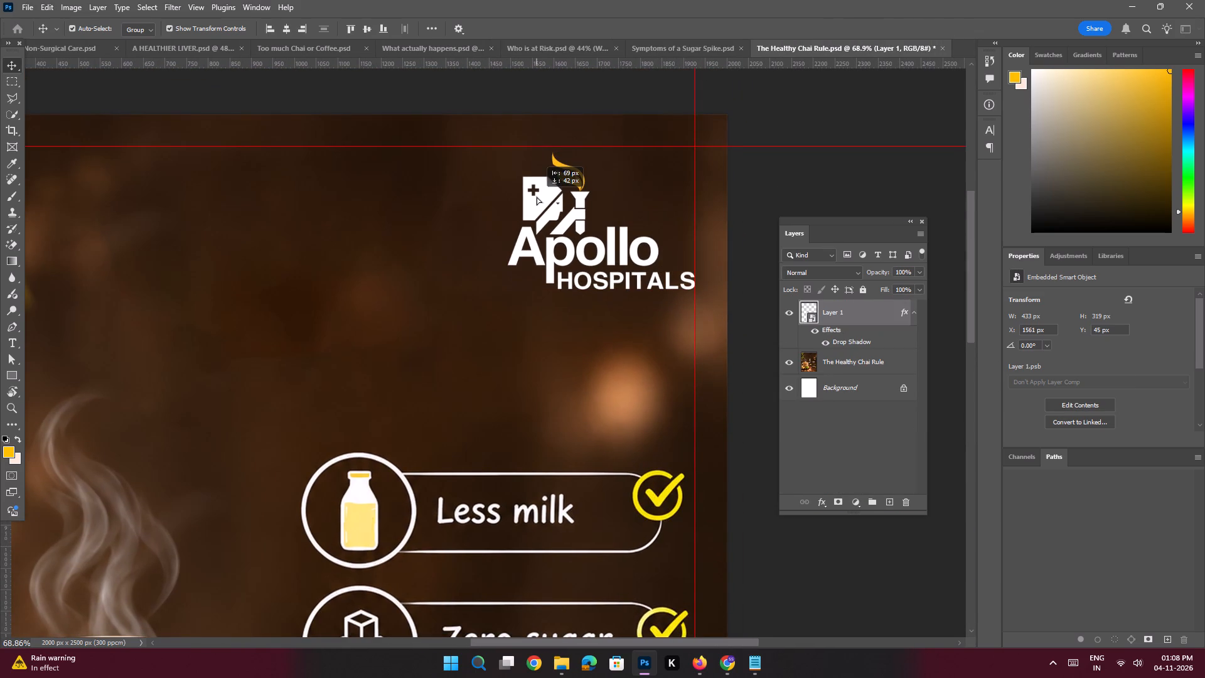
left_click_drag(537, 196, 542, 190)
Add a horizontal guide aligned with the top of the "A" in the logo's Apollo wordmark, at about 247 px.
key("space")
left_click_drag(624, 196, 581, 183, "ctrl")
left_click_drag(564, 227, 602, 173)
left_click_drag(645, 65, 650, 146)
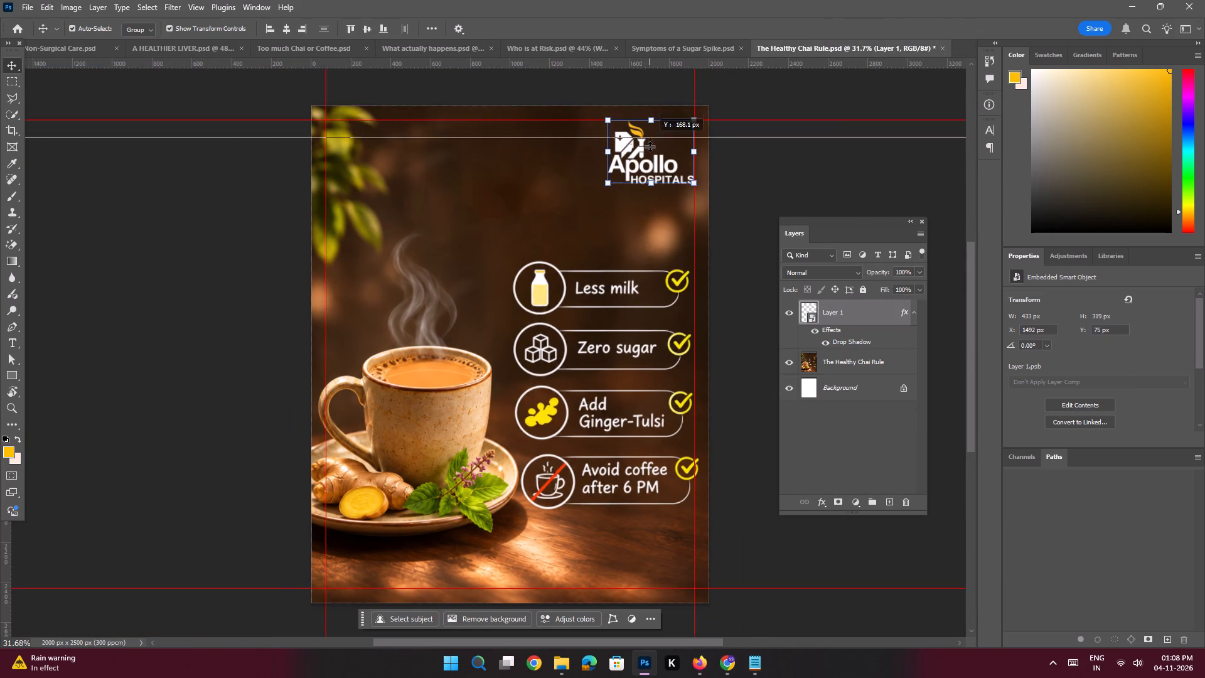
left_click_drag(650, 146, 650, 157)
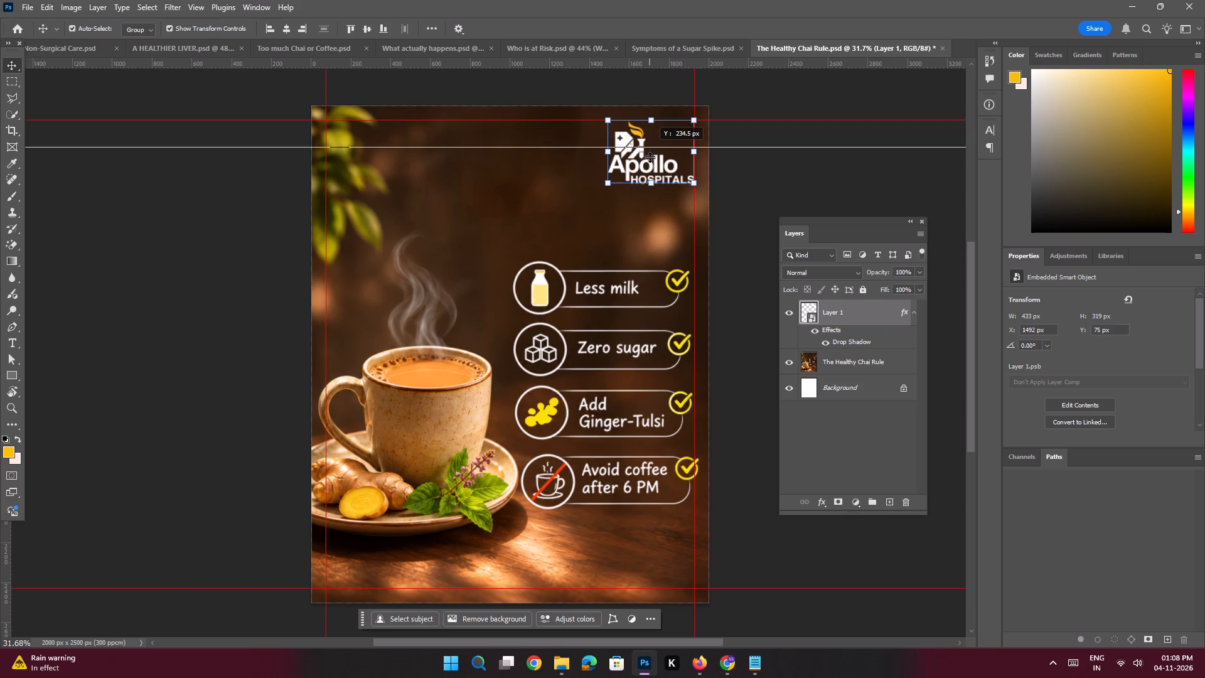
left_click_drag(650, 157, 650, 158)
key("ctrl+space")
key("ctrl+space")
key("ctrl+space")
key("ctrl+space")
key("ctrl+space")
key("ctrl+space")
key("ctrl+space")
key("ctrl+space")
key("ctrl+space")
key("ctrl+space")
key("ctrl+space")
left_click_drag(634, 150, 747, 363, "ctrl")
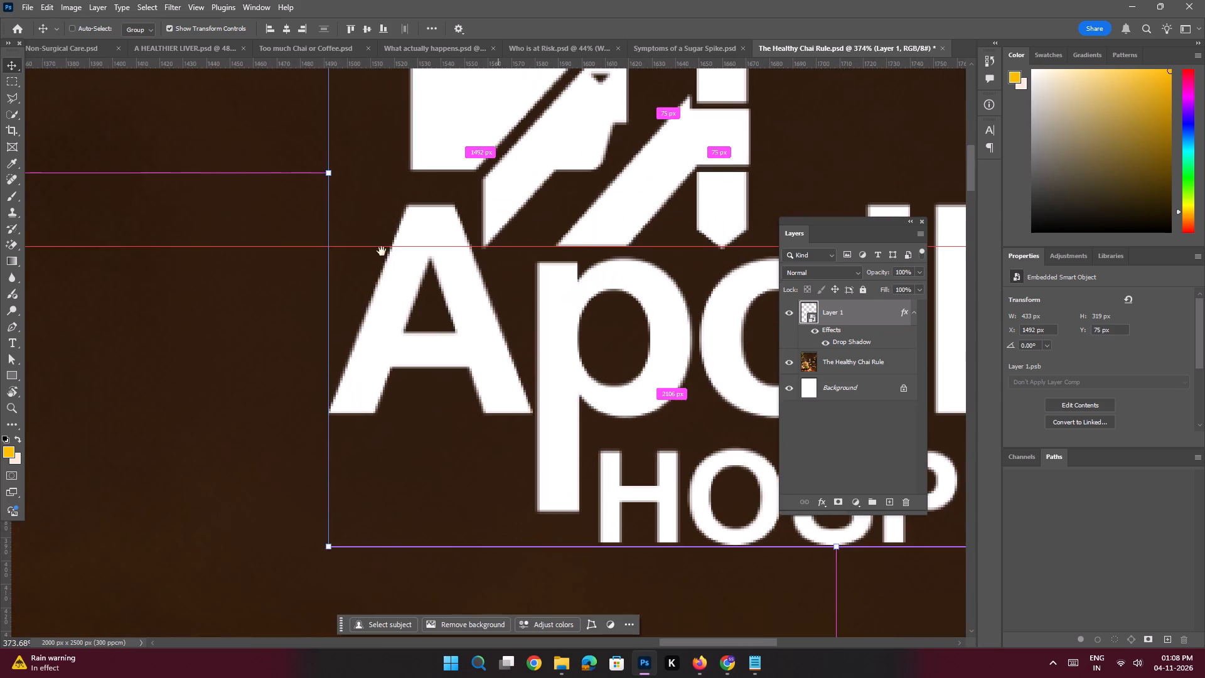
left_click_drag(419, 246, 421, 202)
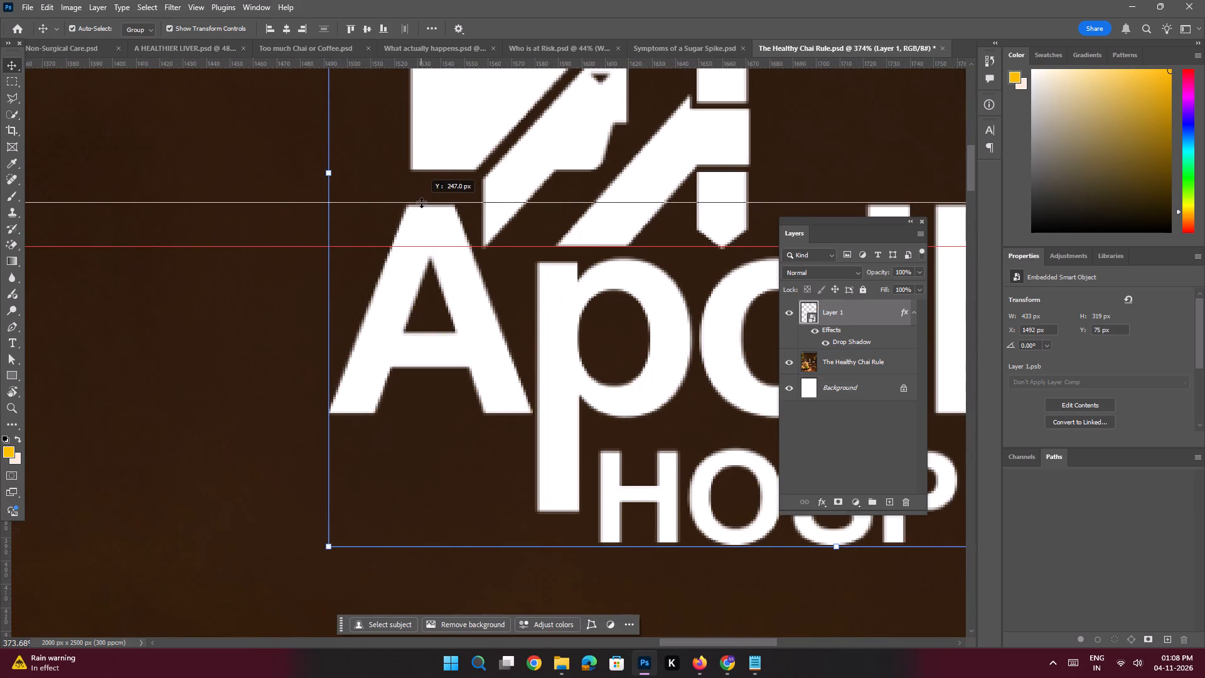
left_click_drag(421, 202, 422, 202)
key("ctrl+space")
key("ctrl+space")
key("ctrl+space")
key("ctrl+space")
key("ctrl+space")
key("ctrl+space")
key("ctrl+space")
key("ctrl+space")
left_click_drag(461, 235, 314, 186, "ctrl")
left_click(237, 260)
Copy the "*AI-generated visuals for illustrative purposes only." text from the Symptoms of a Sugar Spike document into The Healthy Chai Rule, centred near the bottom margin guide.
key("ctrl+space")
key("ctrl+space")
key("ctrl+space")
key("ctrl+space")
key("ctrl+space")
key("ctrl+space")
key("ctrl+space")
key("ctrl+space")
key("ctrl+space")
key("ctrl+space")
key("ctrl+space")
key("ctrl+space")
key("ctrl+space")
key("ctrl+space")
key("ctrl+space")
key("ctrl+space")
left_click_drag(394, 261, 423, 305, "ctrl")
left_click_drag(427, 313, 444, 274)
left_click(690, 52)
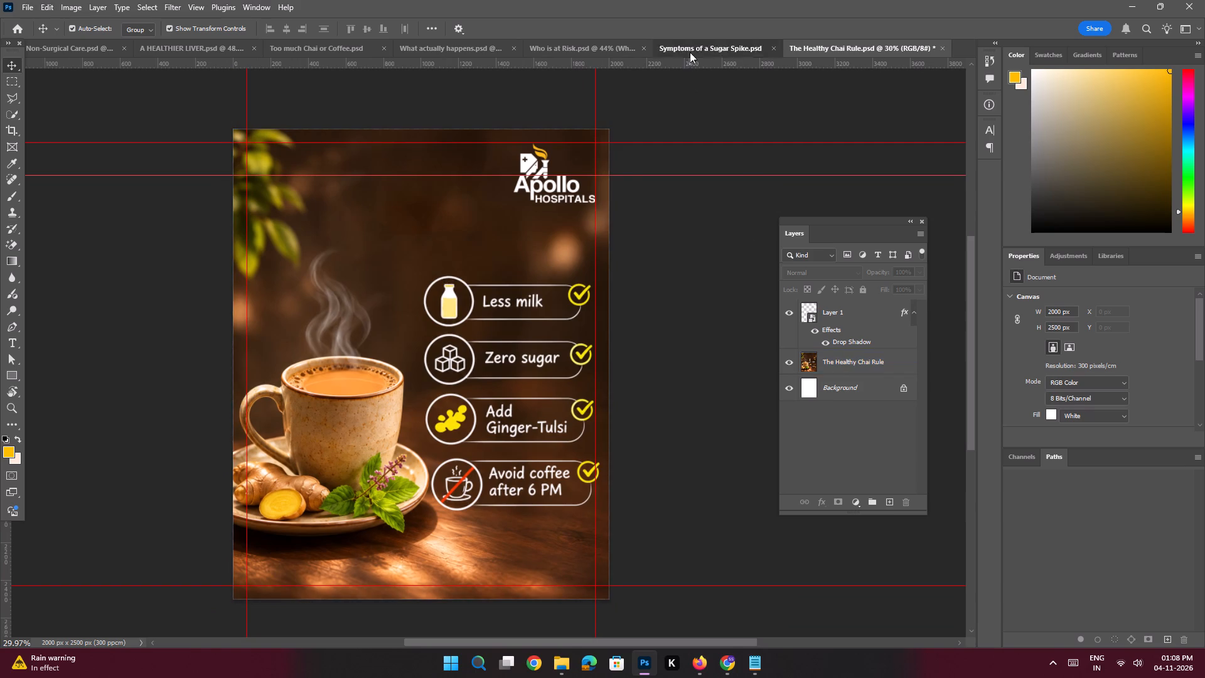
key("space")
key("space")
key("space")
key("space")
key("space")
left_click_drag(496, 485, 509, 457)
left_click(503, 576)
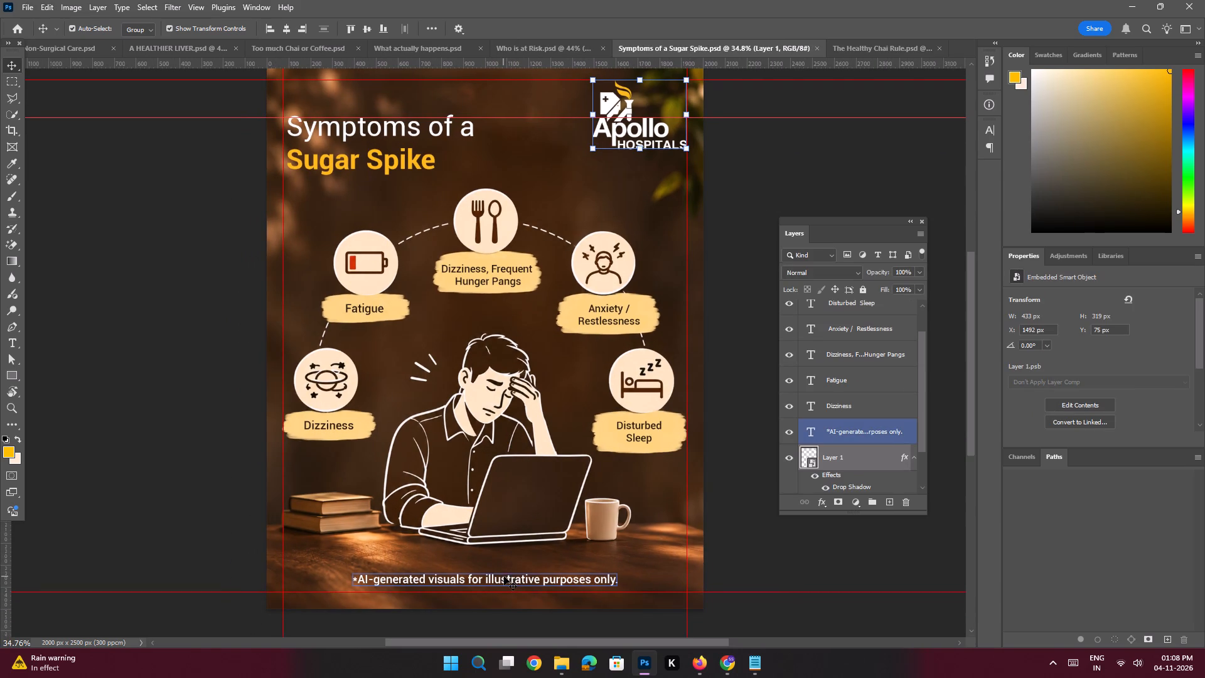
left_click_drag(845, 430, 903, 67)
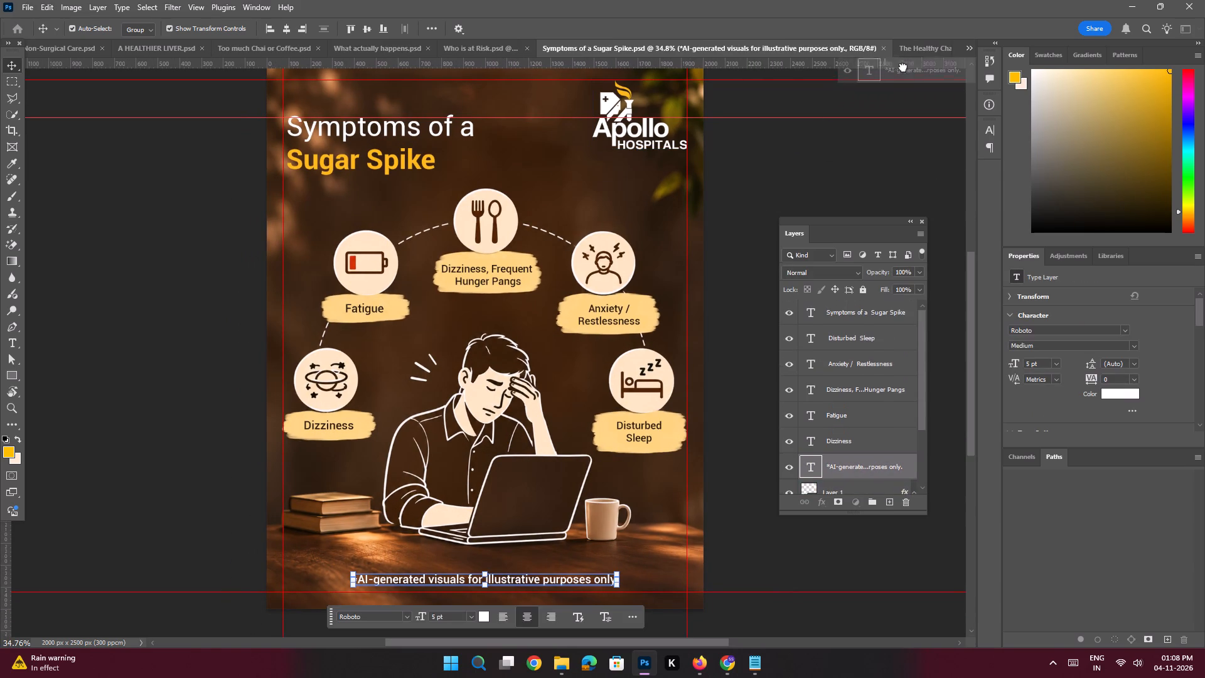
left_click_drag(903, 67, 422, 583)
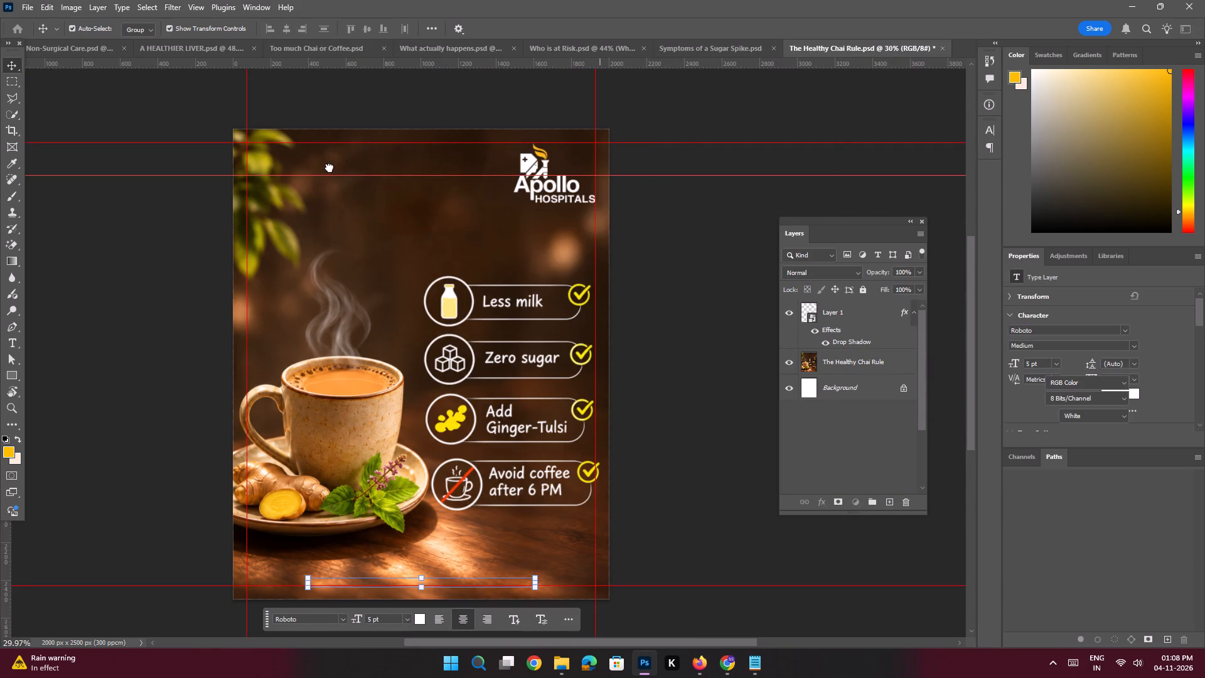
double_click(289, 28)
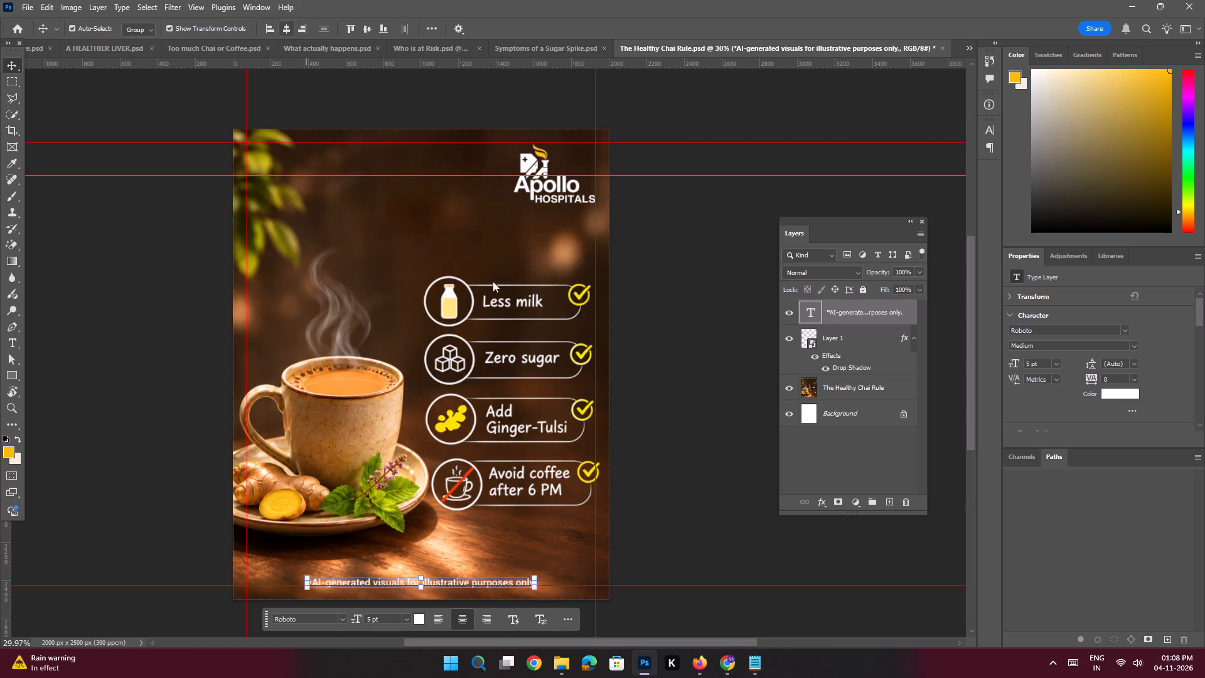
left_click(732, 656)
left_click(806, 388)
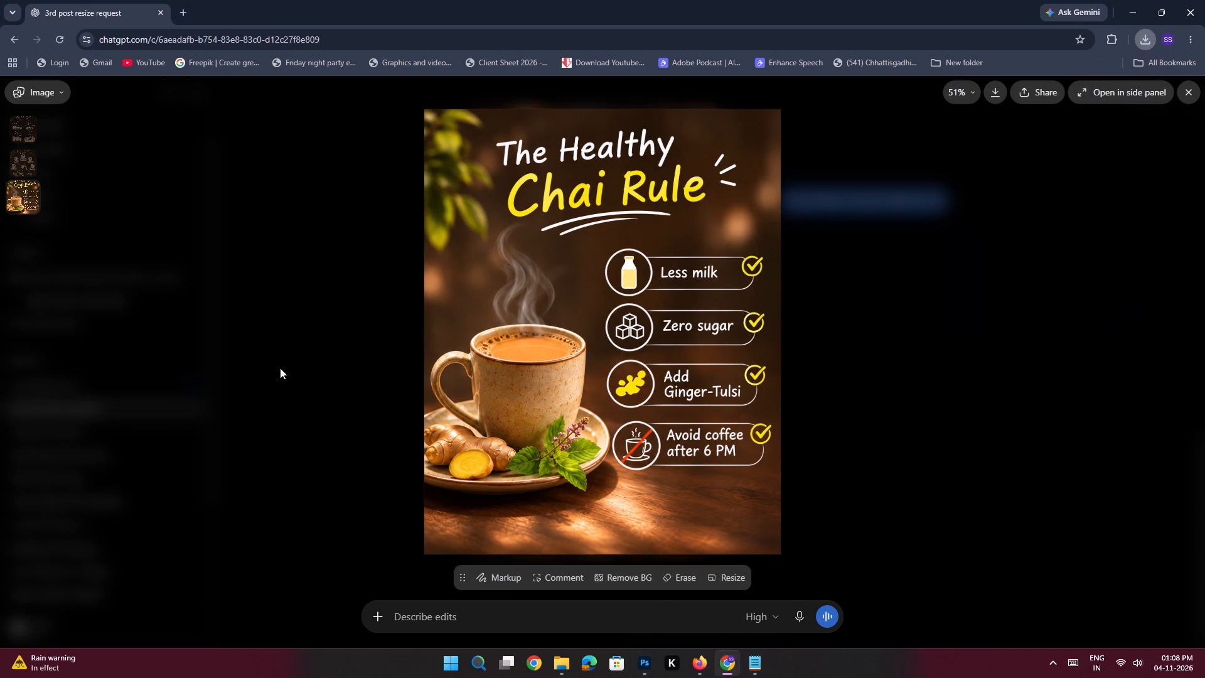
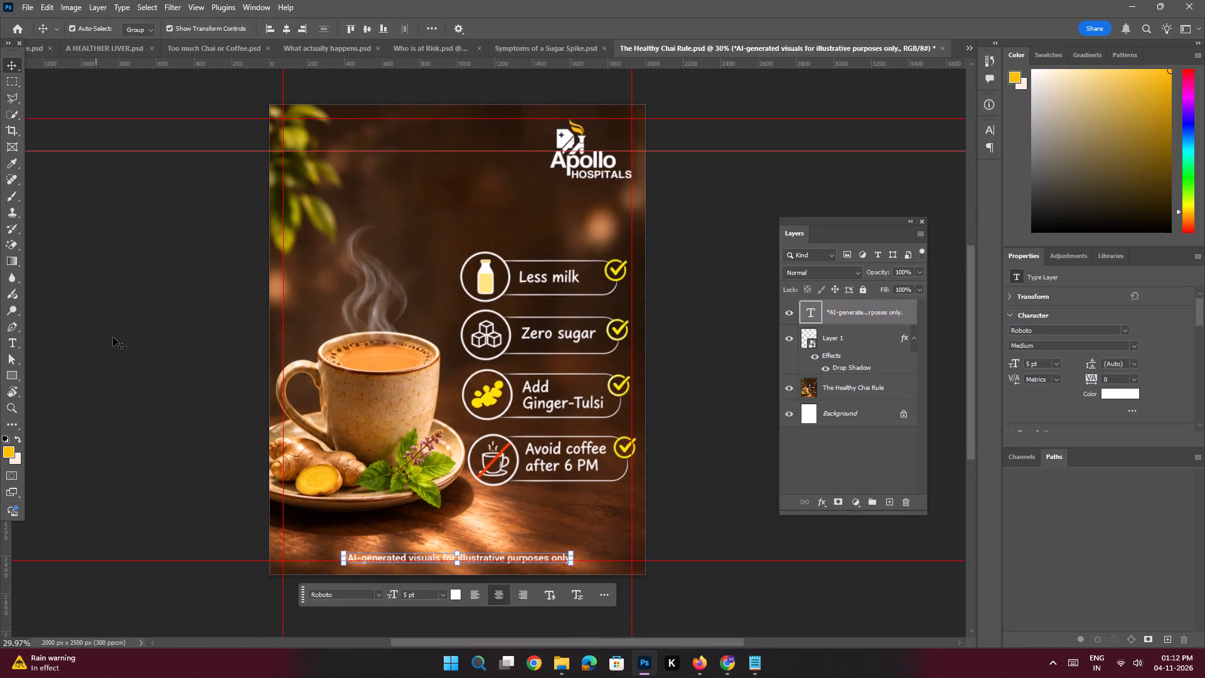
left_click(818, 500)
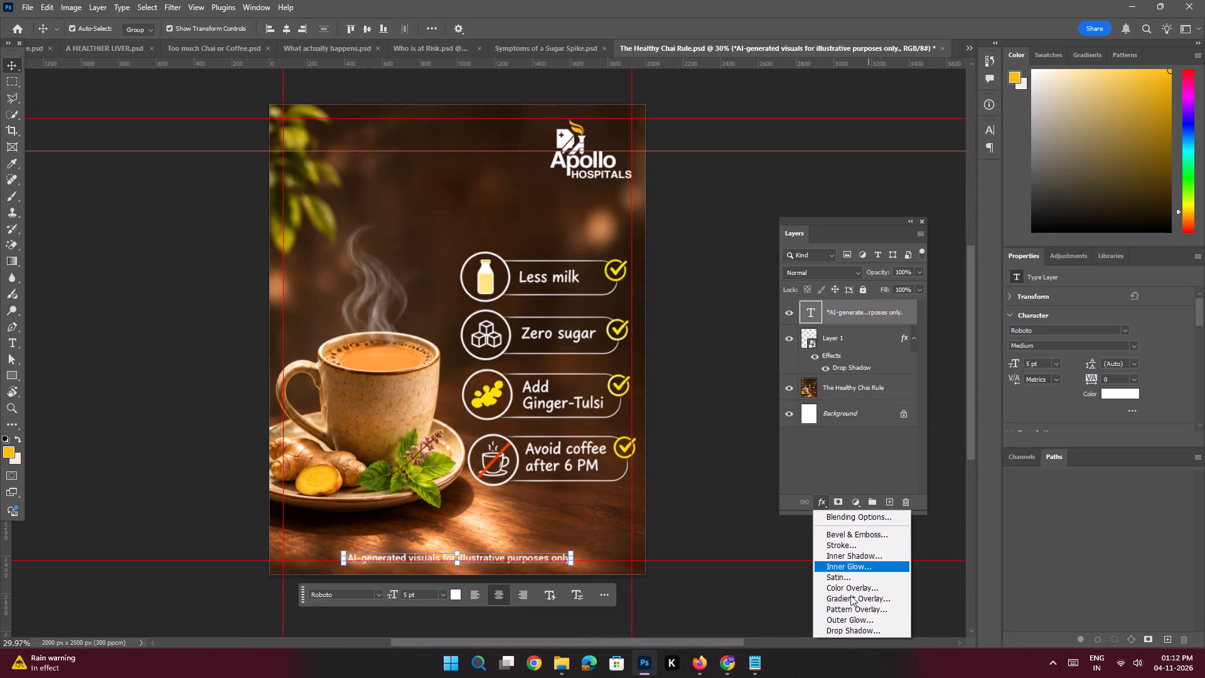
left_click(849, 627)
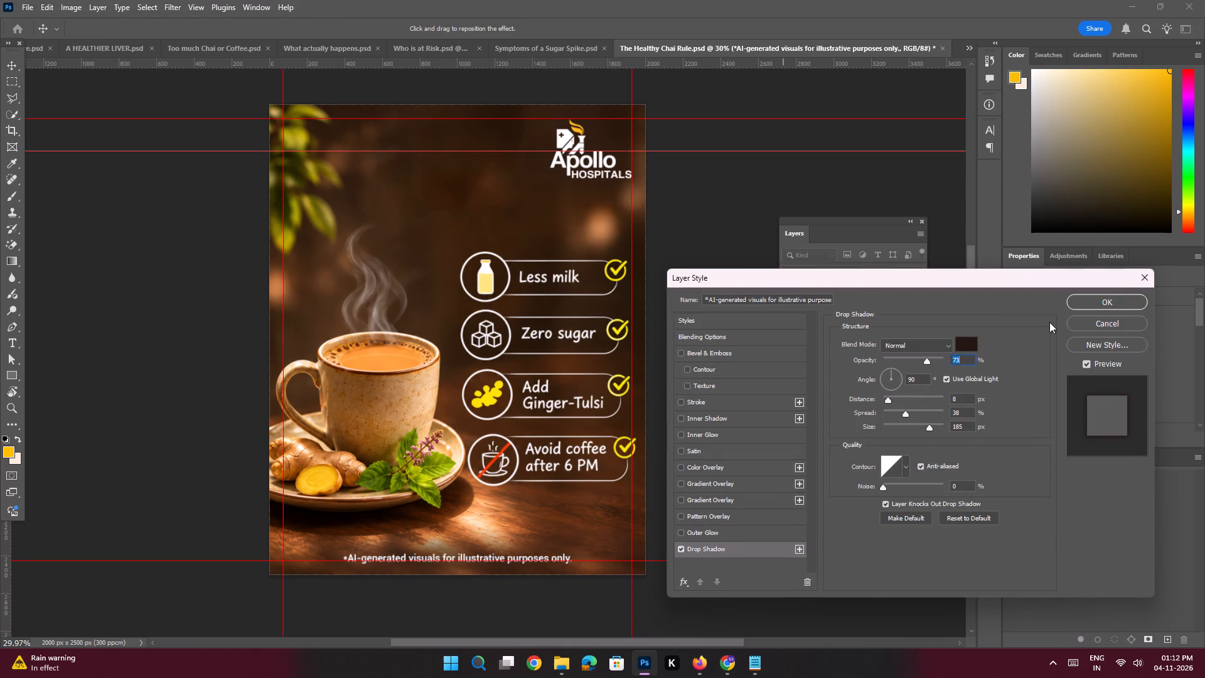
left_click(1079, 302)
Save The Healthy Chai Rule document.
key("space")
key("space")
key("space")
key("space")
key("space")
key("space")
key("space")
key("space")
key("space")
key("space")
key("space")
key("space")
key("space")
left_click_drag(542, 262, 533, 283)
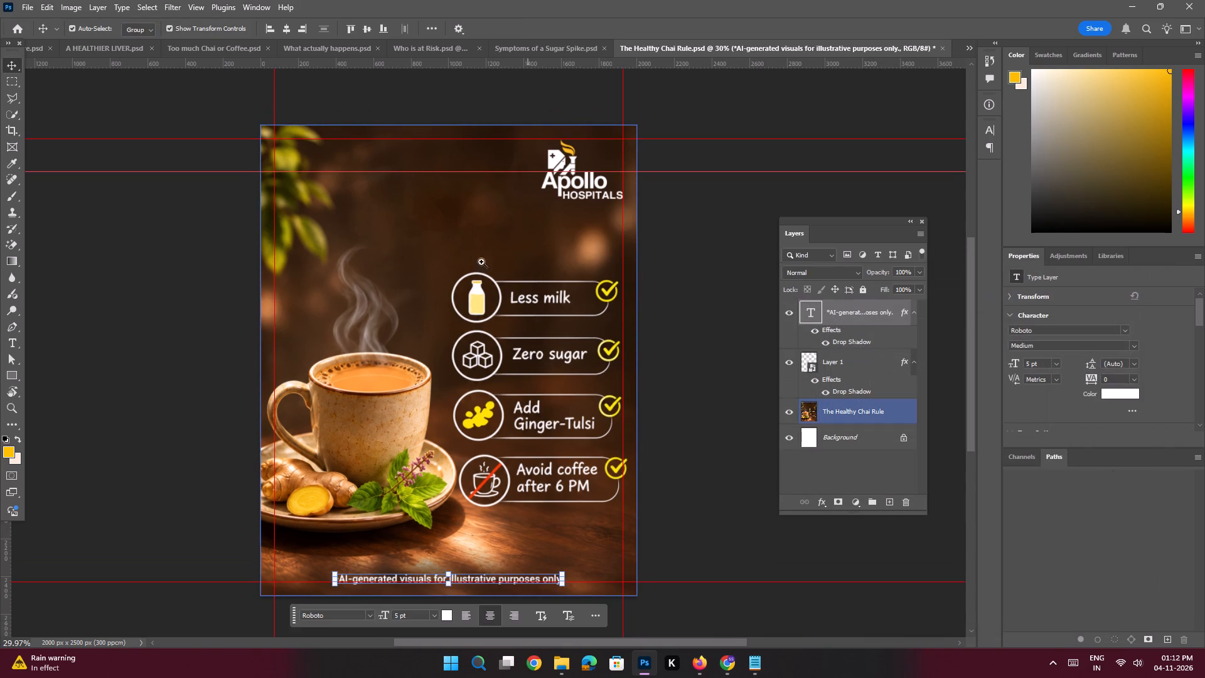
left_click_drag(388, 209, 403, 243, "ctrl")
left_click_drag(478, 239, 478, 250)
key("ctrl+s")
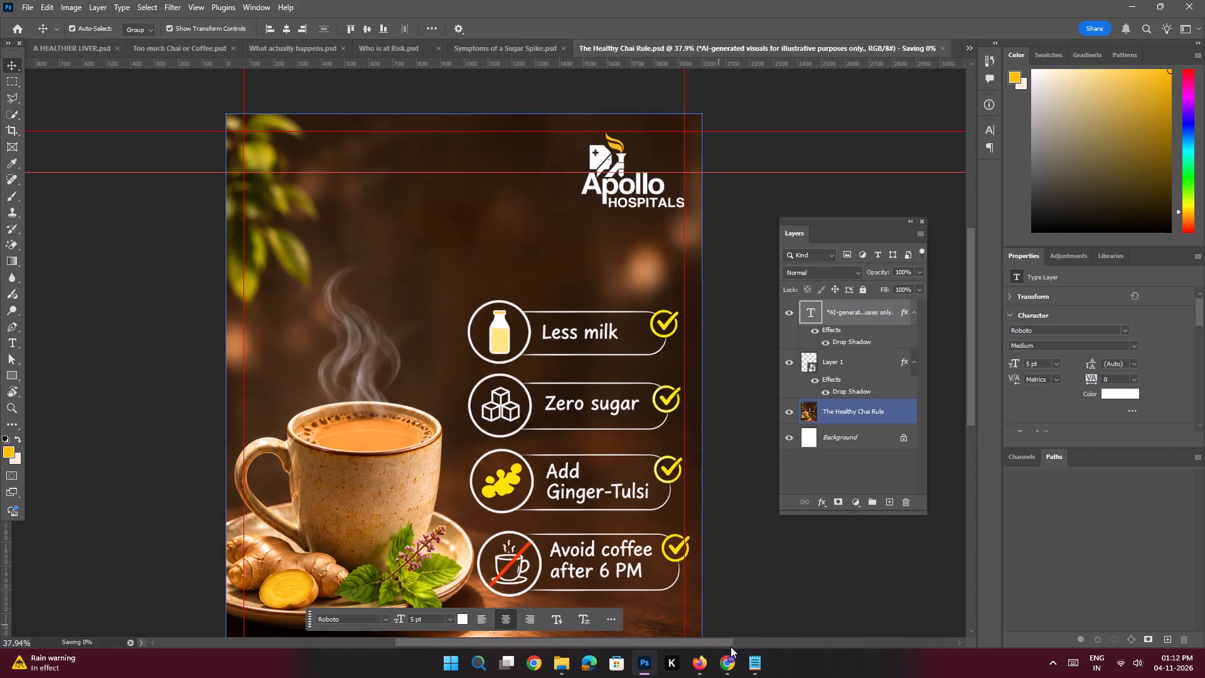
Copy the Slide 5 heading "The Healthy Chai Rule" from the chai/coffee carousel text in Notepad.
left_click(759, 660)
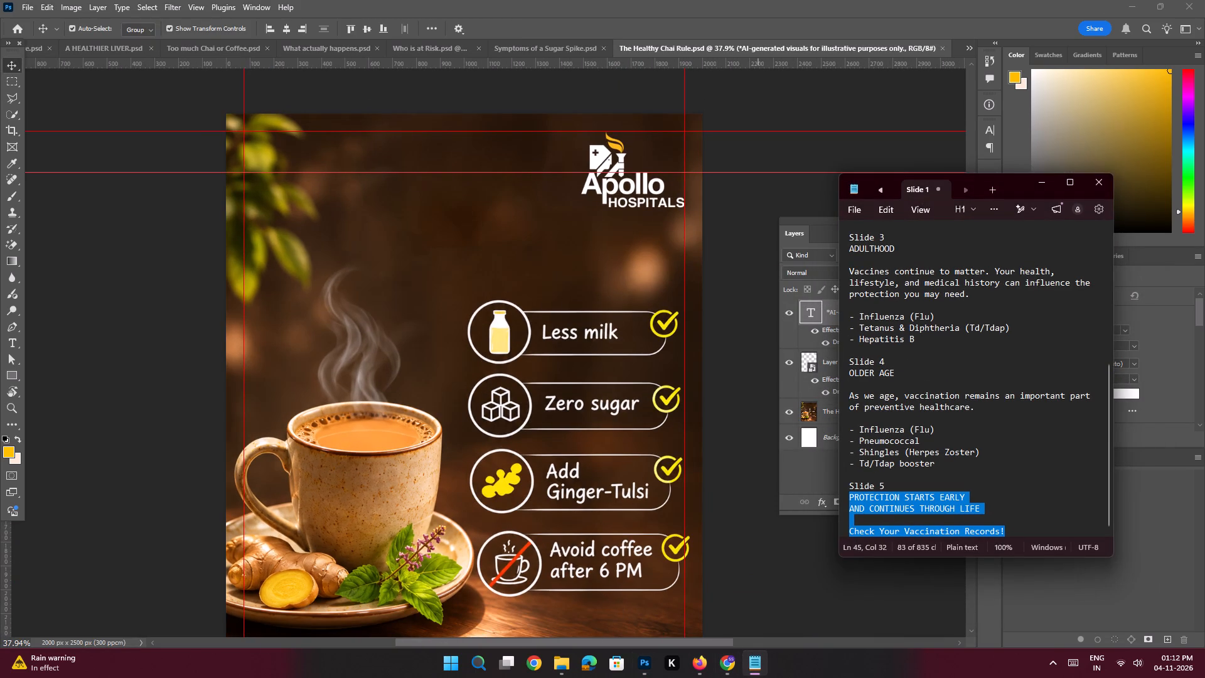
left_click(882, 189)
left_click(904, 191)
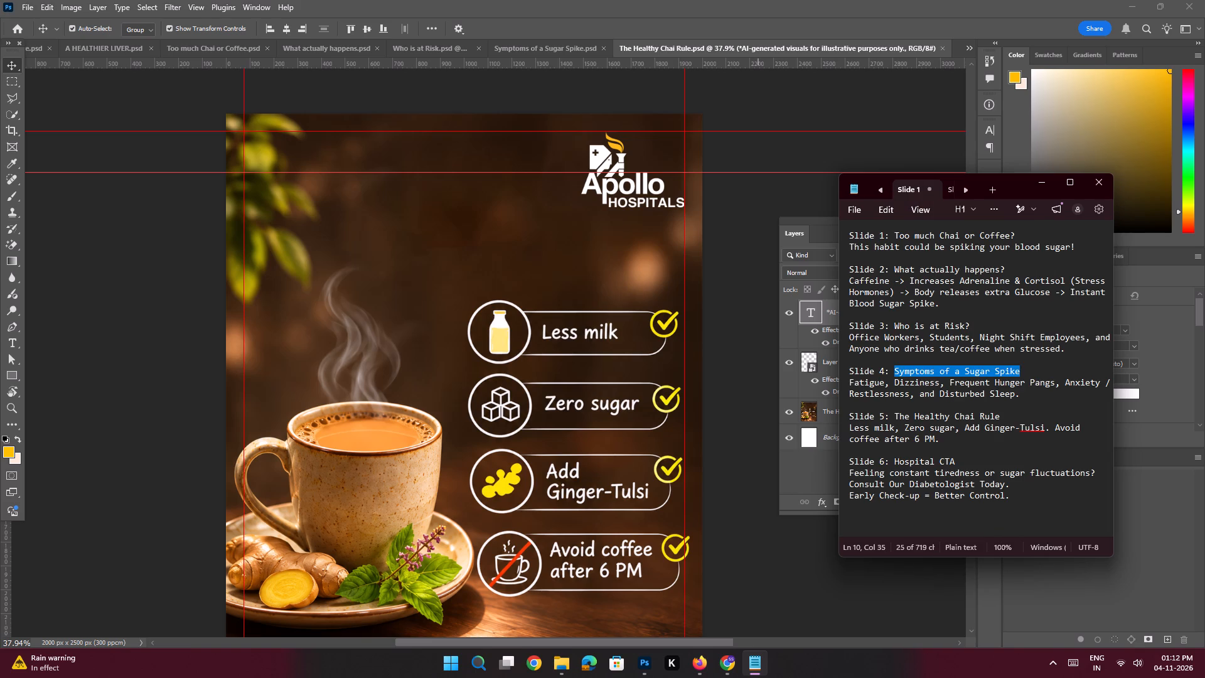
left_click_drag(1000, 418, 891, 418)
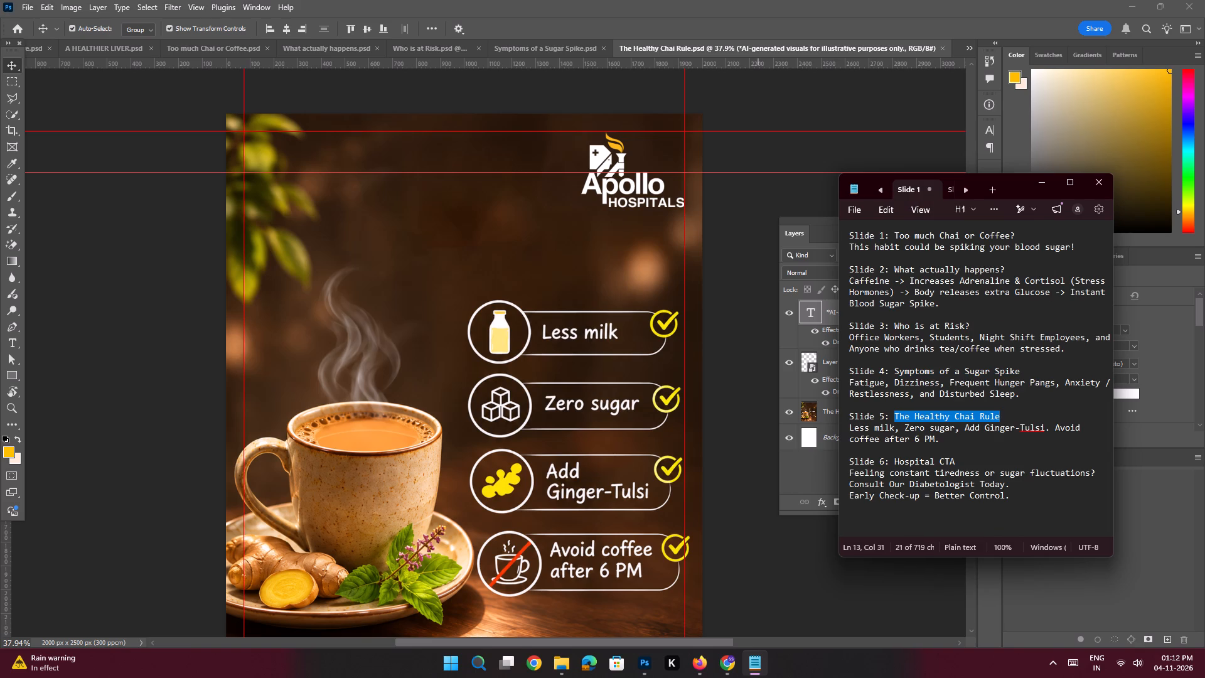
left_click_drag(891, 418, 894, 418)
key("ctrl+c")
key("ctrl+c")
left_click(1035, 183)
Copy the "Symptoms of a Sugar Spike" heading layer into The Healthy Chai Rule, placing it at the left margin guide below the logo-aligned guide.
left_click(526, 51)
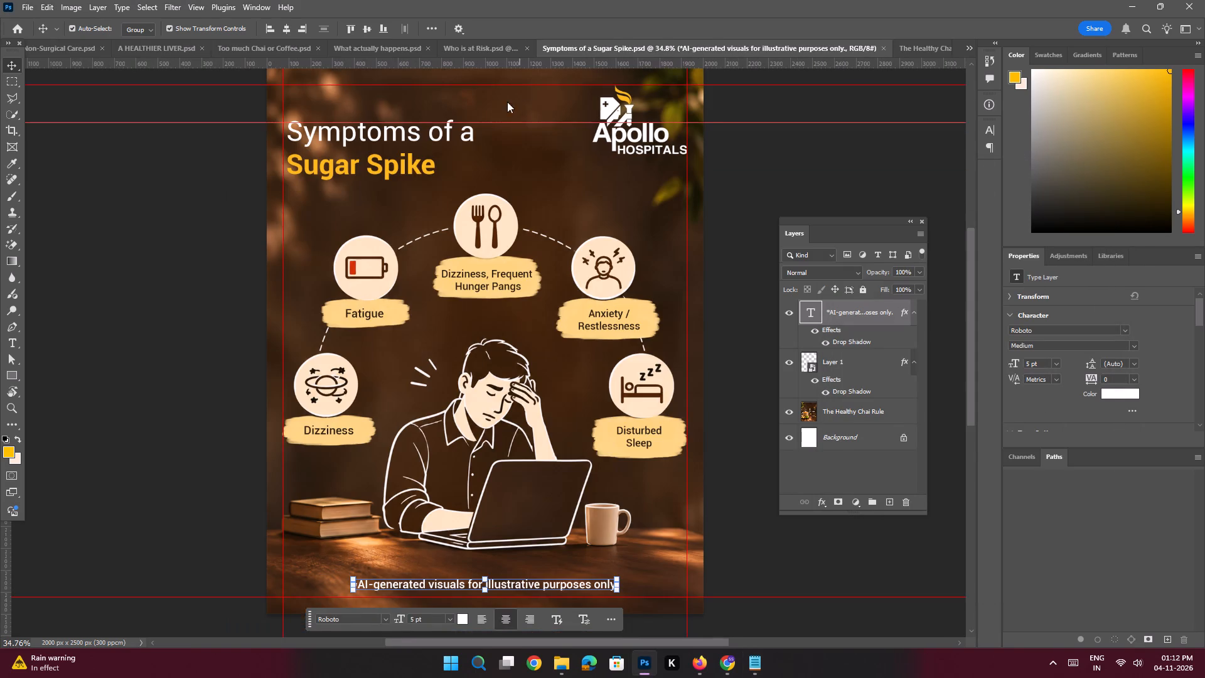
left_click(395, 157)
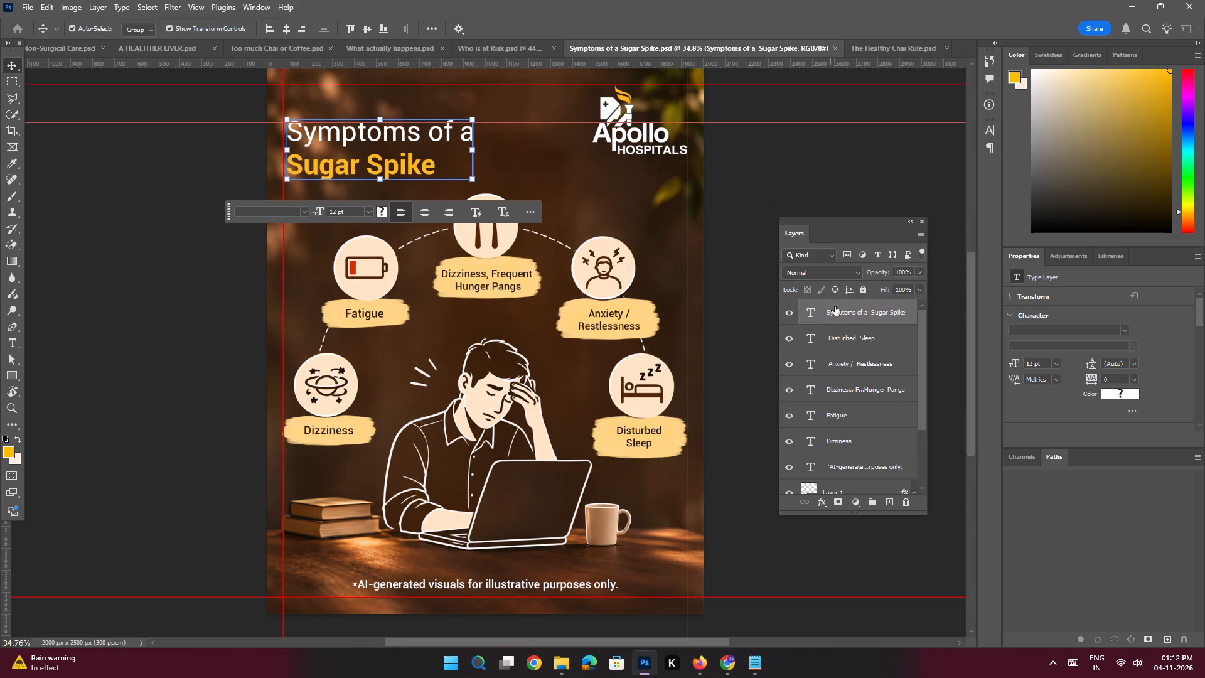
left_click_drag(835, 306, 370, 161)
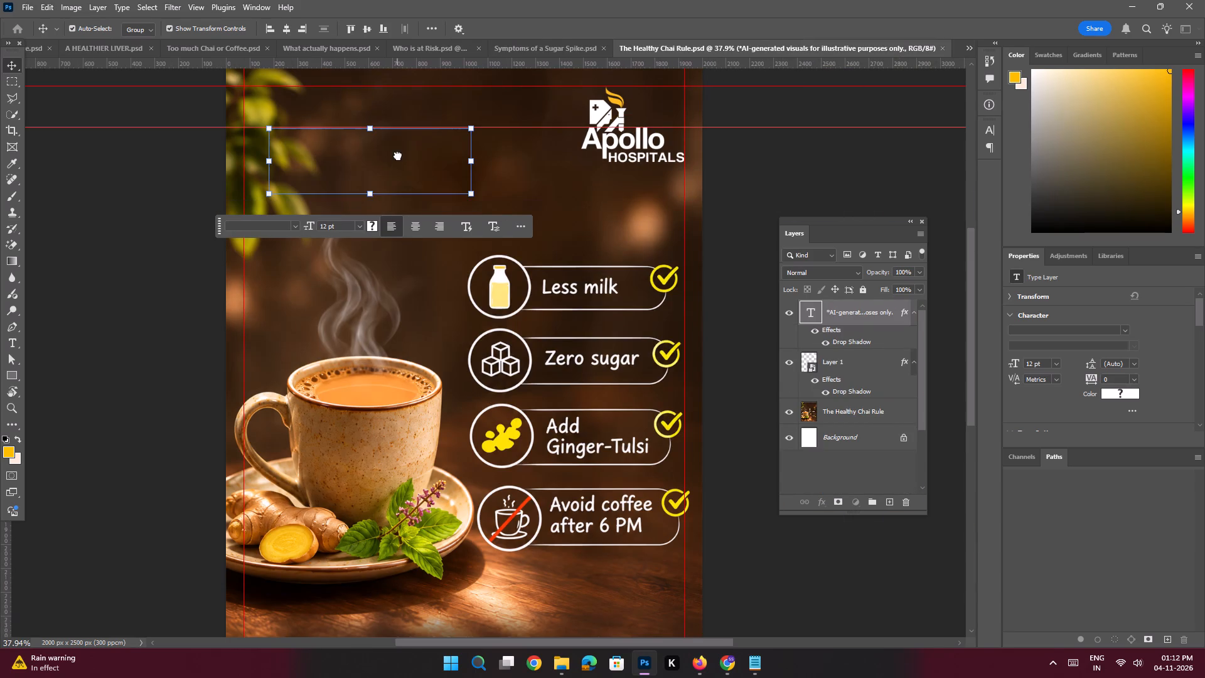
left_click_drag(383, 155, 361, 158)
key("space")
key("space")
left_click_drag(367, 156, 373, 168)
Replace the copied heading's text with "The Healthy Chai Rule" from the Slide 5 copy in Notepad.
left_click(756, 657)
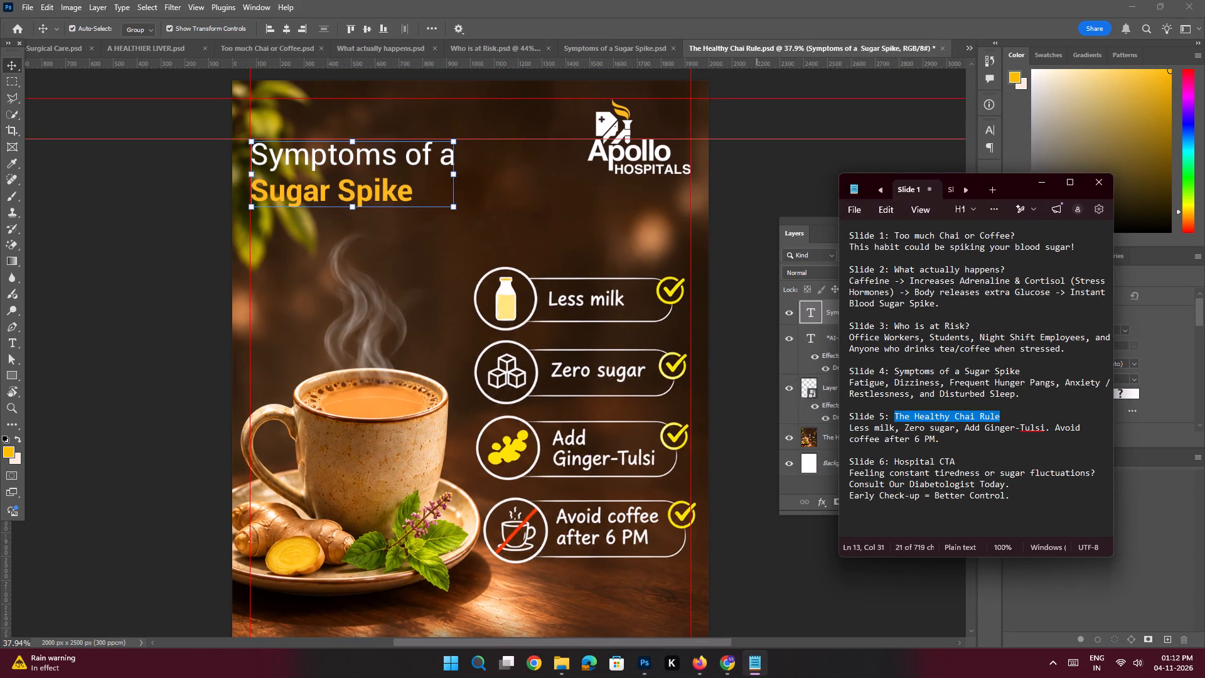
left_click(955, 421)
left_click_drag(952, 419, 914, 418)
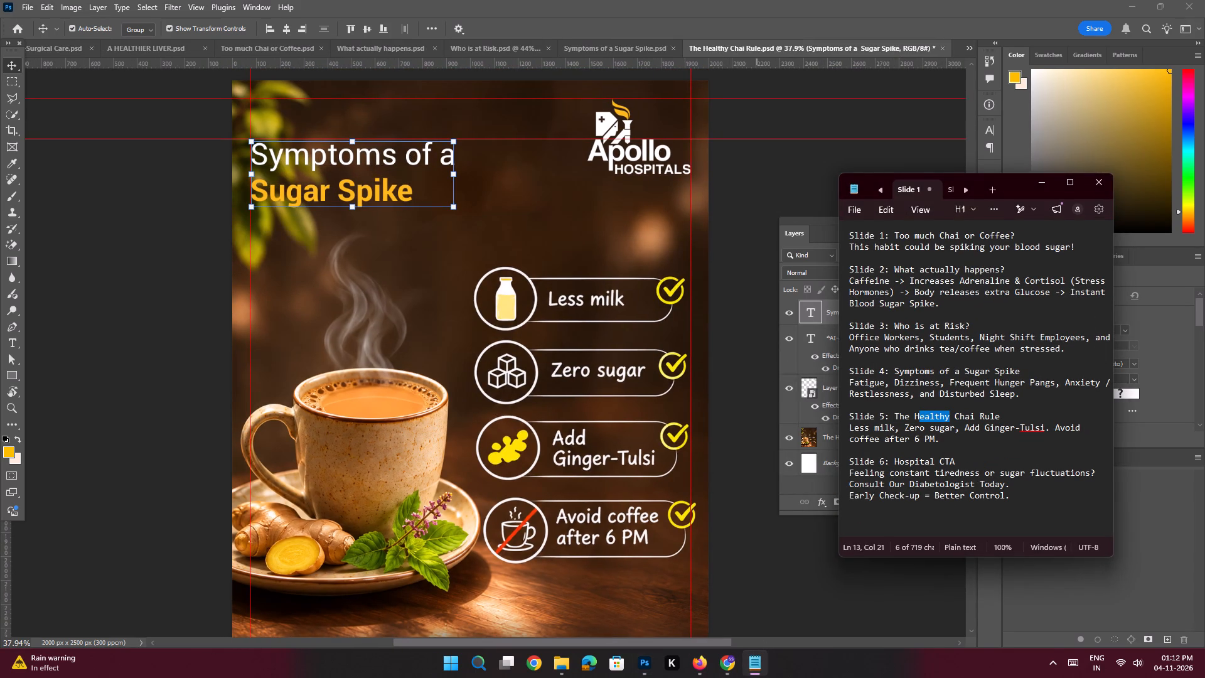
left_click_drag(914, 418, 894, 419)
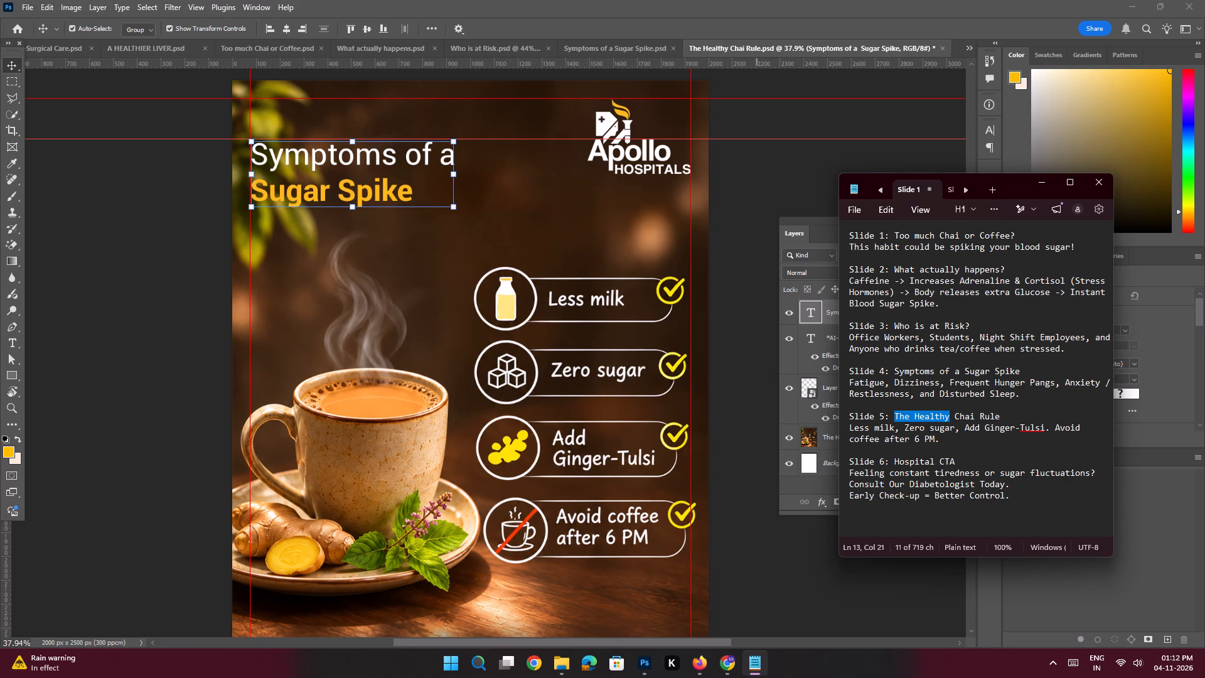
left_click_drag(1003, 417, 891, 414)
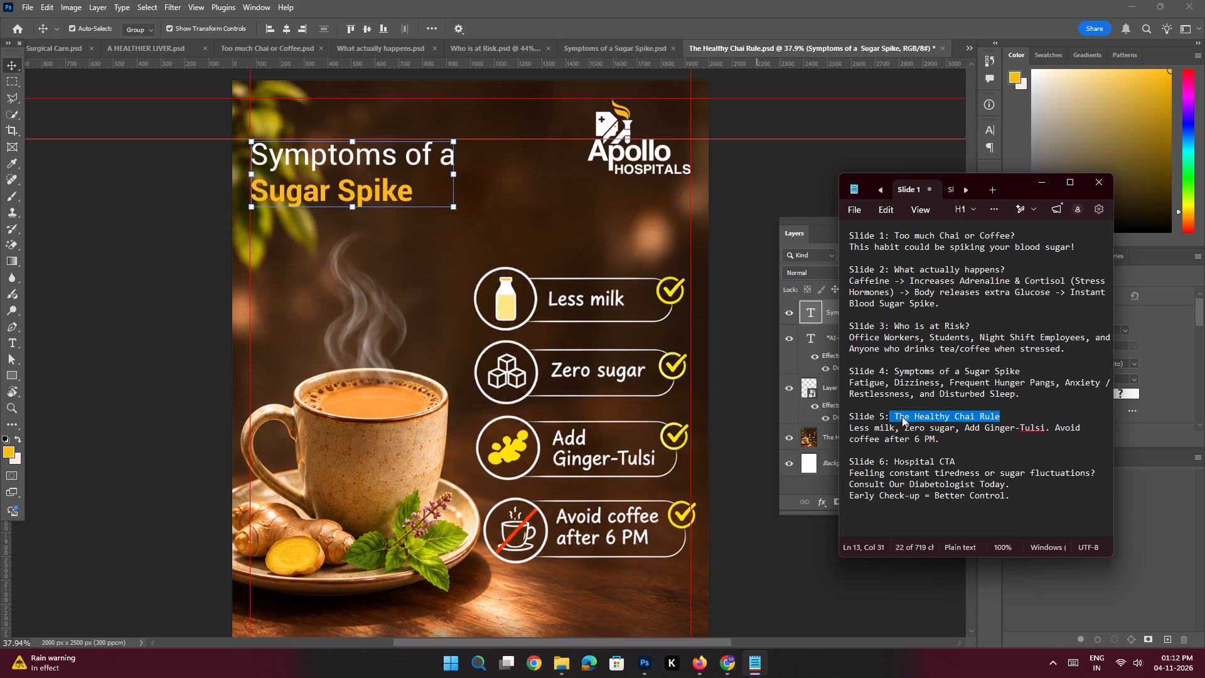
key("ctrl+c")
key("ctrl+c")
left_click(1035, 185)
double_click(391, 172)
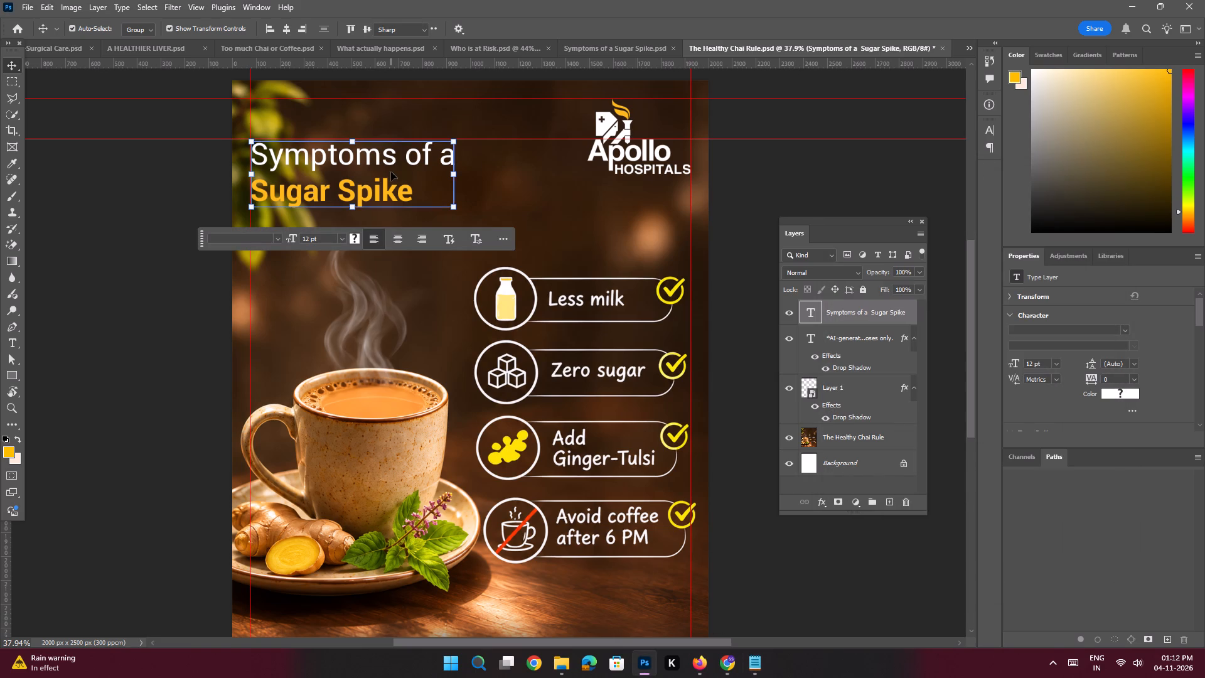
key("ctrl+v")
key("Return")
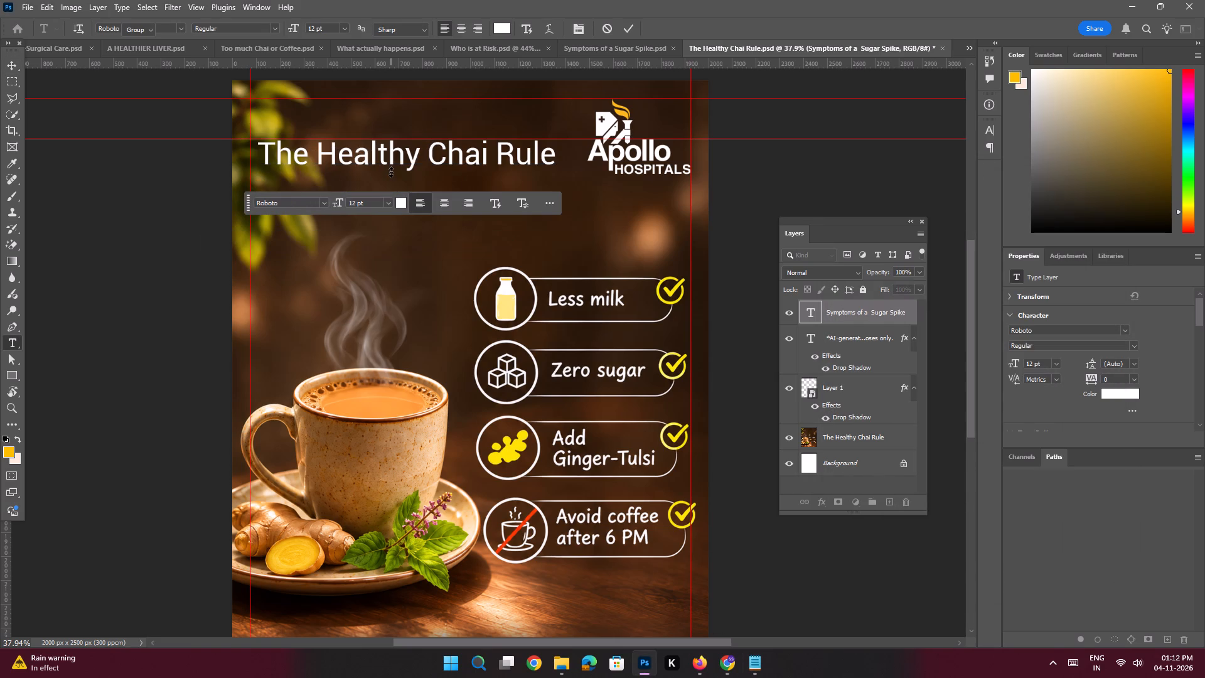
Break the heading into "The Healthy" and "Chai Rule" with a leading space on the second line, and align it to the left margin guide.
double_click(422, 156)
left_click(428, 149)
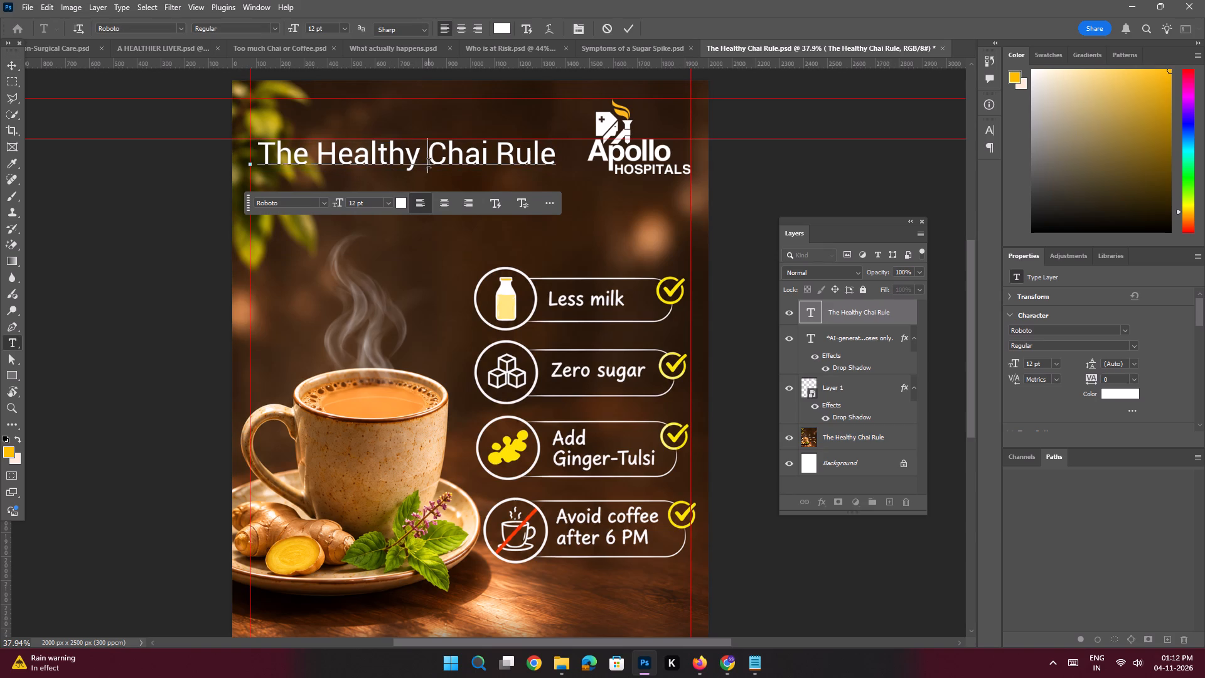
key("Return")
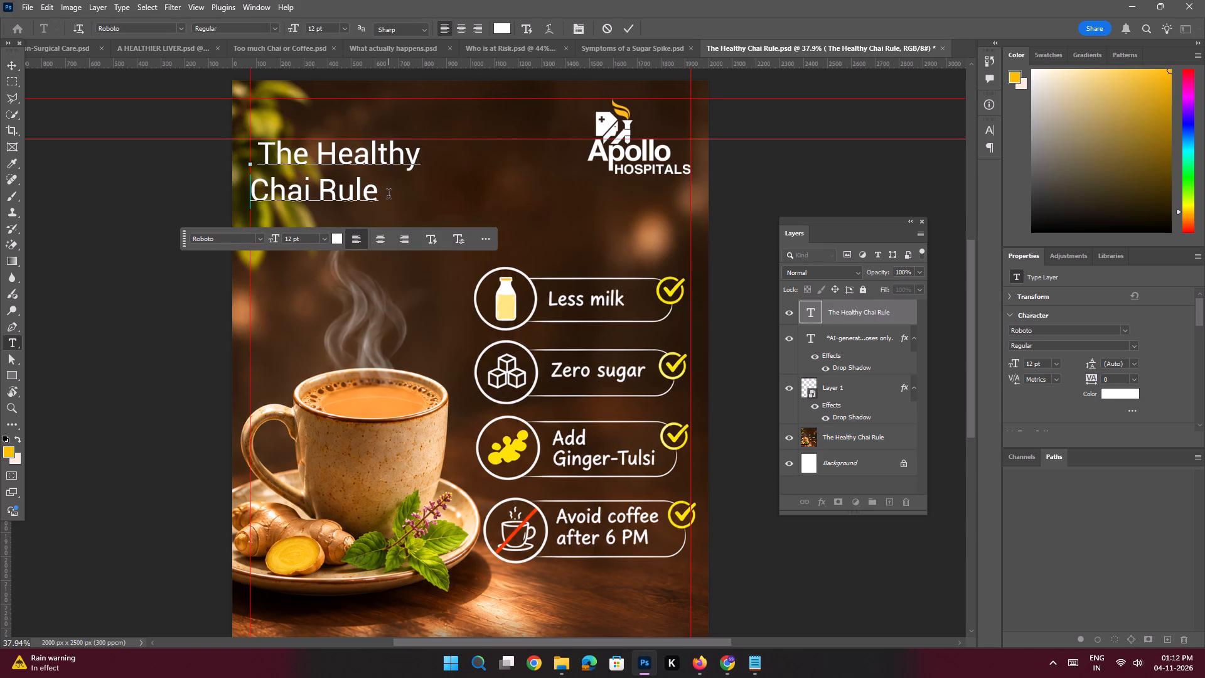
key("space")
key("Return")
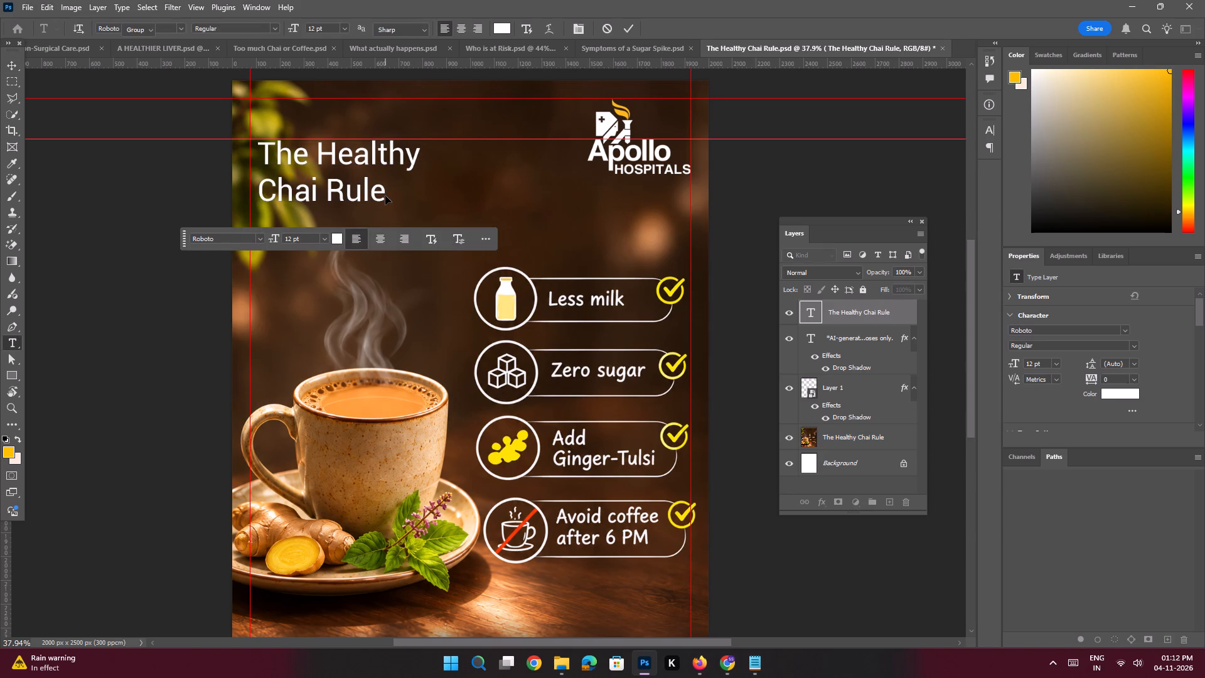
left_click_drag(370, 193, 361, 191)
Make the heading's second line, "Chai Rule", Roboto Bold and colour it #fdb818 sampled from the Apollo logo's flame.
double_click(361, 191)
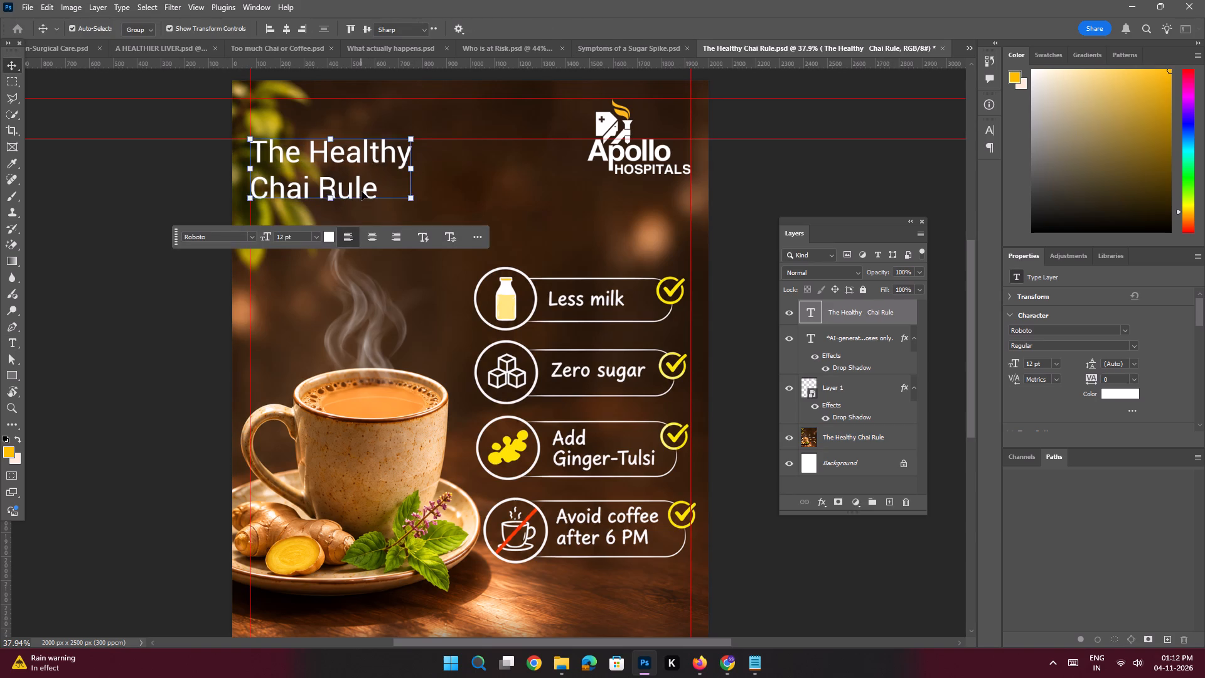
left_click(368, 188)
left_click_drag(381, 190, 120, 190)
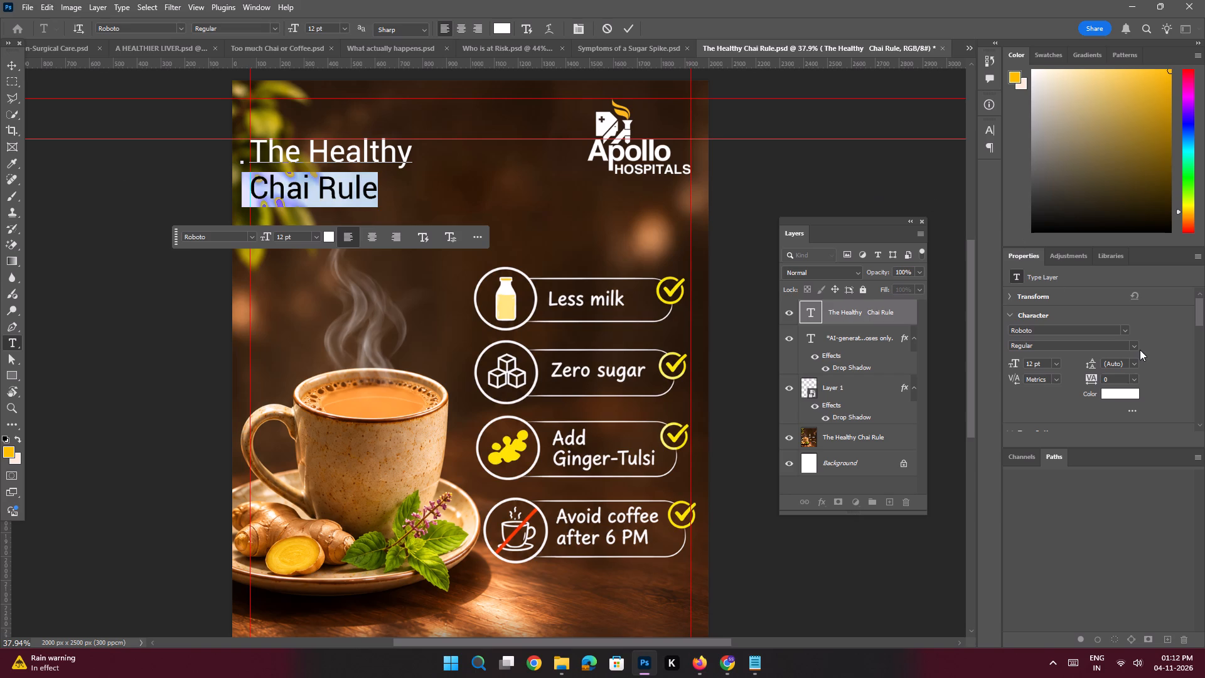
left_click(1137, 347)
left_click(1044, 585)
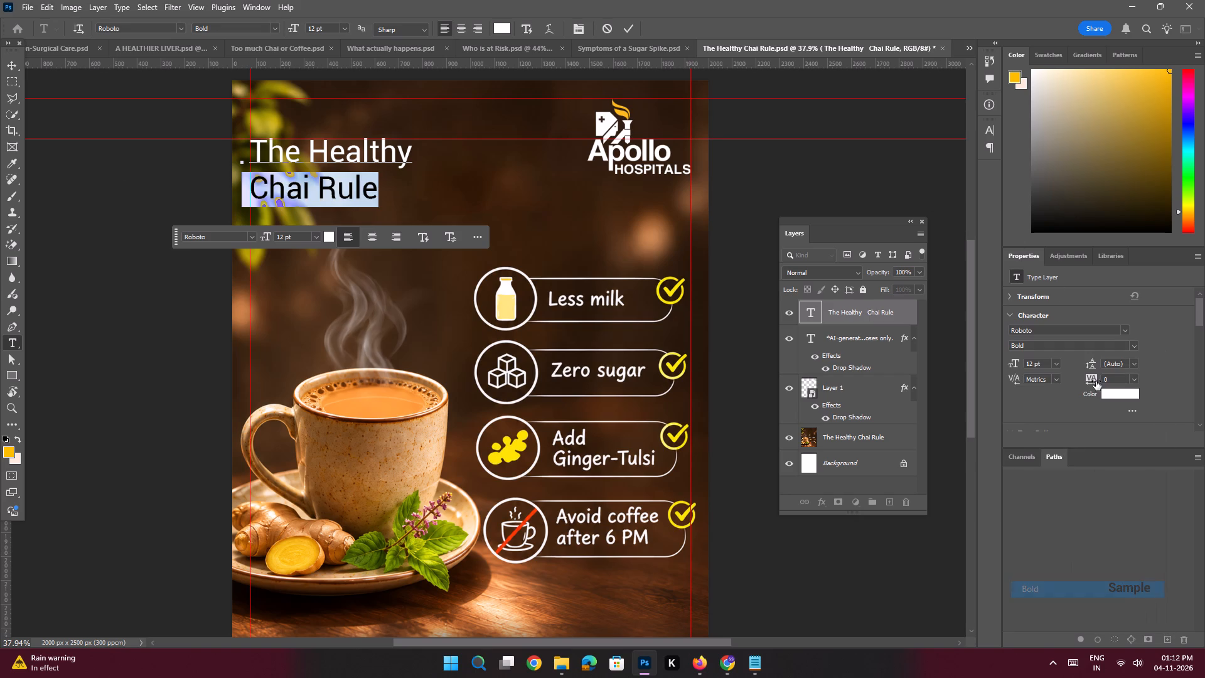
left_click(1110, 394)
left_click(621, 114)
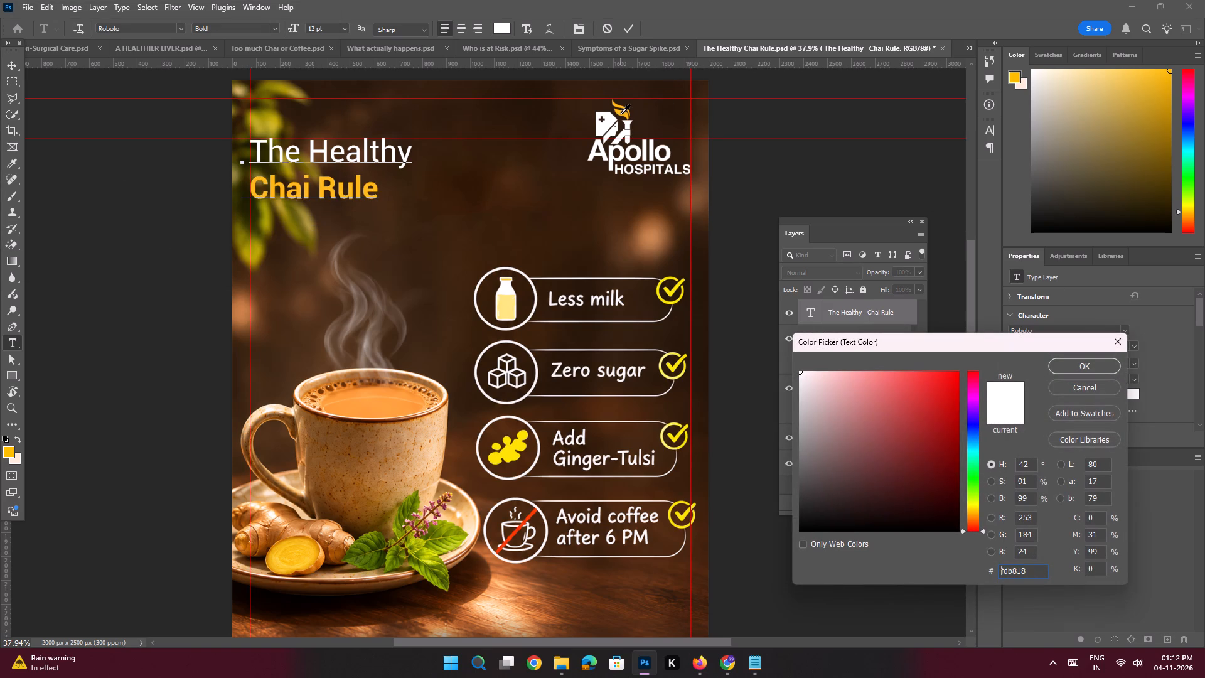
key("Return")
key("Return")
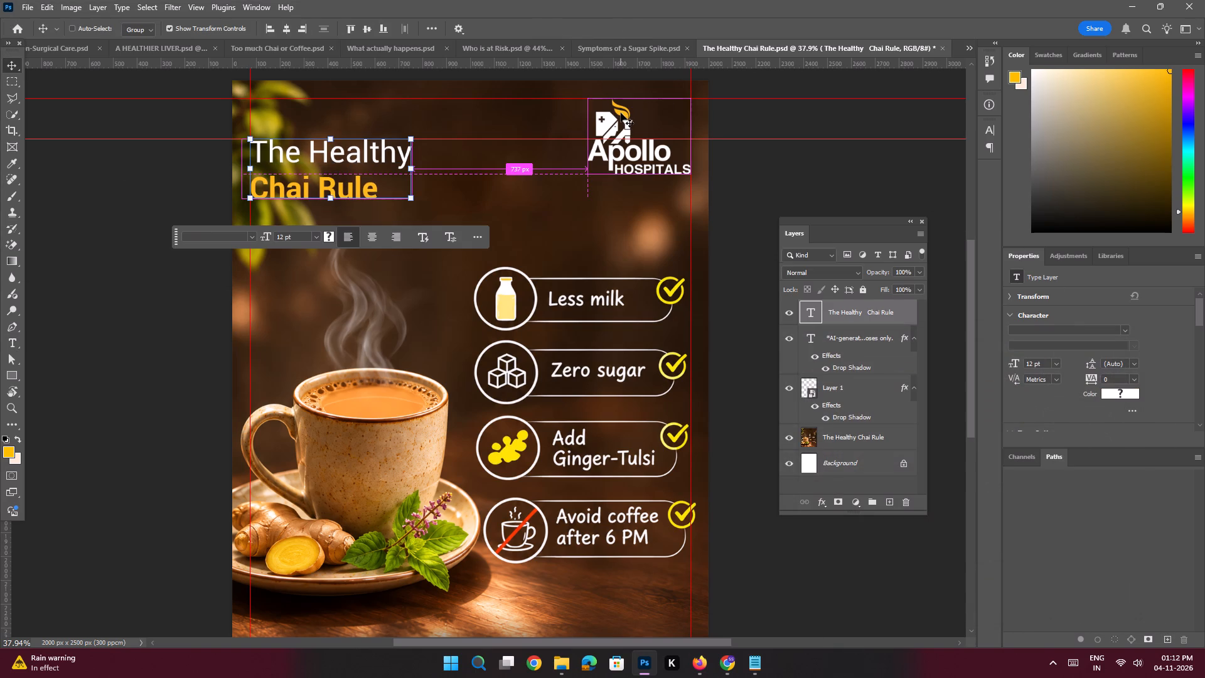
Enlarge the "The Healthy Chai Rule" heading to about 13.3 pt from its upper-left corner and save the file.
key("ctrl+t")
left_click_drag(422, 207, 441, 216)
key("Return")
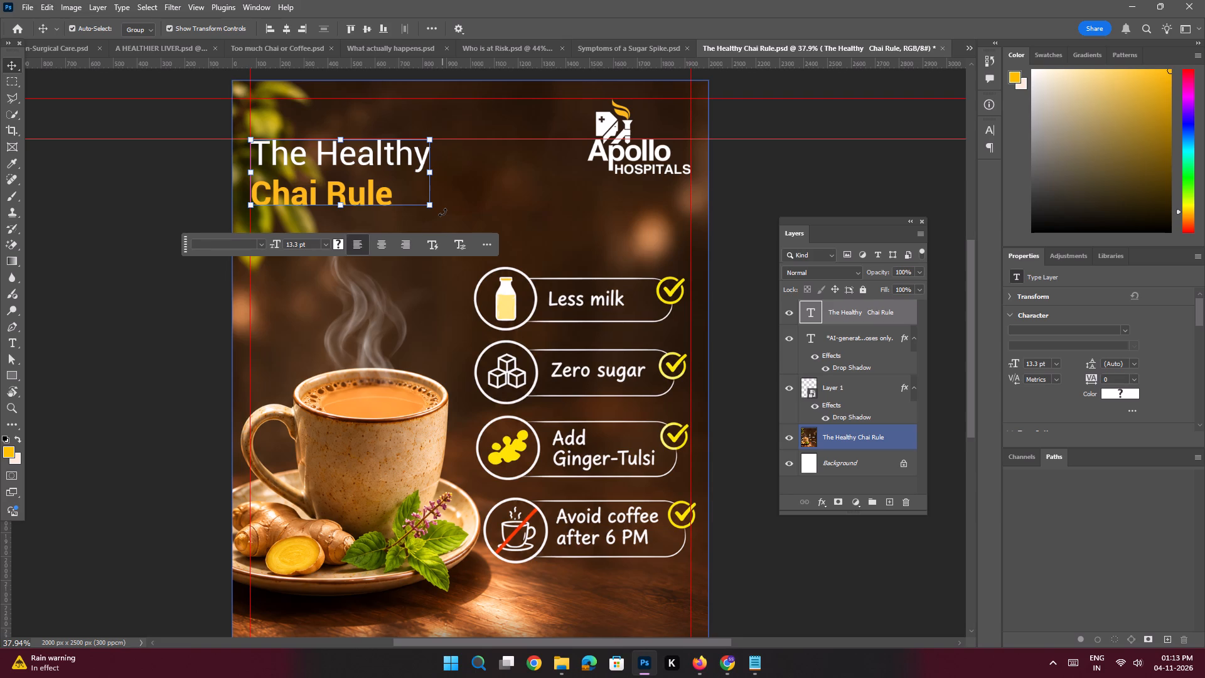
key("ctrl+s")
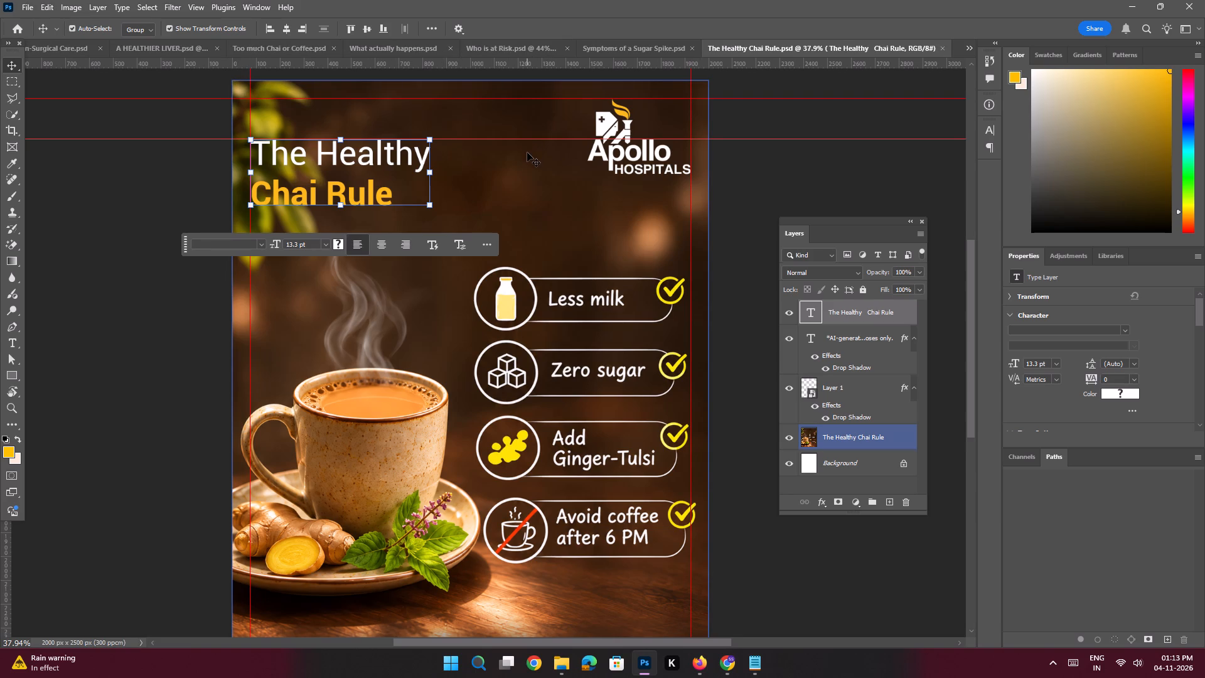
Draw a fading linear gradient down from above the canvas's top edge on a new layer directly above the background image, and save.
key("space")
key("space")
key("space")
key("space")
key("space")
key("space")
key("space")
key("space")
left_click_drag(544, 153, 538, 178)
left_click(522, 200)
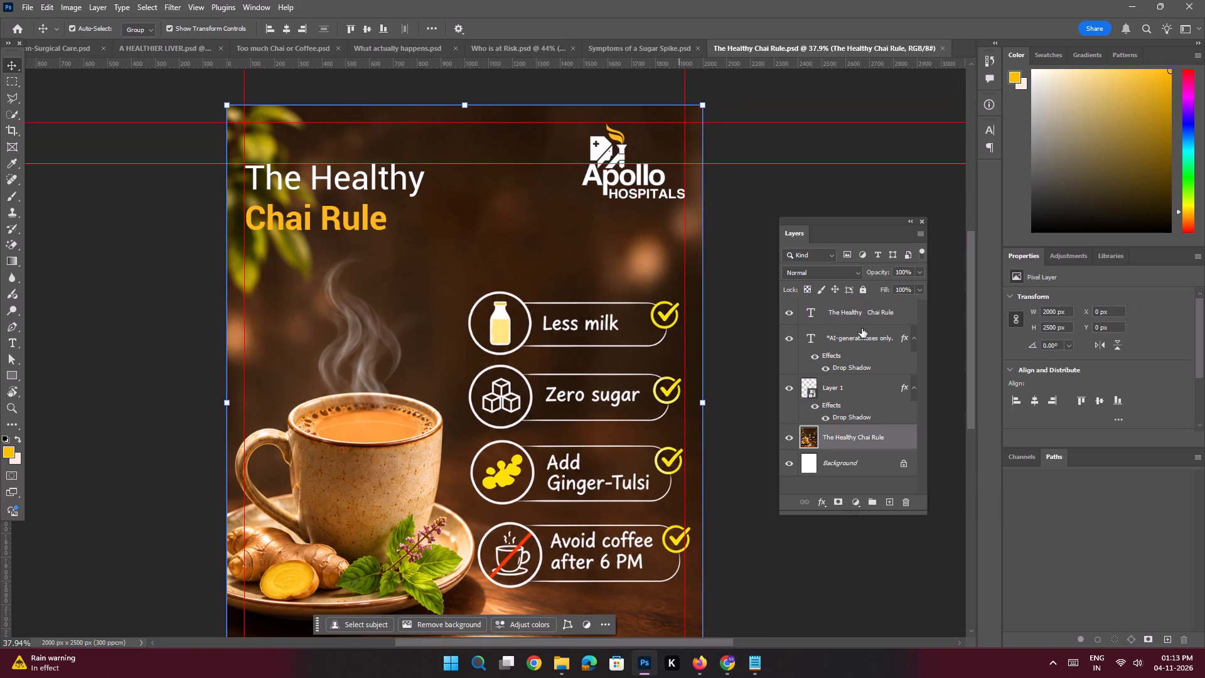
left_click(893, 503)
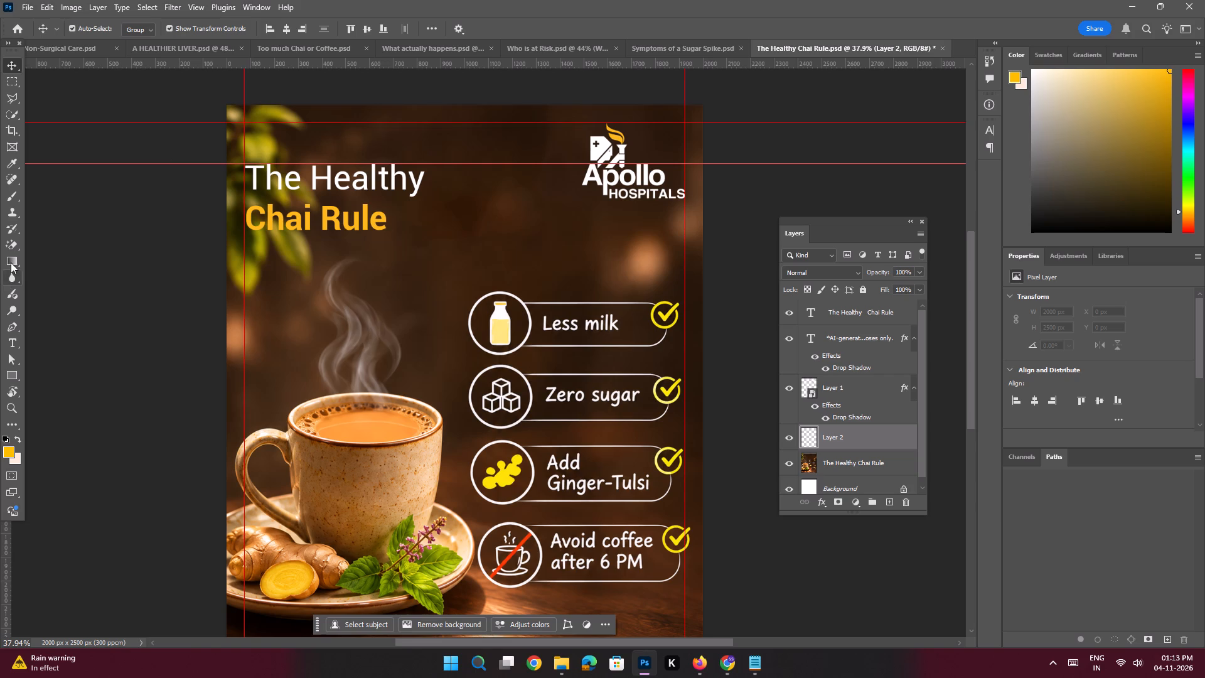
left_click(11, 259)
key("space")
key("space")
key("space")
key("space")
key("space")
key("space")
key("space")
left_click_drag(414, 196, 370, 278)
left_click_drag(390, 122, 369, 370, "shift")
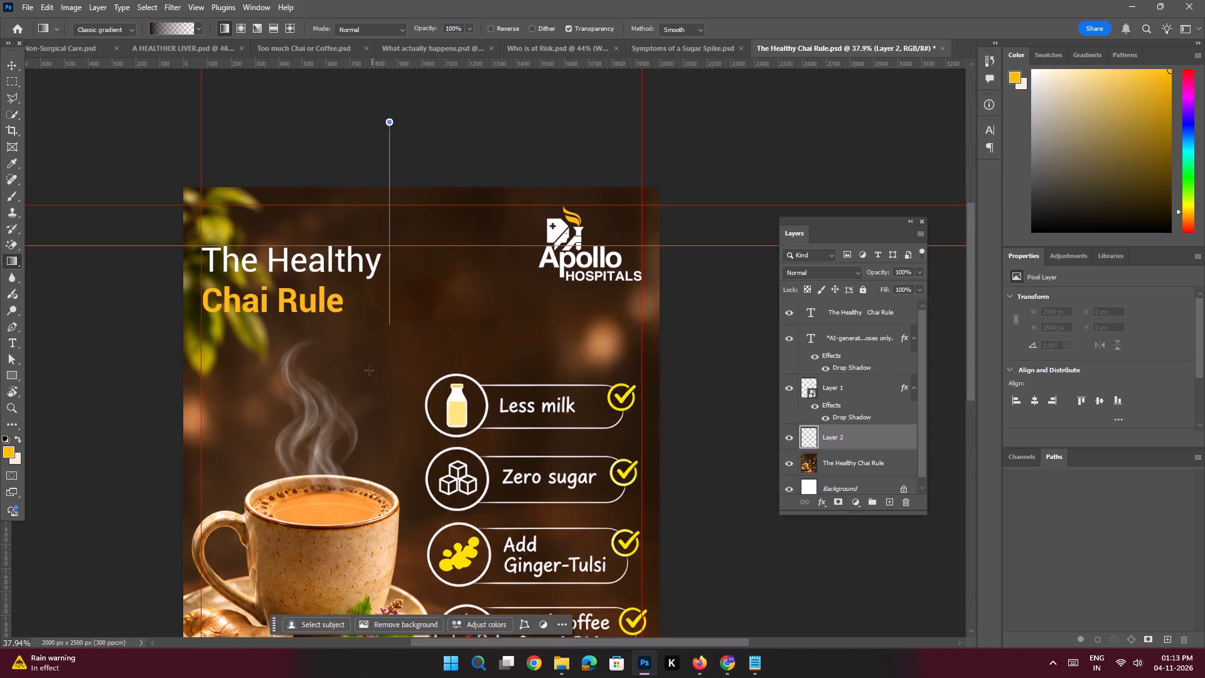
left_click_drag(369, 370, 367, 420, "shift")
key("space")
left_click_drag(422, 276, 374, 264, "ctrl")
left_click_drag(396, 289, 407, 269)
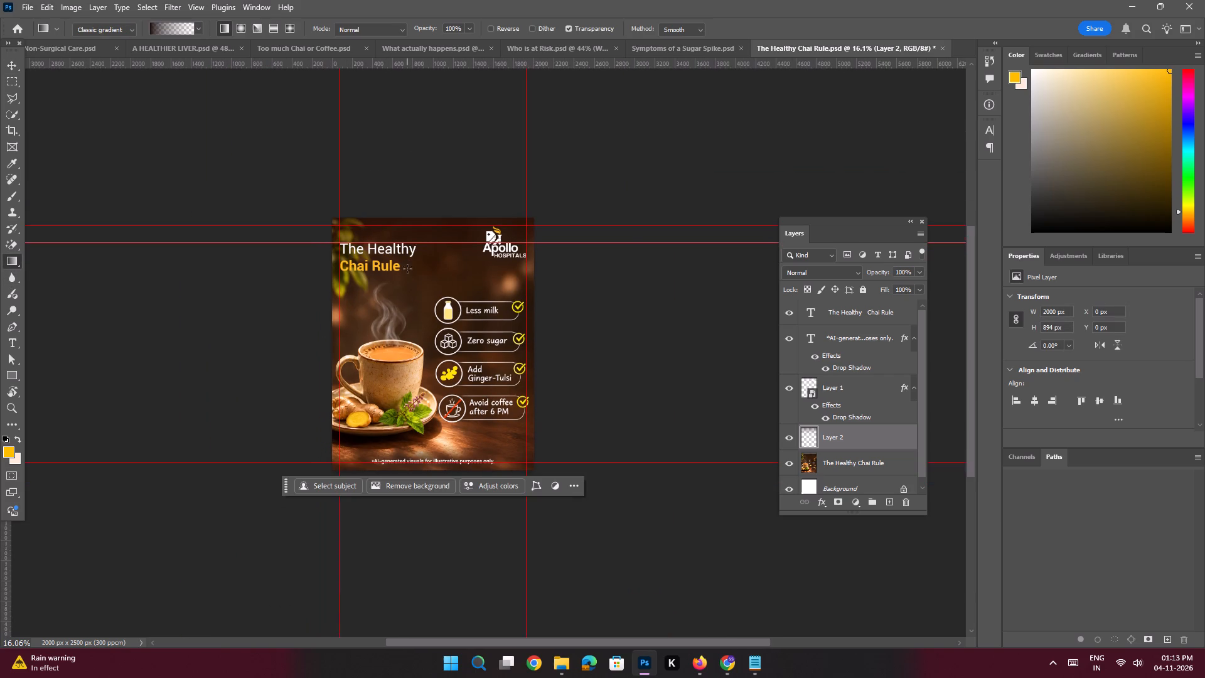
key("ctrl+s")
left_click(9, 66)
left_click(97, 247)
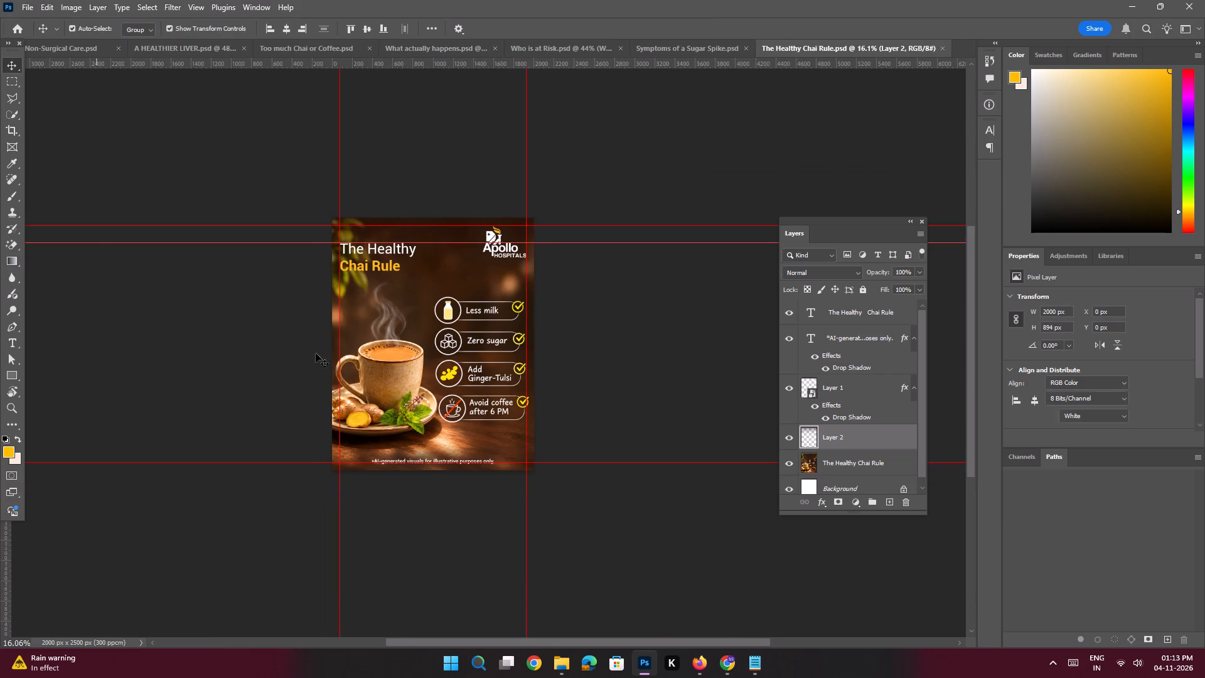
Remove the "Less milk" lettering from the background image with a Polygonal Lasso selection and Content-Aware fill, and deselect.
key("ctrl+space")
key("ctrl+space")
key("ctrl+space")
key("ctrl+space")
key("ctrl+space")
key("ctrl+space")
key("ctrl+space")
key("ctrl+space")
key("ctrl+space")
key("ctrl+space")
key("ctrl+space")
key("ctrl+space")
key("ctrl+space")
left_click_drag(449, 296, 496, 394, "ctrl")
left_click_drag(506, 387, 462, 298)
left_click_drag(456, 266, 469, 308, "ctrl")
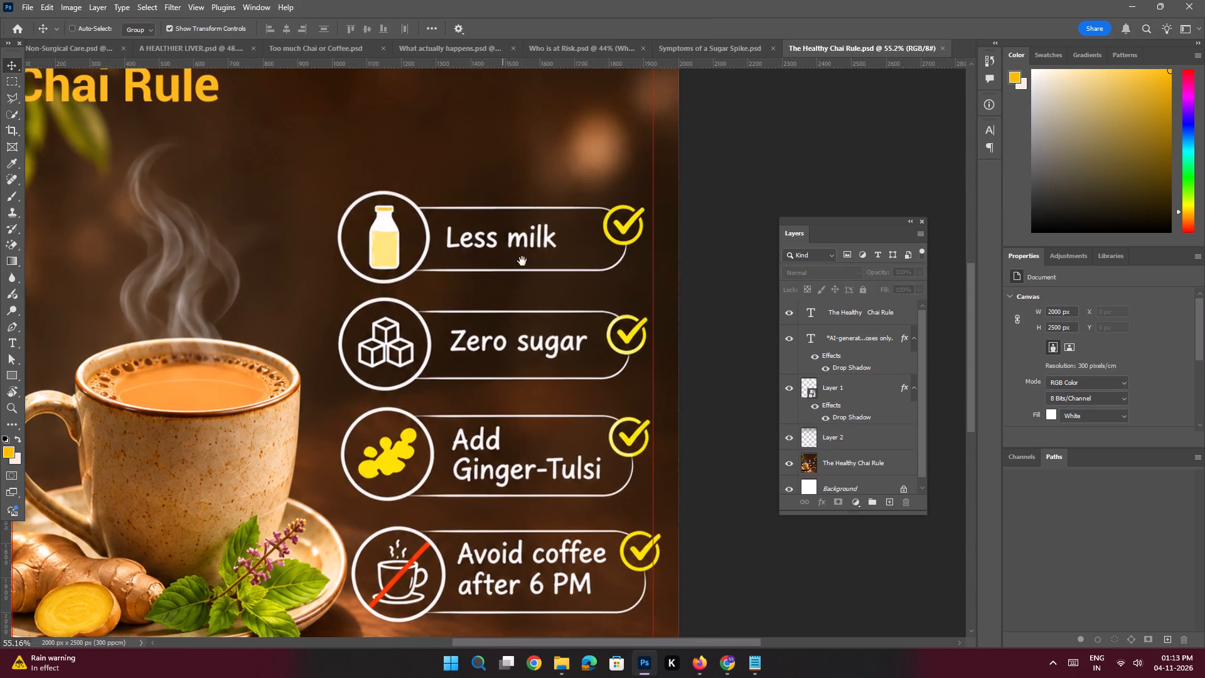
left_click_drag(522, 260, 502, 281)
left_click_drag(485, 258, 506, 308, "ctrl")
left_click_drag(562, 261, 557, 269)
left_click(557, 274)
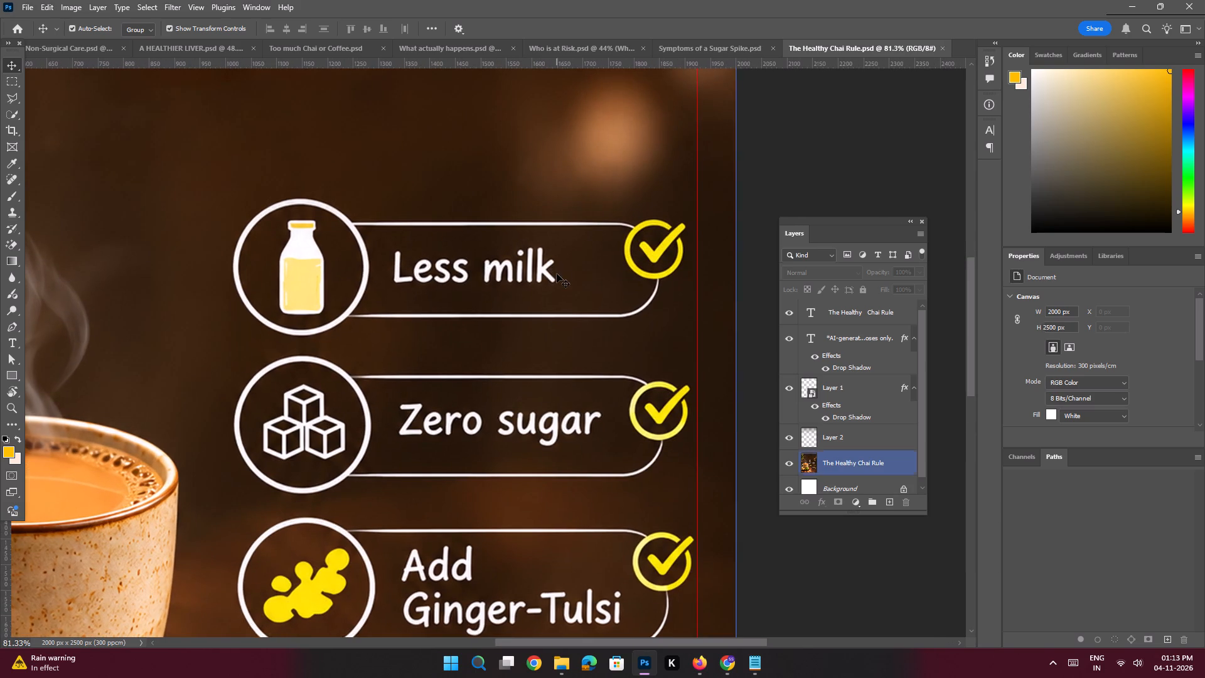
key("space")
left_click_drag(575, 229, 599, 290, "ctrl")
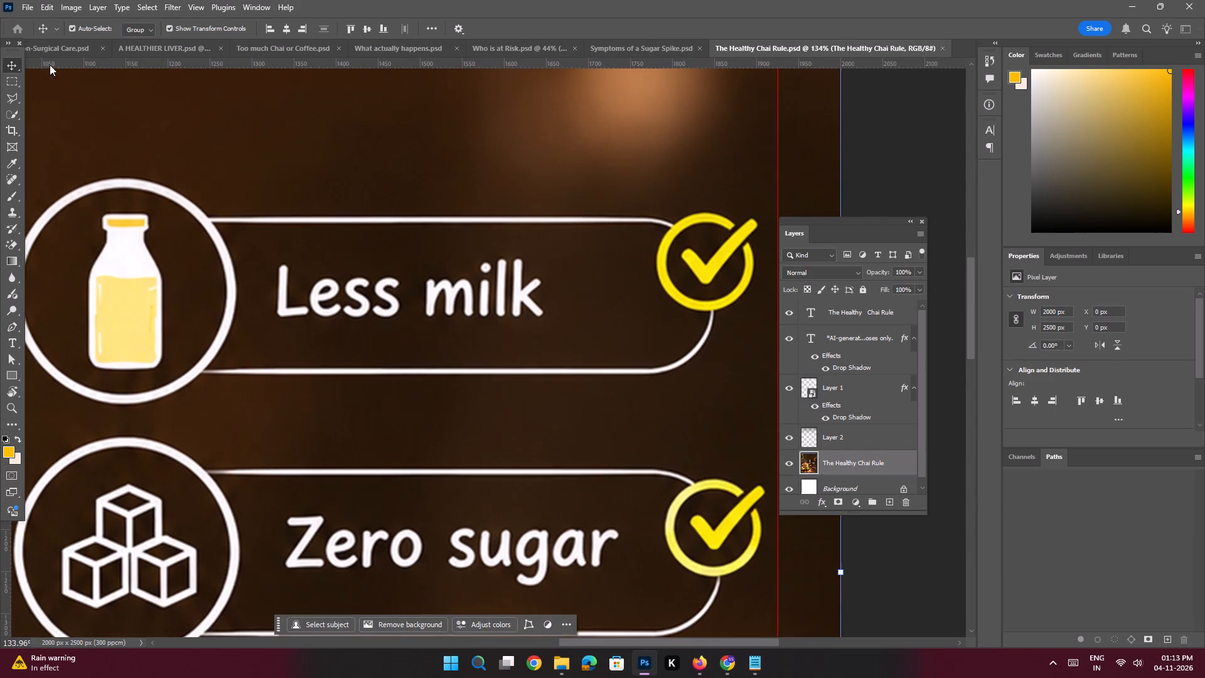
left_click(14, 98)
left_click(303, 260)
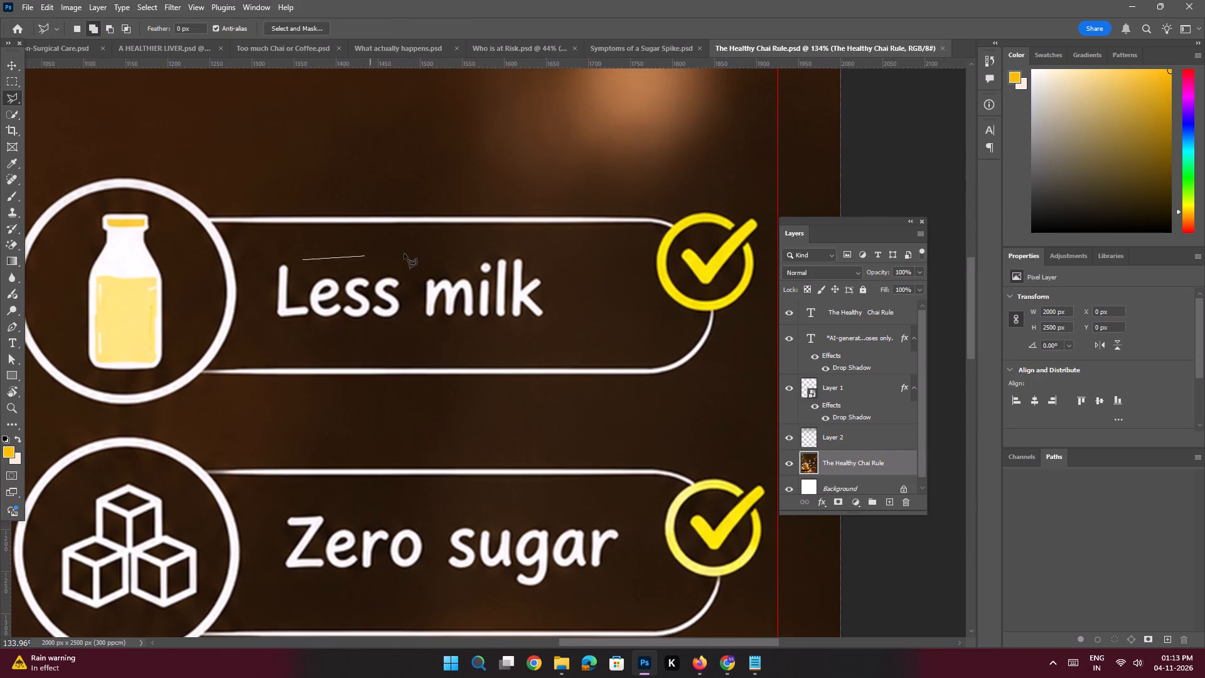
left_click(410, 252)
left_click(520, 247)
left_click_drag(558, 276, 559, 288)
left_click_drag(564, 318, 562, 324)
left_click_drag(558, 328, 544, 331)
left_click(519, 332)
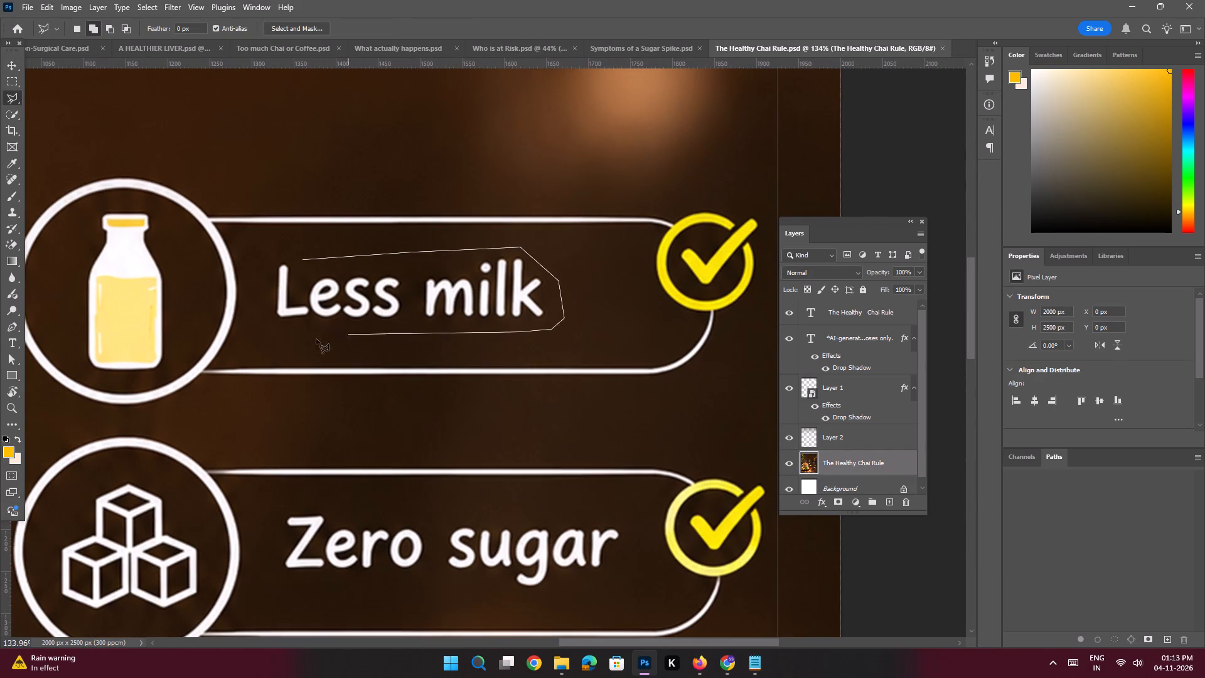
left_click(286, 338)
left_click(268, 321)
left_click(264, 269)
left_click(274, 256)
left_click(304, 259)
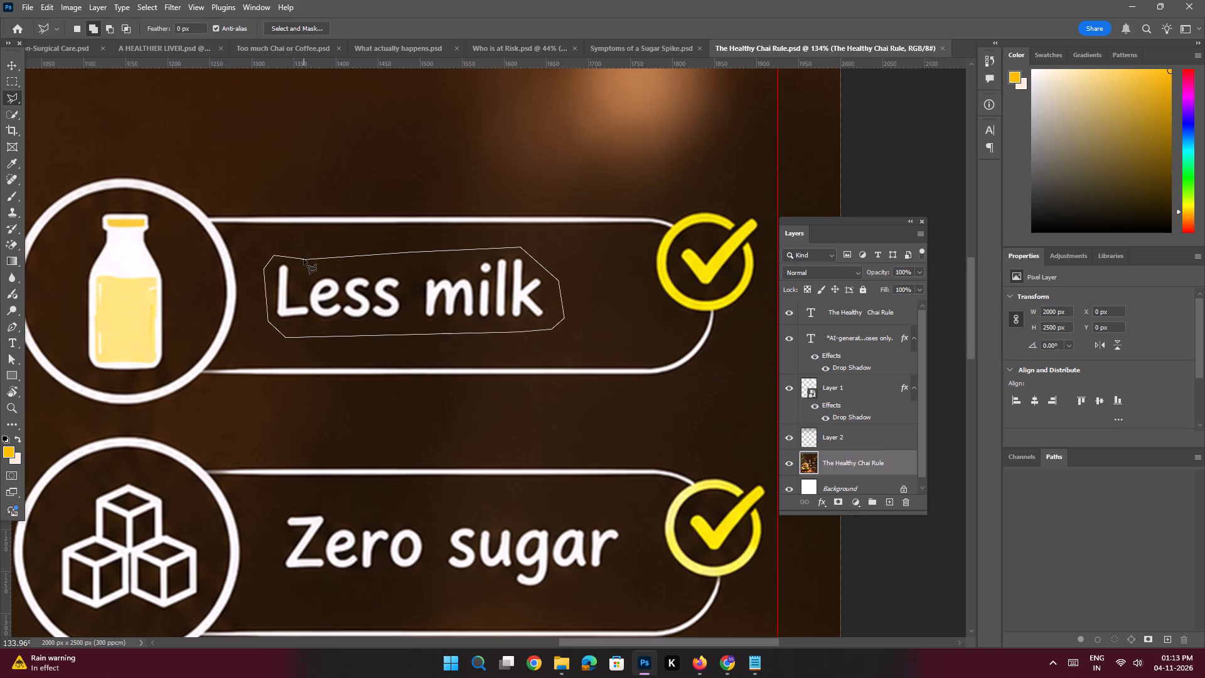
key("shift+BackSpace")
left_click(678, 167)
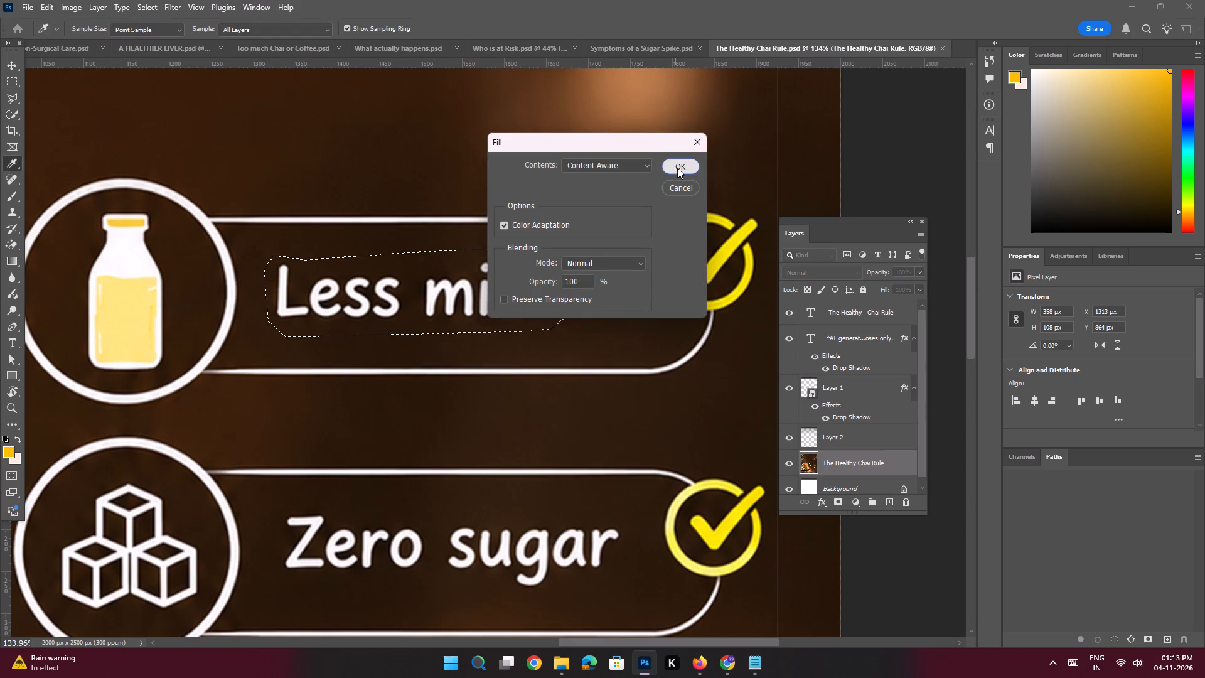
key("ctrl+d")
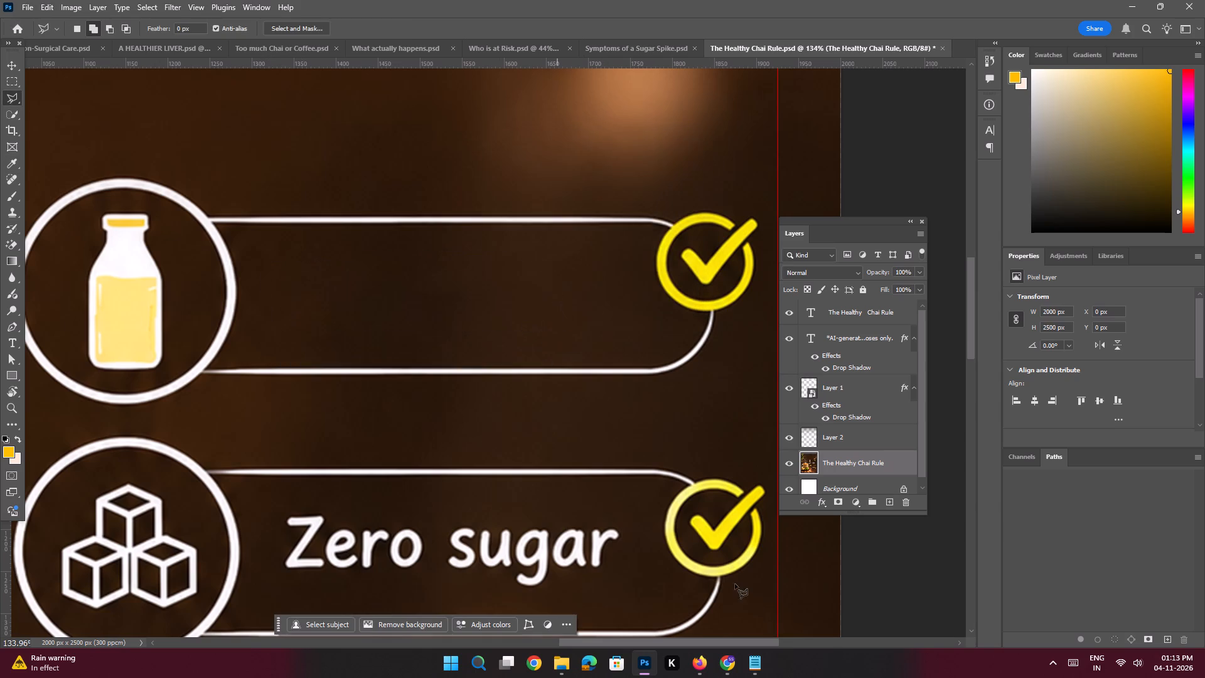
Copy "Less milk" from the Slide 5 text in Notepad and return to Photoshop.
left_click(751, 655)
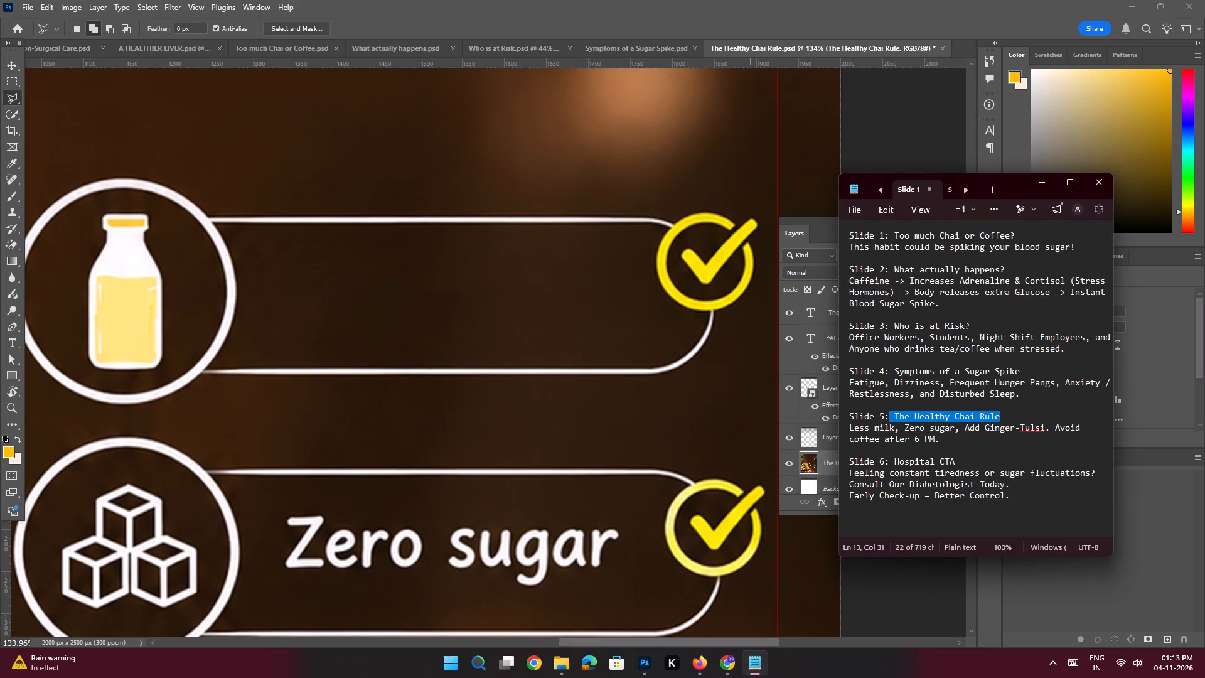
left_click_drag(895, 429, 793, 426)
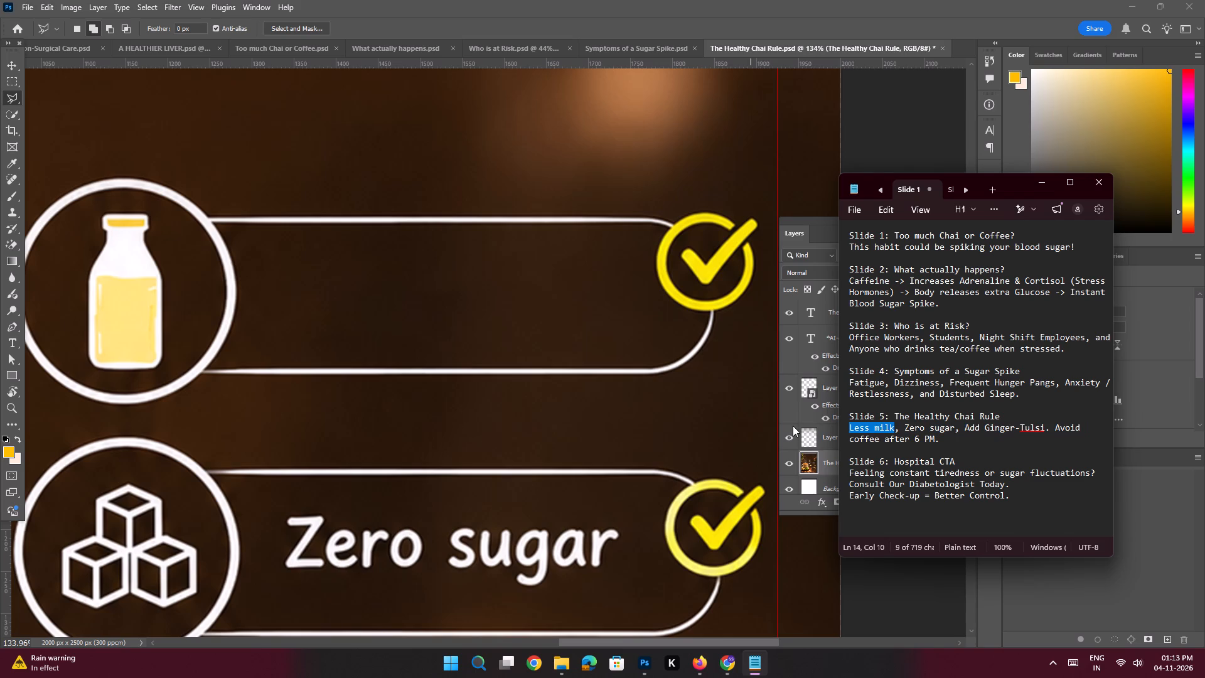
key("ctrl+c")
left_click(1036, 187)
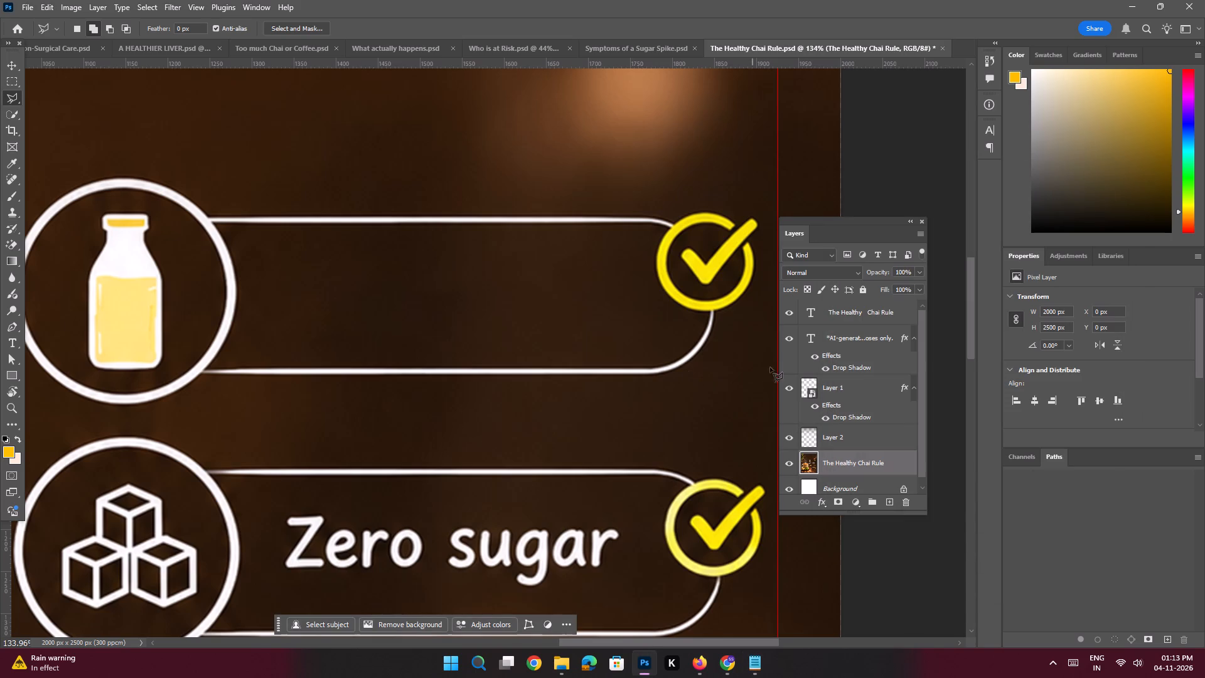
Add a "Less milk" text layer above the heading layer, pasting the copied text inside the milk bottle's row.
scroll(855, 299, "up", 4)
left_click(852, 310)
left_click(889, 505)
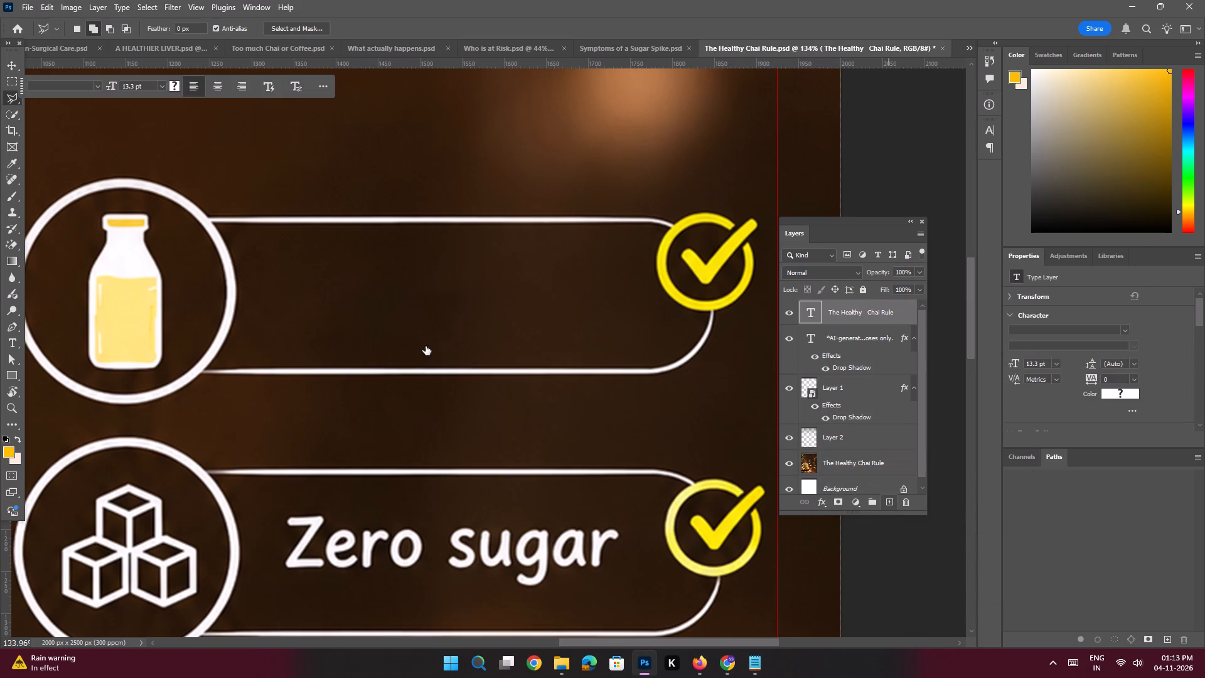
key("t")
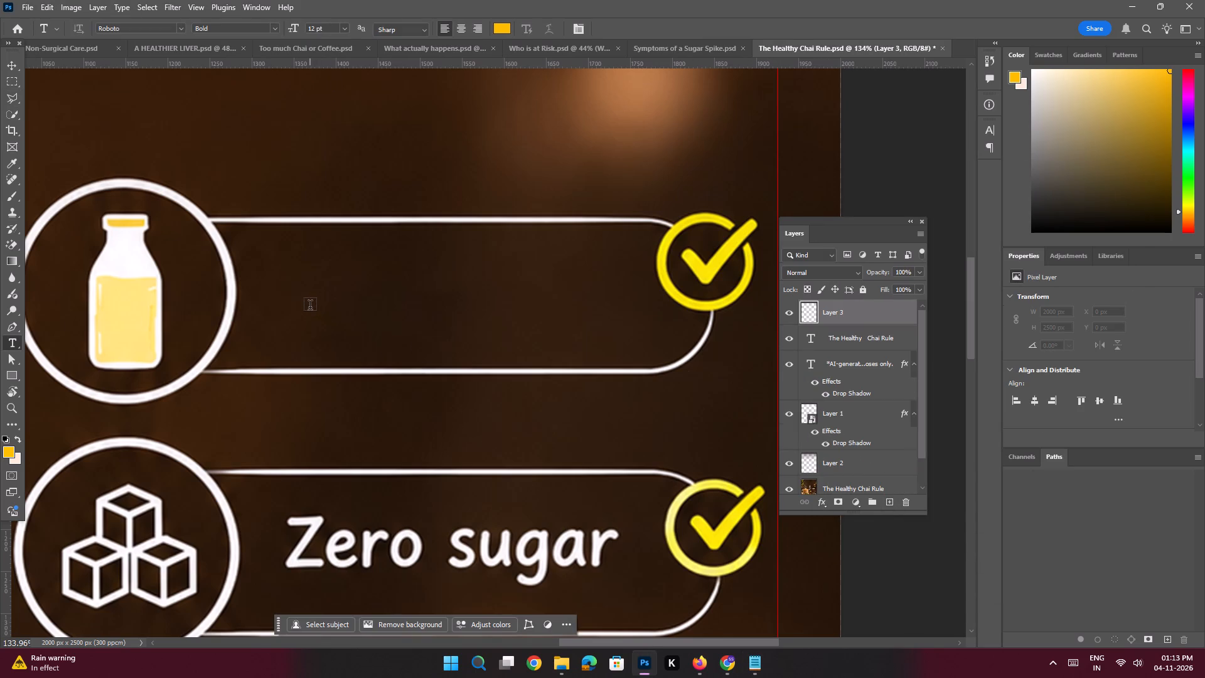
left_click(309, 304)
key("ctrl+v")
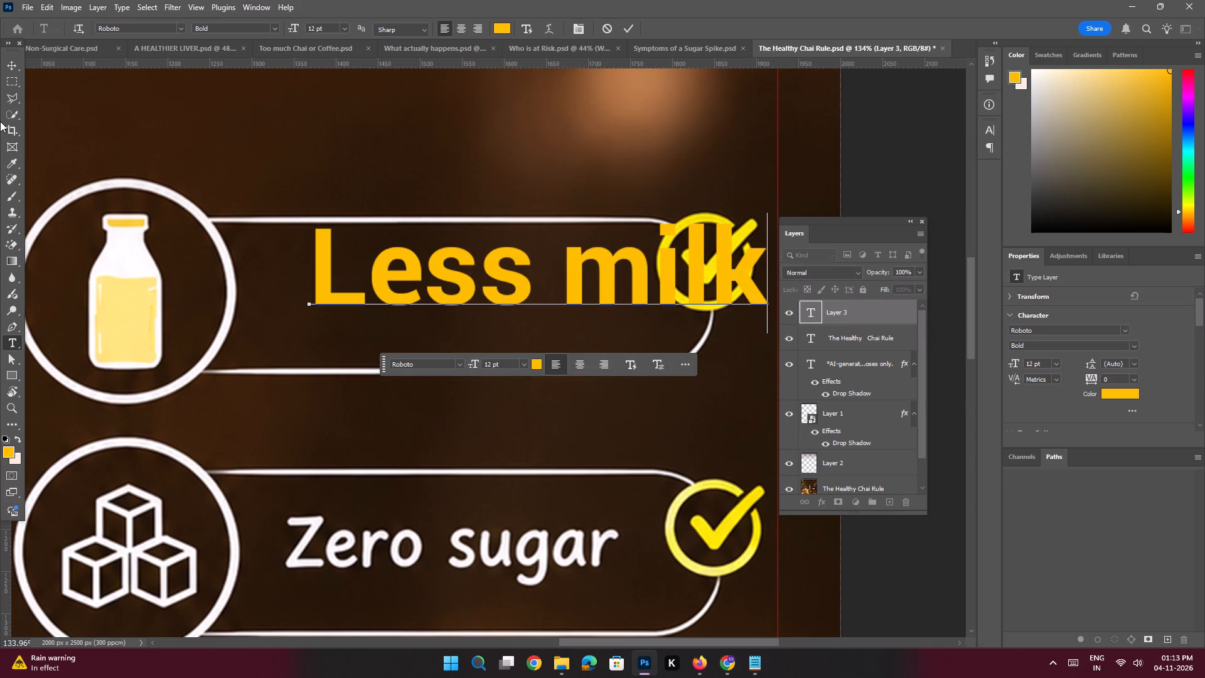
left_click(11, 62)
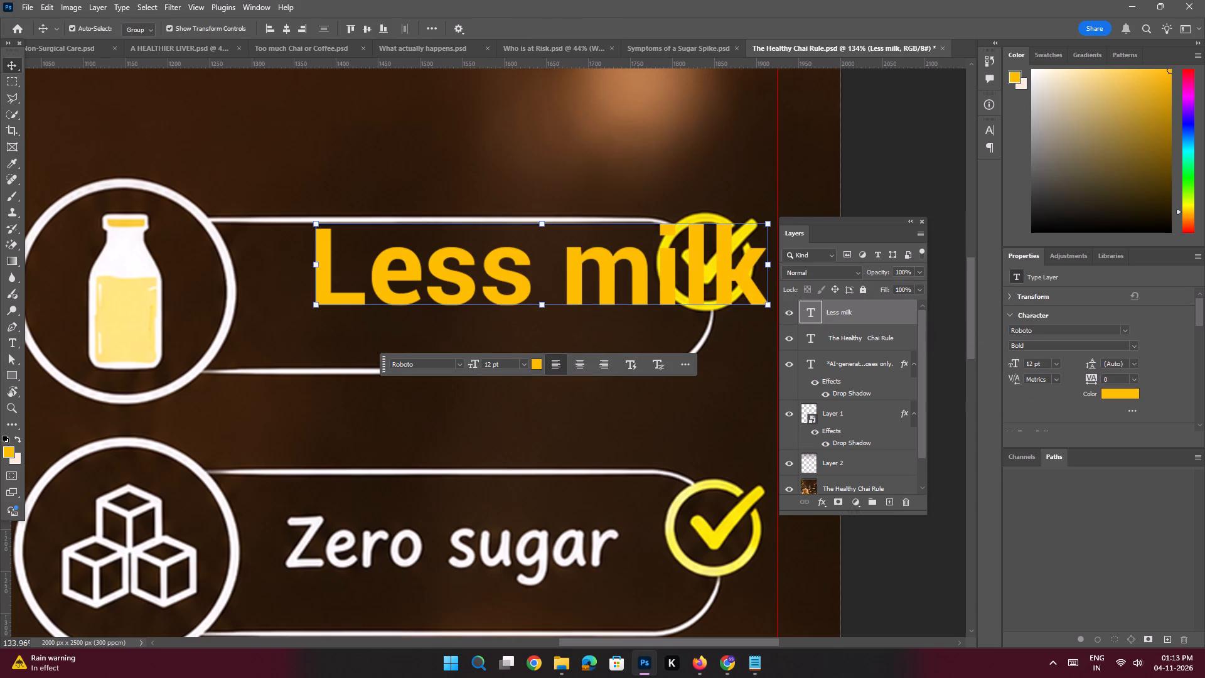
Set the "Less milk" text to 6 pt and colour it white (#ffffff).
left_click_drag(1035, 365, 960, 321)
key("4")
key("Return")
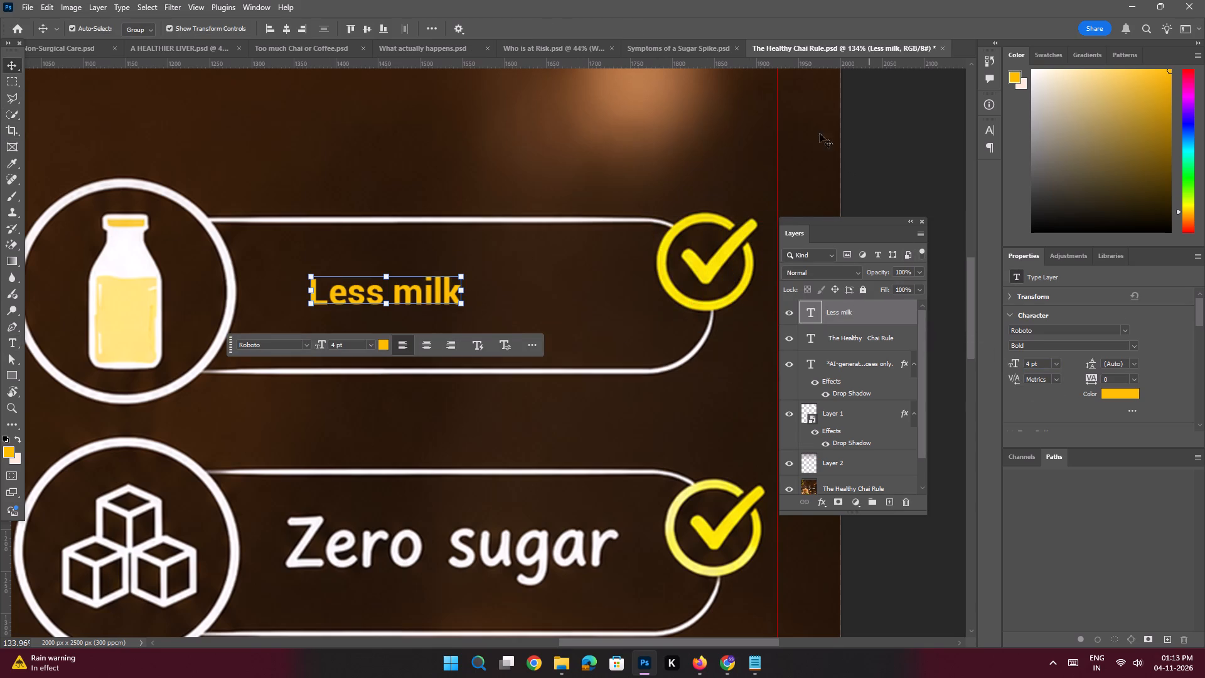
left_click_drag(1029, 363, 989, 337)
key("6")
key("Return")
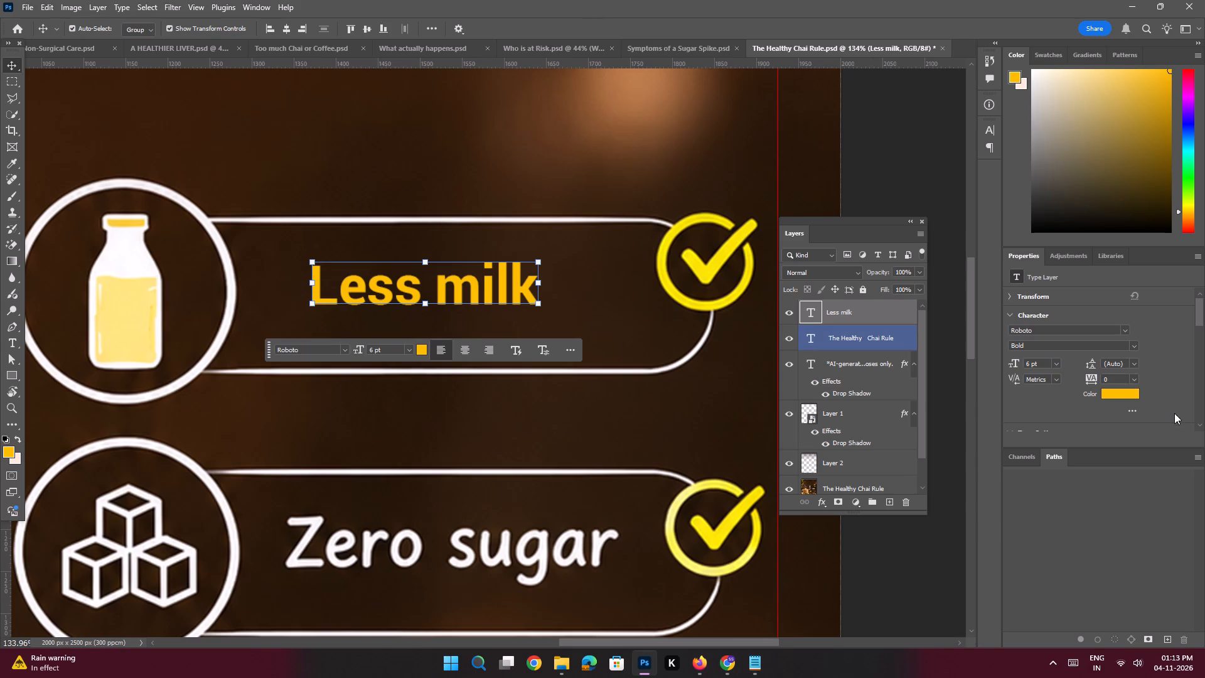
left_click(1118, 394)
left_click_drag(919, 479, 680, 324)
key("Return")
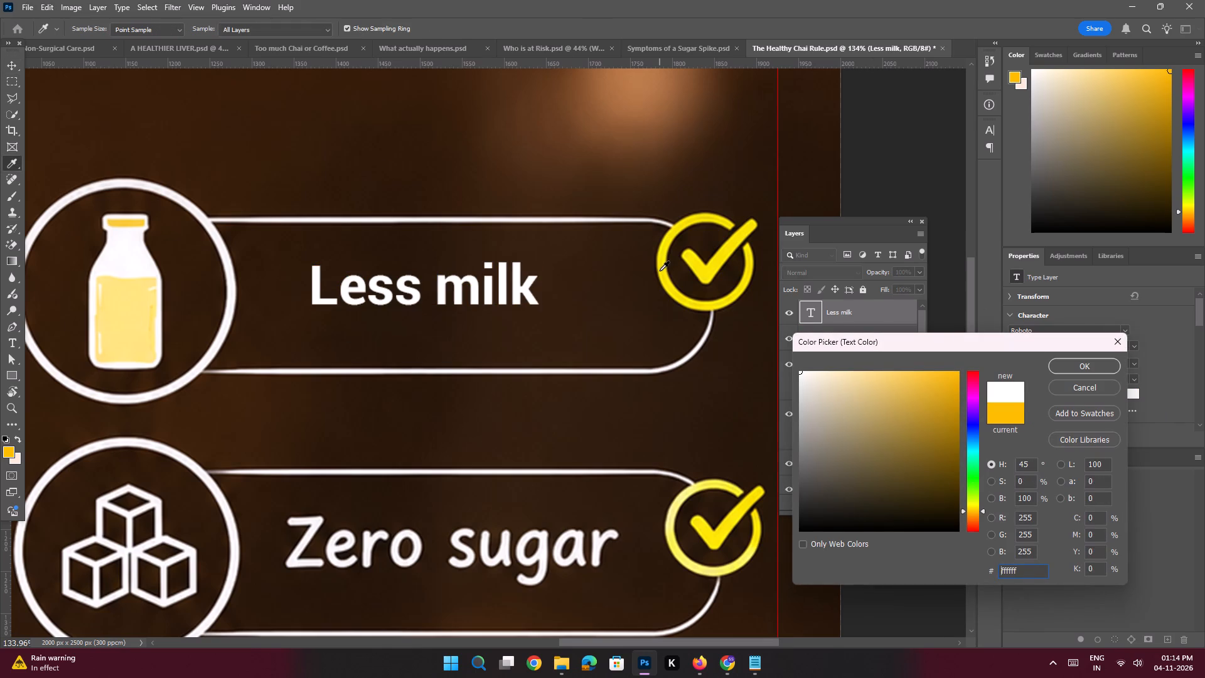
Move the "Less milk" text closer to the milk bottle icon, centred vertically within its outlined row.
left_click_drag(405, 288, 372, 305)
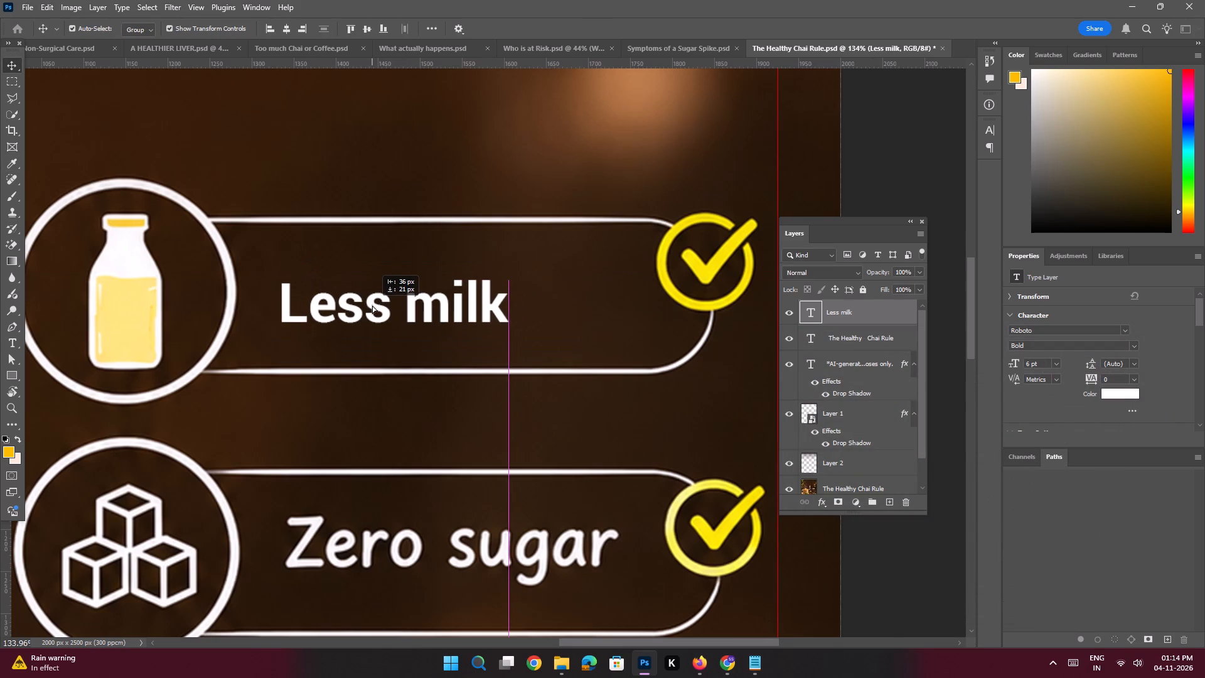
left_click_drag(372, 305, 373, 300)
Outline the baked-in "Zero sugar" lettering on the background layer with the Polygonal Lasso and erase it using Content-Aware Fill.
key("space")
key("space")
key("space")
key("space")
key("space")
key("space")
key("space")
key("space")
key("space")
key("space")
key("space")
key("space")
key("space")
key("space")
key("space")
key("space")
key("space")
key("space")
key("space")
key("space")
left_click_drag(399, 350, 398, 226)
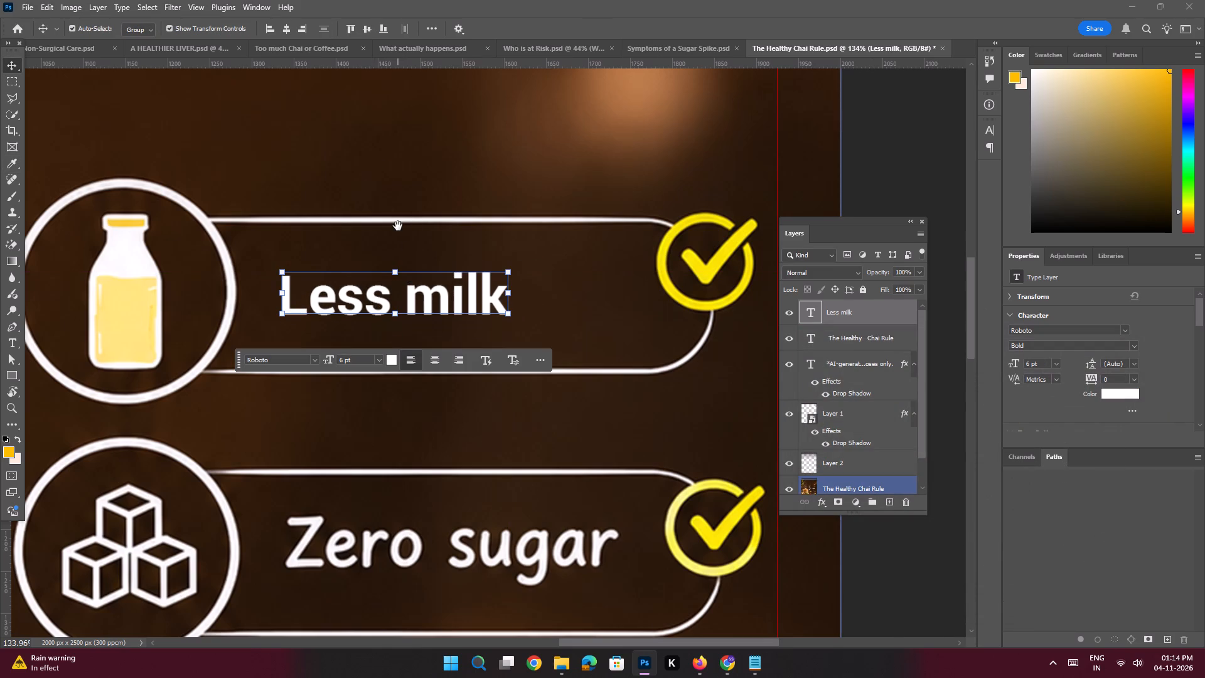
left_click_drag(405, 245, 410, 120)
left_click(414, 471)
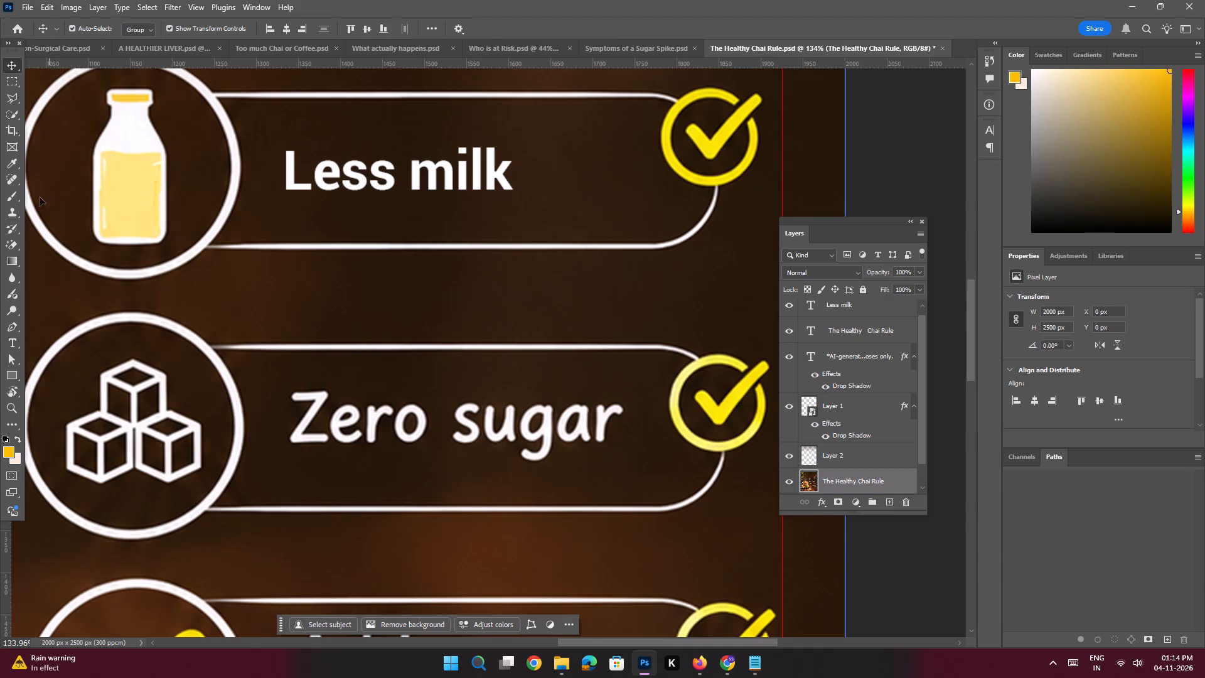
left_click(16, 97)
left_click(311, 385)
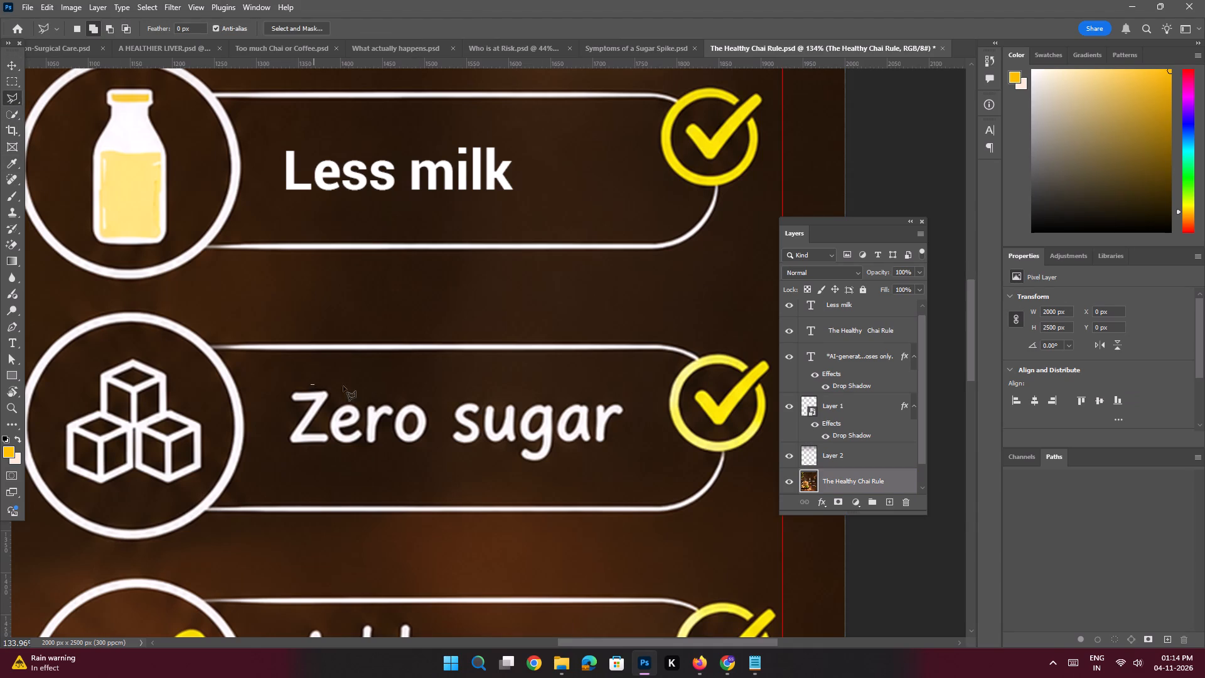
left_click(632, 384, "shift")
left_click_drag(638, 425, 636, 434)
left_click(629, 452)
left_click(602, 461)
left_click(556, 466)
left_click(525, 468)
left_click(490, 453)
left_click(293, 449, "shift")
left_click(283, 443)
left_click(279, 414)
left_click(283, 393)
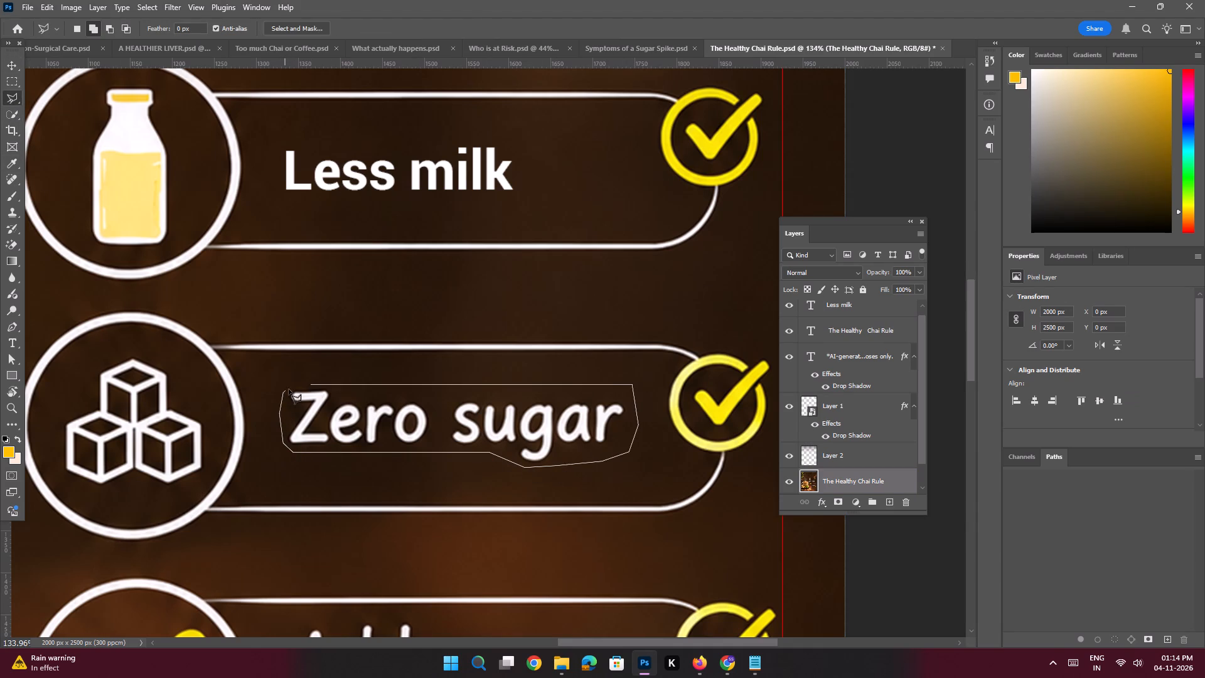
left_click(309, 385)
key("shift+BackSpace")
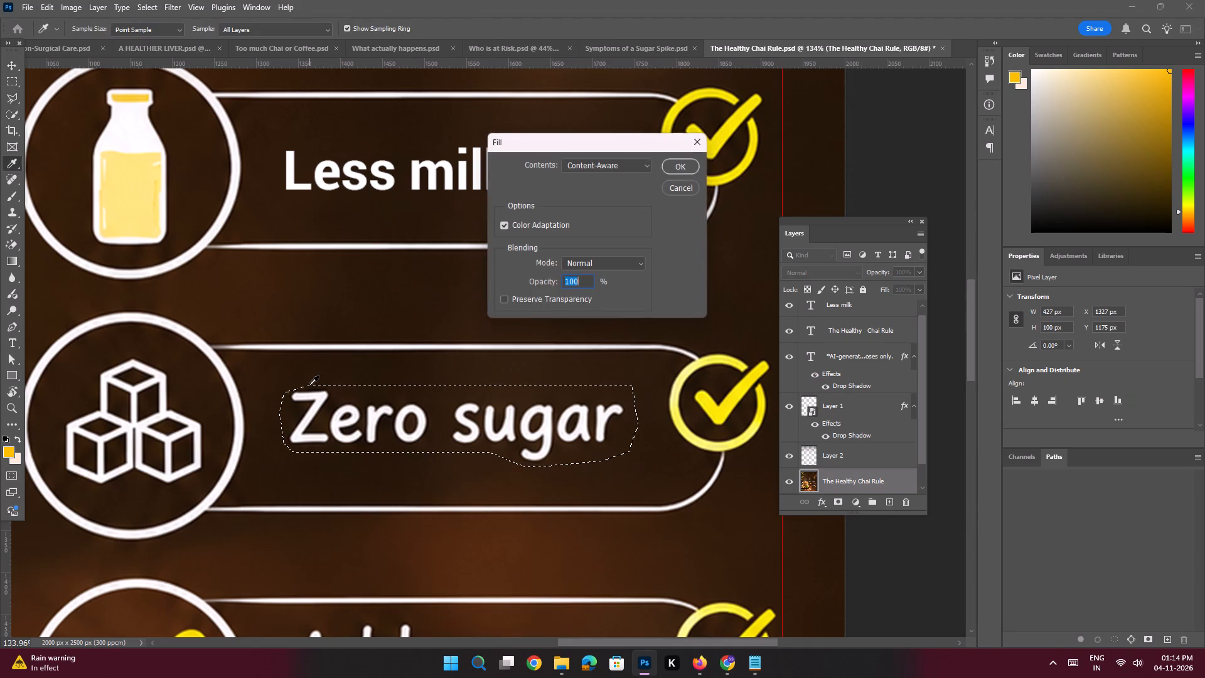
key("Return")
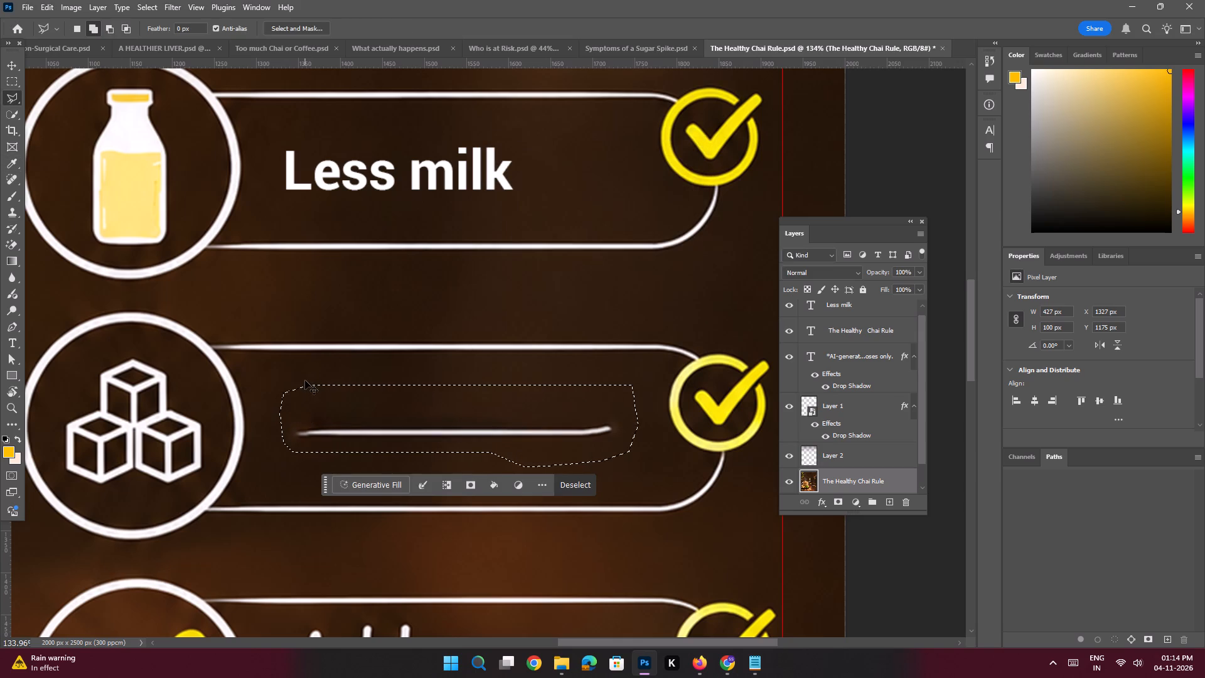
key("ctrl+d")
Lasso the stray white line left inside the sugar cubes' row and remove it with Content-Aware Fill.
key("ctrl+space")
left_click(301, 416)
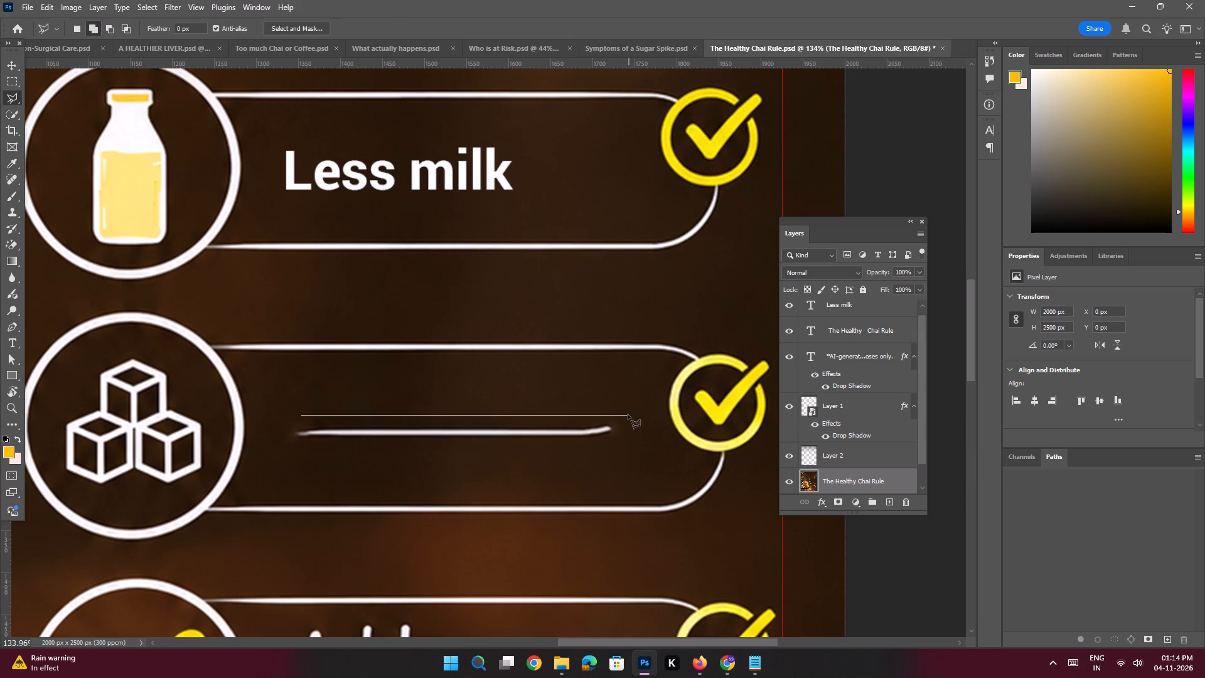
left_click(625, 415, "shift")
left_click(612, 443)
left_click(296, 448, "shift")
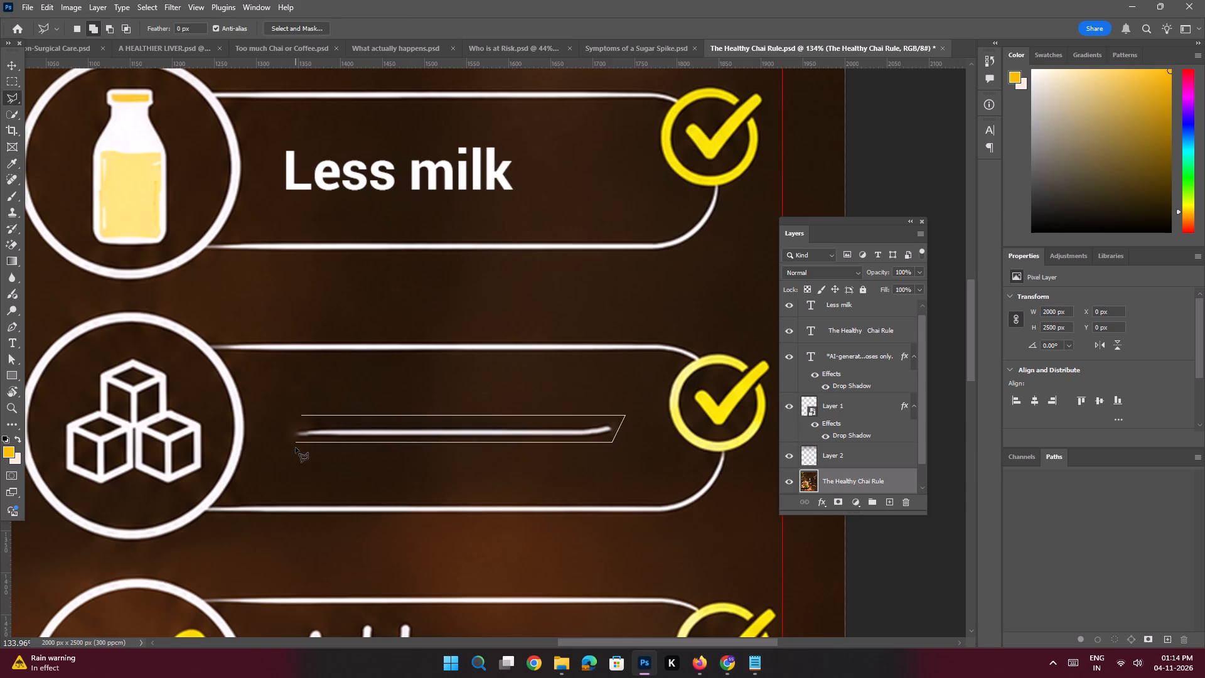
left_click(289, 440)
left_click(290, 424)
double_click(303, 417)
double_click(303, 417)
key("shift+BackSpace")
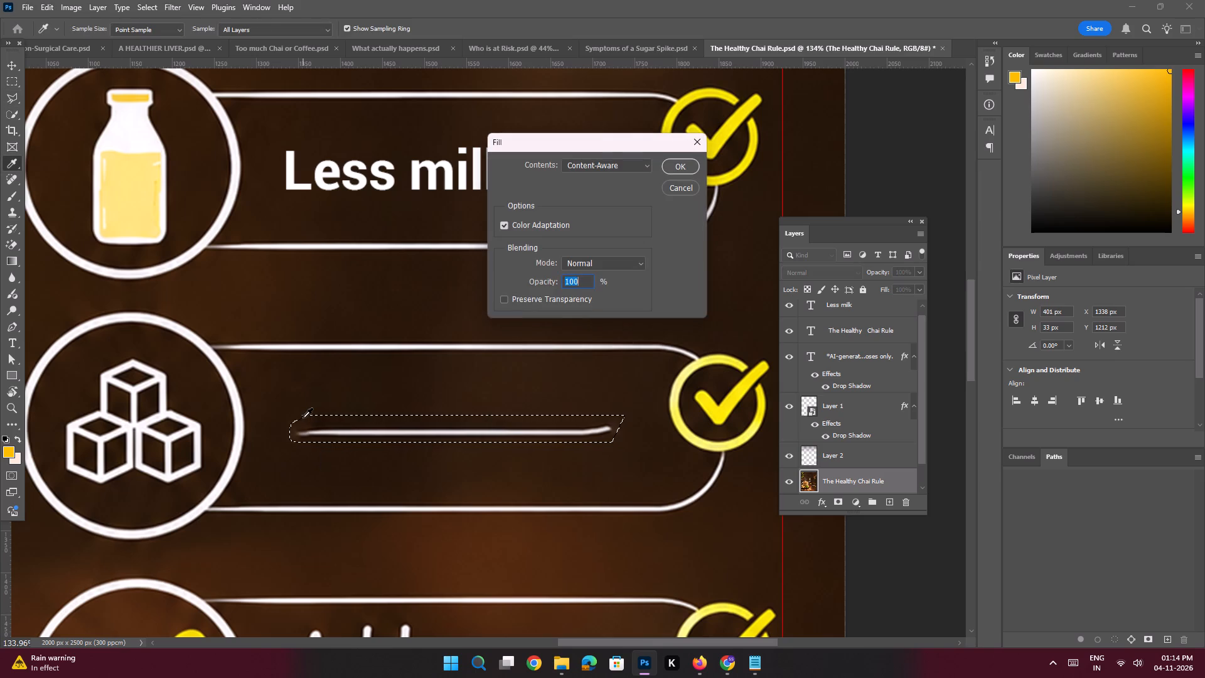
key("Return")
key("ctrl+d")
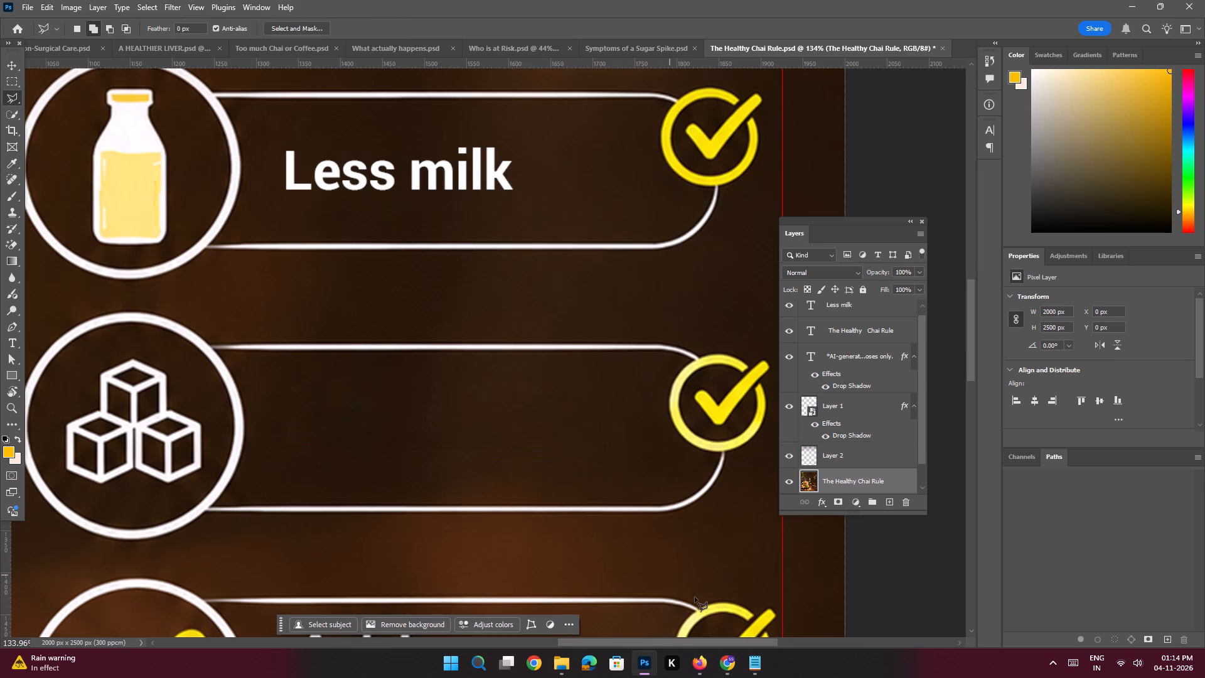
Duplicate the "Less milk" text layer straight down into the sugar cubes' row.
left_click(11, 68)
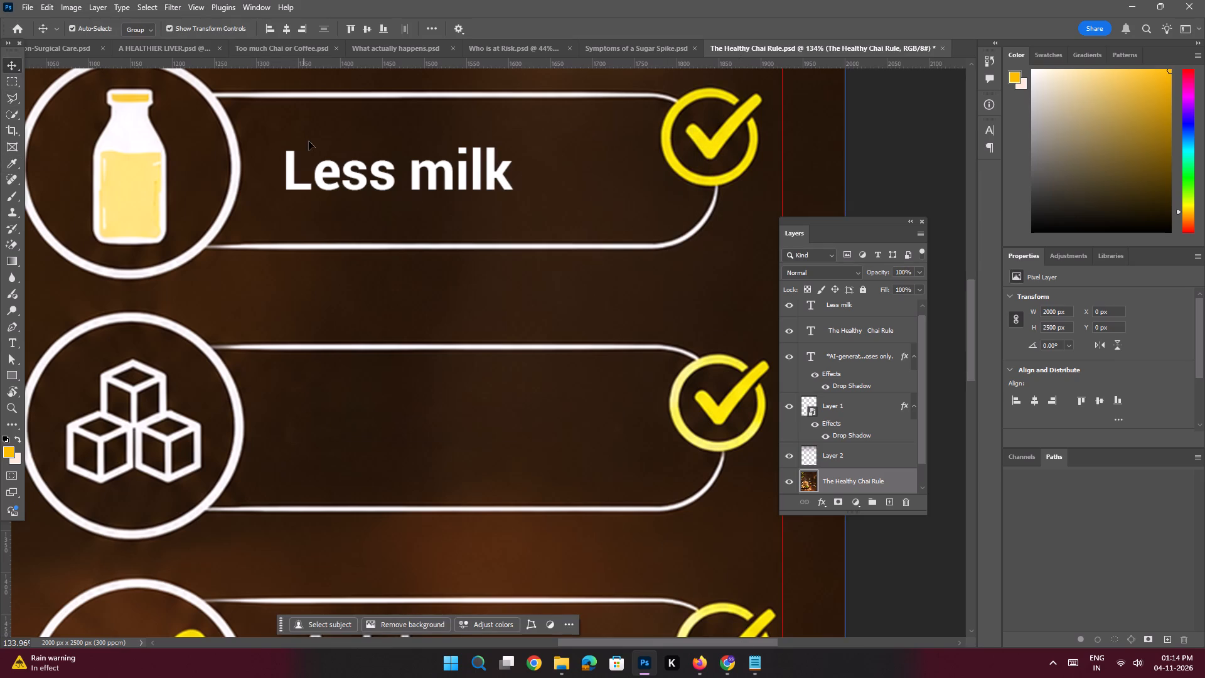
left_click(352, 173)
left_click_drag(373, 178, 367, 438, "alt+shift")
double_click(367, 438)
key("ctrl+v")
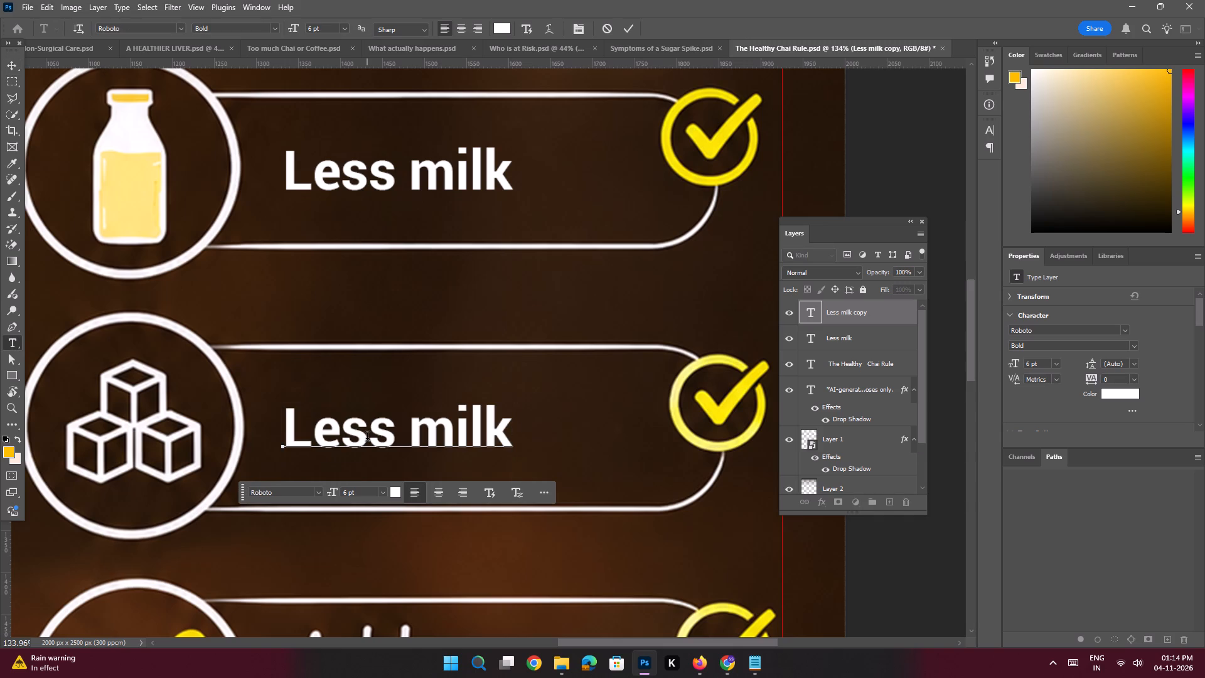
key("Return")
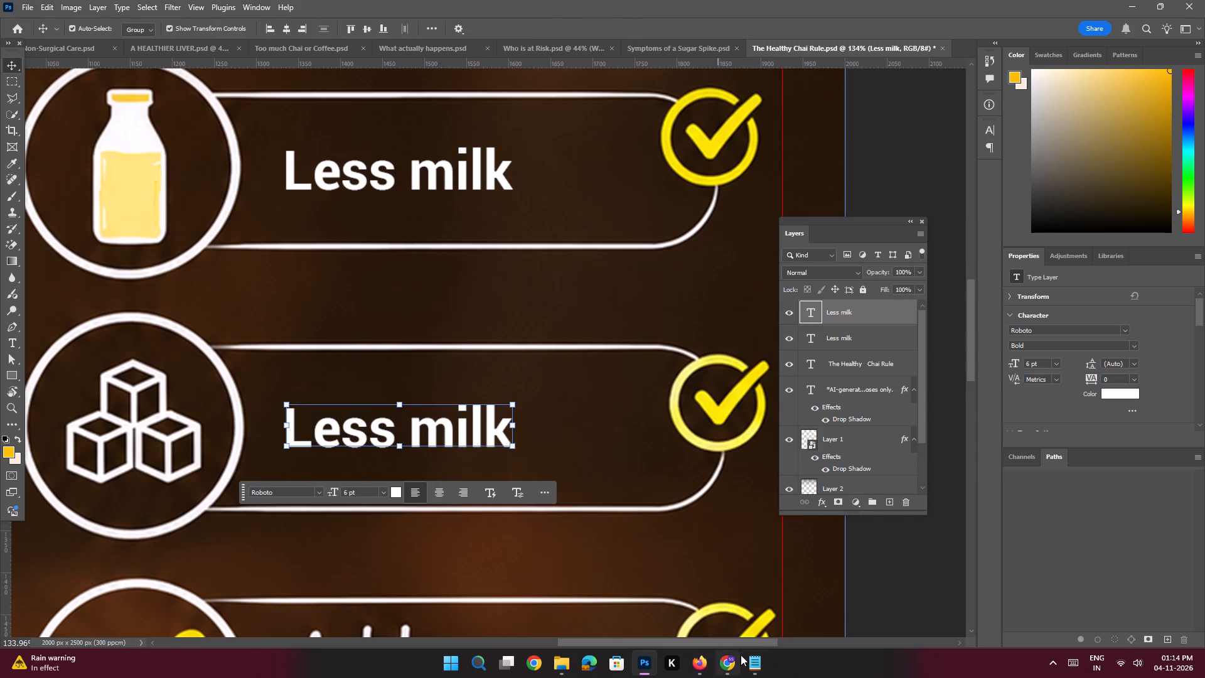
Replace the duplicated text in the sugar cubes' row with "Zero sugar", copied from the Slide 5 text in Notepad.
left_click(754, 657)
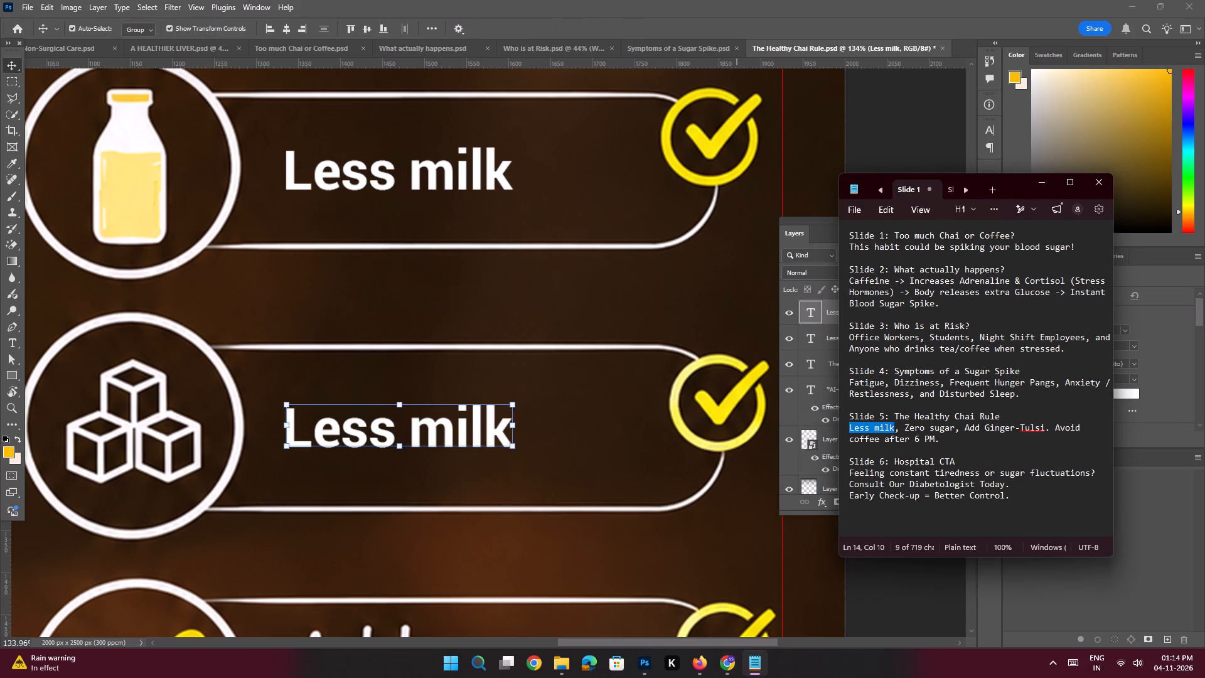
left_click_drag(955, 430, 905, 428)
key("ctrl+c")
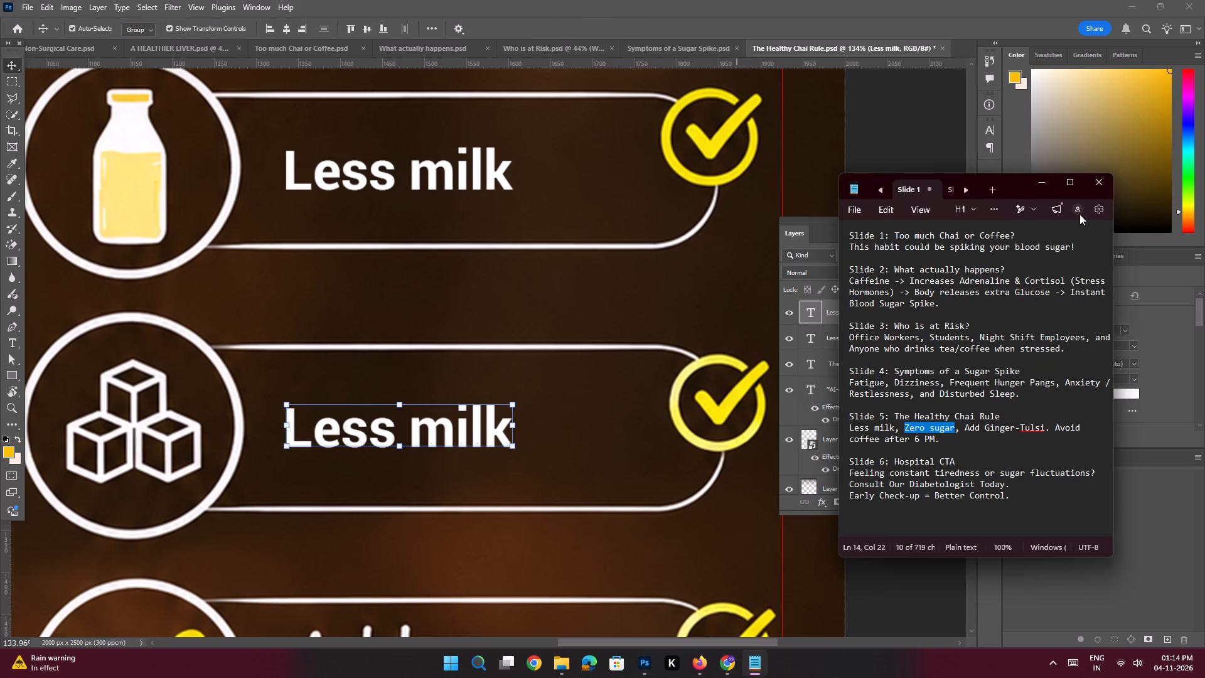
left_click(1042, 188)
double_click(446, 426)
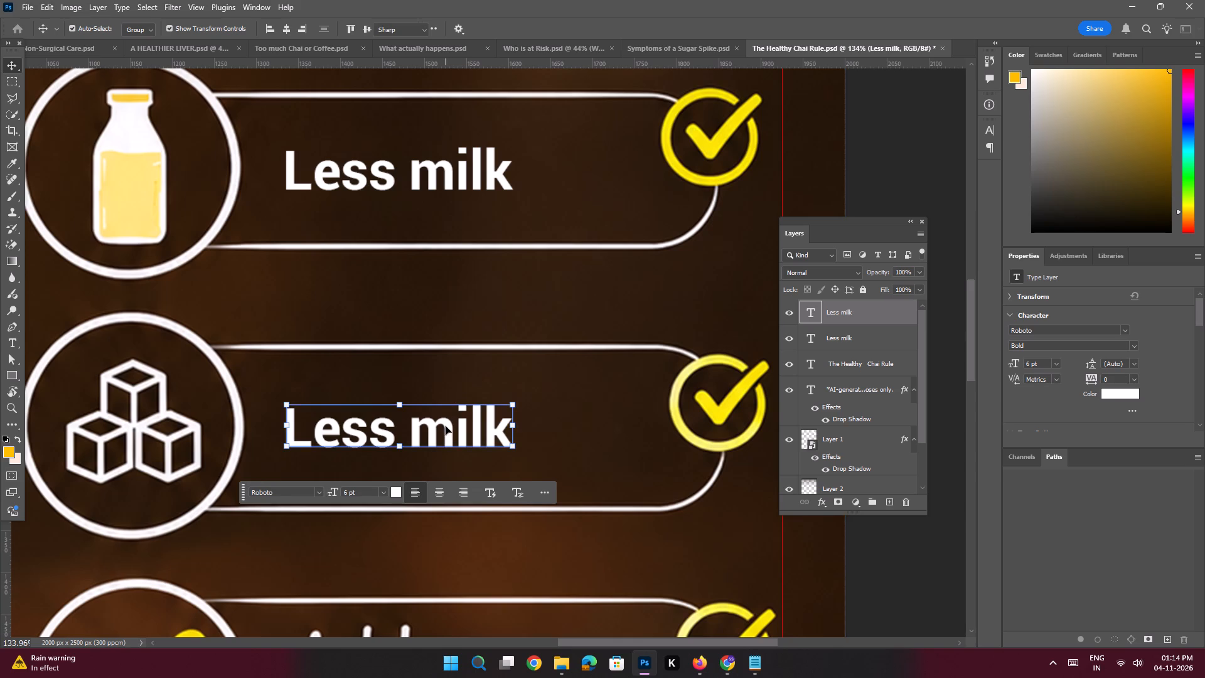
key("ctrl+v")
key("Return")
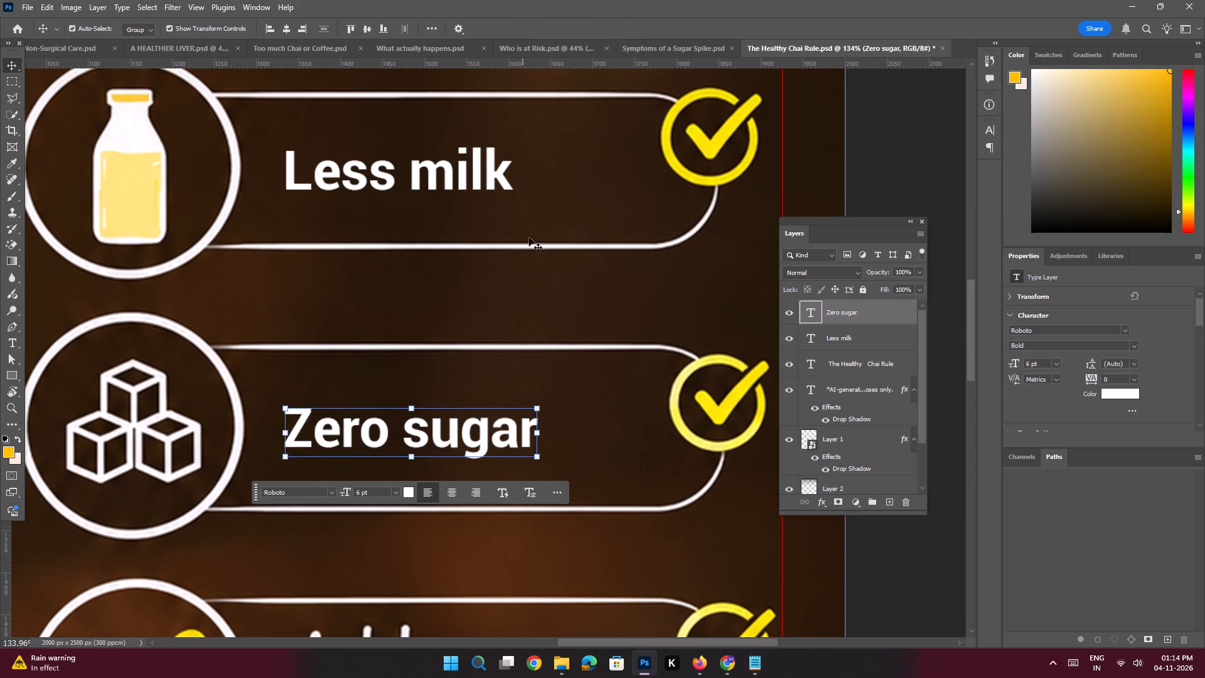
Outline the baked-in "Add Ginger-Tulsi" lettering on the background layer with the Polygonal Lasso and erase it using Content-Aware Fill.
key("space")
key("space")
key("space")
key("space")
key("space")
key("space")
key("space")
key("space")
key("space")
key("space")
key("space")
key("space")
key("space")
key("space")
key("space")
key("space")
key("space")
key("space")
key("space")
key("space")
left_click_drag(537, 372, 537, 212)
left_click_drag(530, 322, 540, 482)
left_click(522, 434)
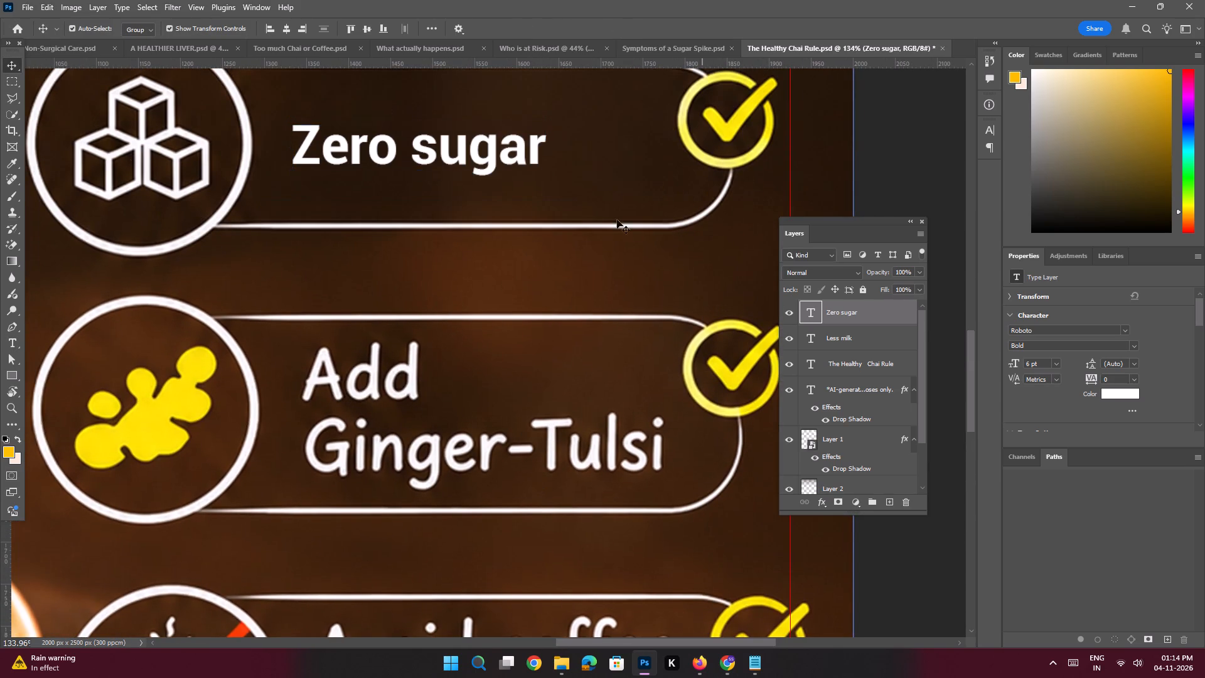
left_click(10, 98)
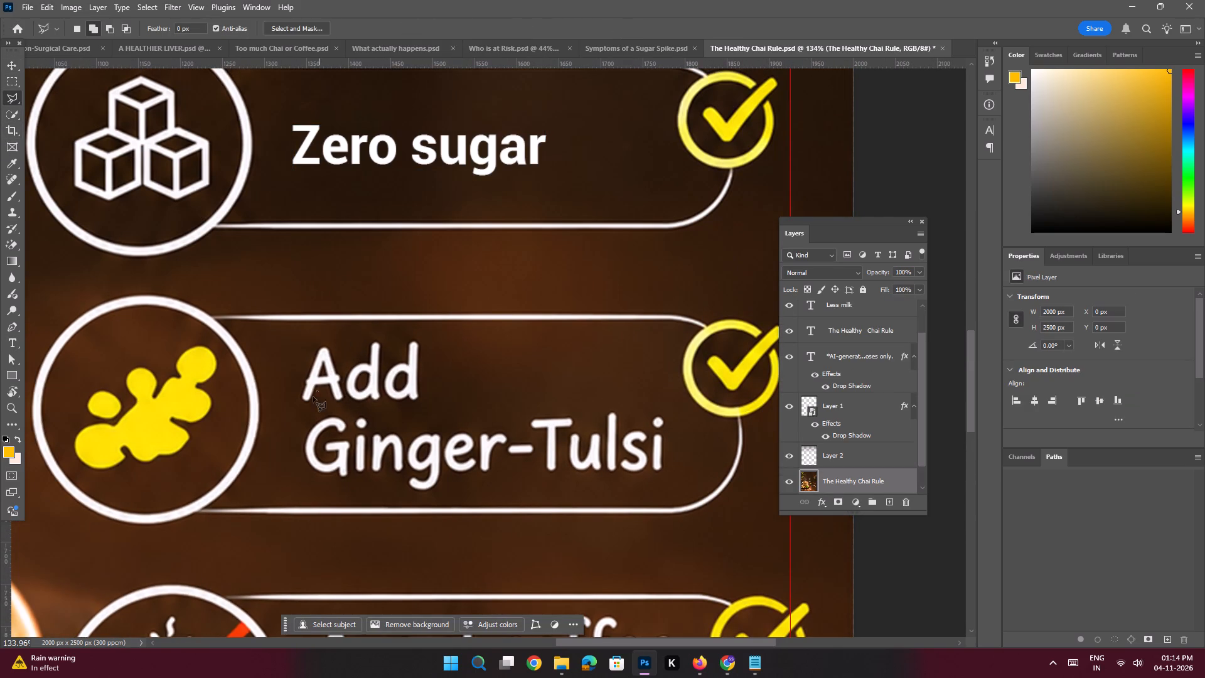
left_click(296, 405)
left_click(314, 348)
left_click(327, 343)
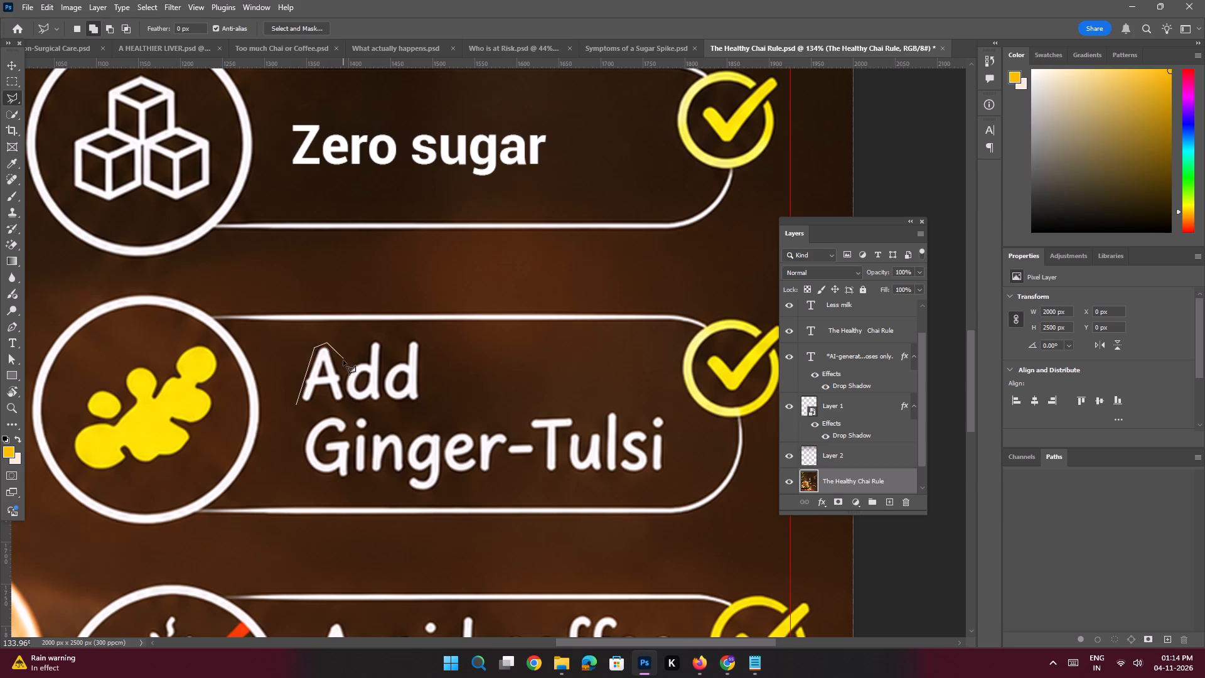
left_click(343, 363)
left_click(356, 360)
left_click(370, 339)
left_click(386, 336)
left_click(388, 353)
left_click(390, 360)
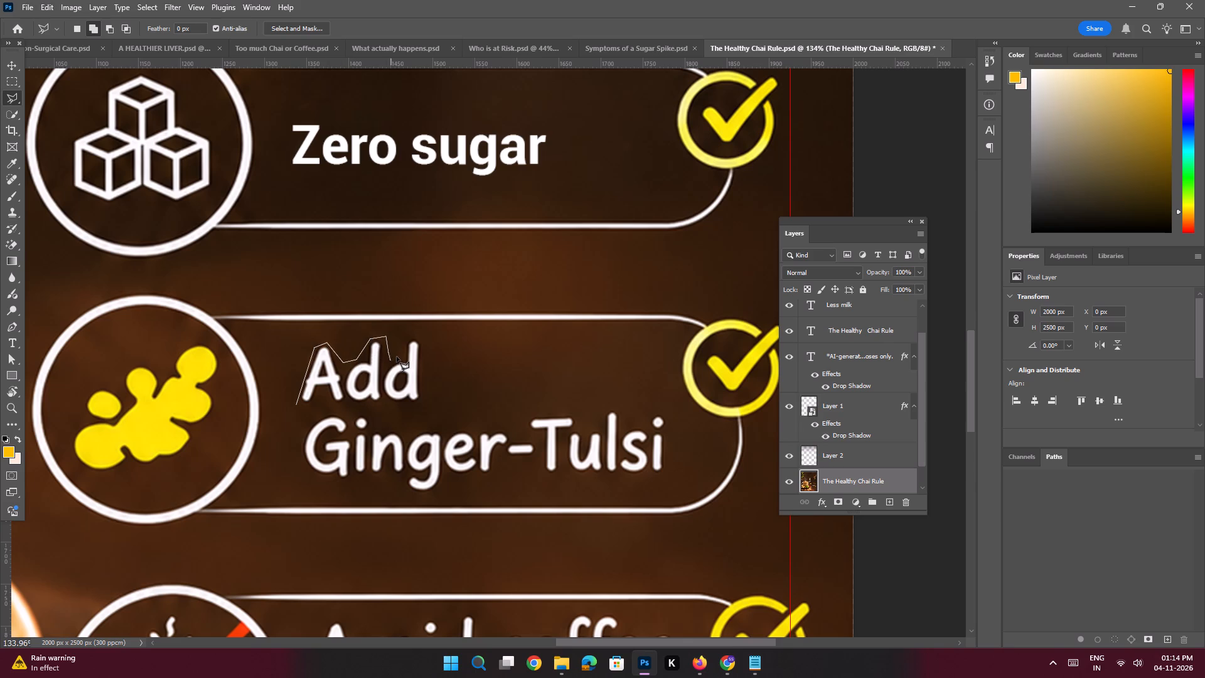
left_click(400, 355)
left_click(403, 343)
left_click(411, 337)
left_click(424, 343)
left_click(426, 362)
left_click(425, 423)
left_click(500, 416)
left_click(570, 406)
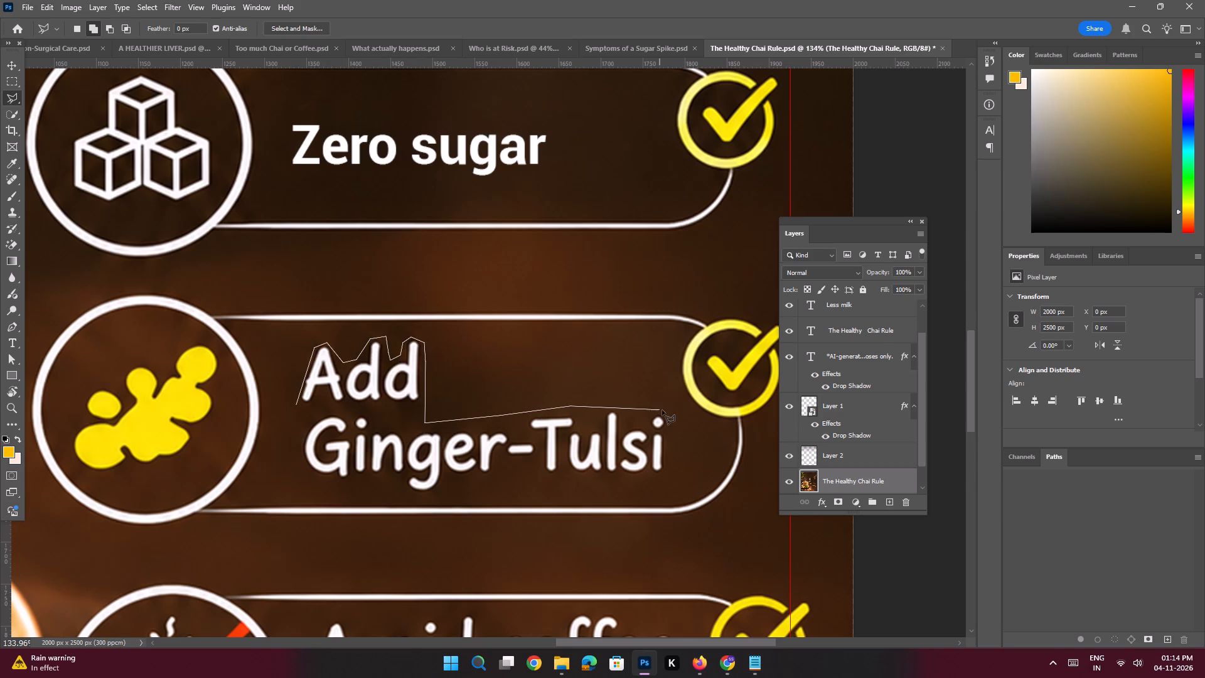
left_click(662, 410)
left_click_drag(679, 442, 678, 451)
left_click(674, 469)
left_click(666, 478)
left_click(482, 474)
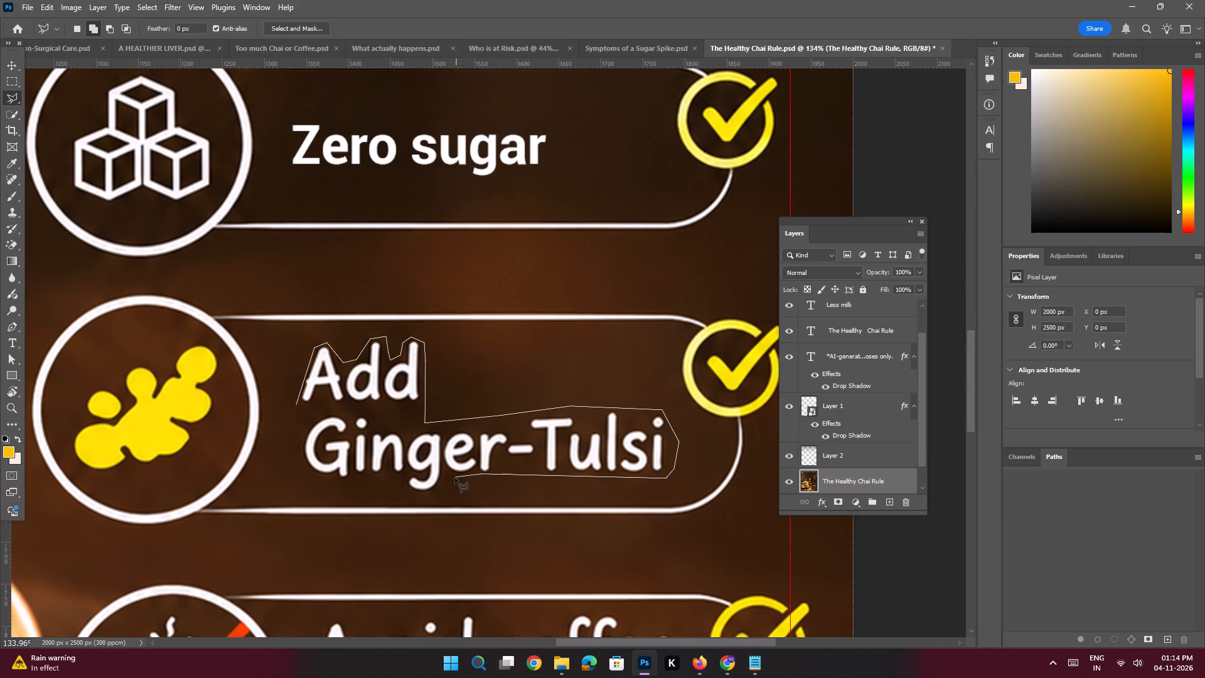
left_click(455, 478)
left_click(445, 489)
left_click(422, 498)
left_click(410, 492)
left_click(383, 479)
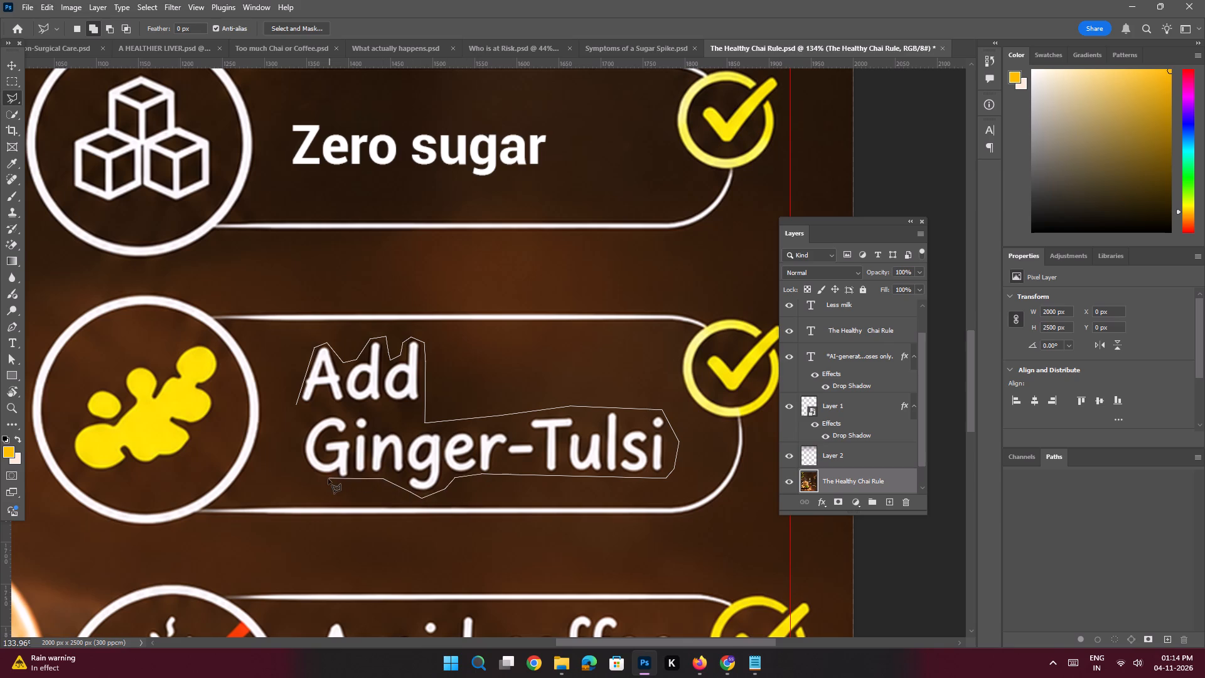
left_click(322, 481)
left_click_drag(312, 475, 308, 465)
left_click_drag(304, 448, 303, 439)
left_click(296, 404)
key("shift+BackSpace")
key("Return")
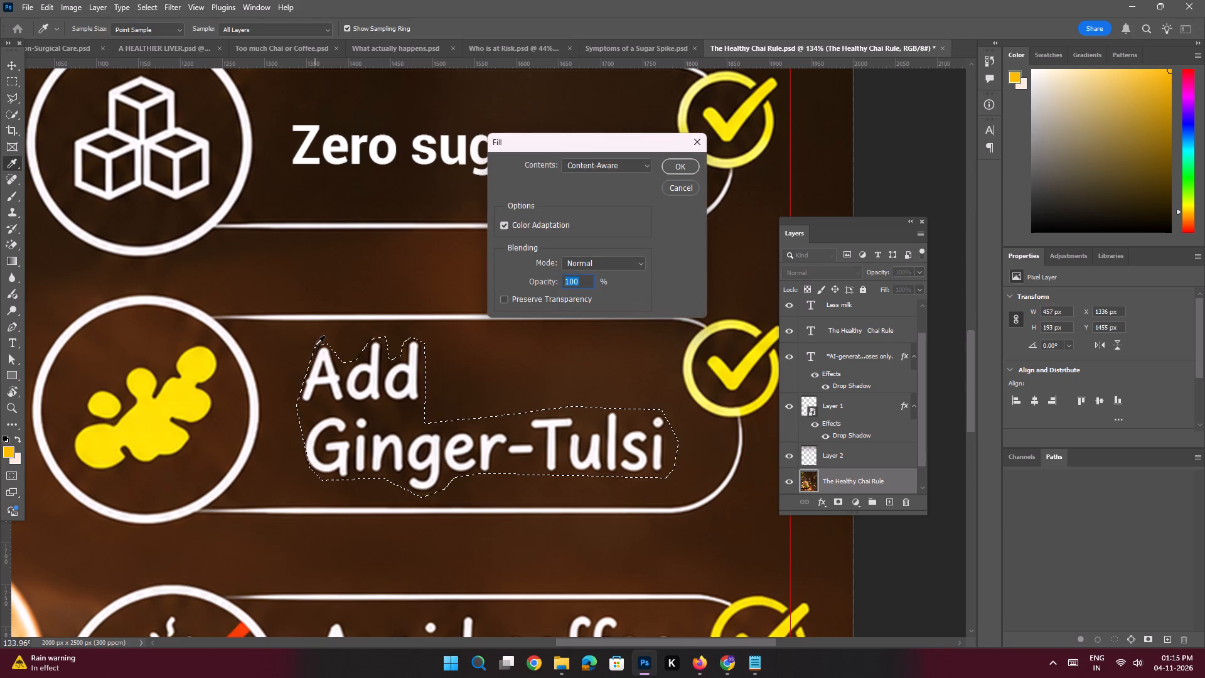
key("ctrl+d")
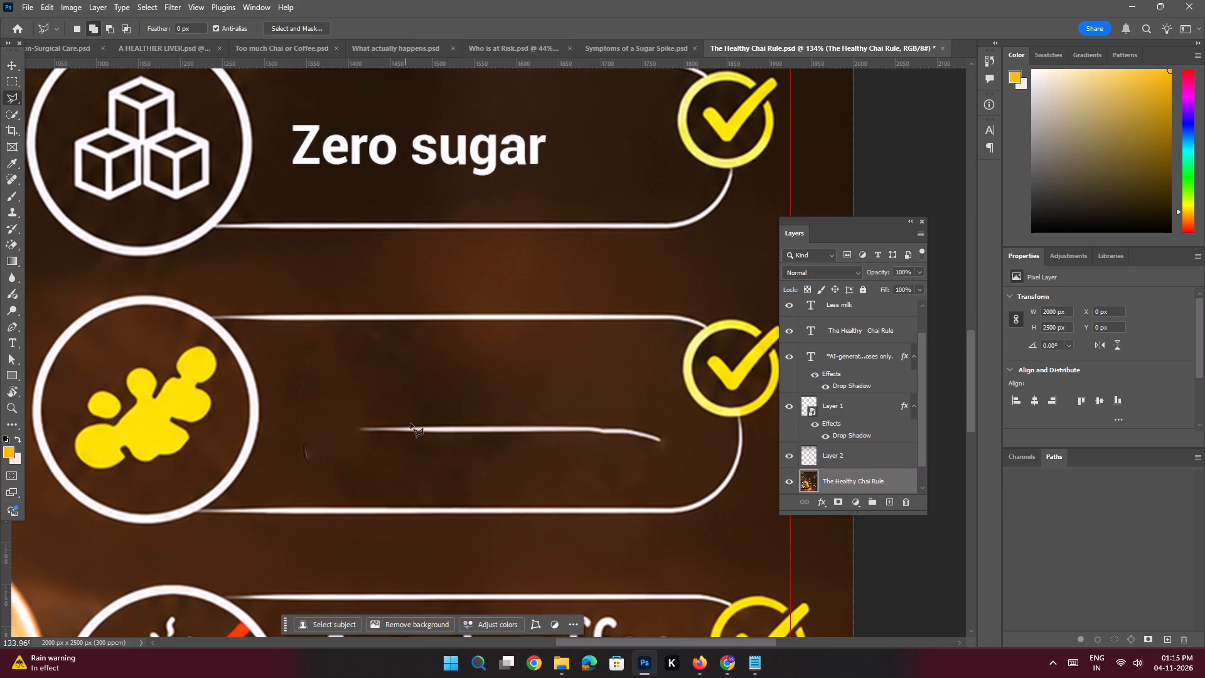
Lasso the stray white line left inside the ginger icon's row and remove it with Content-Aware Fill.
left_click(365, 419)
left_click(656, 429, "shift")
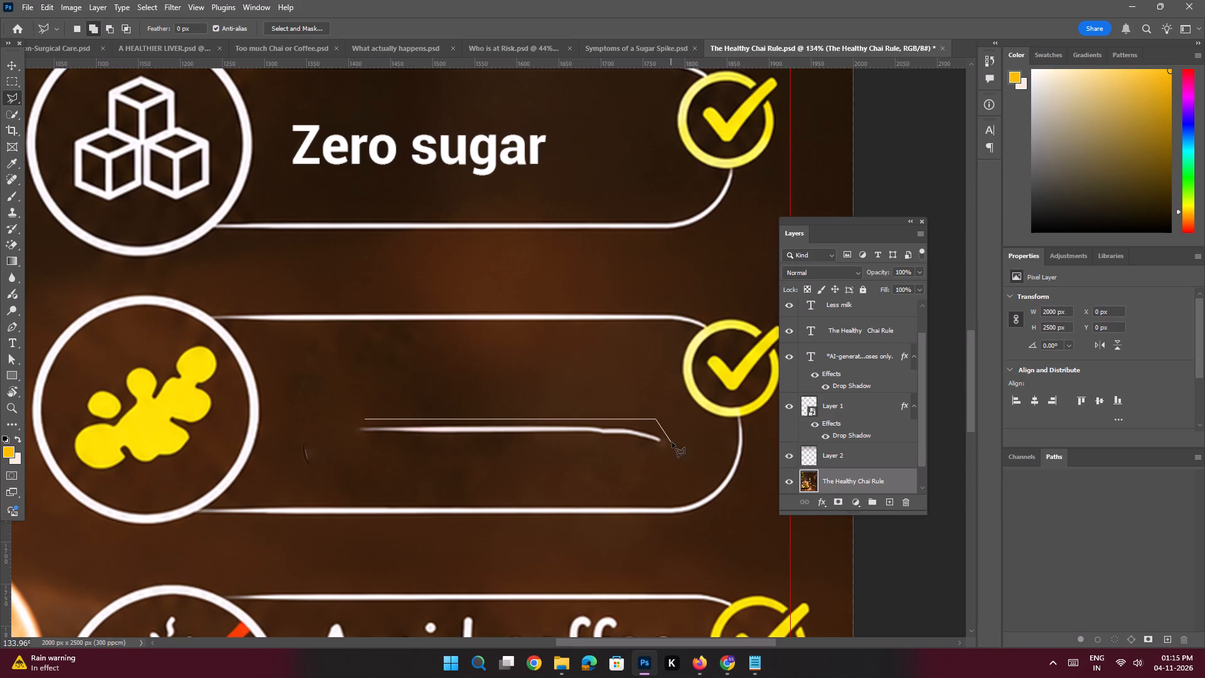
left_click(672, 443)
left_click_drag(665, 451, 655, 450)
left_click(635, 446)
left_click(383, 439, "shift")
left_click(355, 436)
left_click(351, 430)
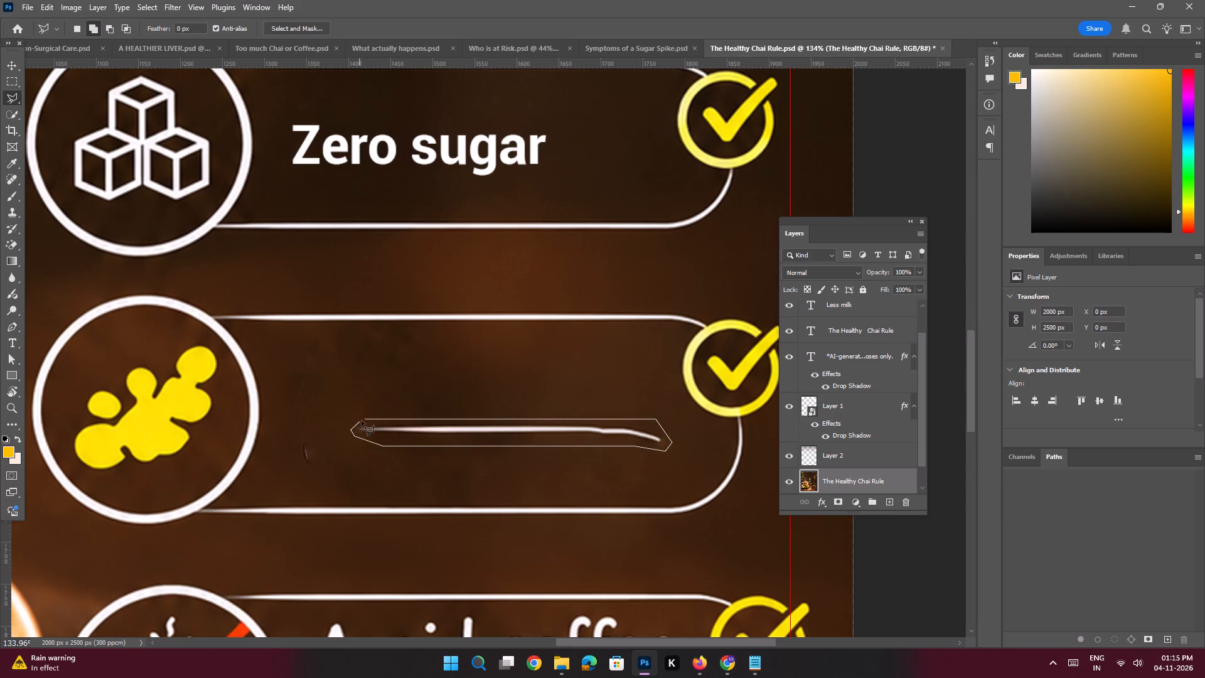
left_click(363, 419)
key("shift+BackSpace")
key("Return")
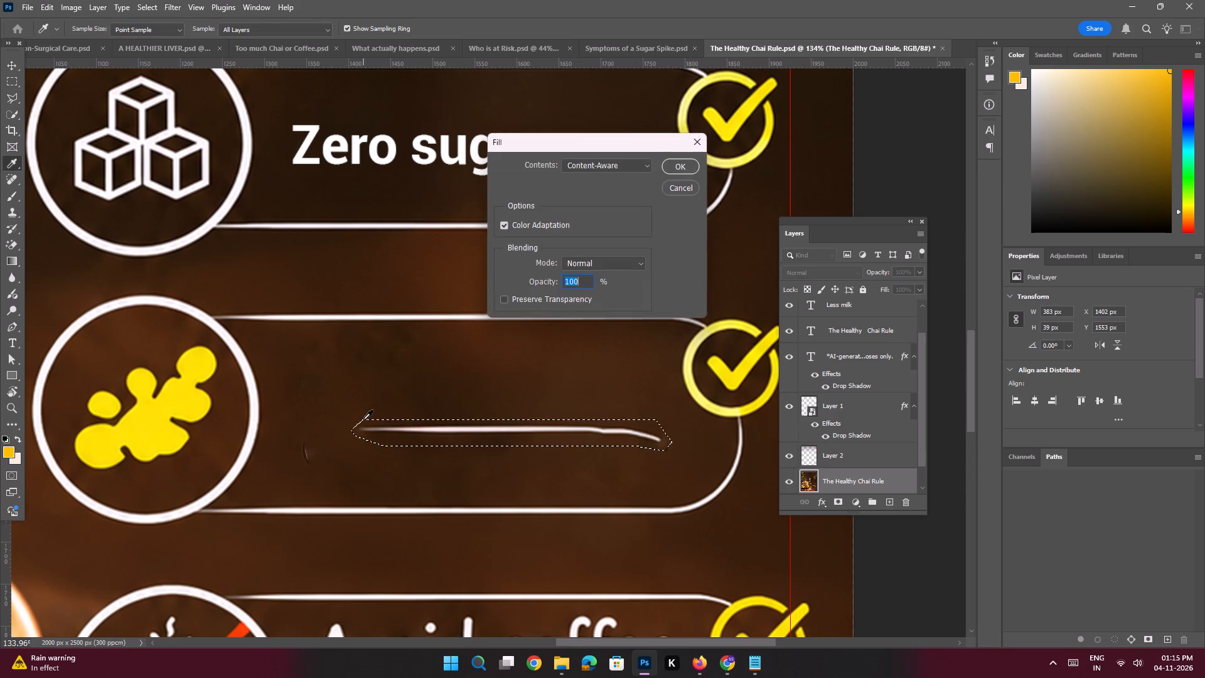
key("ctrl+d")
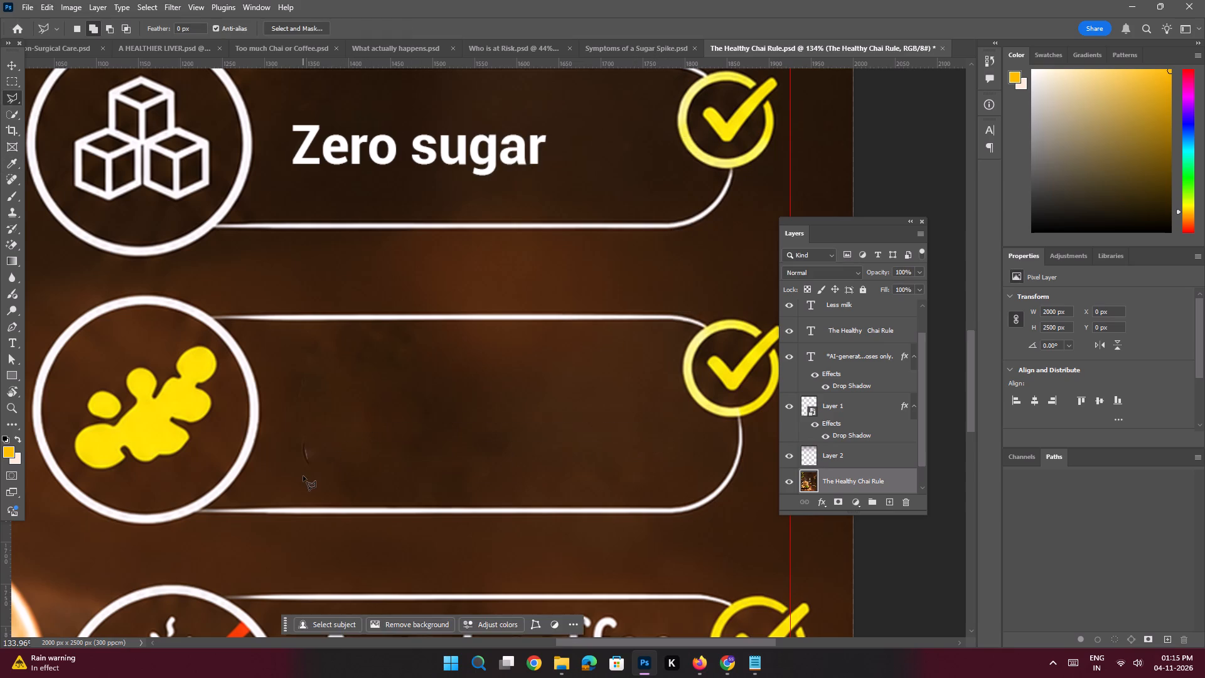
Lasso the small dark mark left inside the ginger icon's row, remove it with Content-Aware Fill, and deselect.
left_click(303, 476)
left_click(288, 455)
left_click(294, 438)
left_click(323, 431)
left_click_drag(324, 450, 324, 456)
left_click_drag(319, 463, 307, 471)
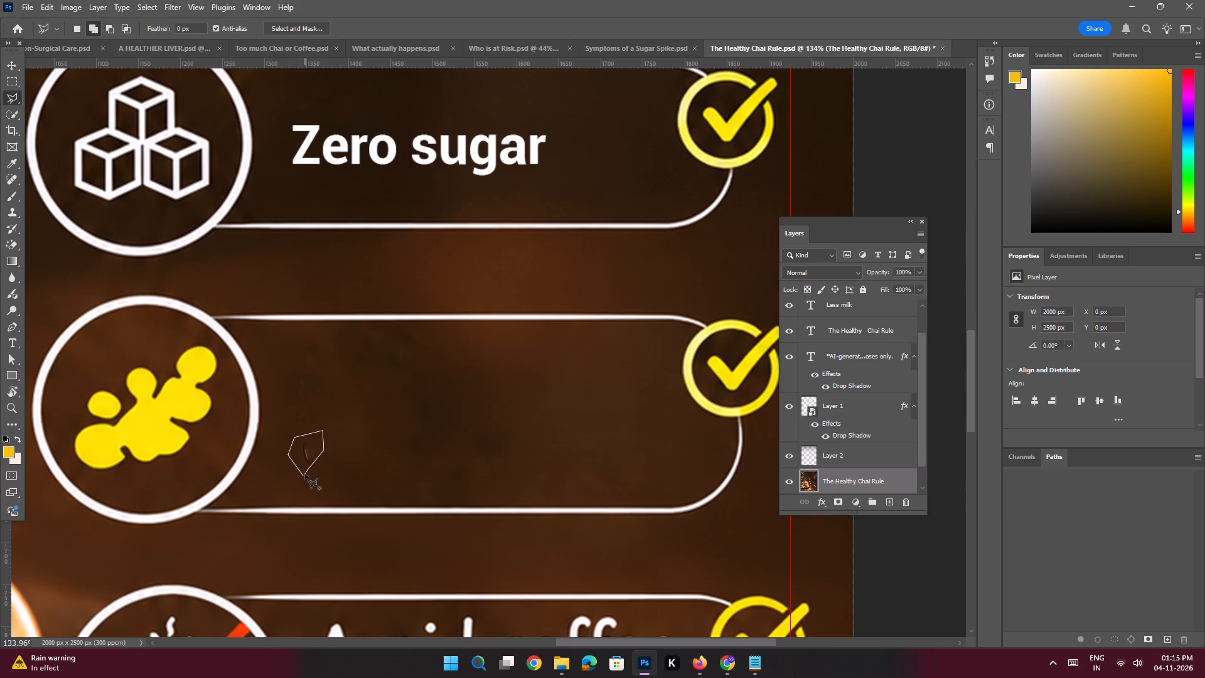
left_click(305, 474)
key("shift+BackSpace")
key("Return")
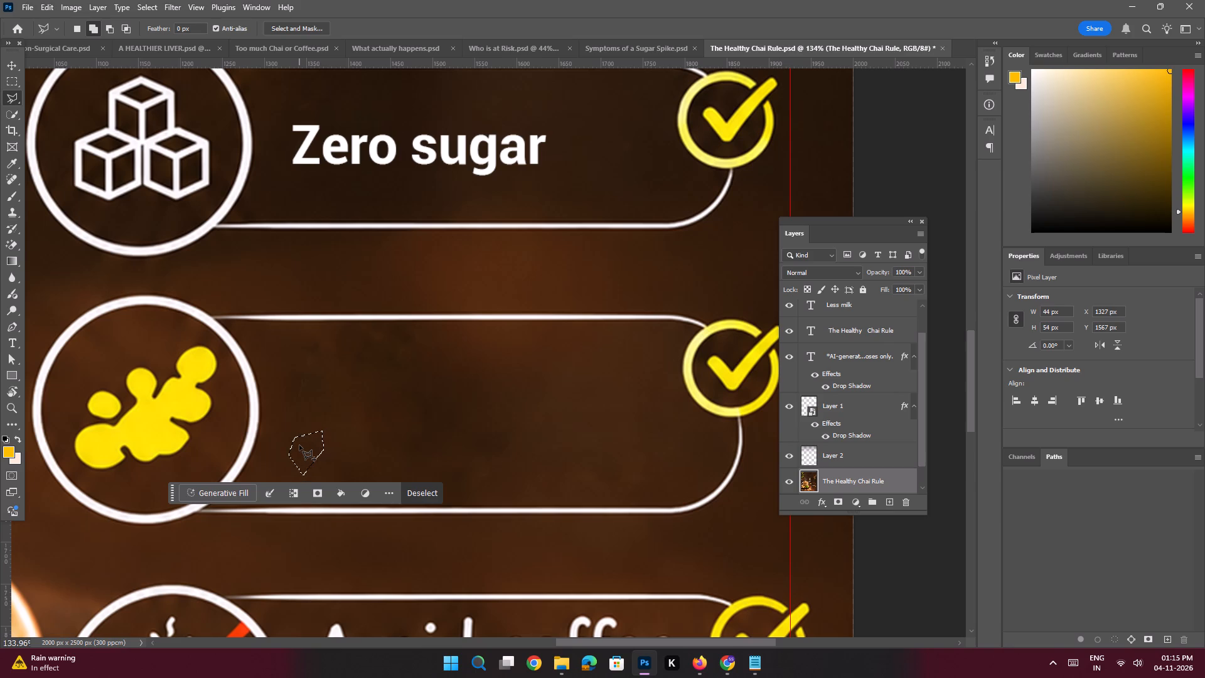
key("ctrl+d")
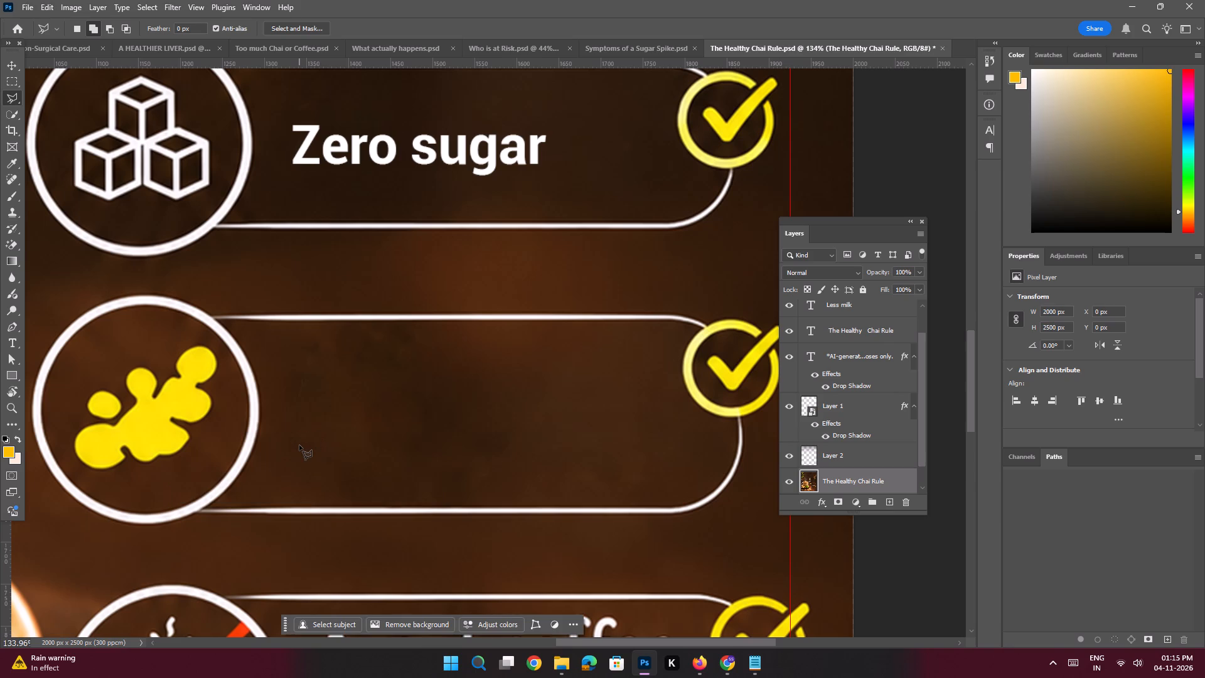
Duplicate the "Zero sugar" text straight down into the ginger row and replace it with "Add Ginger-Tulsi", copied from the Slide 5 text in Notepad.
left_click(754, 659)
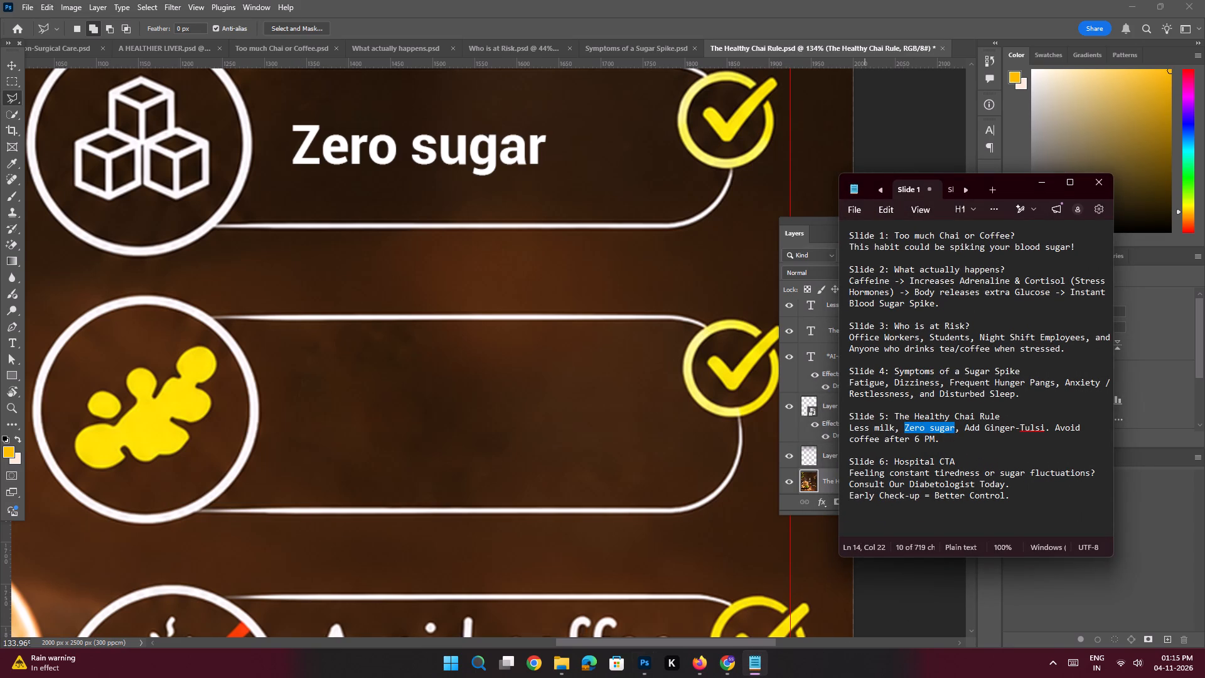
left_click_drag(1044, 428, 965, 431)
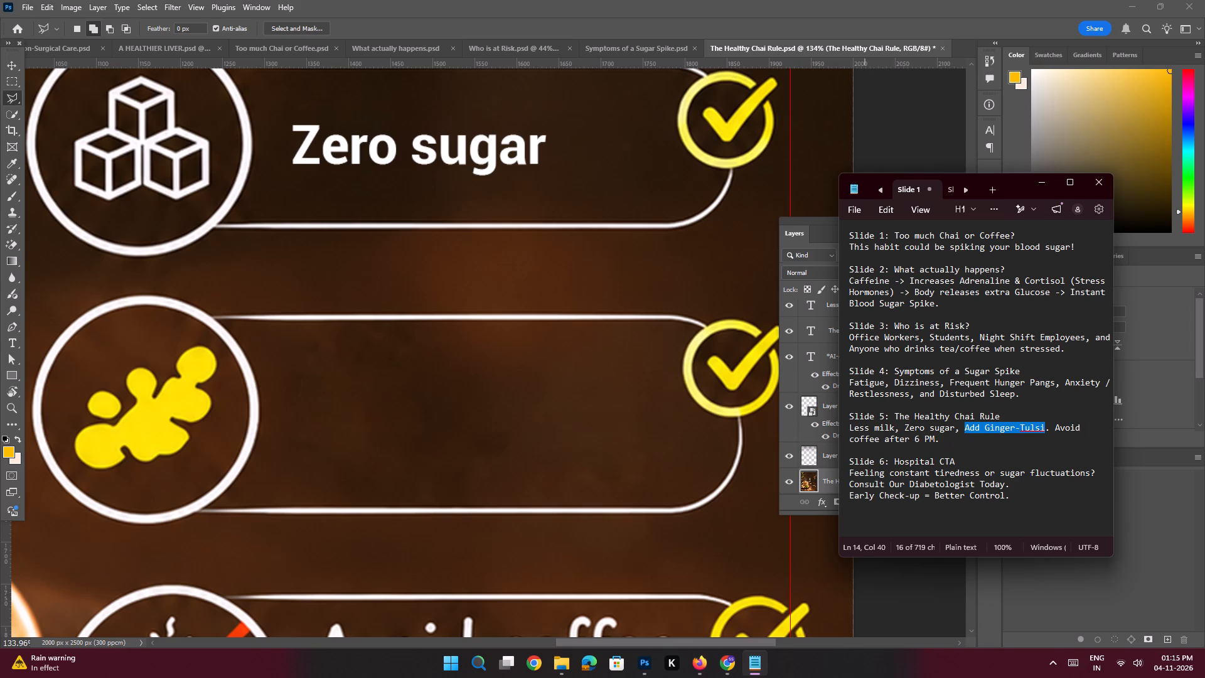
key("ctrl+c")
key("ctrl+c")
left_click(1041, 179)
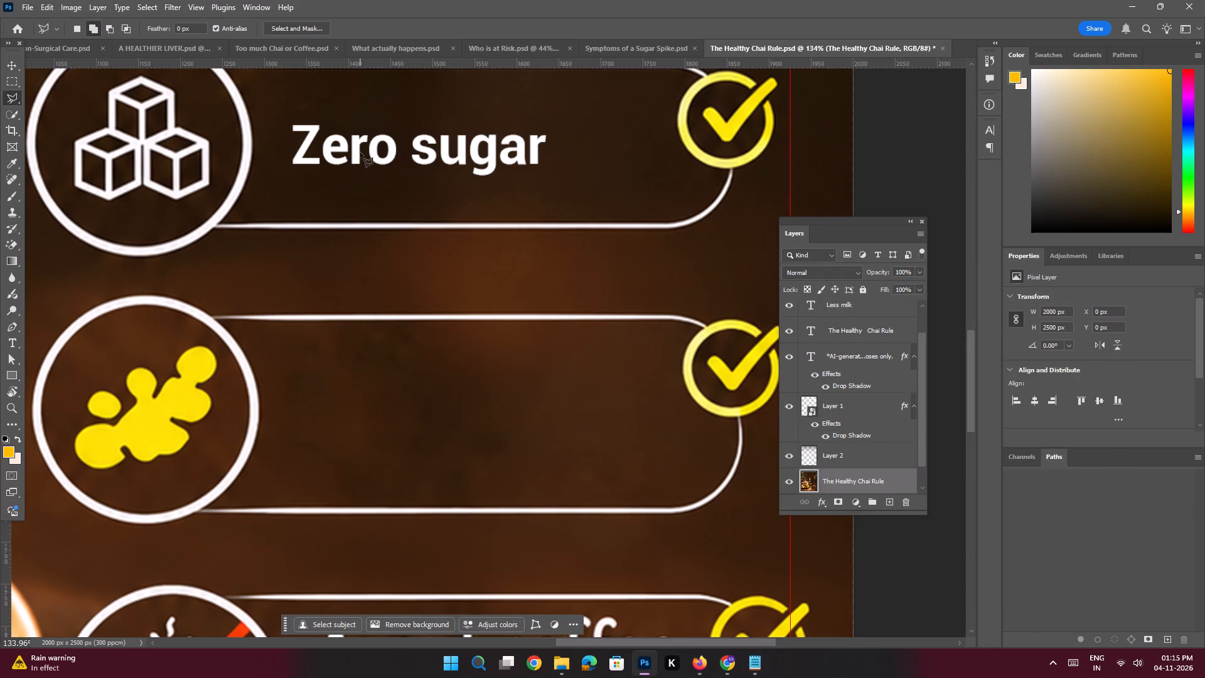
left_click(4, 63)
left_click(322, 142)
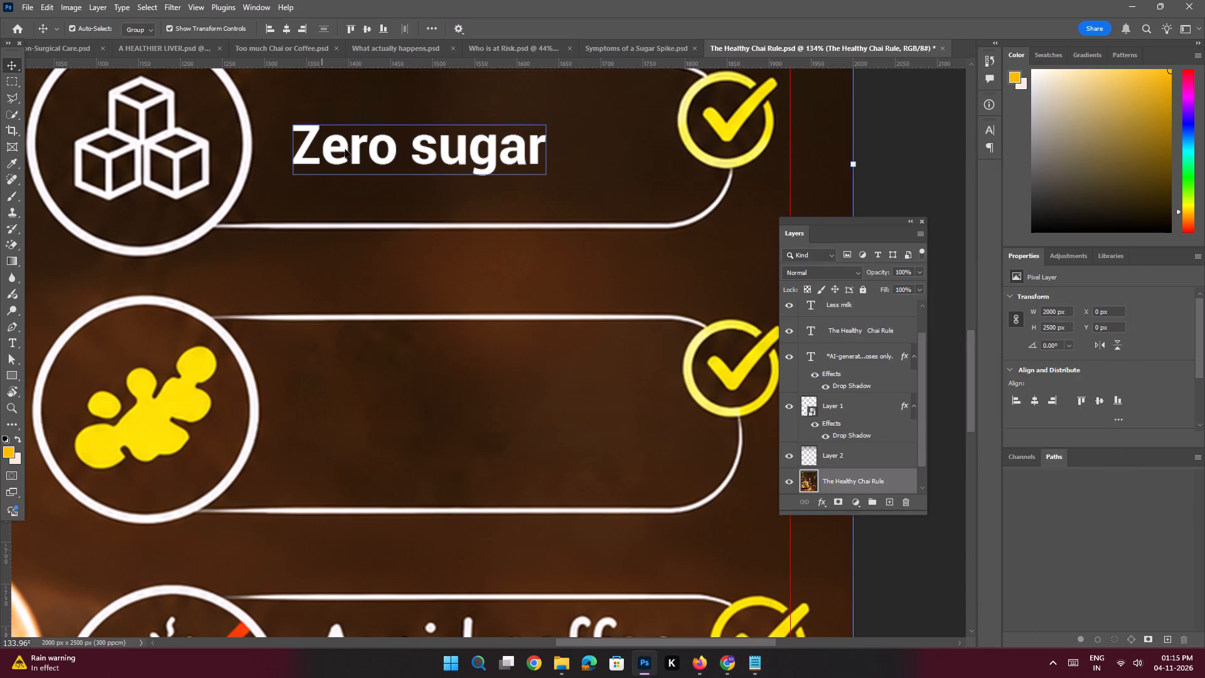
left_click_drag(343, 146, 343, 392, "alt+shift")
double_click(343, 392)
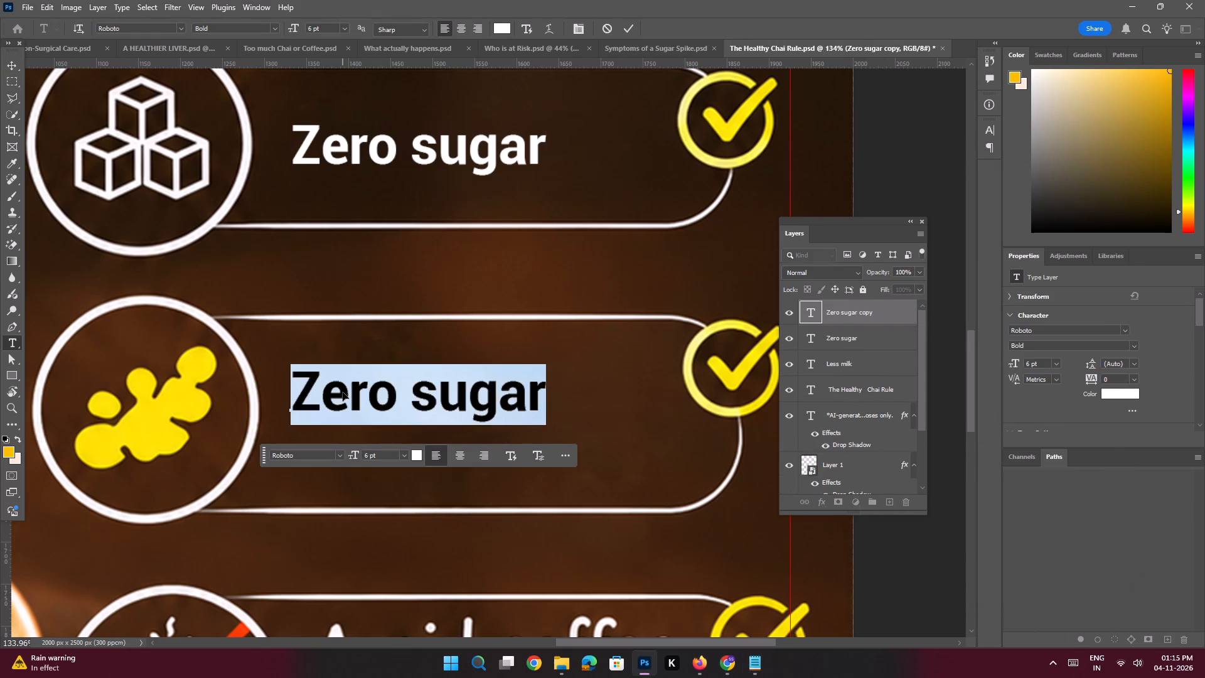
key("ctrl+v")
key("Return")
Break the "Add Ginger-Tulsi" text into two lines, putting "Tulsi" on the second line.
double_click(553, 390)
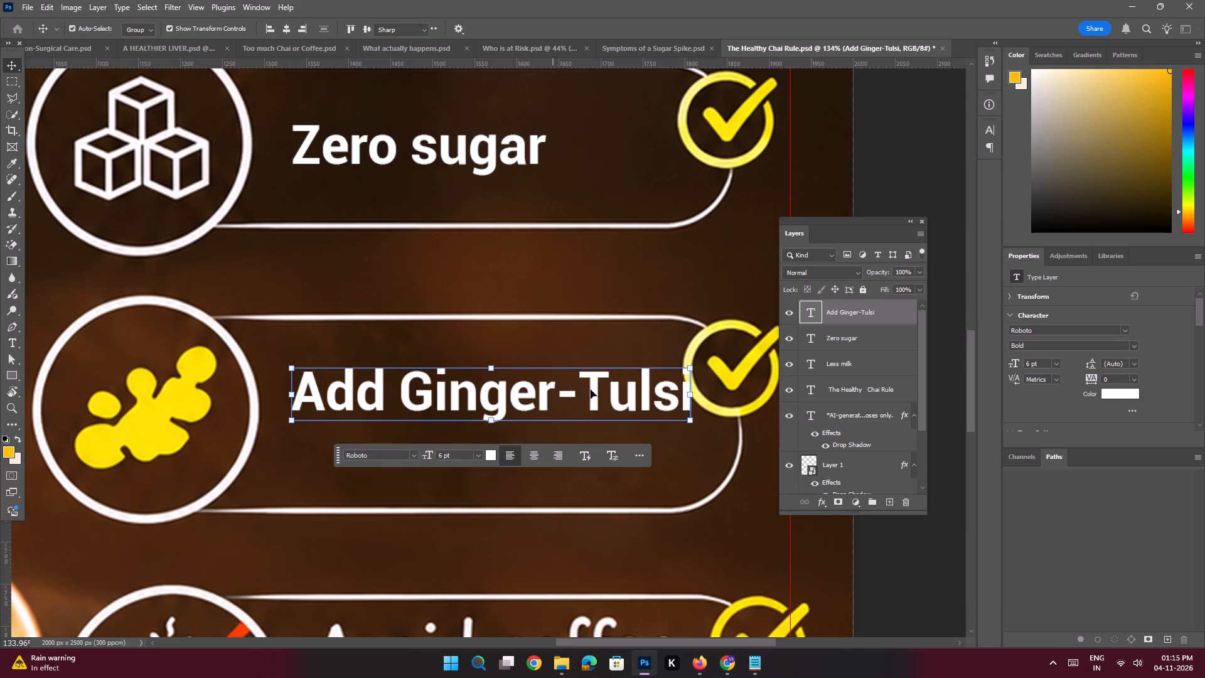
left_click(583, 373)
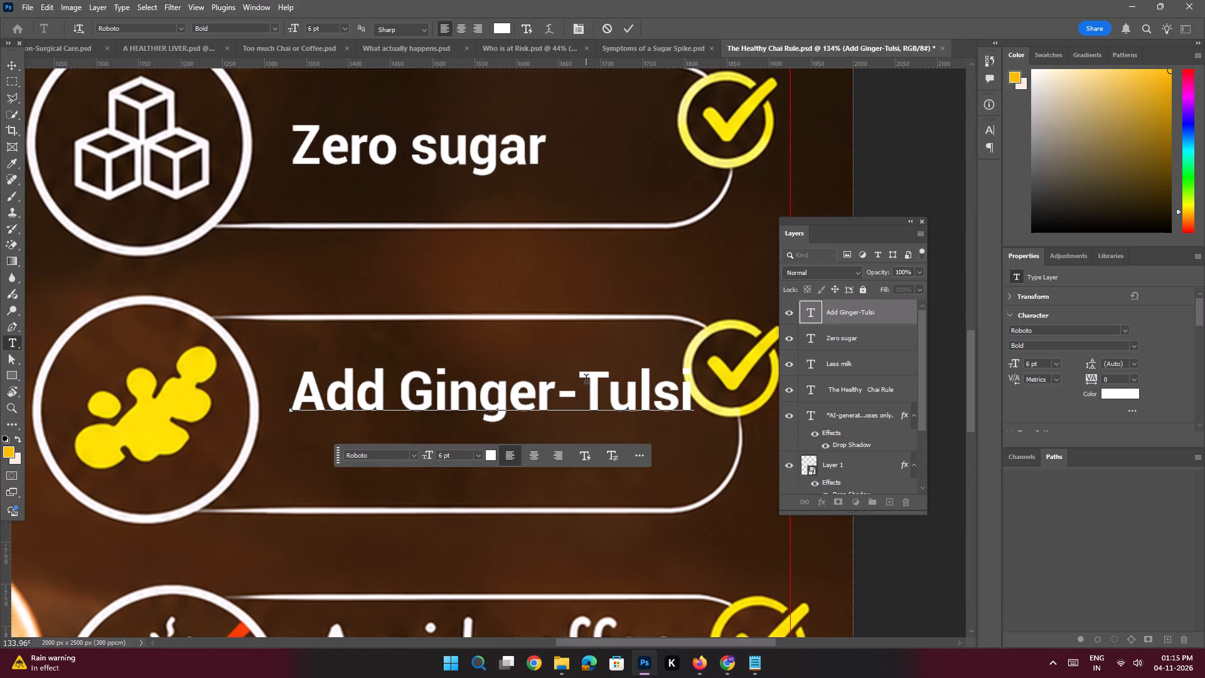
key("Return")
key("Return")
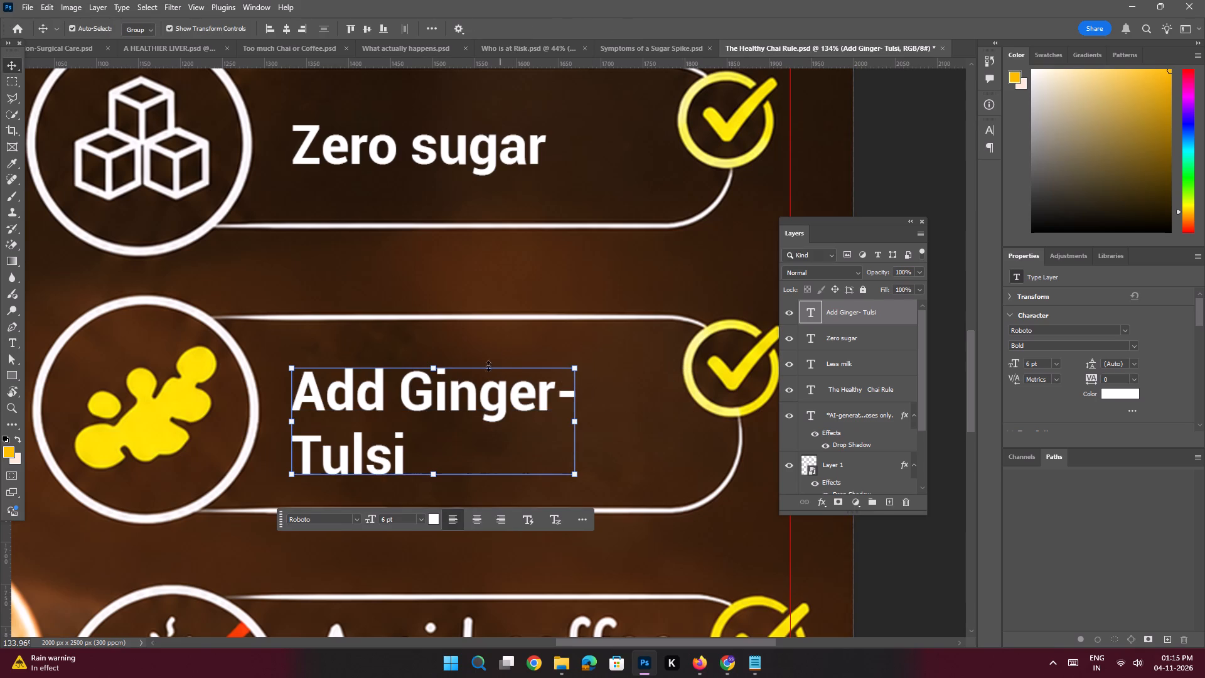
Copy "Avoid coffee after 6 PM." from the Slide 5 text in Notepad and return to the Photoshop slide.
key("space")
key("space")
key("space")
key("space")
key("space")
key("space")
key("space")
key("space")
key("space")
key("space")
key("space")
key("space")
key("space")
key("space")
key("space")
key("space")
key("space")
key("space")
key("space")
key("space")
left_click_drag(483, 384, 483, 168)
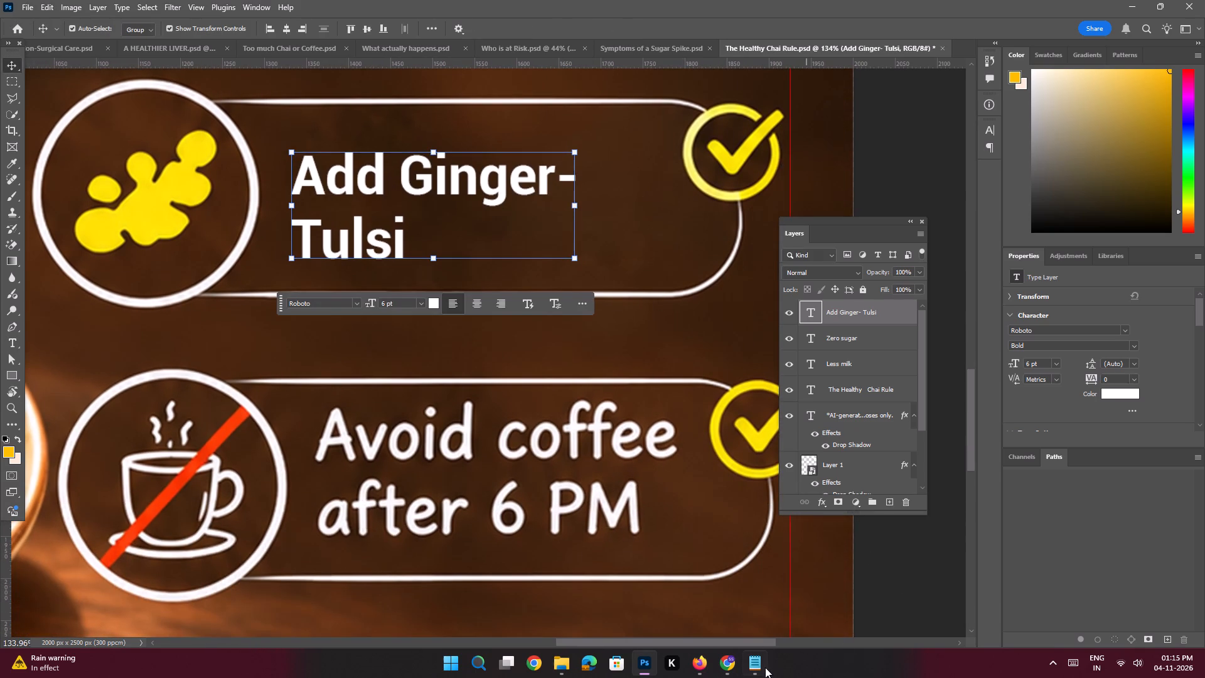
left_click(761, 667)
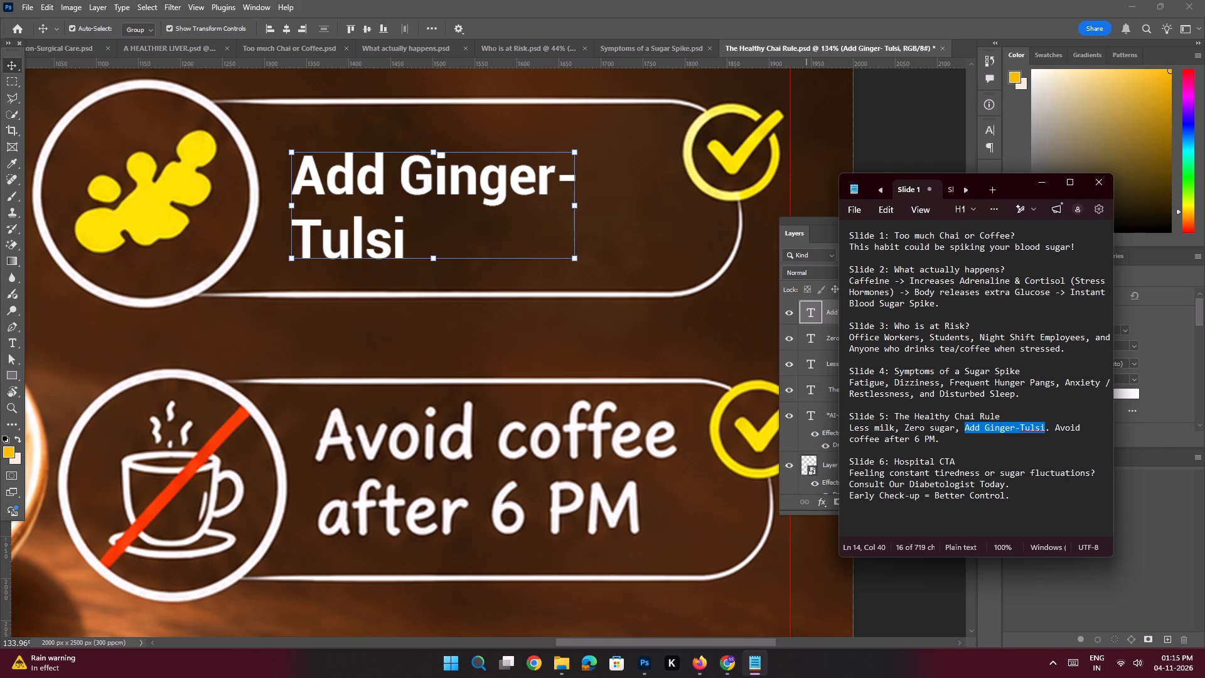
left_click_drag(1054, 428, 1092, 439)
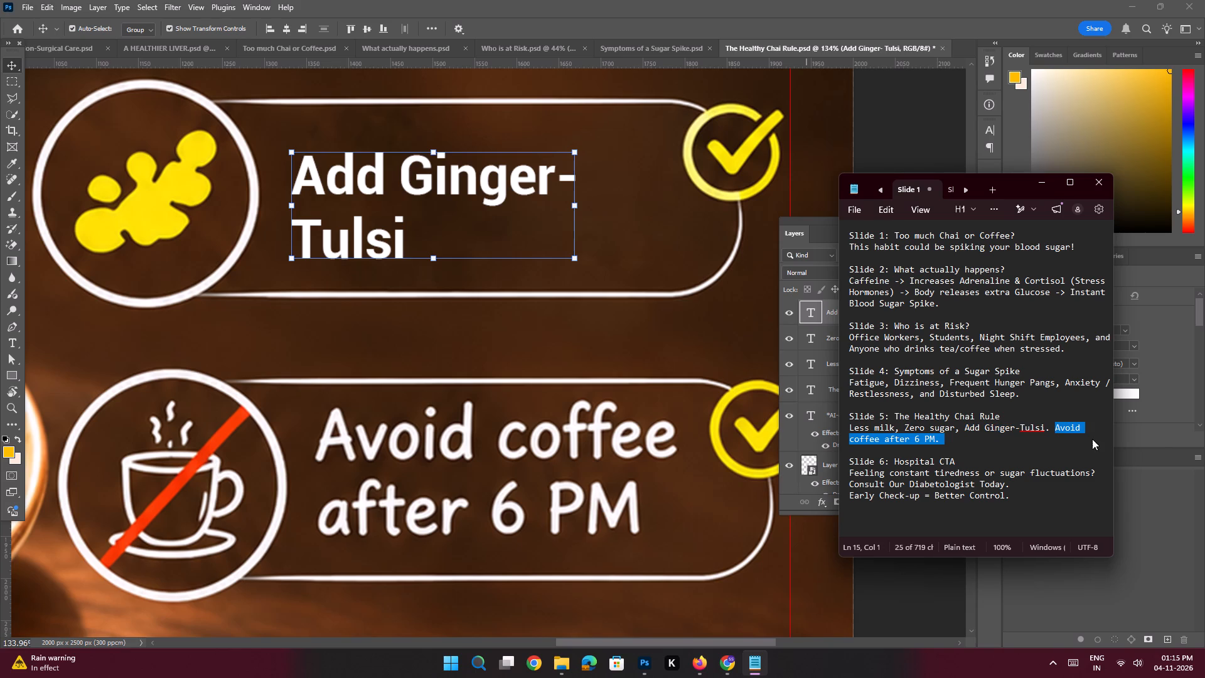
key("ctrl+c")
left_click(1045, 182)
Outline the baked-in "Avoid coffee after 6 PM" lettering on the background layer with the Polygonal Lasso and erase it using Content-Aware Fill.
left_click(426, 429)
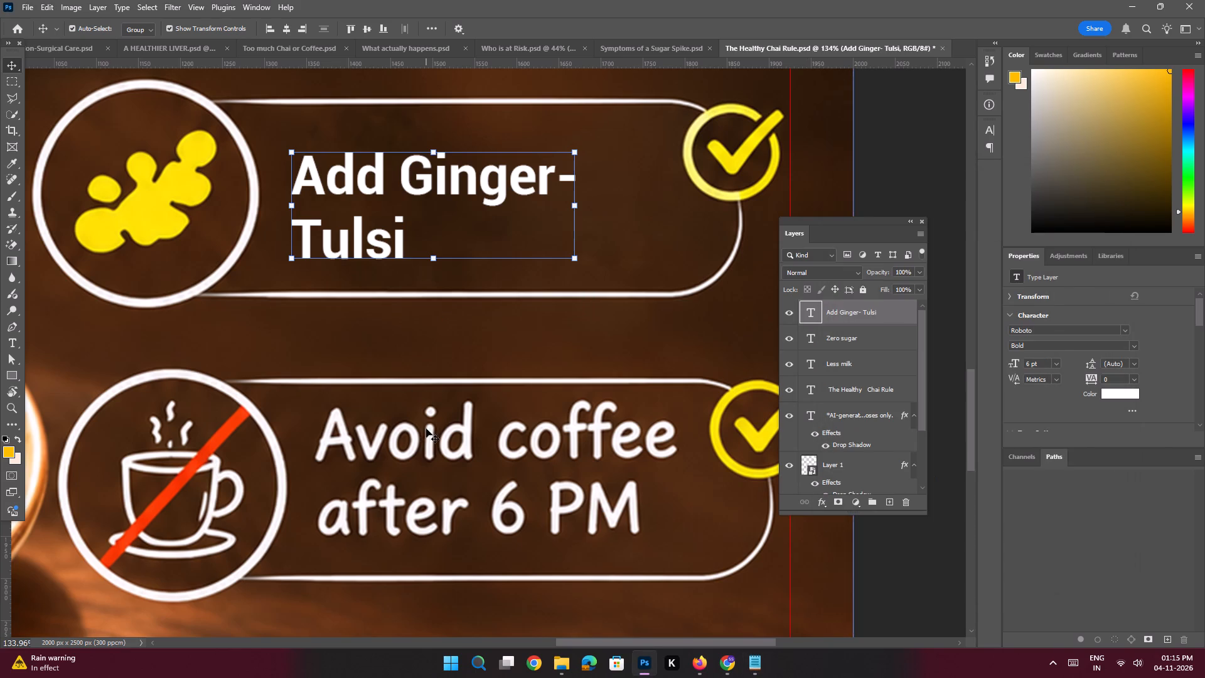
left_click(6, 94)
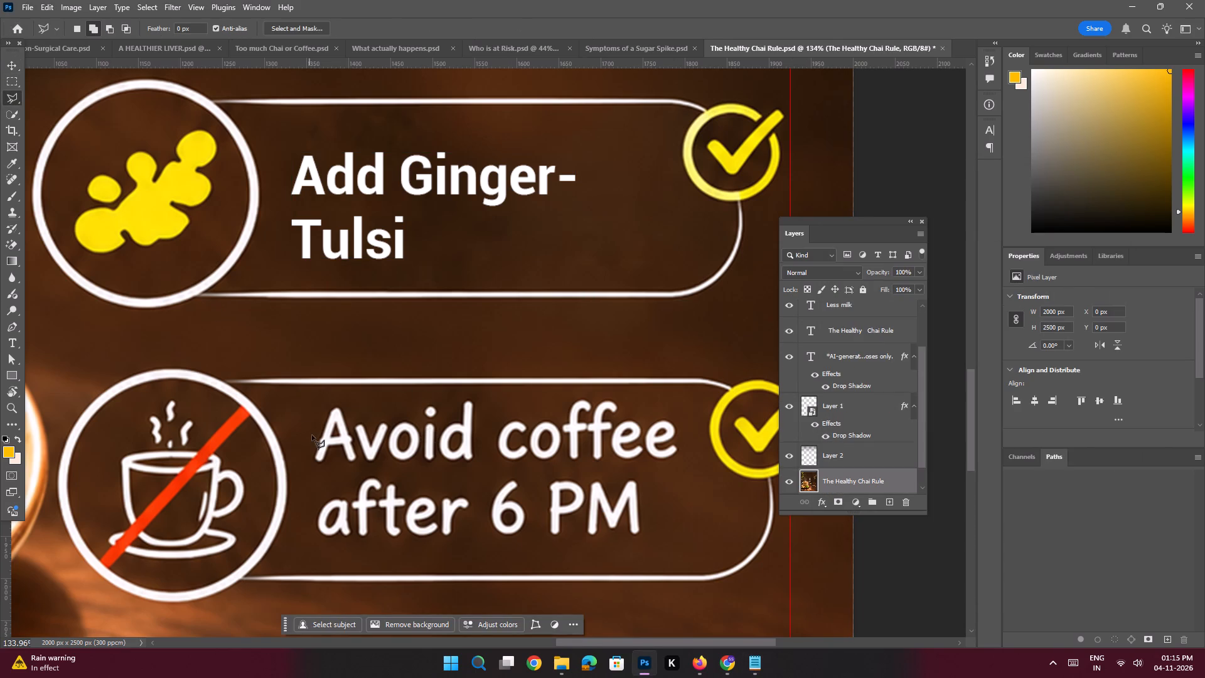
left_click(313, 439)
left_click(323, 406)
left_click(466, 397)
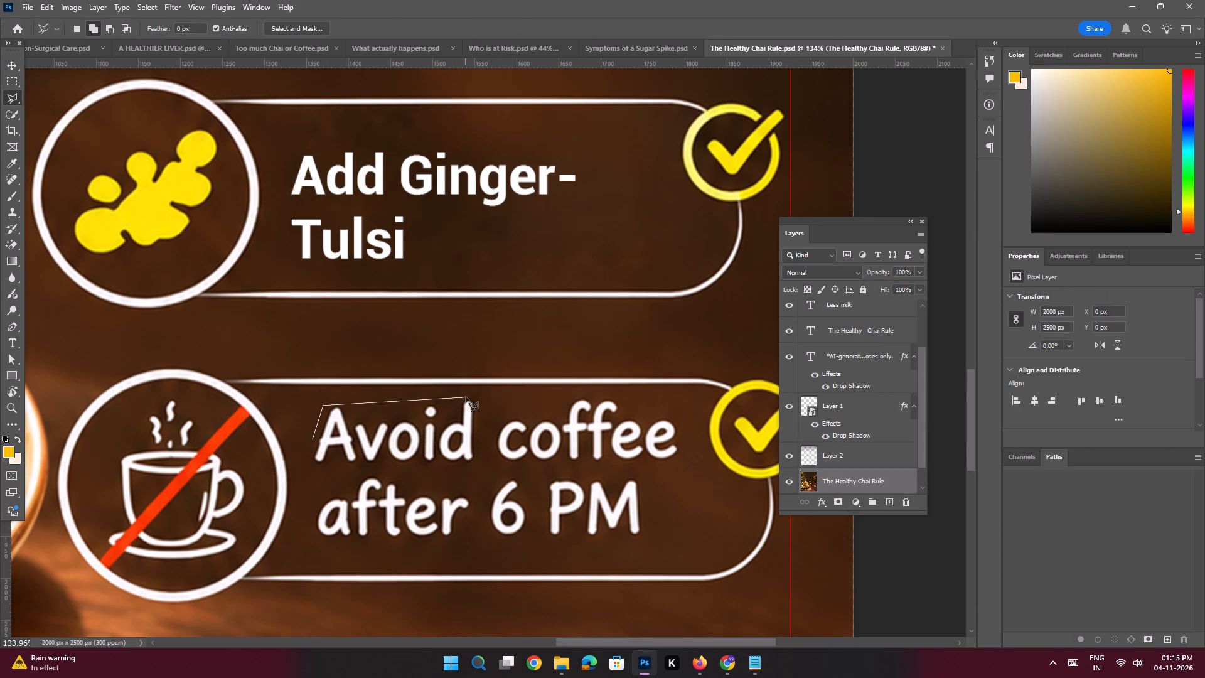
left_click(570, 398)
left_click(609, 396)
left_click_drag(636, 409, 643, 411)
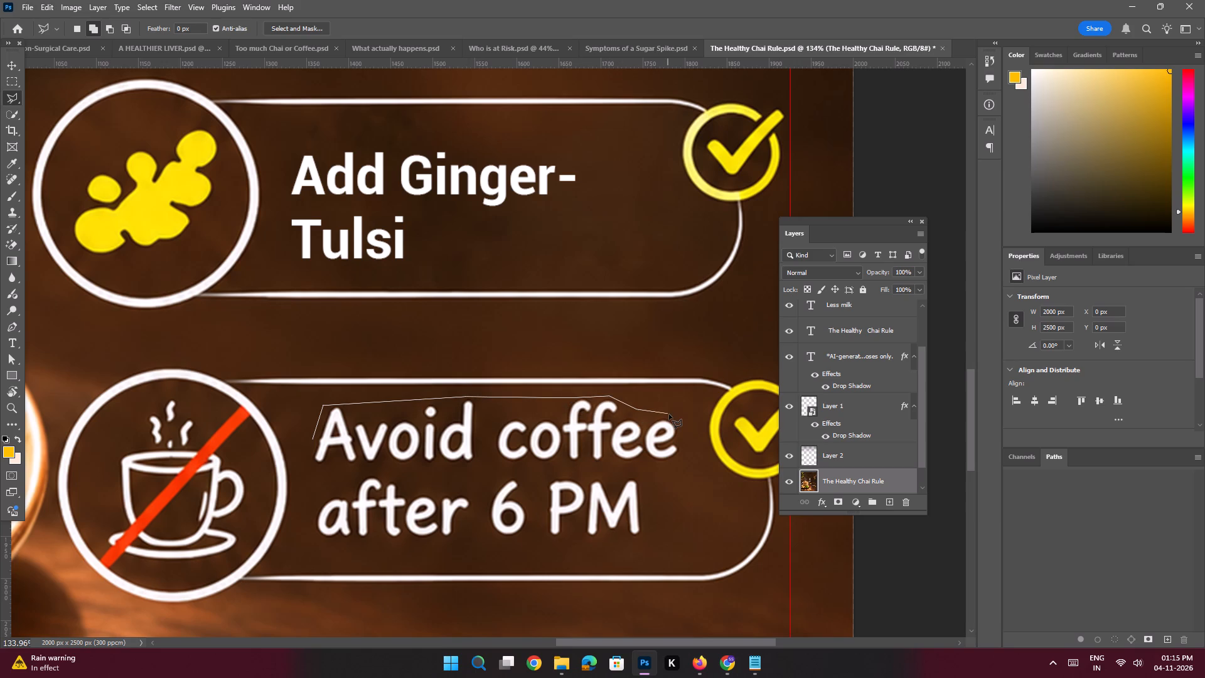
left_click(669, 414)
left_click_drag(680, 424, 680, 433)
left_click_drag(683, 449, 681, 462)
left_click(673, 467)
left_click(648, 480)
left_click(651, 525)
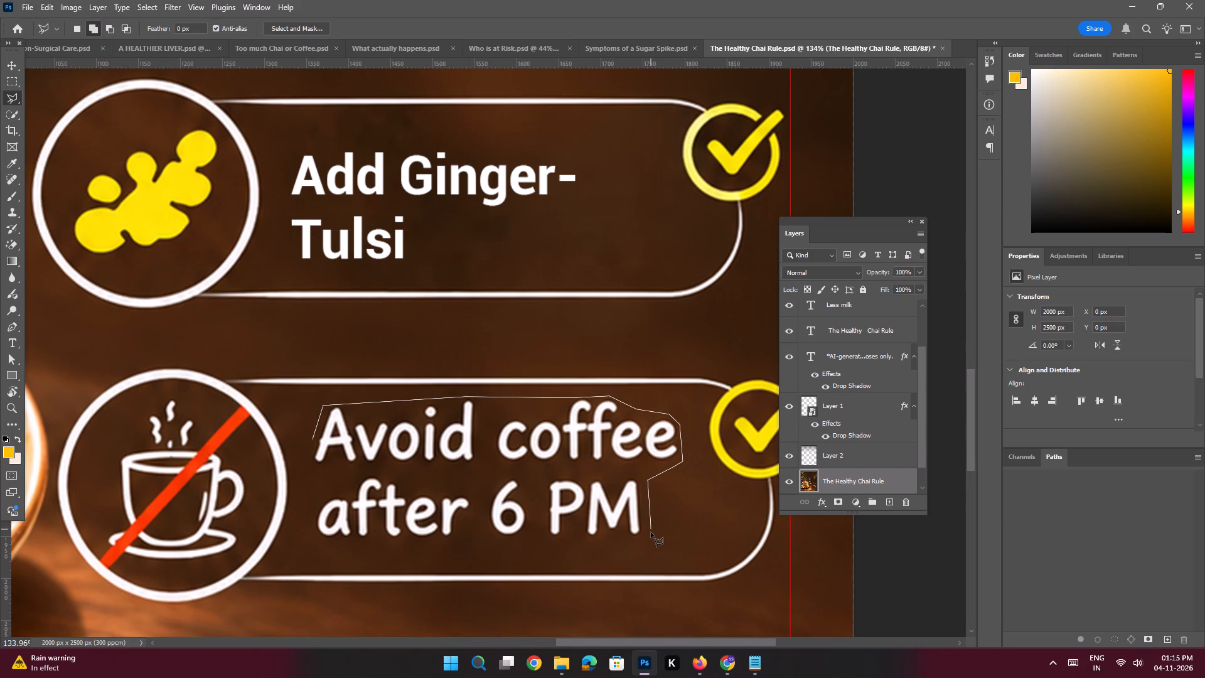
left_click(647, 537)
left_click_drag(641, 539, 326, 544)
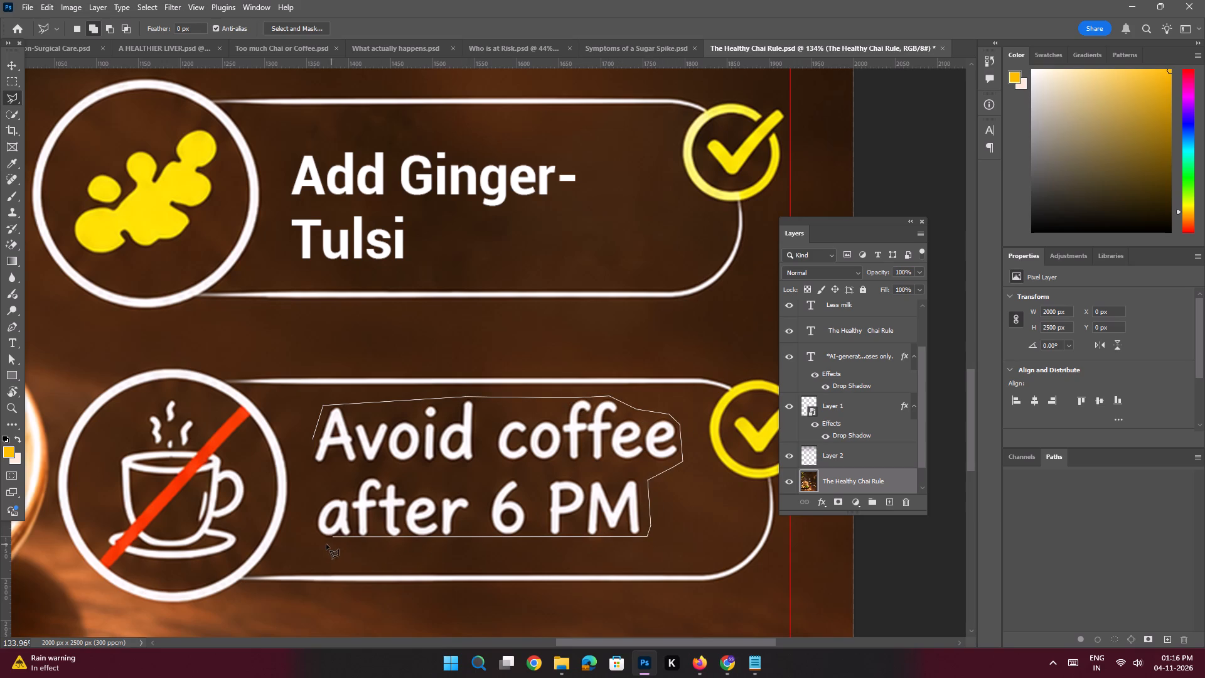
left_click_drag(326, 544, 314, 542)
left_click(306, 478)
left_click(310, 438)
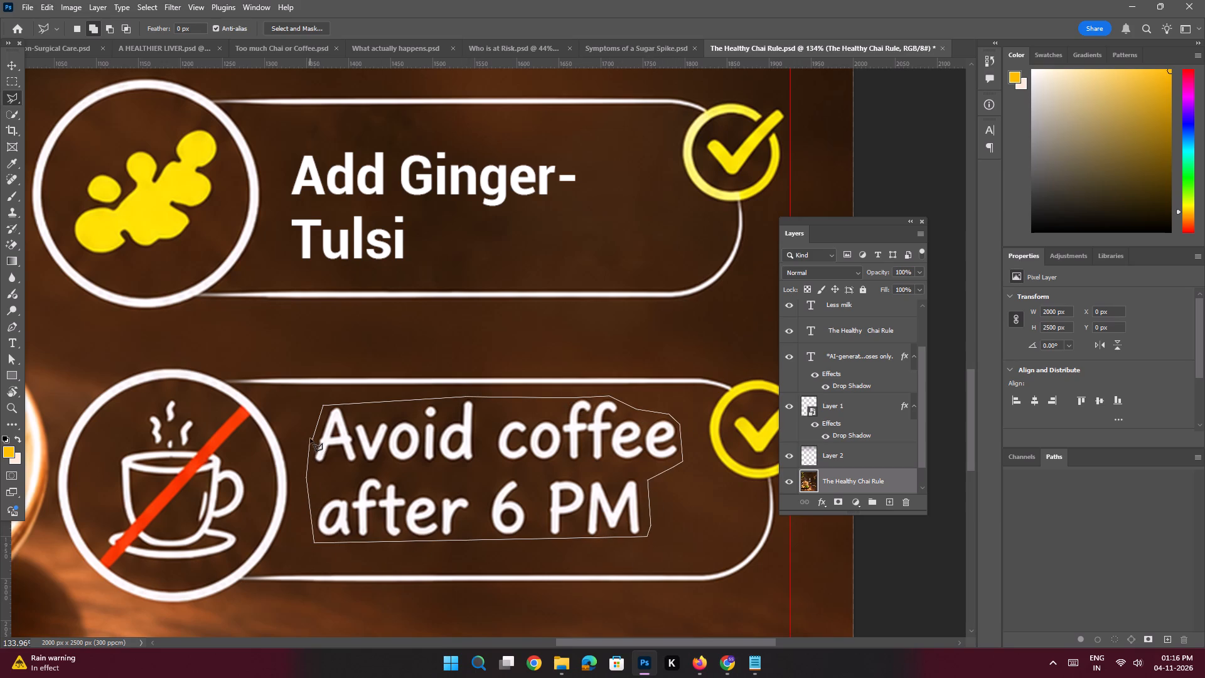
key("shift+BackSpace")
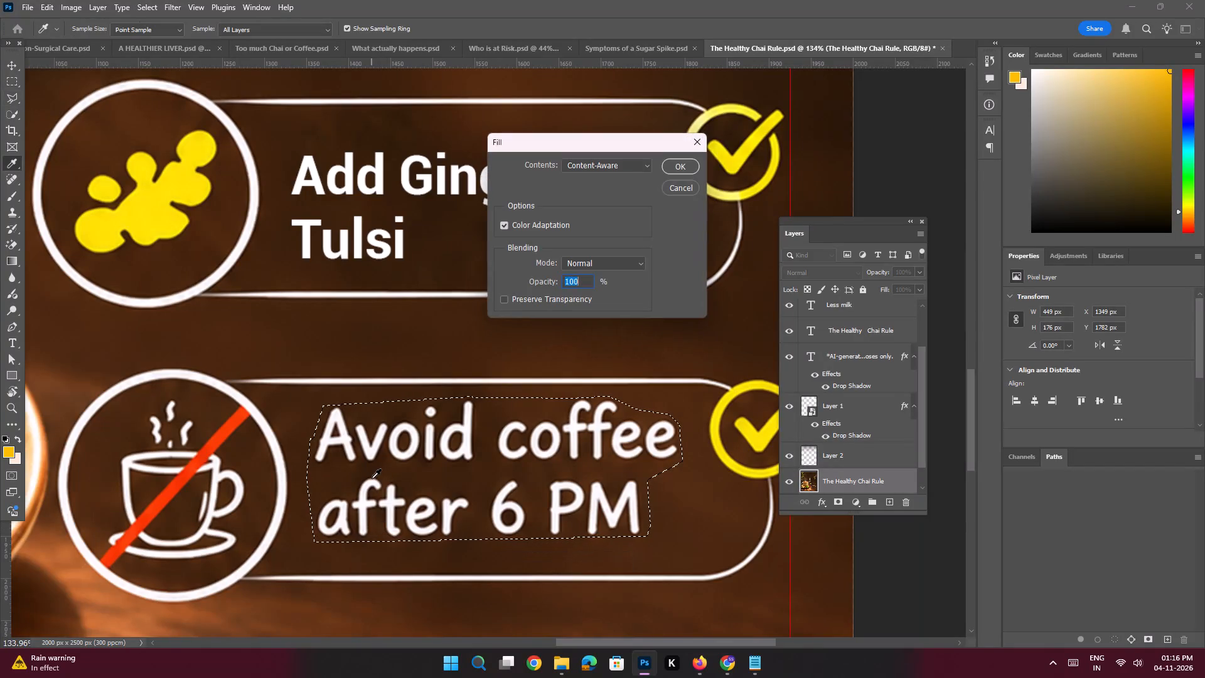
key("Return")
key("ctrl+d")
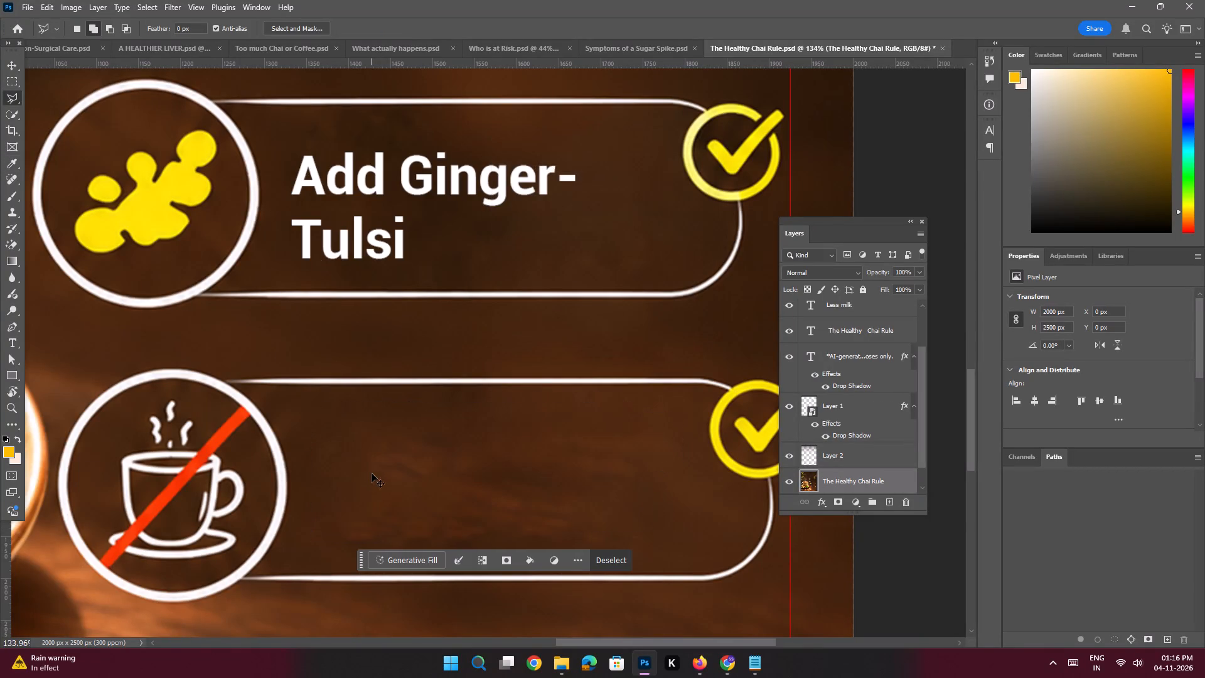
Duplicate the "Add Ginger-Tulsi" text down into the crossed-out coffee cup's row and replace it with the copied "Avoid coffee after 6 PM.".
left_click(15, 67)
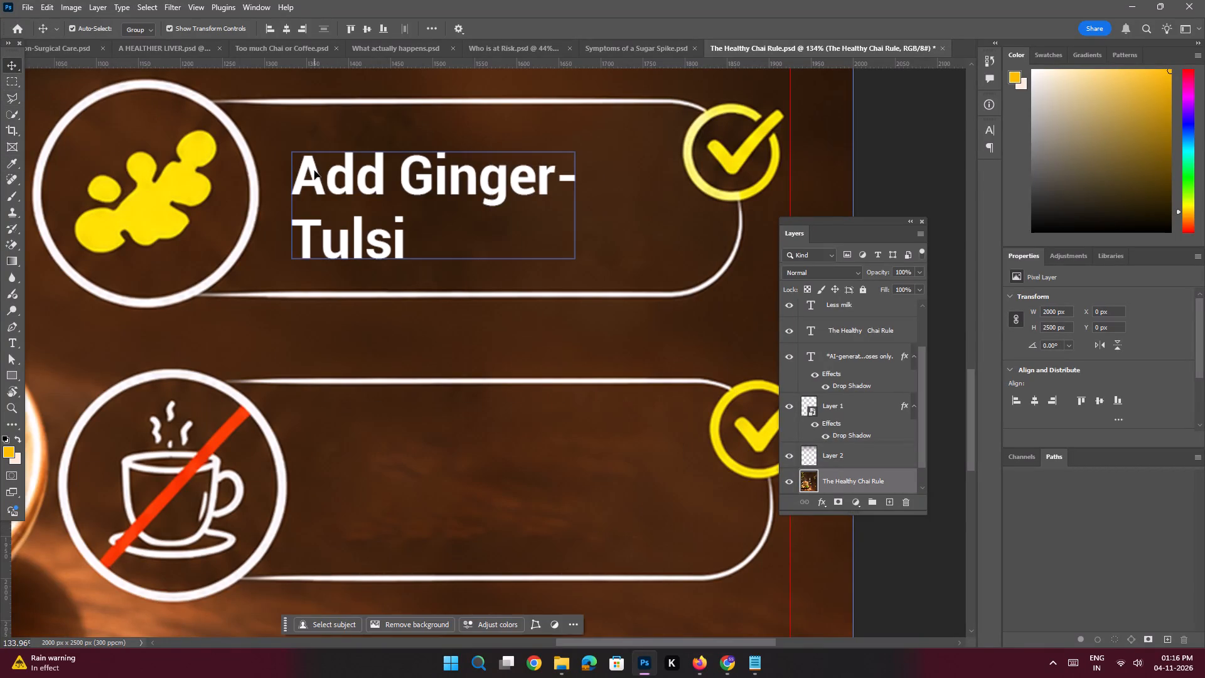
left_click(314, 171)
left_click_drag(375, 185, 377, 470, "alt+shift")
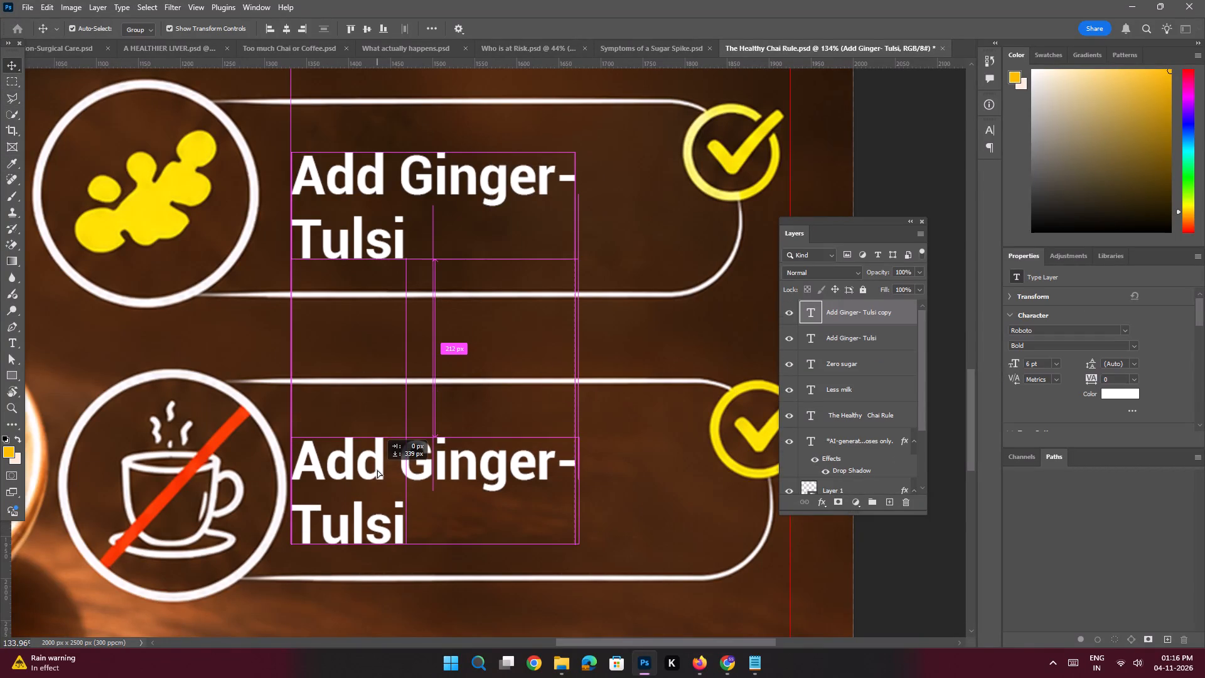
left_click_drag(377, 470, 377, 473, "alt+shift")
left_click_drag(371, 473, 387, 472, "shift")
double_click(387, 472)
key("ctrl+v")
key("Return")
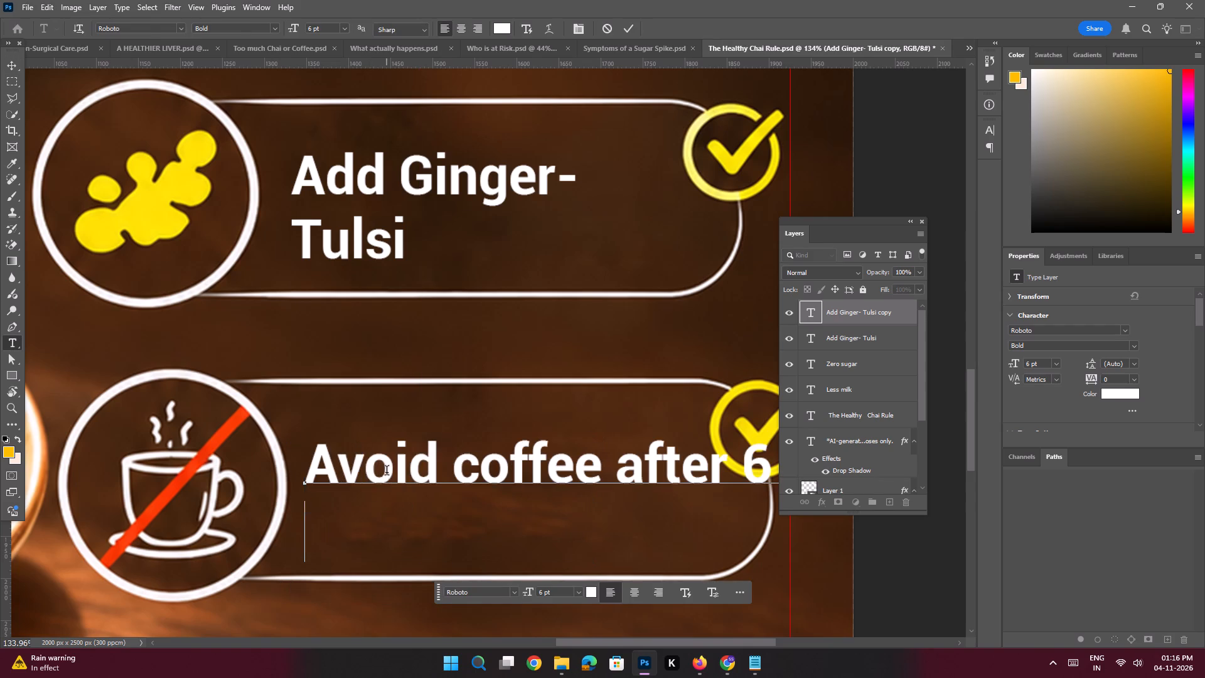
Break the coffee text into two lines before "after 6 PM." and nudge it slightly right within its row.
double_click(665, 465)
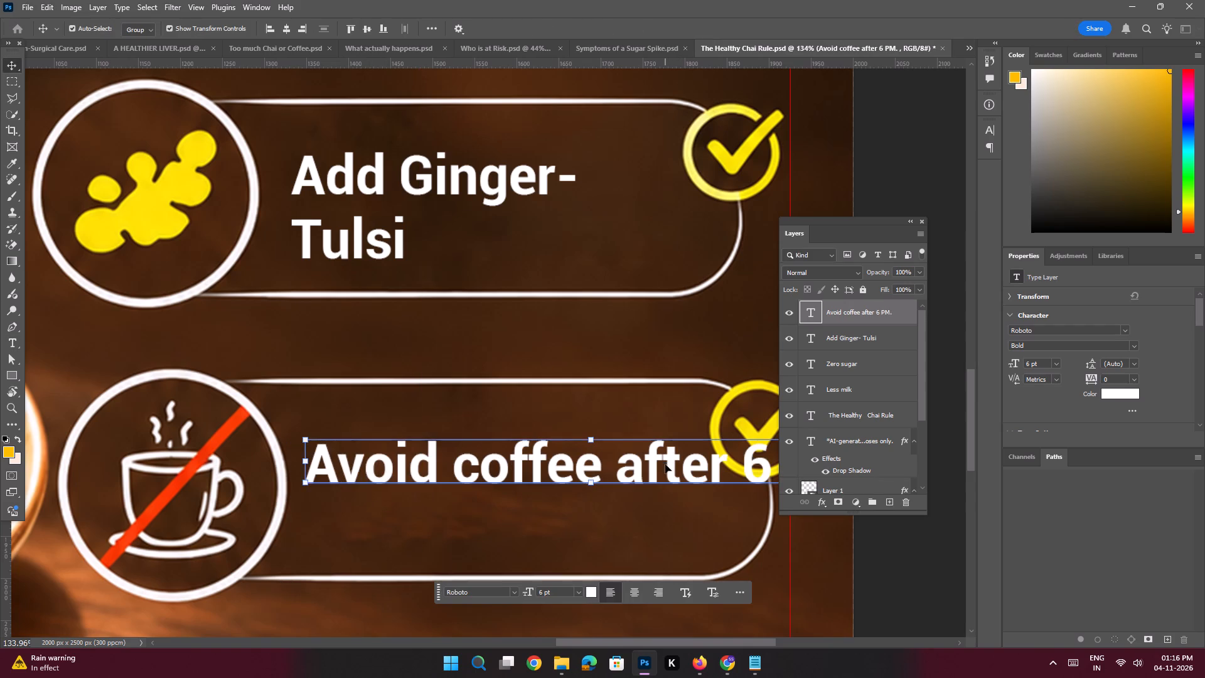
left_click(625, 464)
key("Return")
key("Return")
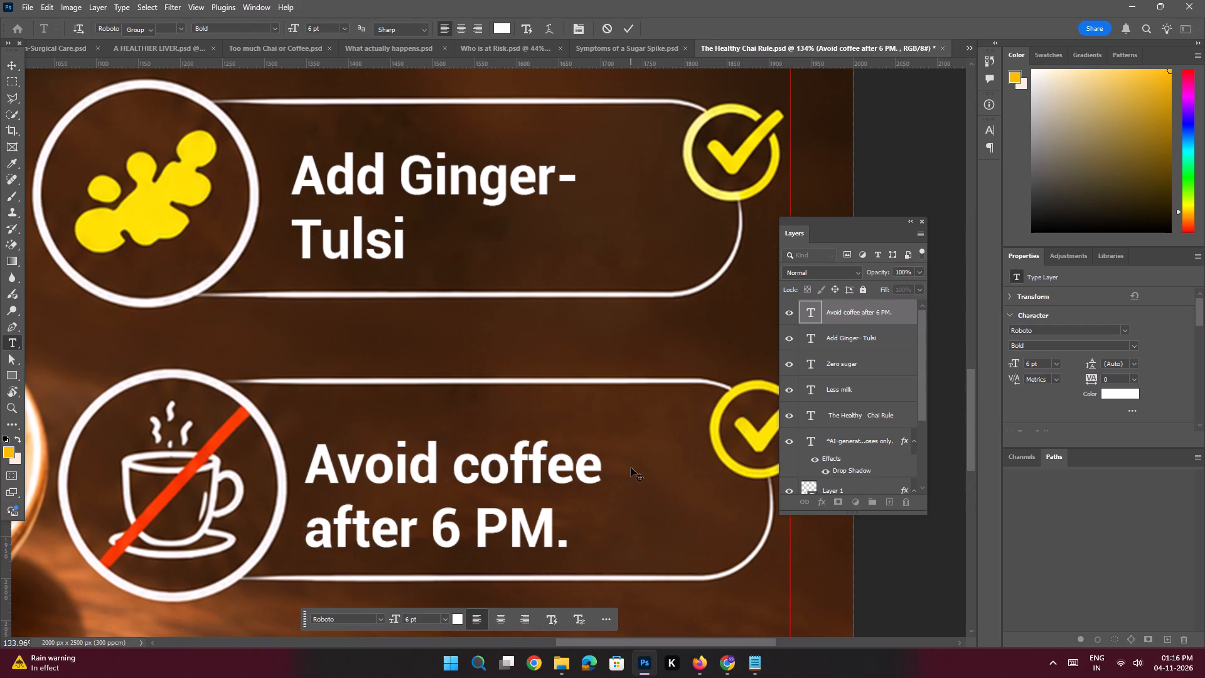
left_click_drag(491, 479, 498, 479, "shift")
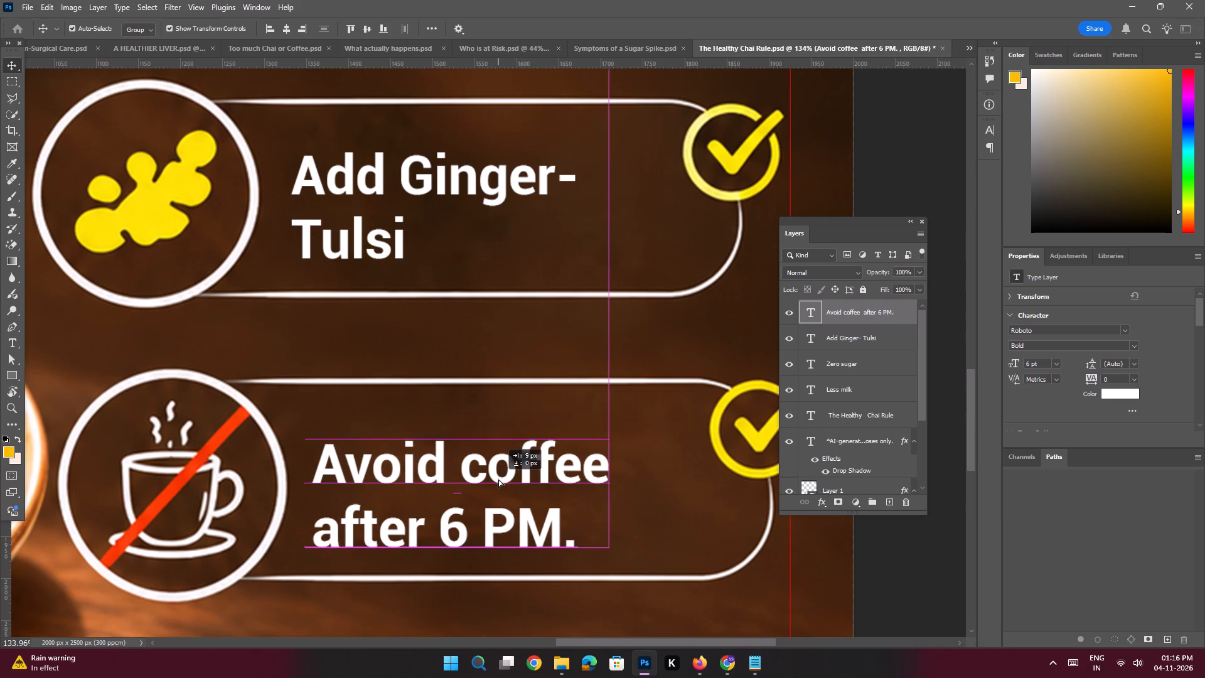
left_click(495, 473, "shift")
Scale "The Healthy Chai Rule" title up to about 110% and move it slightly down, aligned with the left margin guide.
key("space")
left_click_drag(513, 397, 420, 365, "ctrl")
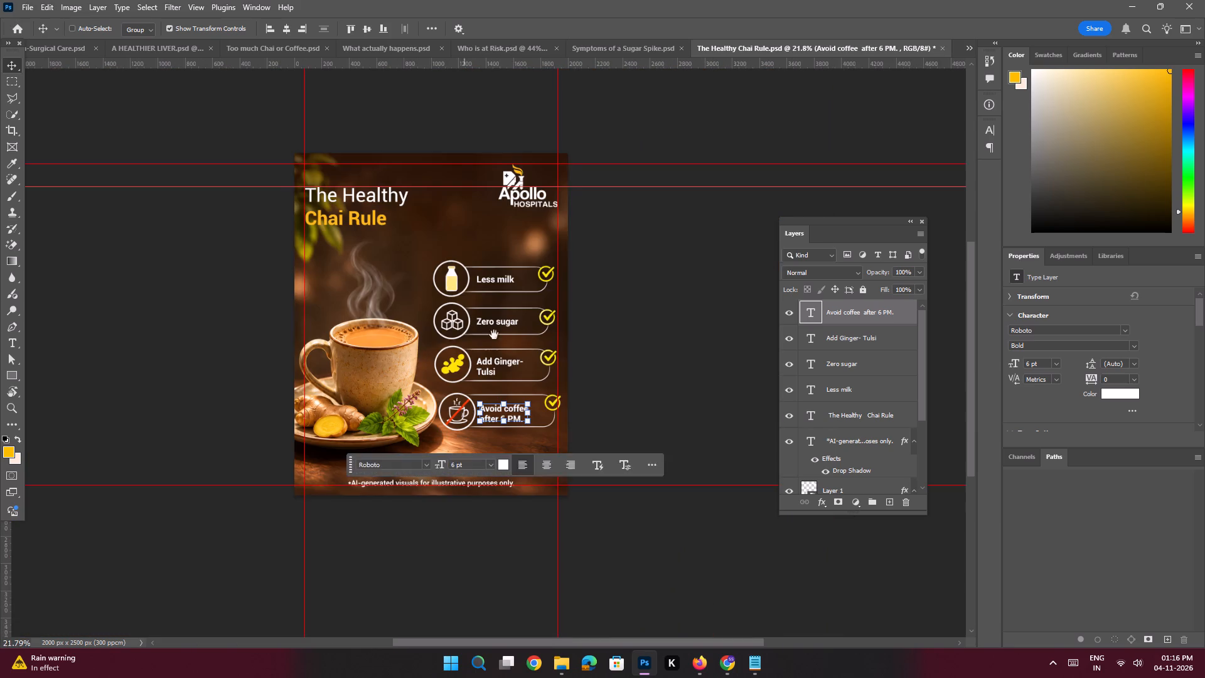
left_click_drag(532, 309, 530, 318)
left_click(638, 306)
key("space")
left_click_drag(476, 277, 506, 345, "ctrl")
left_click_drag(500, 287, 517, 321)
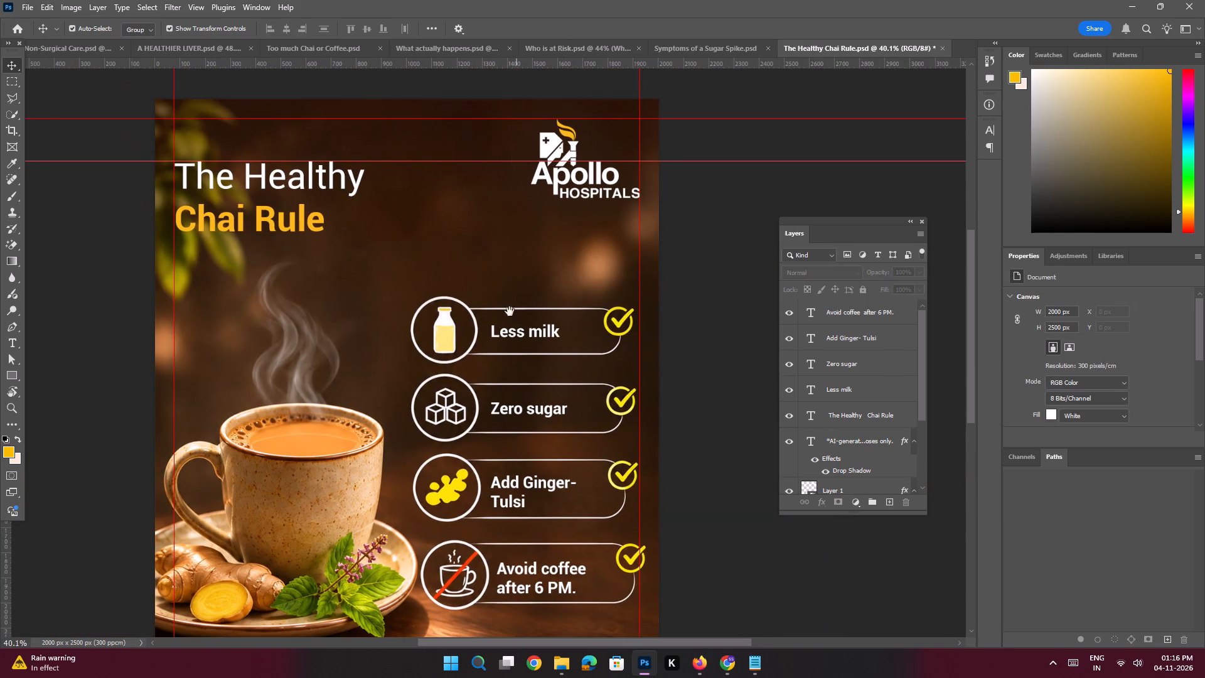
left_click(301, 213)
key("ctrl+t")
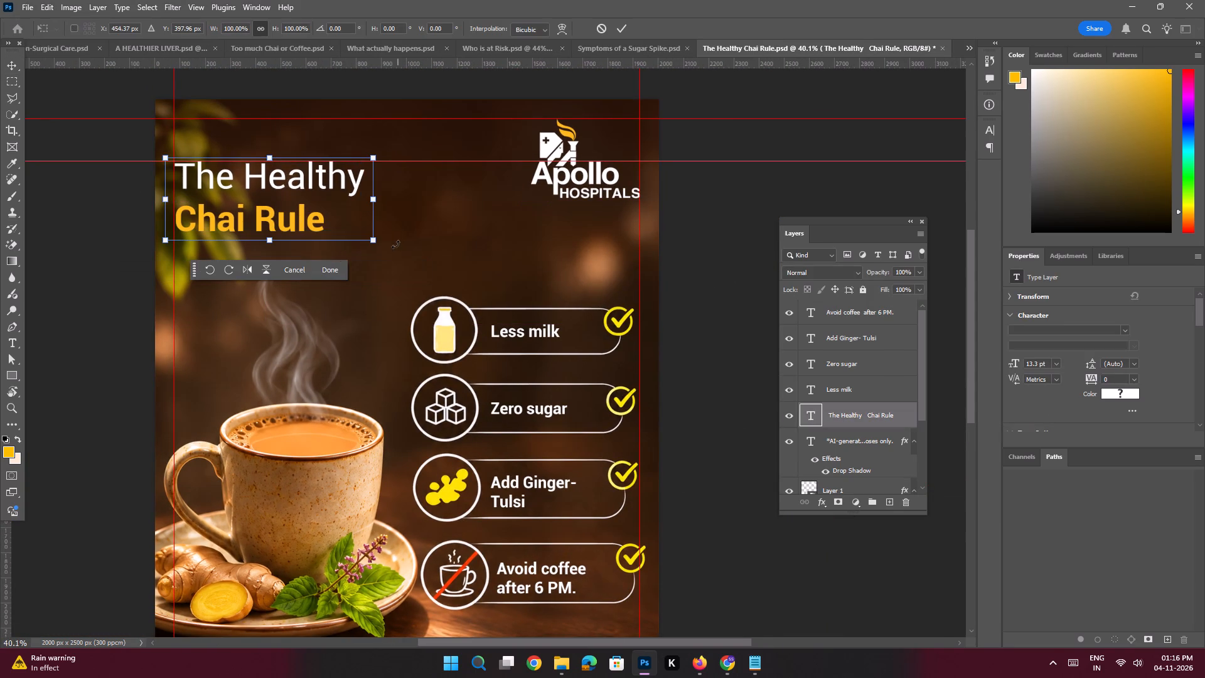
left_click_drag(378, 239, 394, 263)
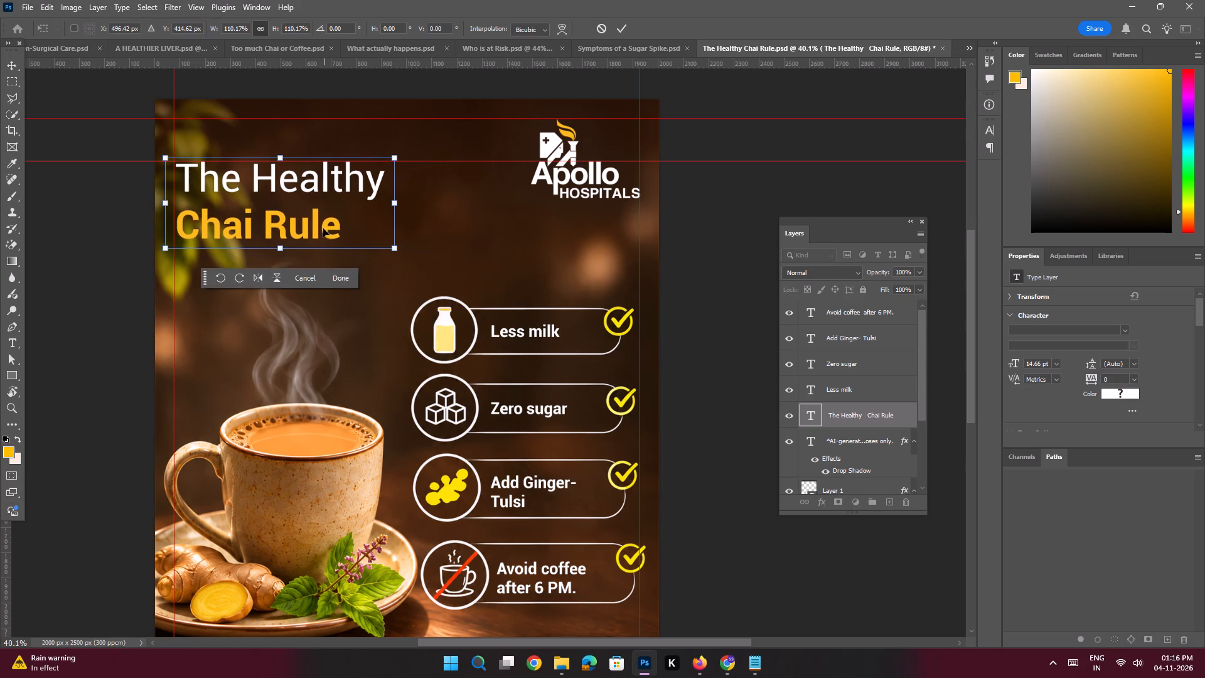
left_click_drag(323, 228, 351, 244)
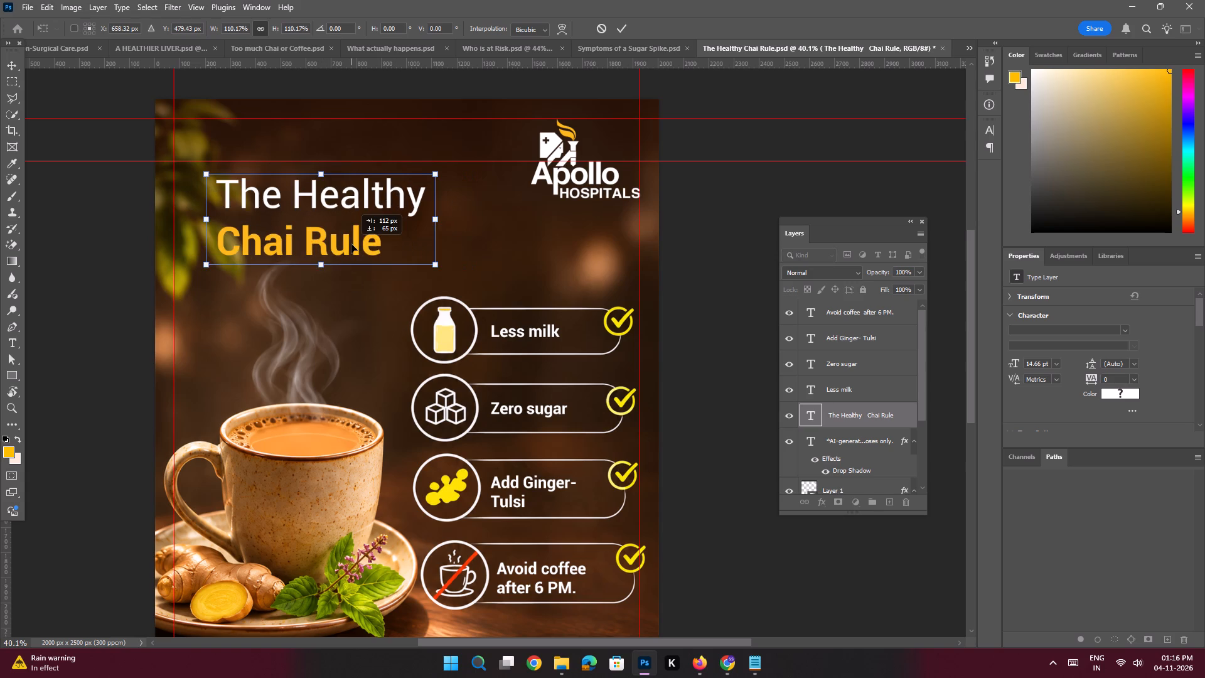
left_click_drag(351, 244, 324, 237)
key("Return")
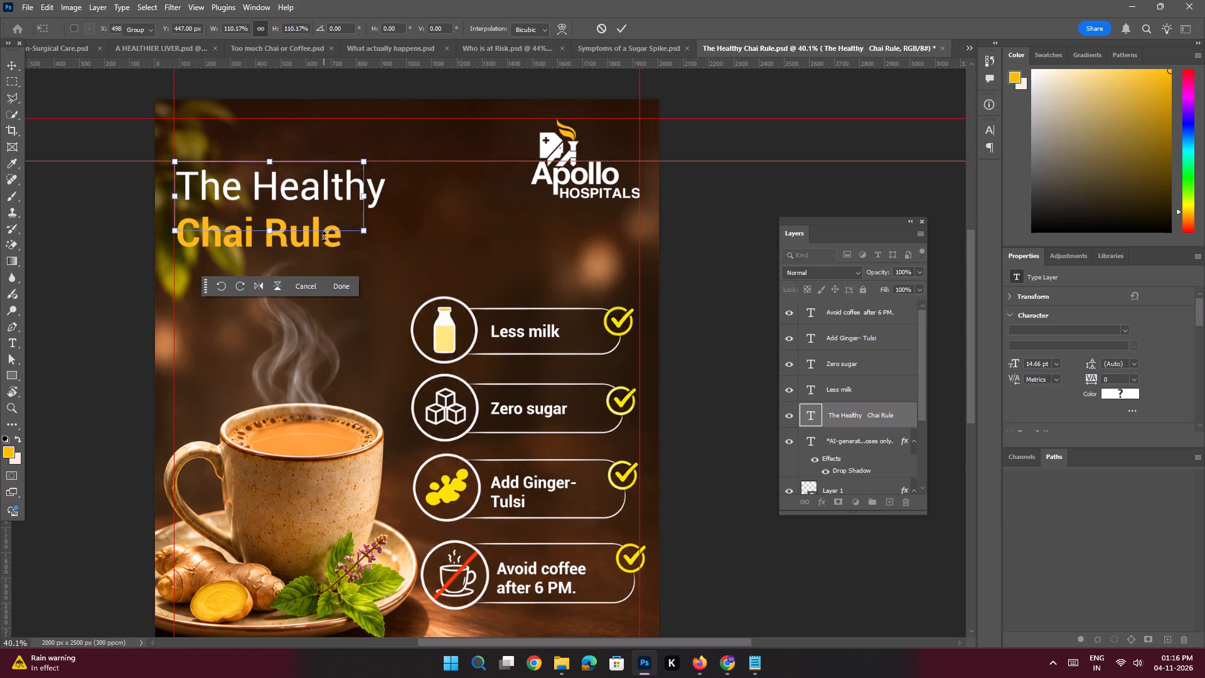
Add a drop shadow to "The Healthy Chai Rule" title, using a dark brown sampled from the background between the title and logo.
left_click(824, 504)
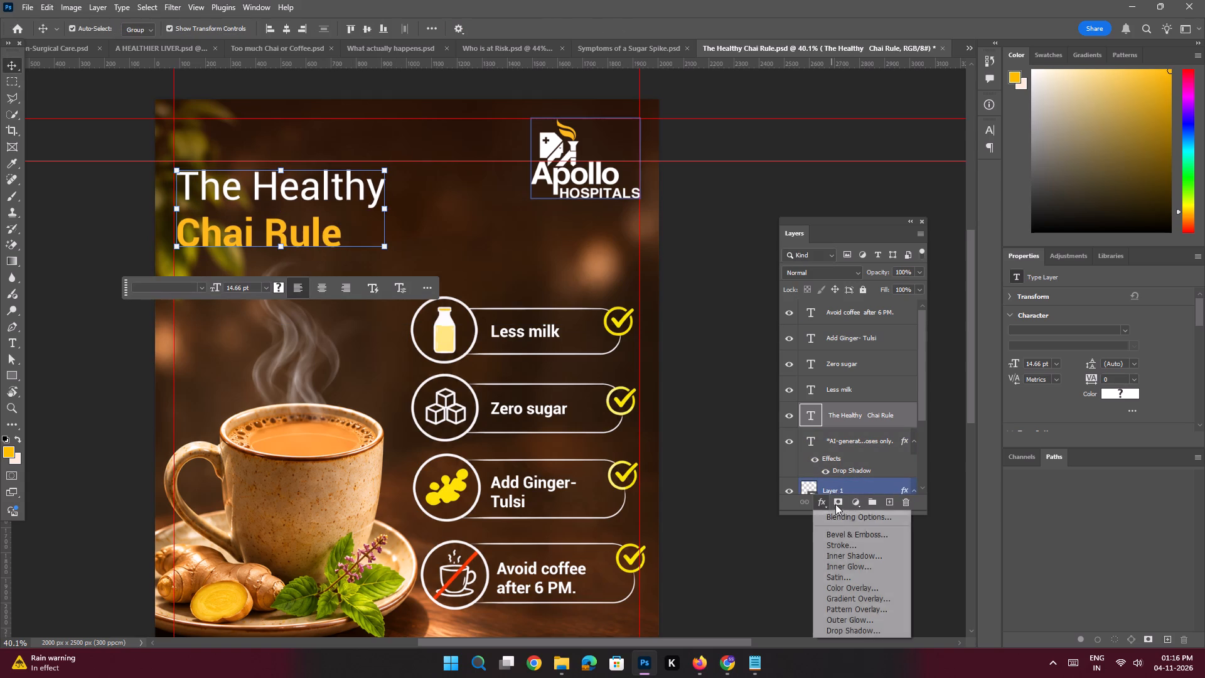
left_click(843, 634)
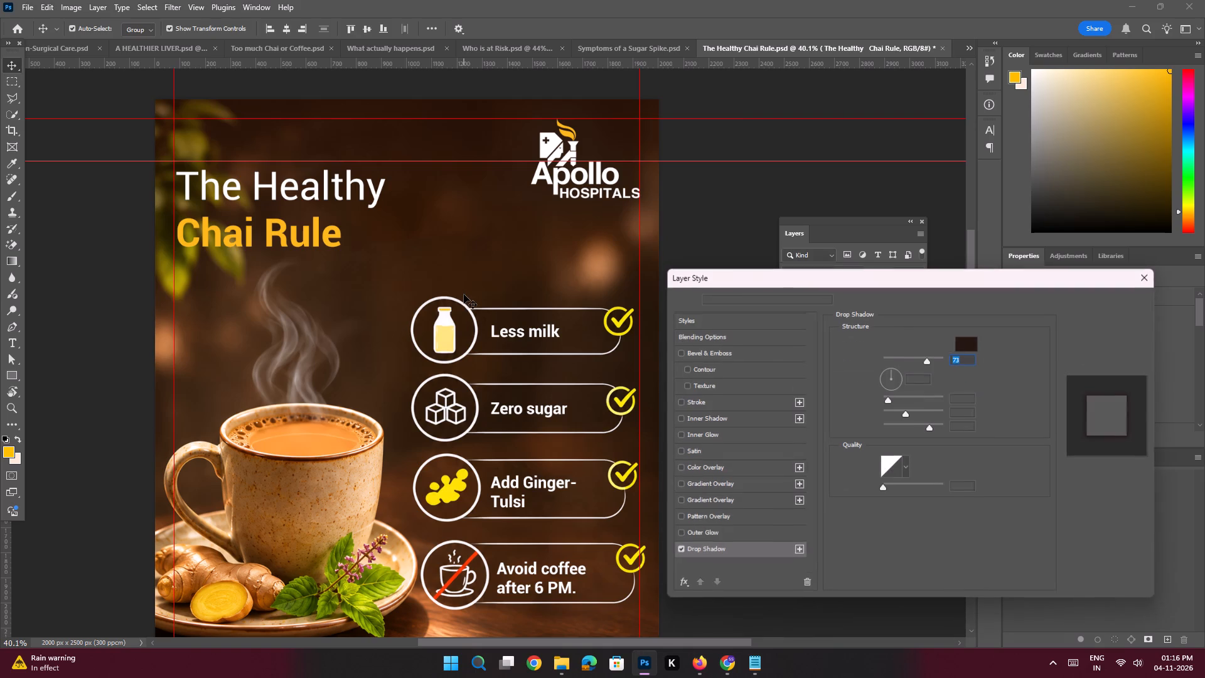
left_click(972, 346)
left_click(495, 195)
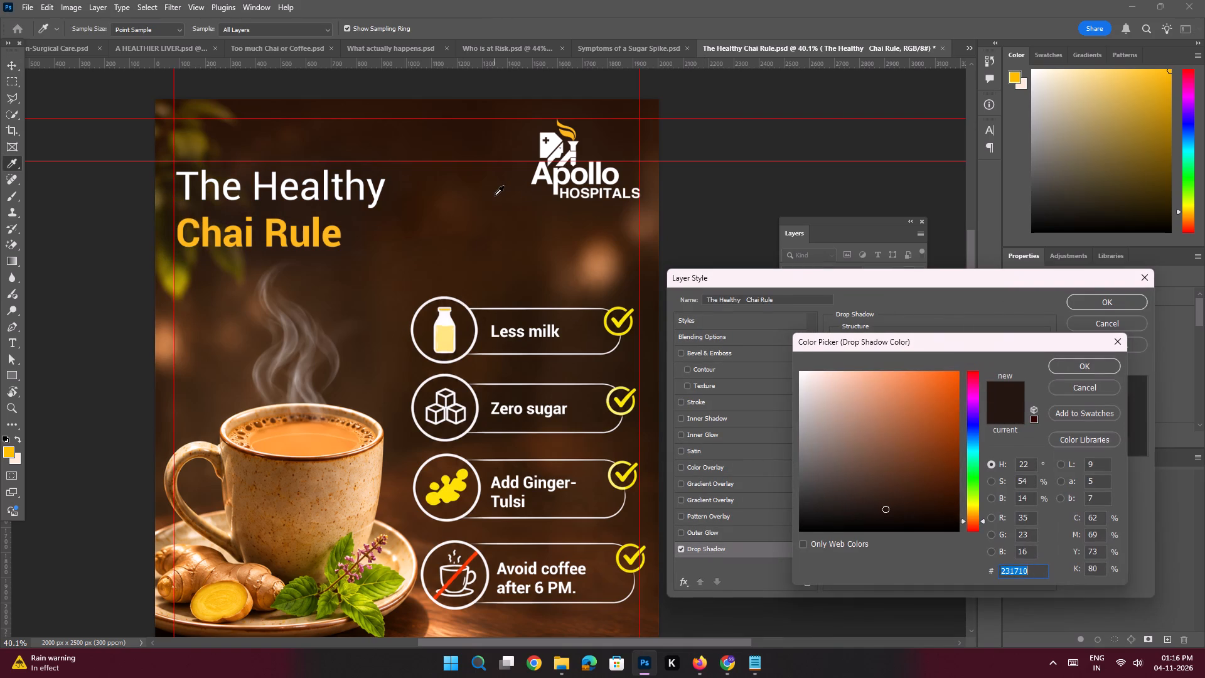
key("Return")
key("Return")
key("ctrl+0")
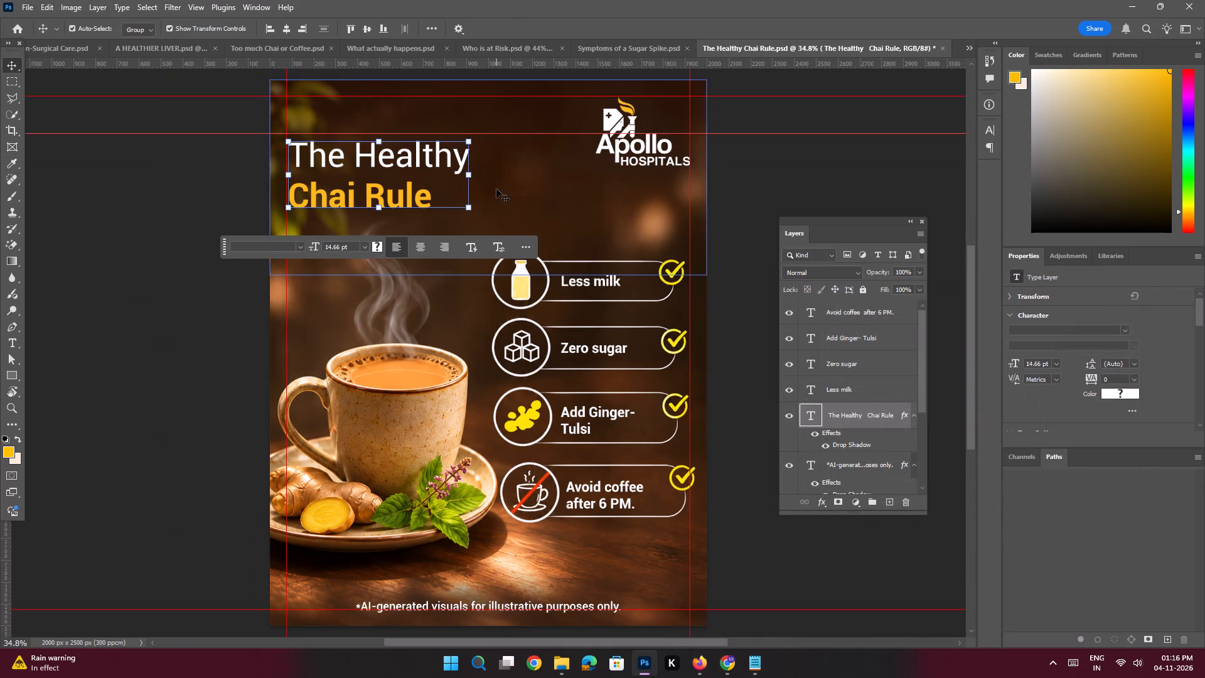
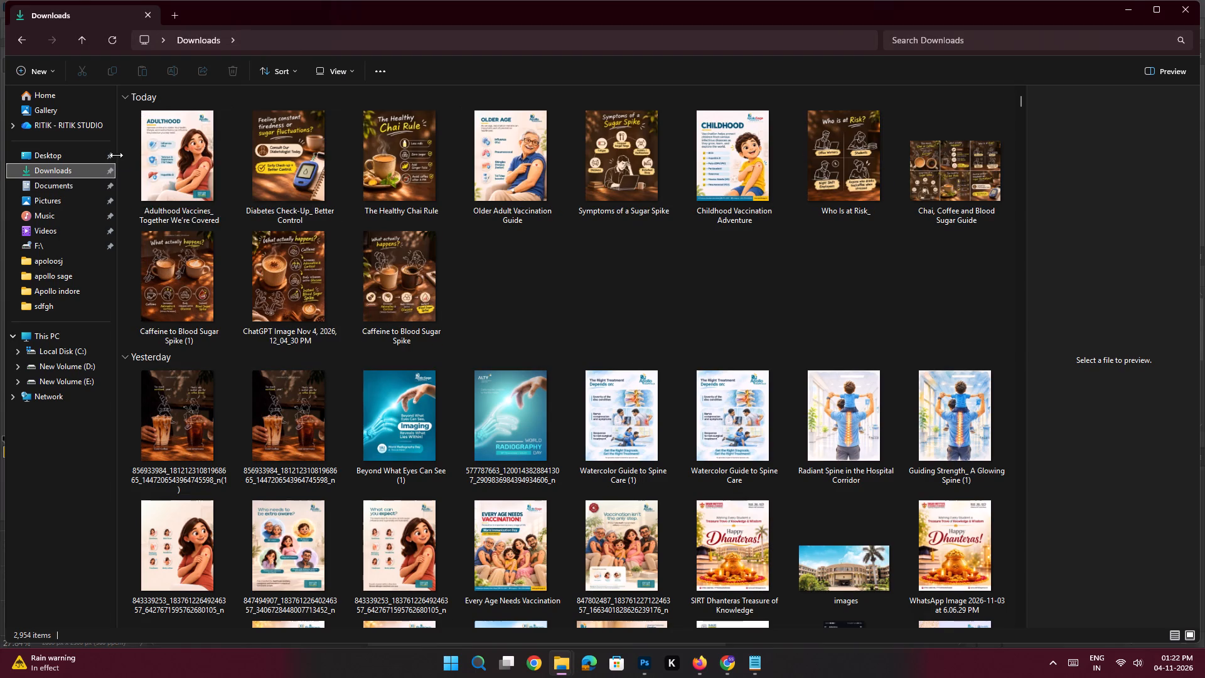
left_click(276, 168)
left_click_drag(269, 176, 455, 316)
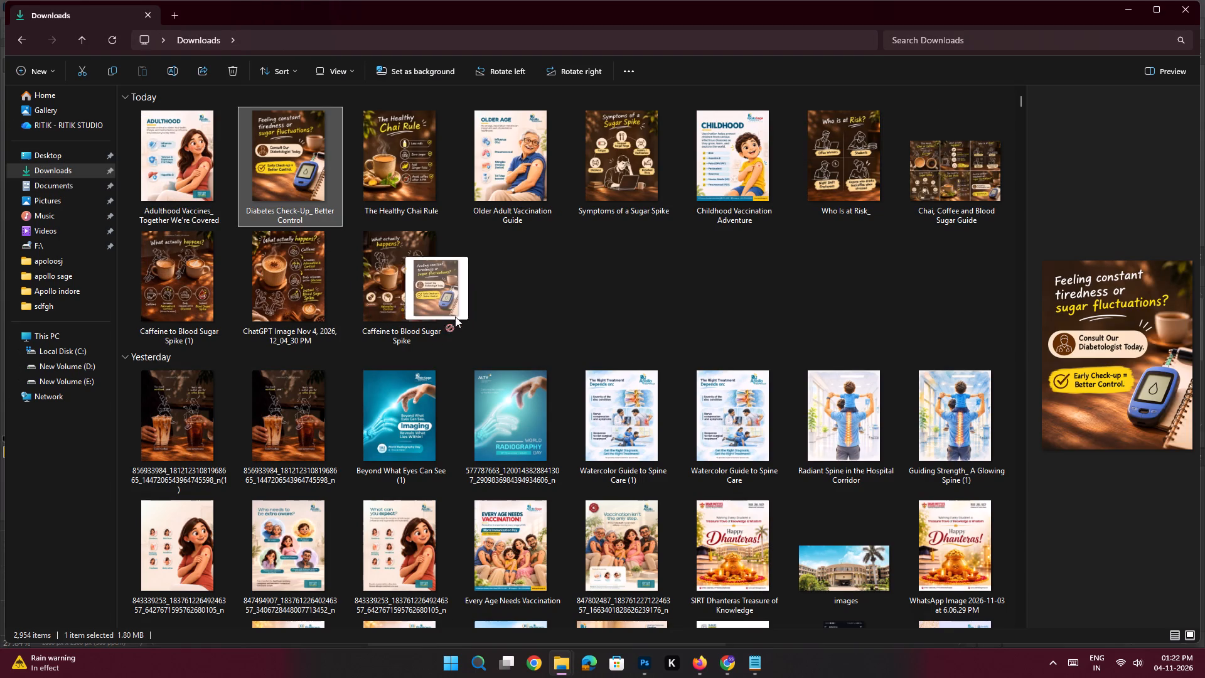
left_click_drag(455, 316, 497, 362)
key("alt+Tab")
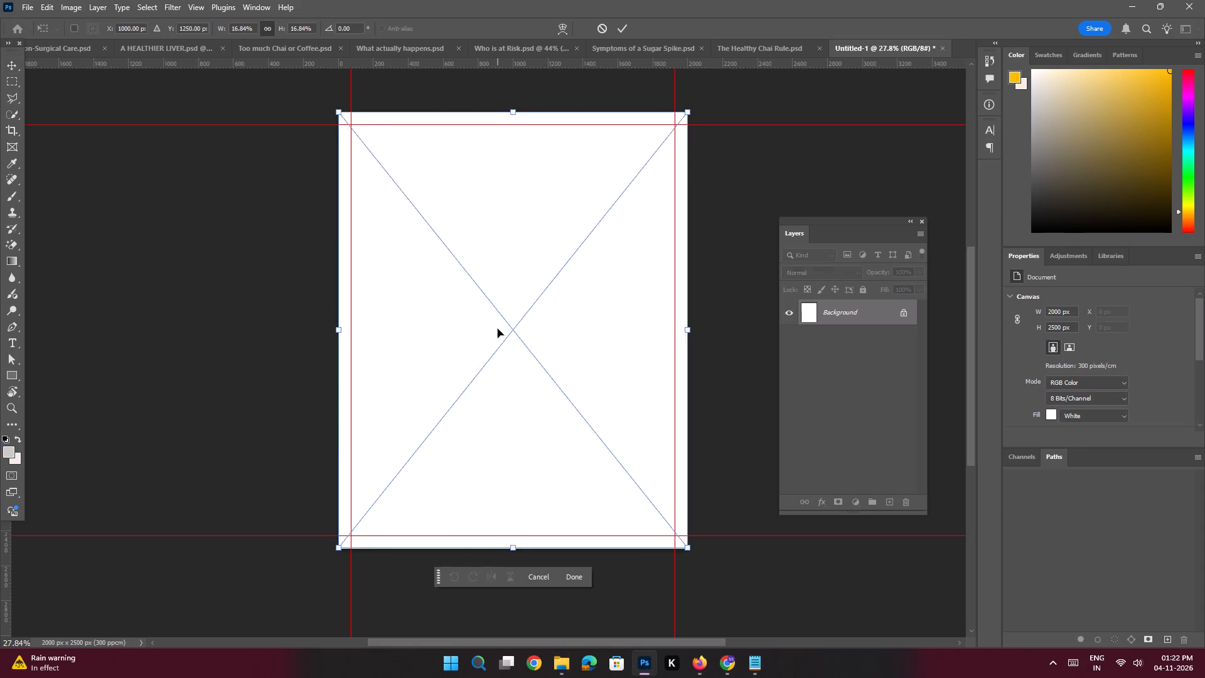
key("Return")
key("Return")
Rasterize the placed Diabetes Check-Up smart object into a pixel layer using the Magic Eraser.
key("space")
left_click_drag(507, 212, 517, 291, "ctrl")
left_click_drag(562, 213, 547, 271)
left_click_drag(505, 232, 511, 282, "ctrl")
left_click_drag(535, 255, 533, 284)
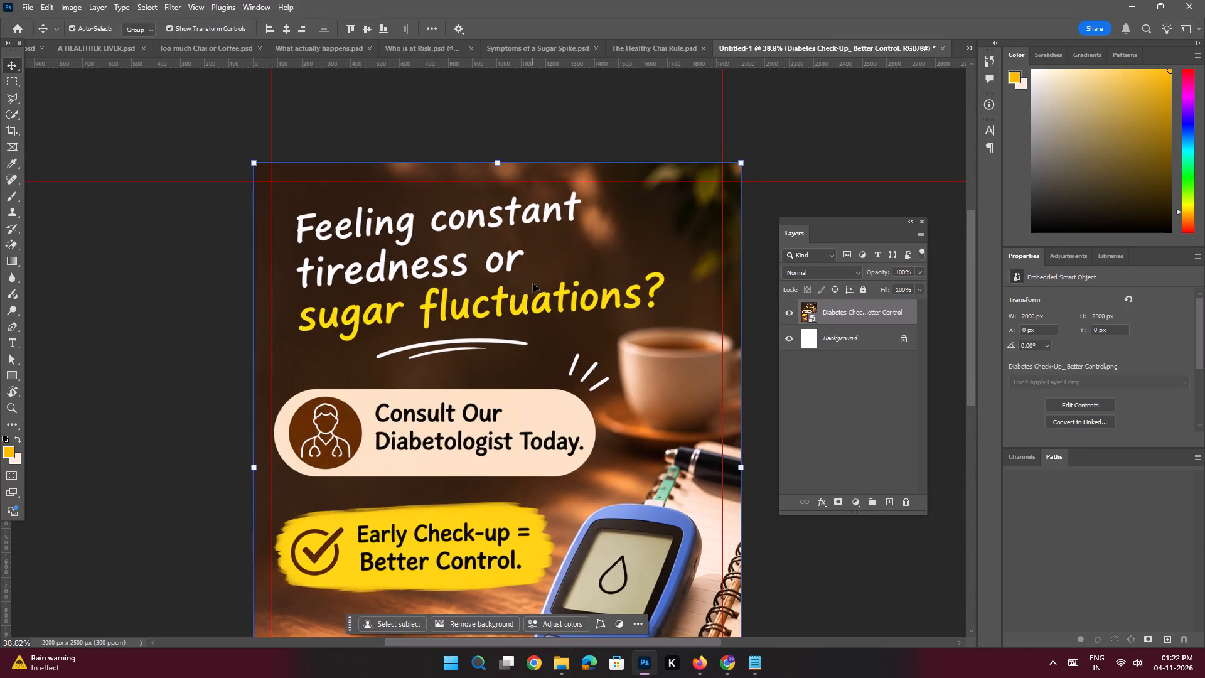
key("e")
left_click(533, 284)
left_click(567, 243)
Outline the "Feeling constant tiredness or sugar fluctuations?" headline and its underline with the Polygonal Lasso, and remove them using Content-Aware Fill.
key("space")
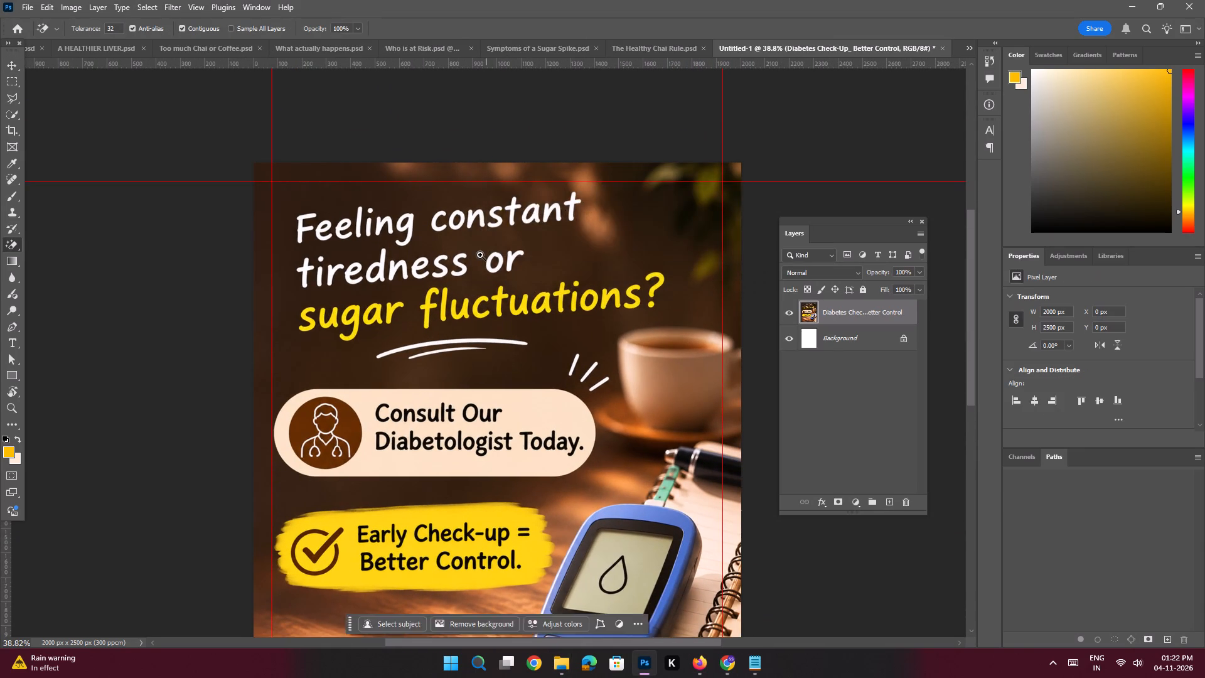
left_click_drag(479, 250, 486, 278, "ctrl")
left_click(542, 251)
left_click(11, 100)
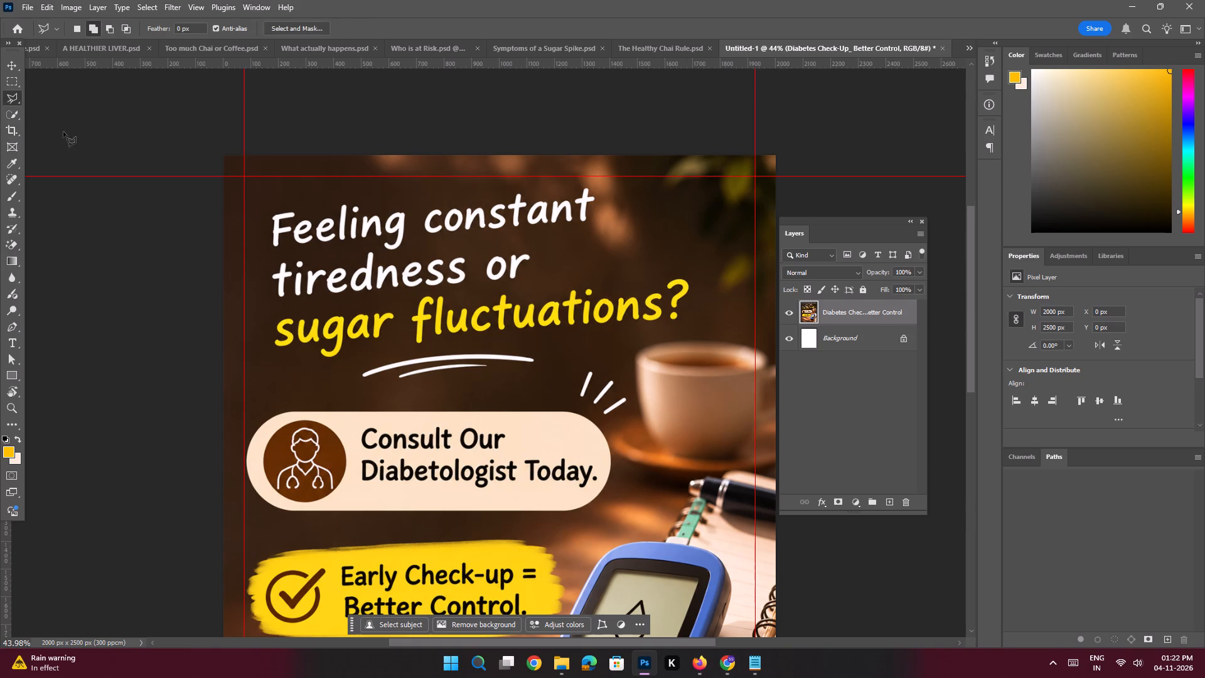
left_click(291, 202)
left_click(391, 195)
left_click(471, 189)
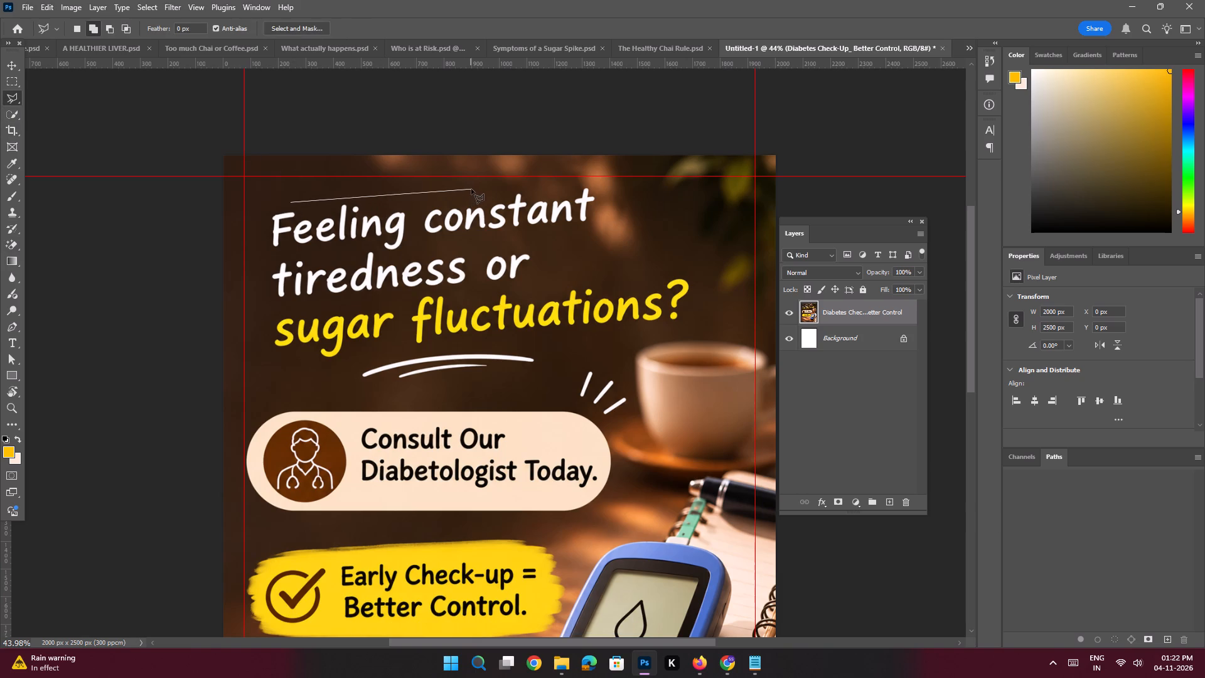
left_click(555, 184)
left_click(591, 180)
left_click_drag(605, 207, 606, 213)
left_click(606, 230)
left_click(547, 244)
left_click(527, 284)
left_click(544, 288)
left_click(622, 272)
left_click(668, 263)
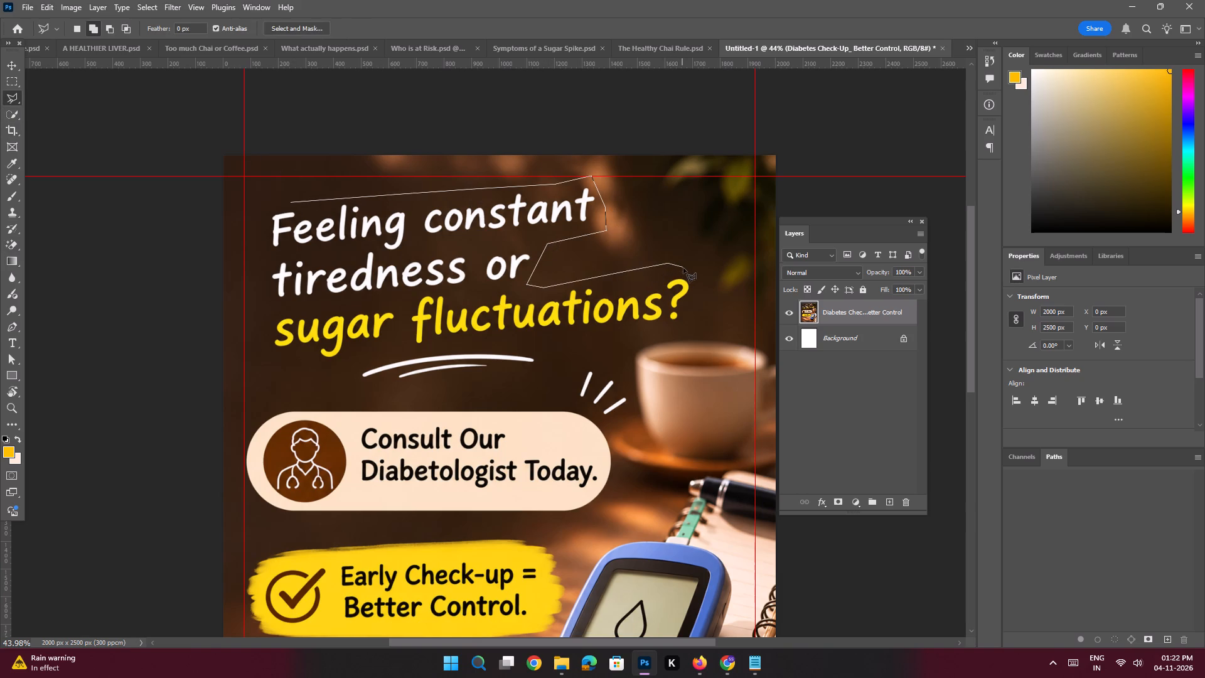
left_click(683, 268)
left_click(692, 284)
left_click(687, 316)
left_click(681, 323)
left_click(666, 325)
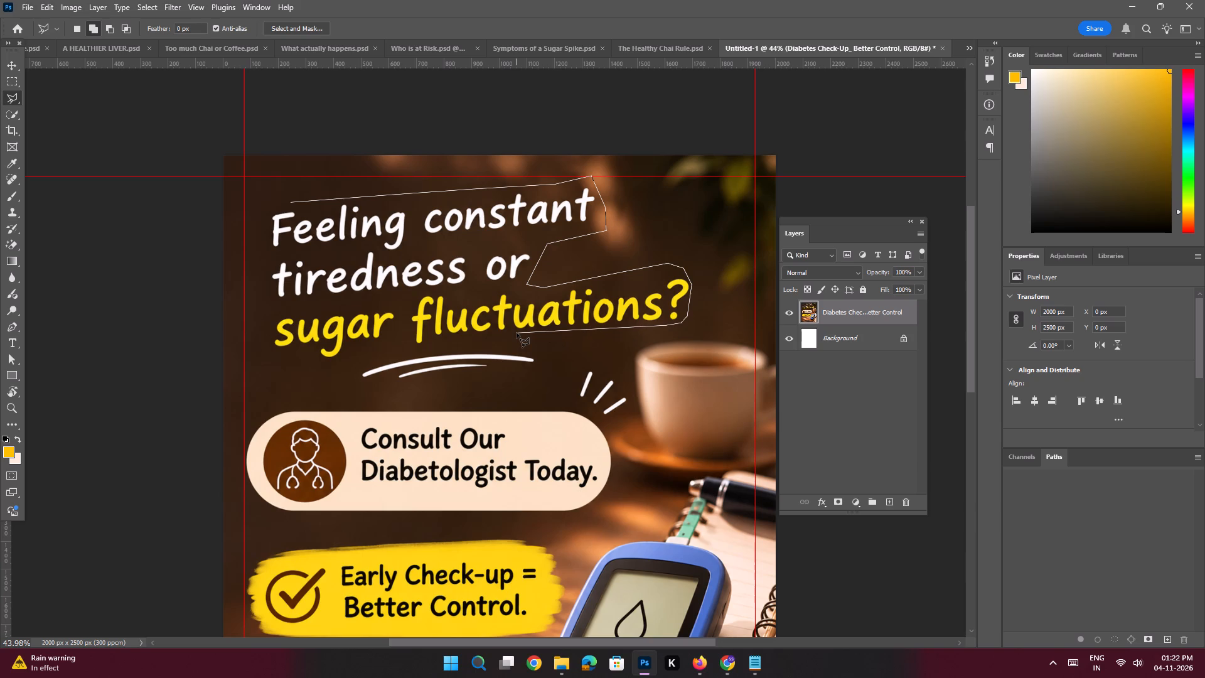
left_click(517, 333)
left_click(535, 348)
left_click(546, 369)
left_click_drag(510, 378, 495, 379)
left_click(405, 386)
left_click(314, 384)
left_click(284, 357)
left_click(261, 352)
left_click_drag(251, 288, 255, 266)
left_click(259, 232)
left_click(260, 208)
left_click(272, 193)
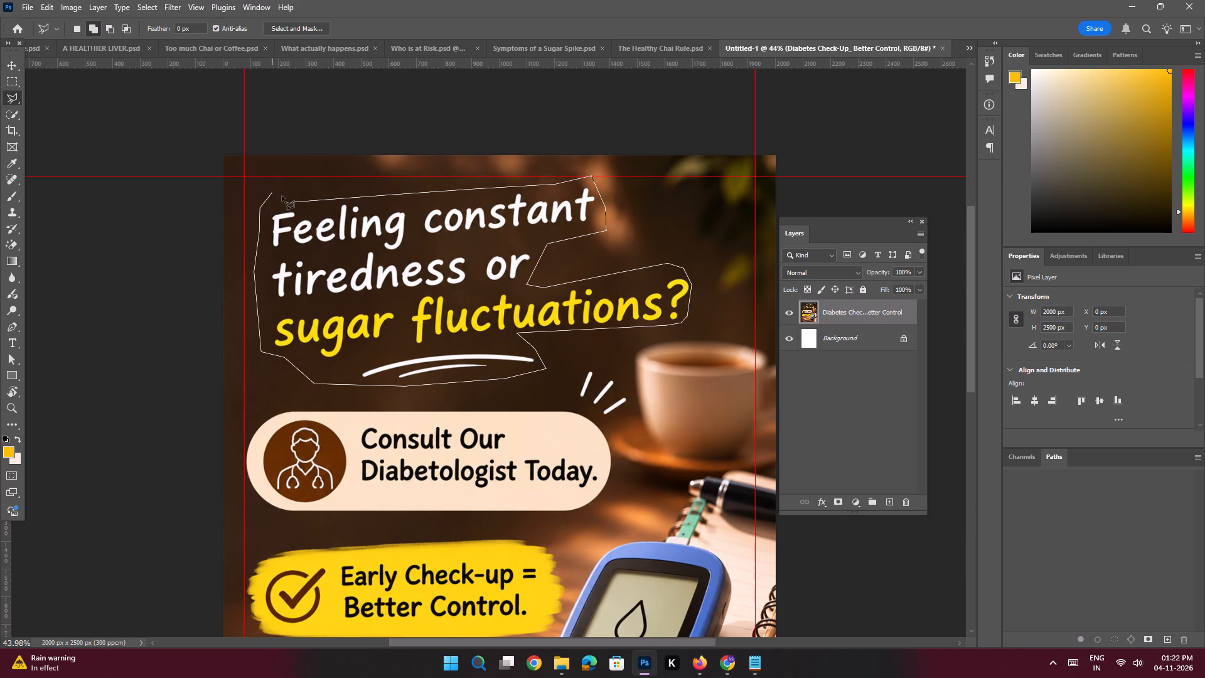
left_click(290, 201)
key("shift+BackSpace")
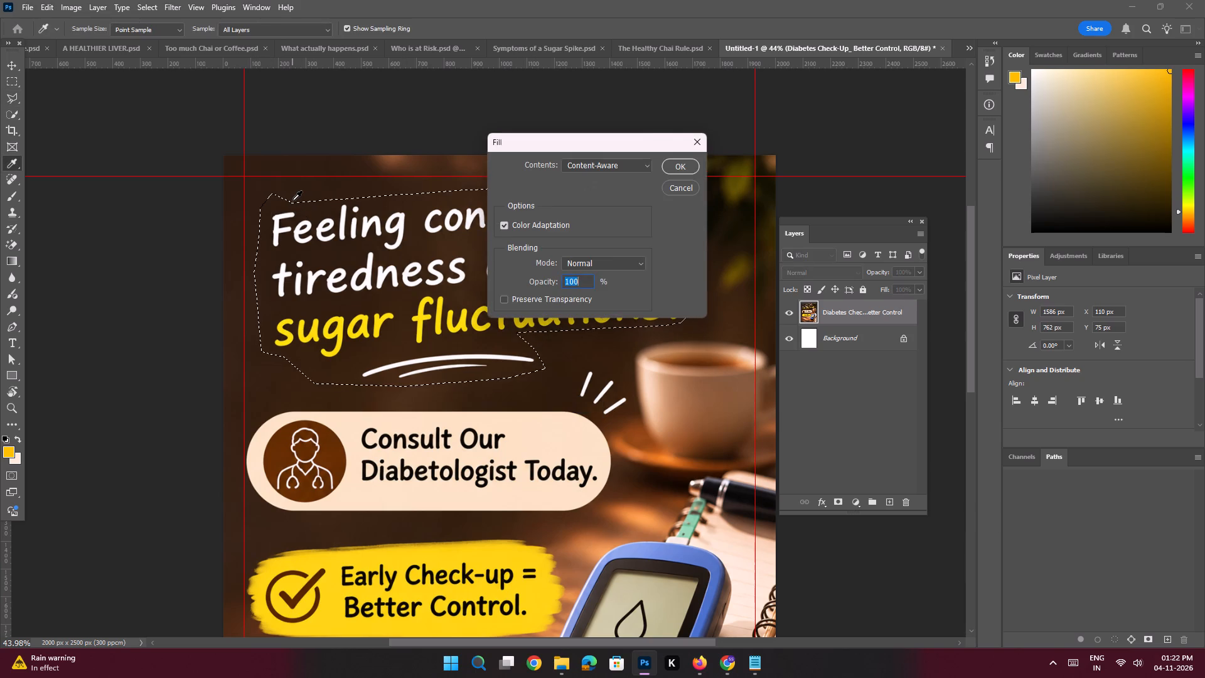
key("Return")
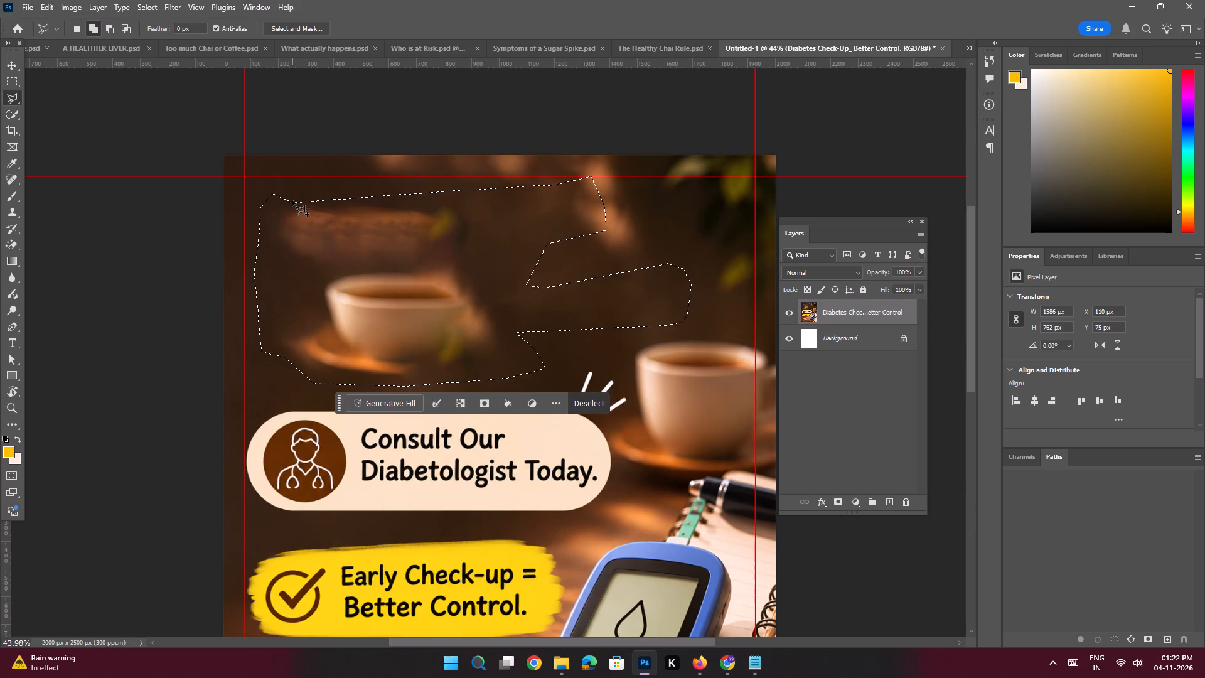
key("ctrl+d")
Outline the stray cup and blurred smudges in the cleared headline area, and replace them using Content-Aware Fill.
key("ctrl+space")
key("ctrl+space")
key("ctrl+space")
key("ctrl+space")
key("ctrl+space")
key("ctrl+space")
key("ctrl+space")
key("ctrl+space")
left_click_drag(451, 260, 461, 285, "ctrl")
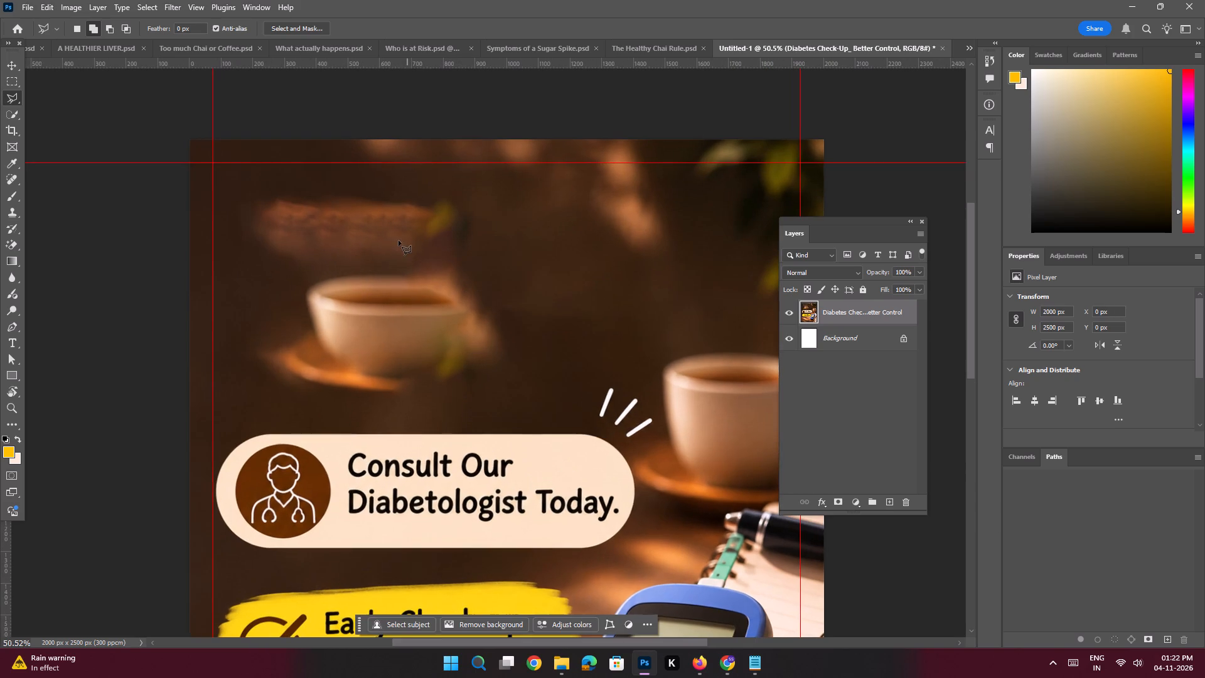
left_click(306, 191)
left_click(441, 184)
left_click_drag(485, 208, 487, 215)
left_click(505, 267)
left_click_drag(525, 321, 526, 335)
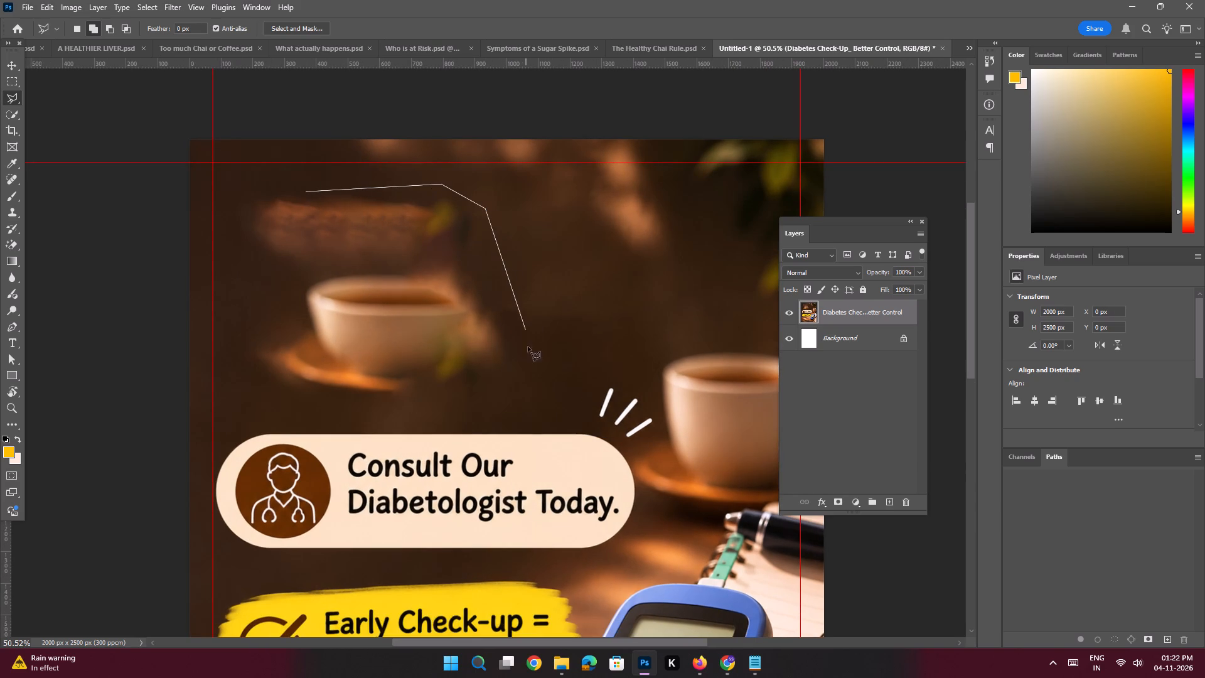
left_click(532, 379)
left_click_drag(506, 399, 445, 407)
left_click_drag(388, 416, 346, 416)
left_click_drag(243, 402, 243, 390)
left_click_drag(246, 347, 246, 331)
left_click(245, 247)
left_click(233, 226)
left_click(234, 199)
left_click(270, 189)
left_click(304, 190)
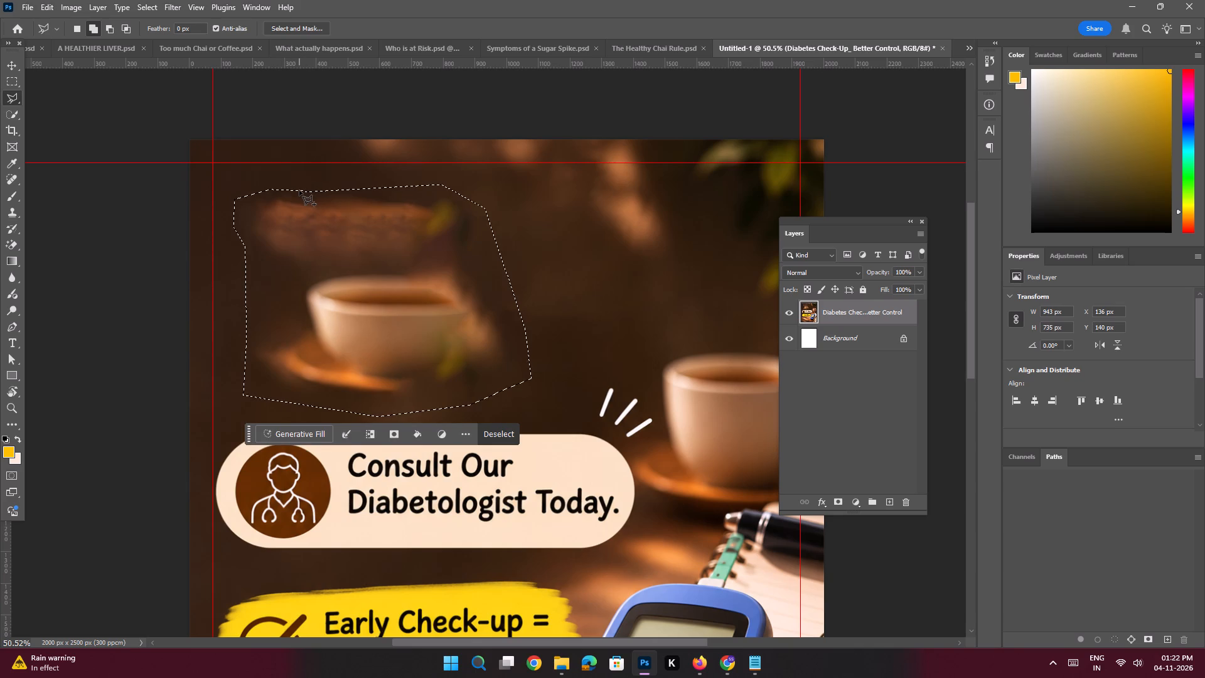
key("shift+BackSpace")
key("Return")
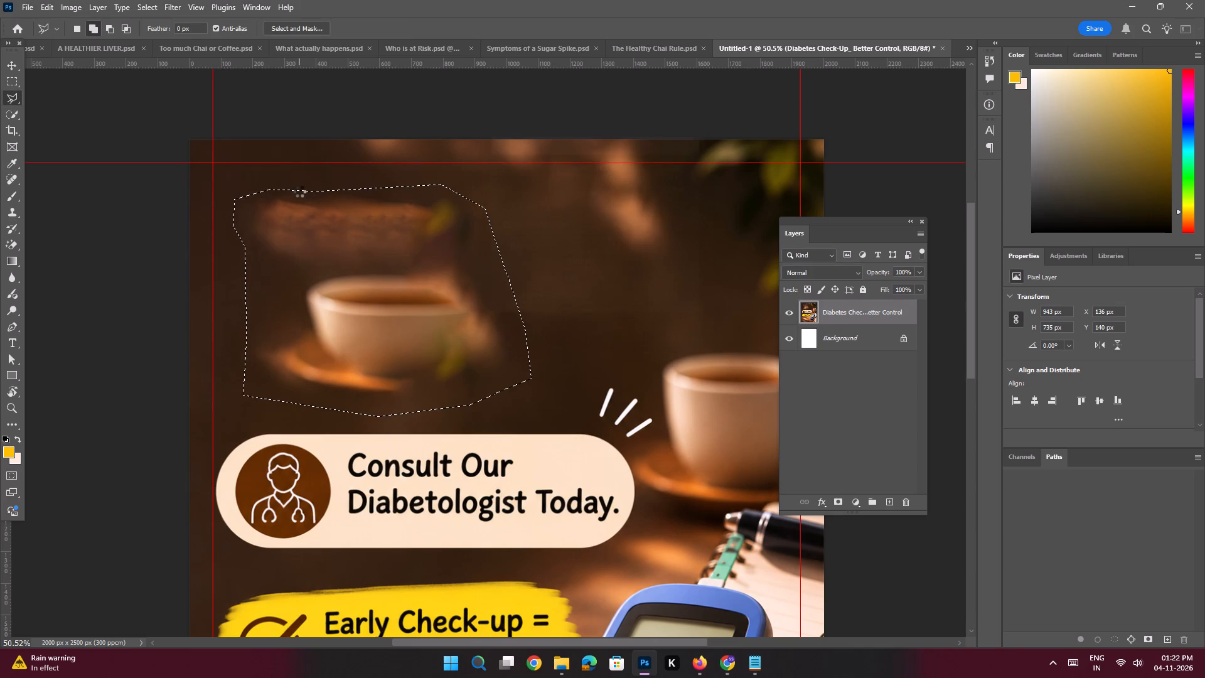
key("ctrl+d")
key("ctrl+0")
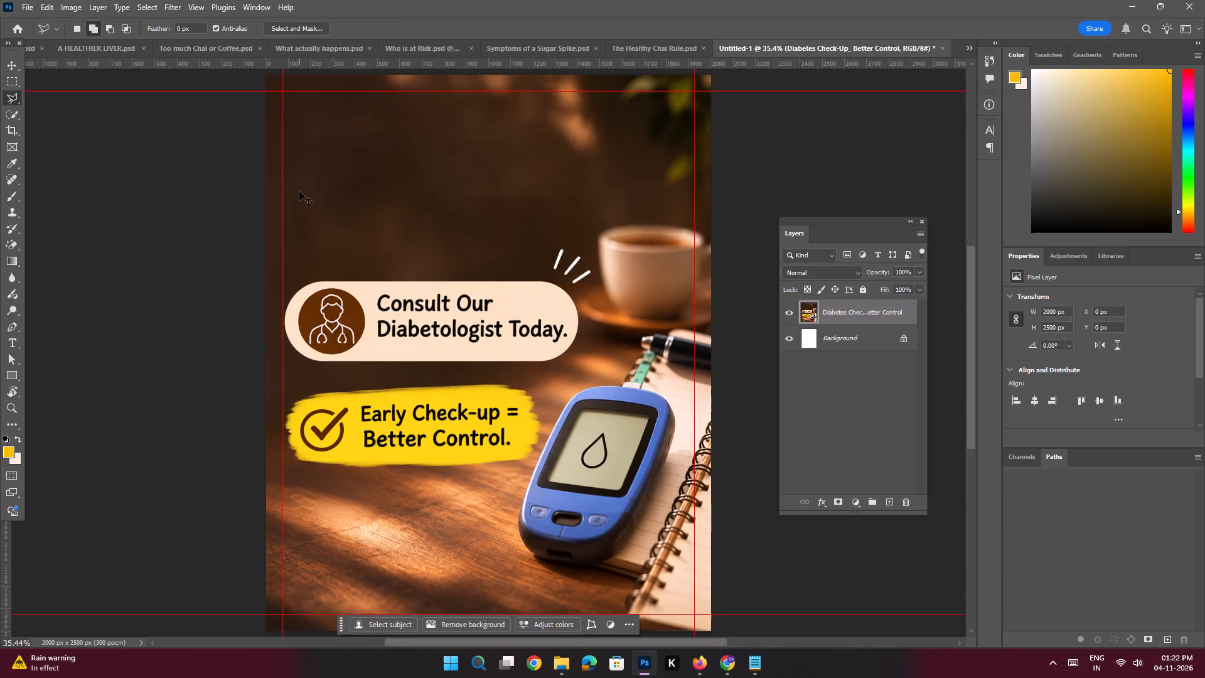
Copy the Slide 6 headline without its question mark from Notepad and save the document as "Feeling constant tiredness or sugar fluctuations" in the Apollo indore folder.
key("space")
key("space")
key("space")
key("space")
key("space")
key("space")
key("space")
key("space")
key("space")
key("space")
key("space")
key("space")
key("space")
key("space")
key("space")
key("space")
key("space")
key("space")
left_click_drag(487, 299, 488, 279)
left_click_drag(537, 278, 513, 272, "ctrl")
left_click(762, 662)
scroll(1016, 407, "down", 1)
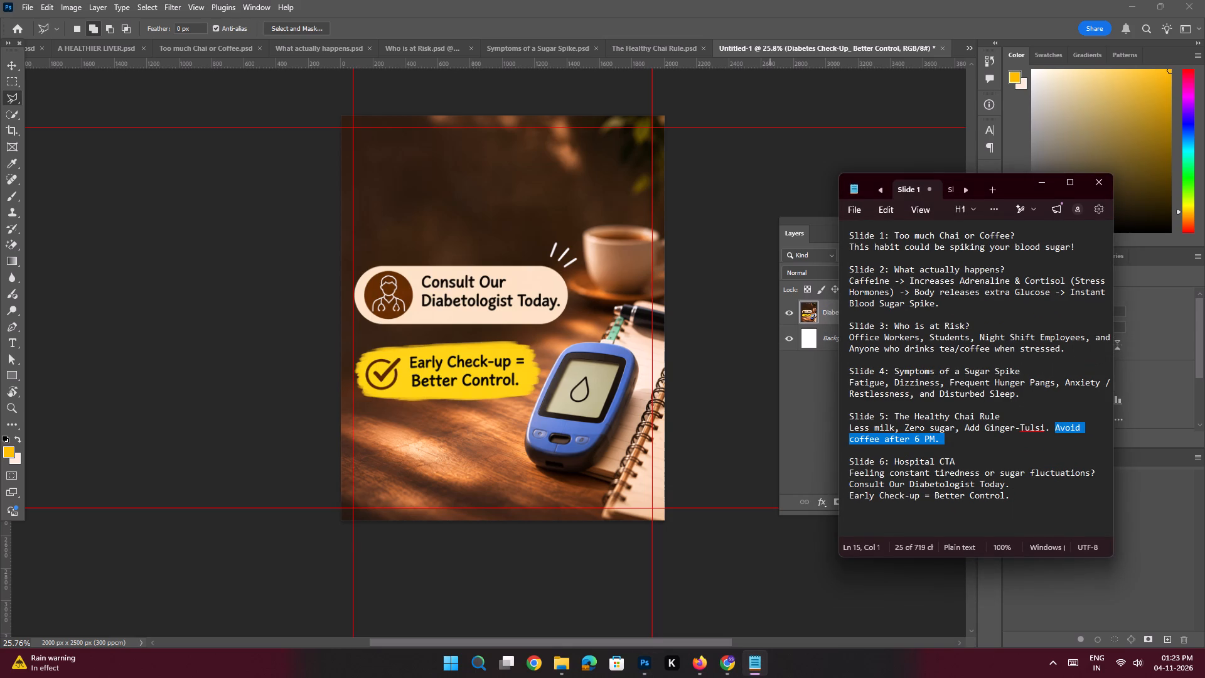
left_click_drag(1090, 473, 744, 471)
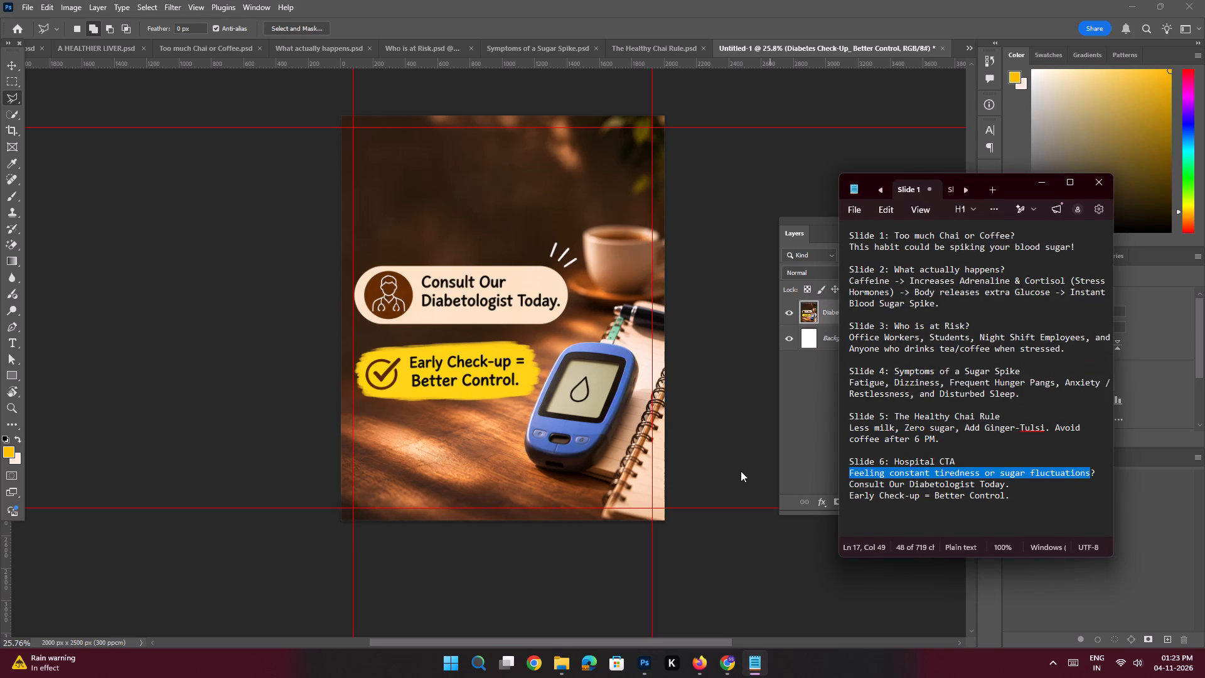
key("ctrl+c")
key("ctrl+c")
key("ctrl+c")
key("ctrl+c")
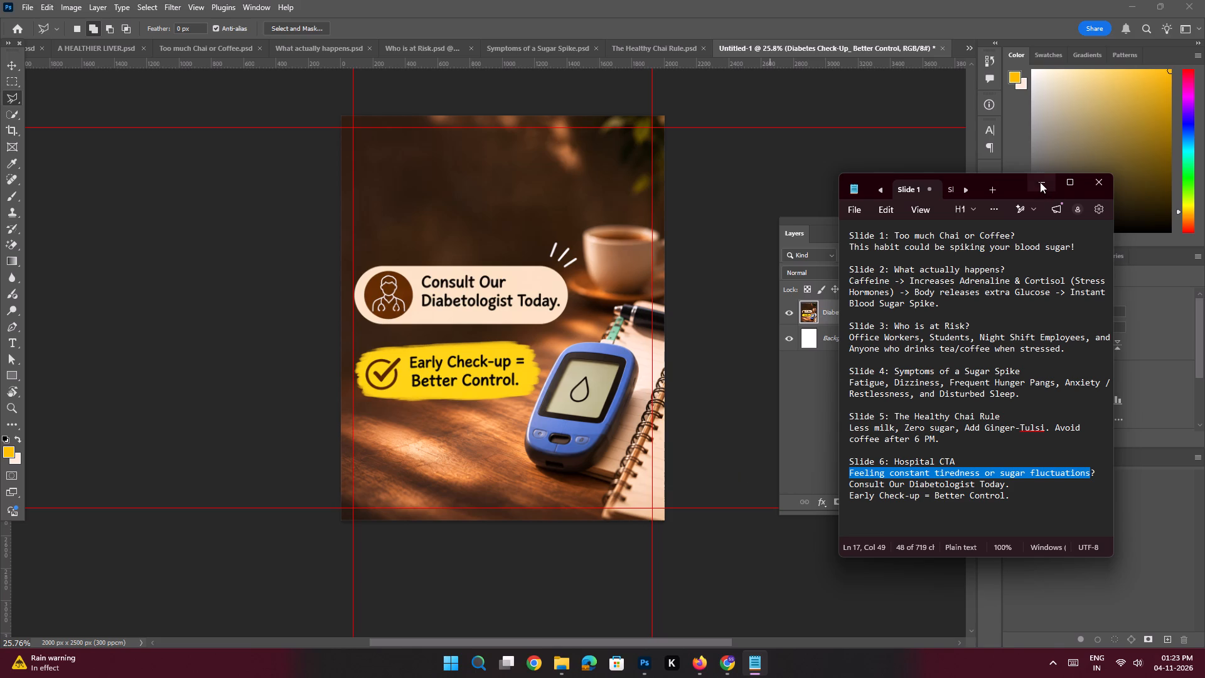
left_click(1037, 181)
key("ctrl+s")
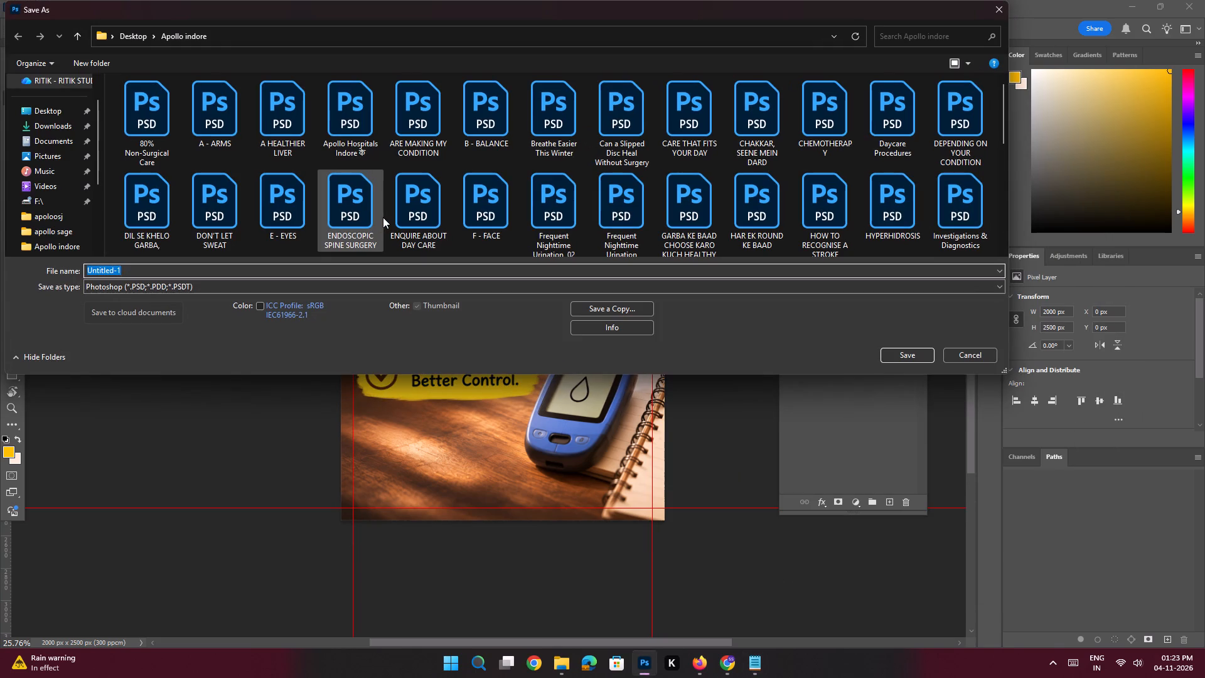
key("ctrl+v")
key("Return")
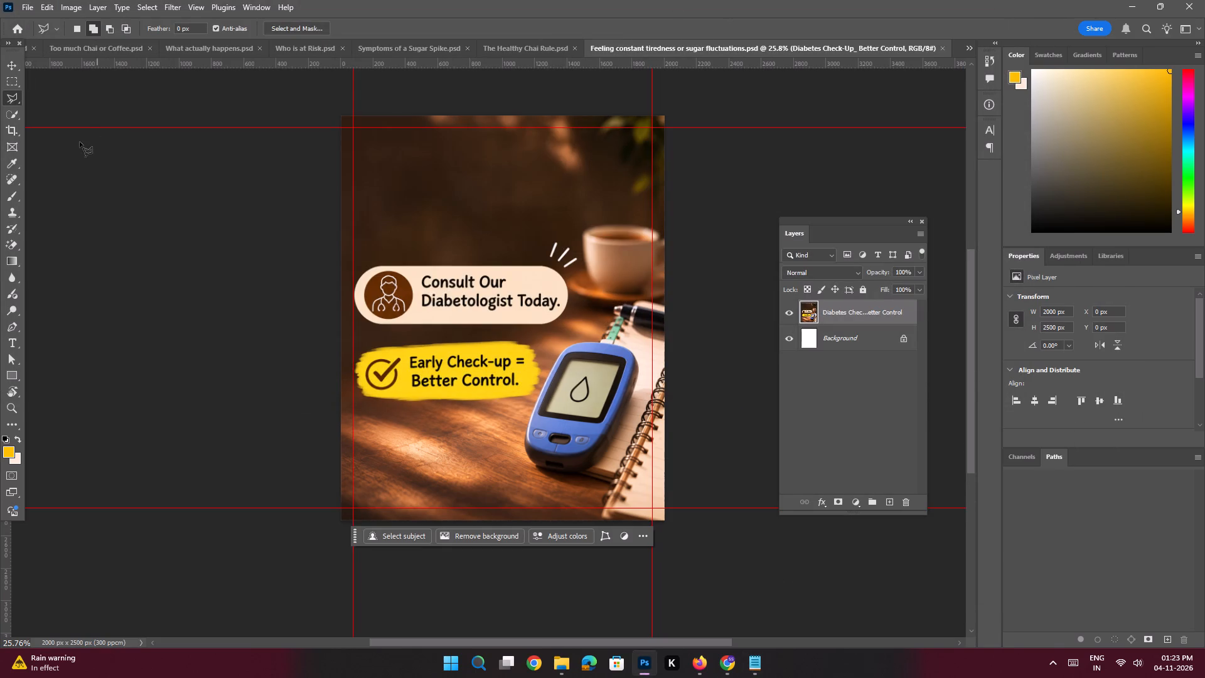
Copy the Apollo Hospitals logo layer from The Healthy Chai Rule.psd into the "Feeling constant tiredness or sugar fluctuations" document.
left_click(12, 64)
left_click(179, 244)
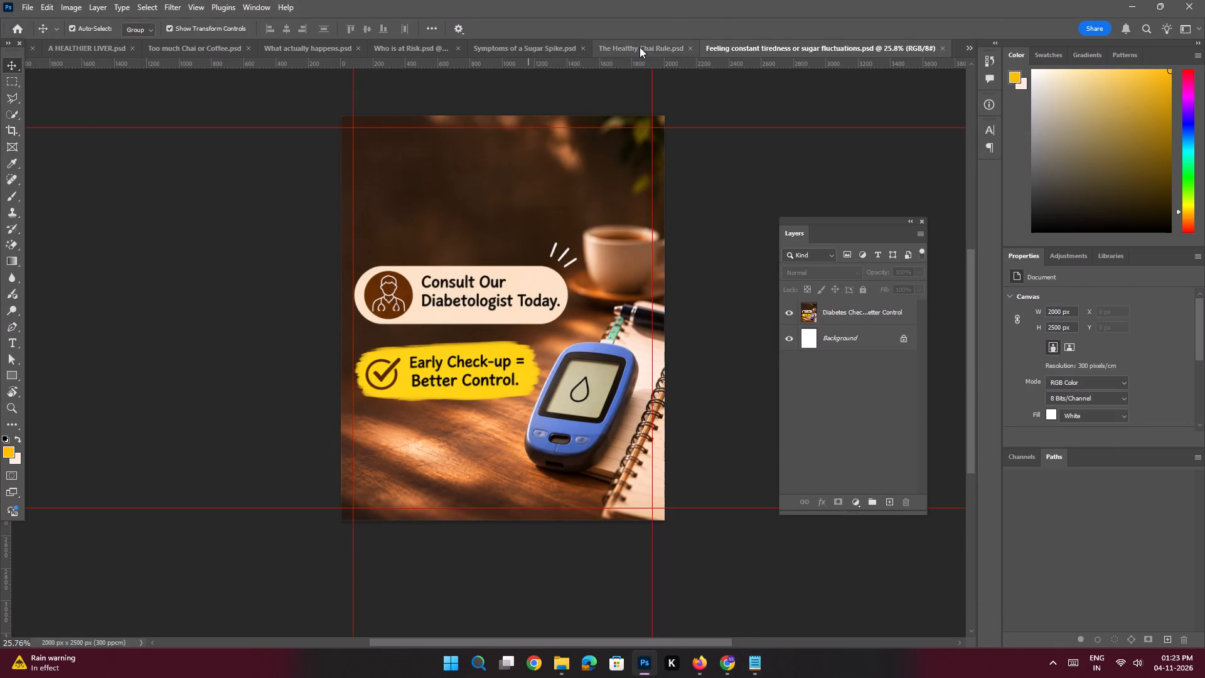
left_click(640, 47)
key("space")
left_click_drag(567, 112, 584, 150, "ctrl")
left_click_drag(595, 132, 585, 183)
left_click(552, 155)
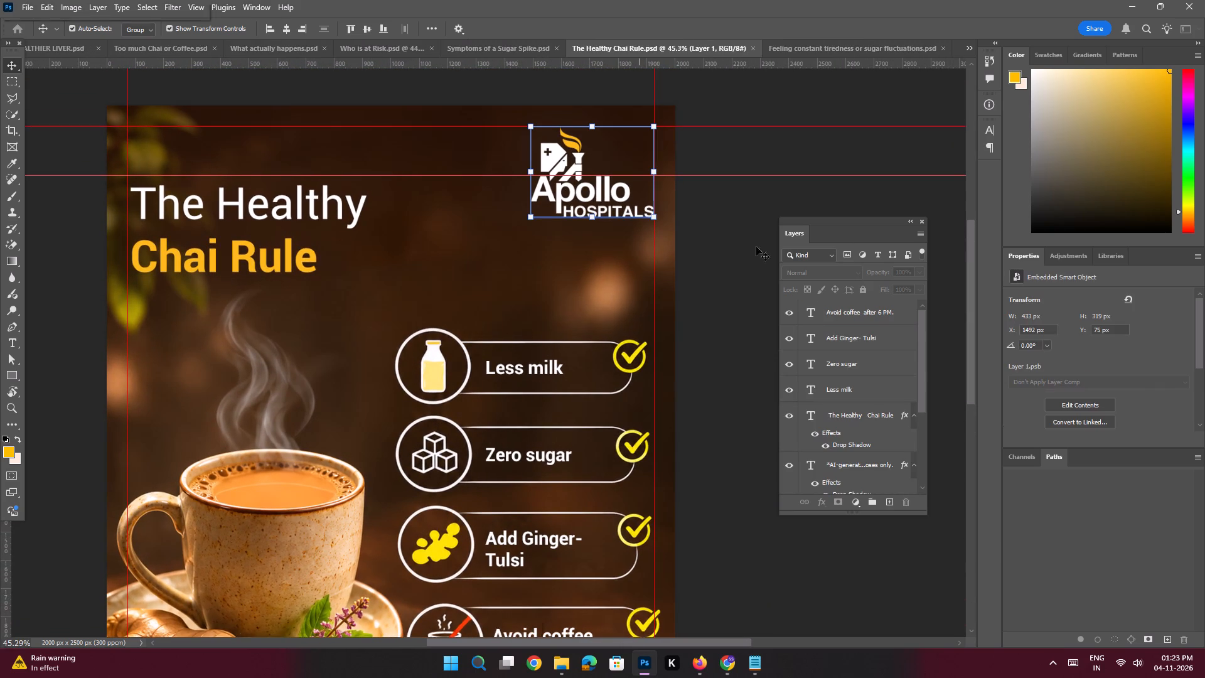
left_click_drag(857, 456, 828, 60)
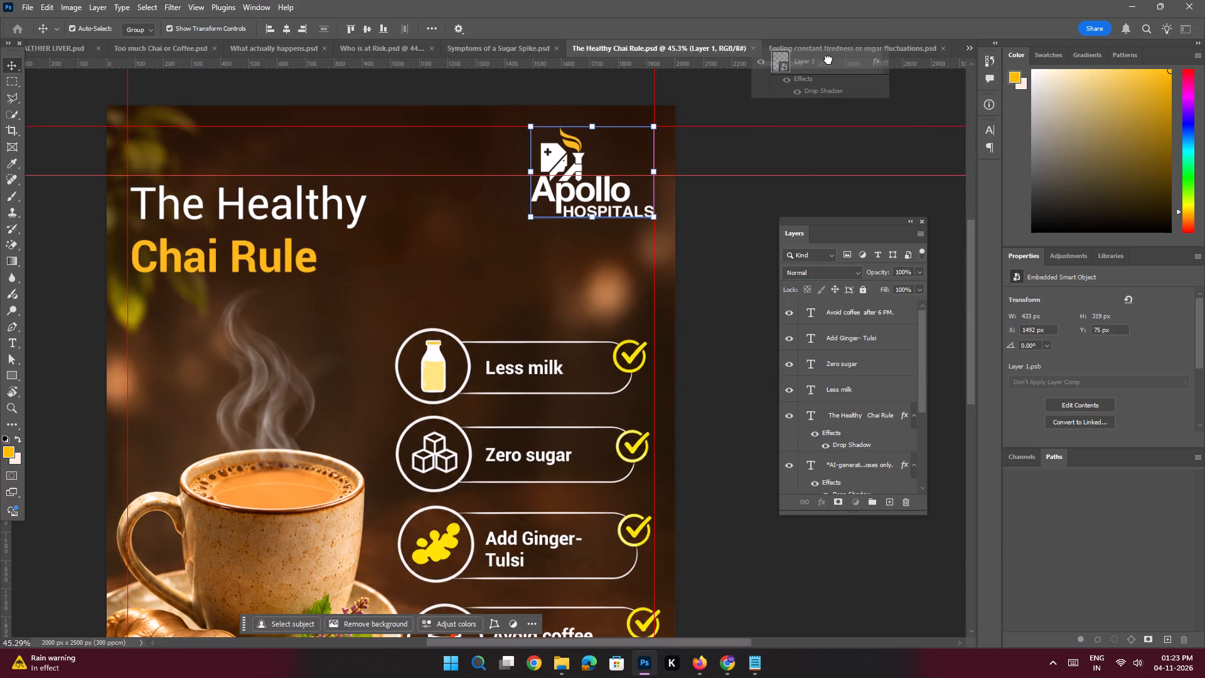
left_click_drag(828, 60, 578, 161)
Align the Apollo Hospitals logo with the upper and right margin guides, at X 1492 px and Y 75 px.
key("space")
left_click_drag(601, 150, 605, 164, "ctrl")
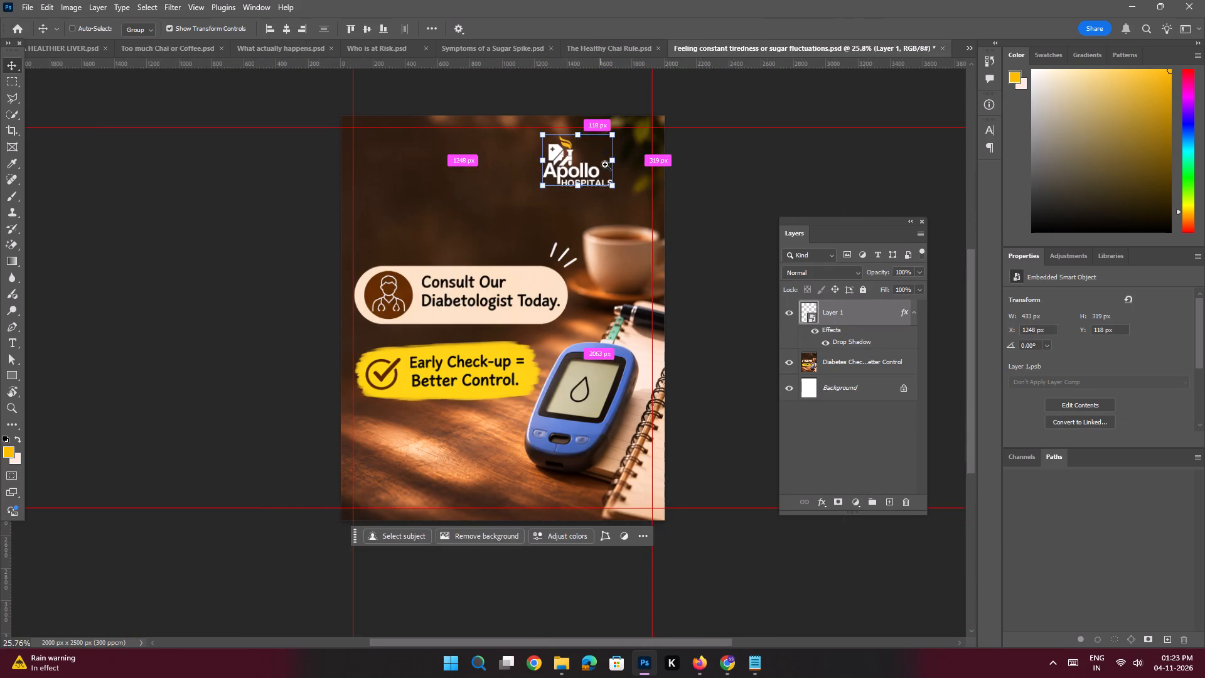
left_click_drag(605, 164, 646, 230, "ctrl")
left_click_drag(623, 164, 597, 211)
left_click_drag(461, 193, 565, 178)
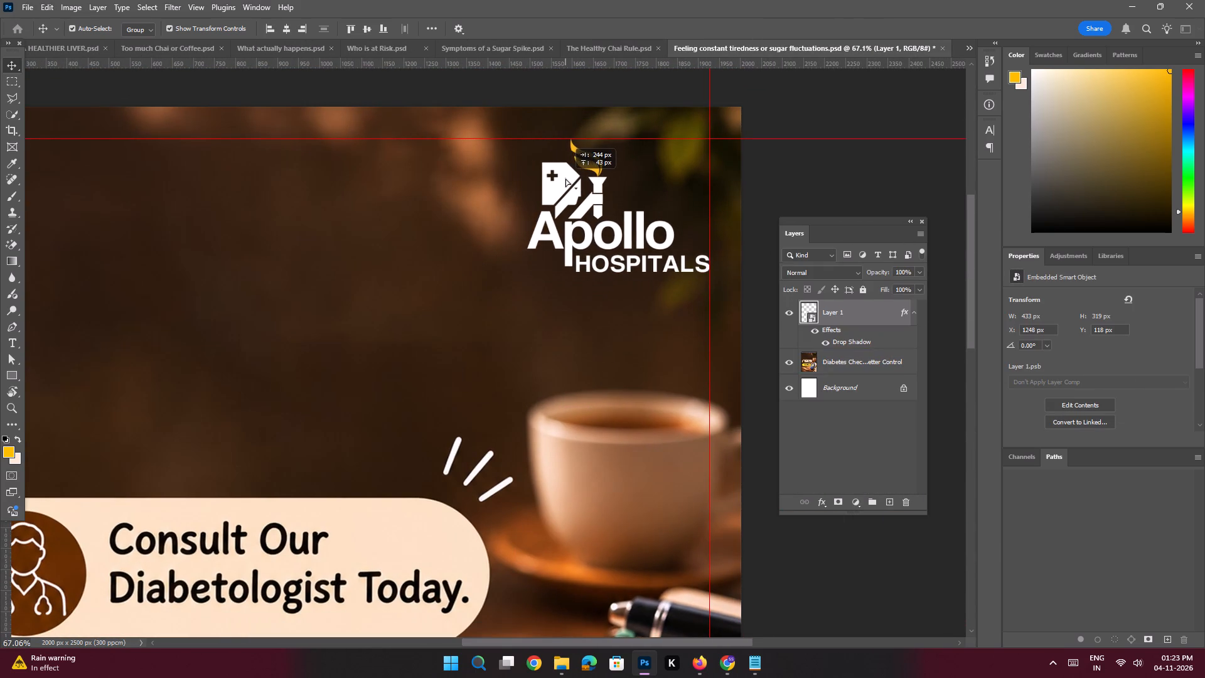
left_click_drag(565, 178, 564, 178)
key("ctrl+space")
key("ctrl+space")
left_click_drag(546, 212, 479, 196, "ctrl")
left_click_drag(461, 274, 484, 201)
left_click(304, 293)
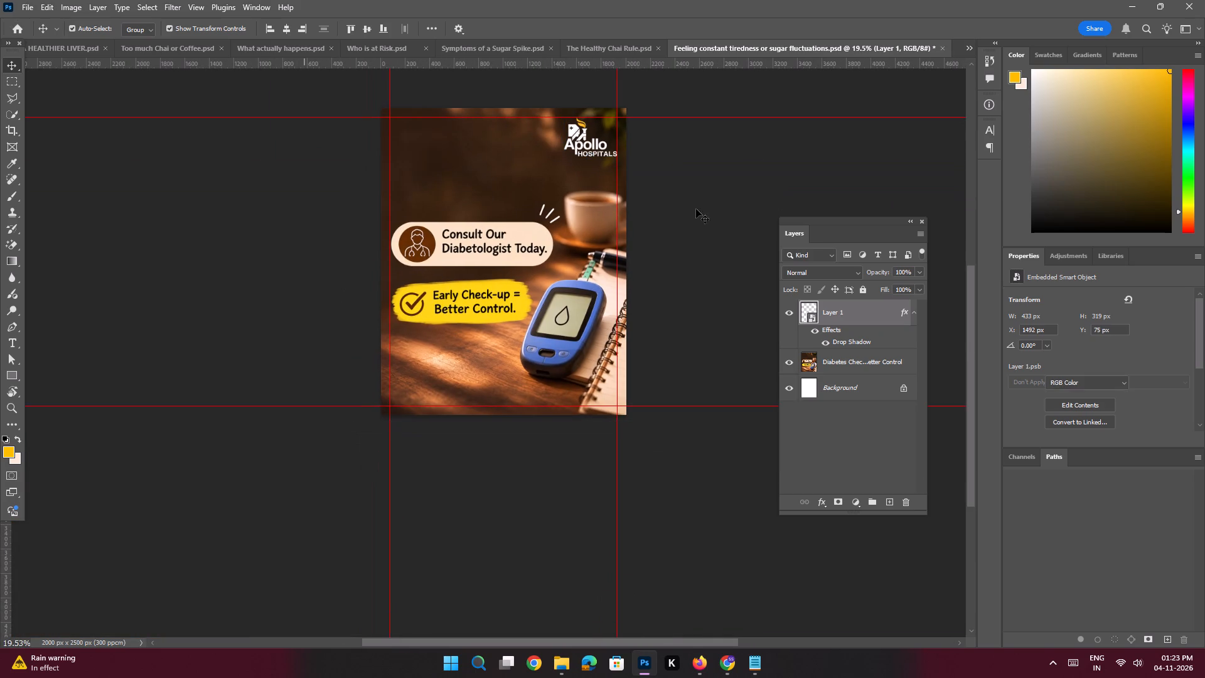
Copy the "*AI-generated visuals for illustrative purposes only." text layer from The Healthy Chai Rule.psd into the lower part of the sixth slide.
left_click(644, 53)
key("space")
key("space")
key("space")
key("space")
key("space")
key("space")
key("space")
left_click_drag(514, 443, 560, 164)
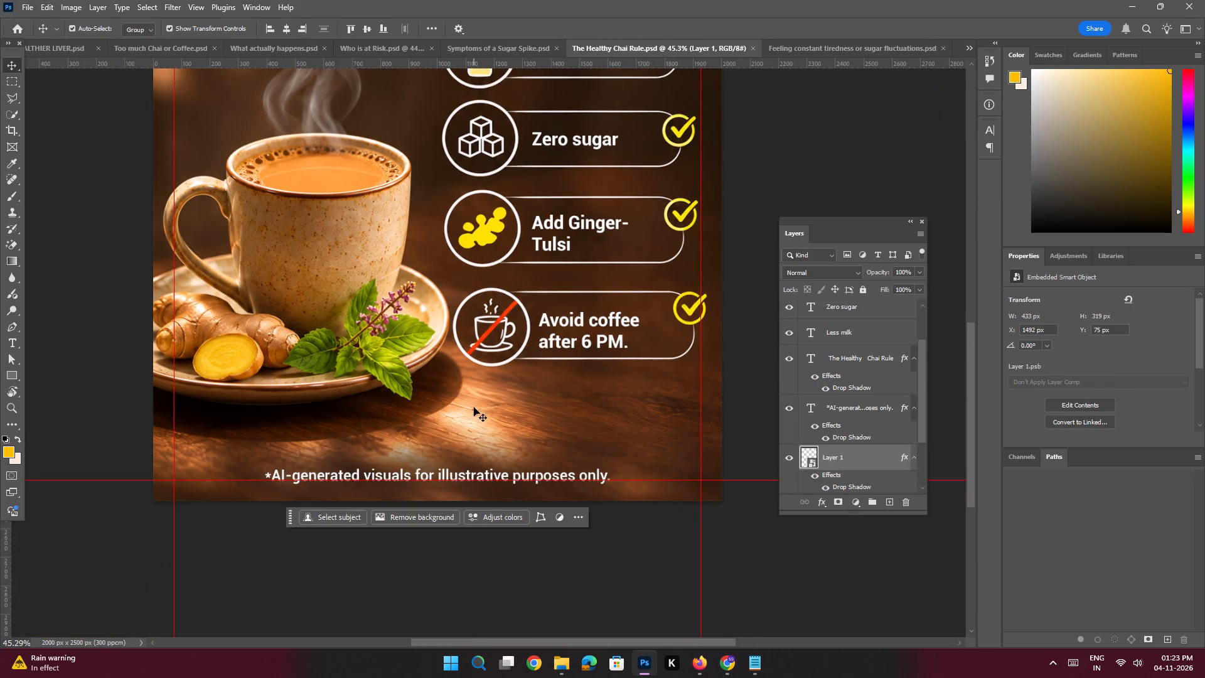
left_click(469, 476)
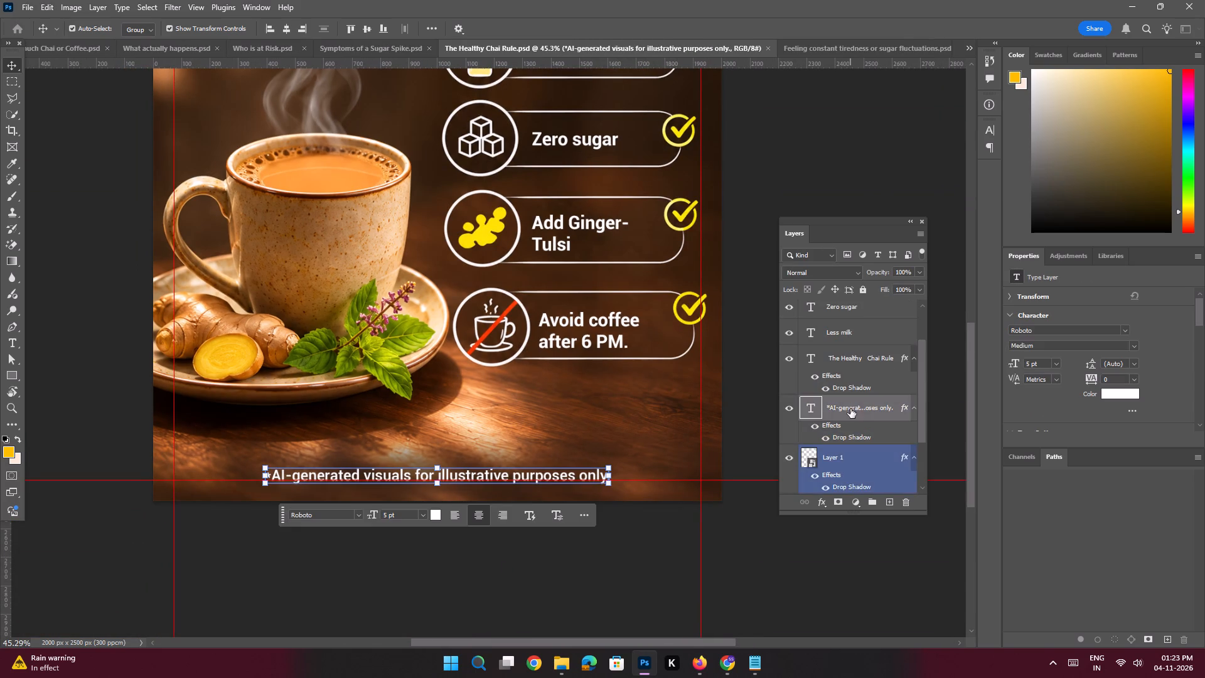
left_click_drag(850, 409, 486, 396)
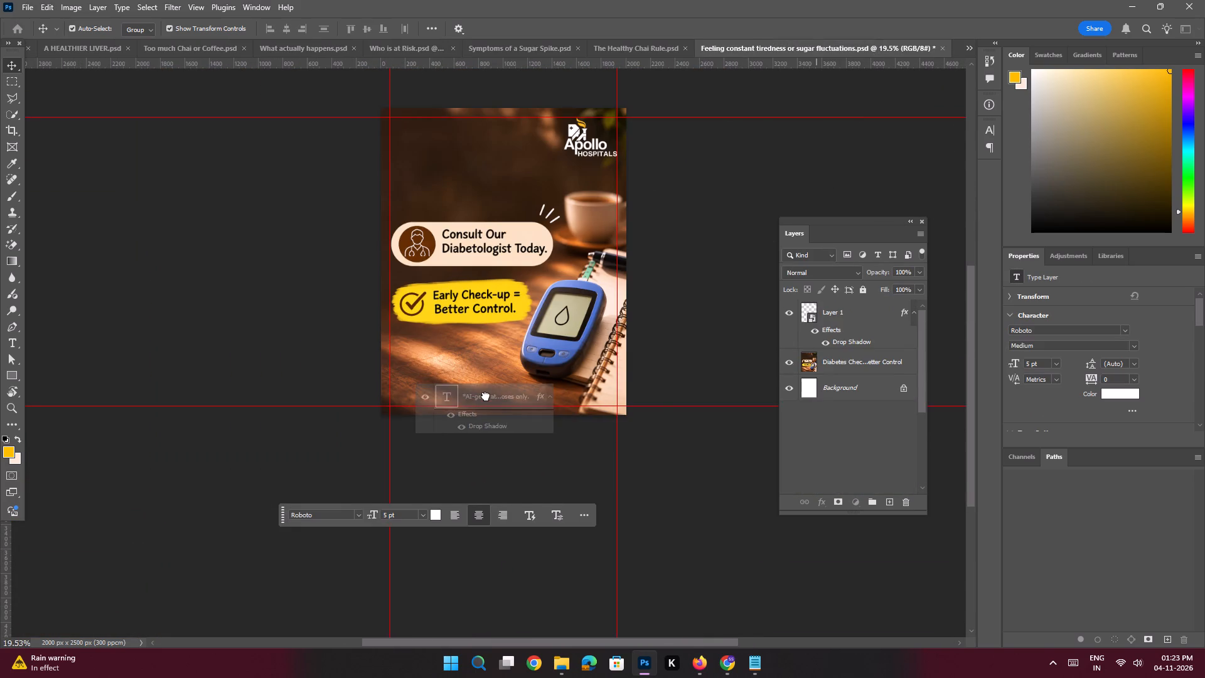
left_click_drag(486, 396, 485, 395)
Center the AI-generated visuals disclaimer horizontally and lower it onto the bottom margin guide, about 63 px above the canvas's bottom edge.
double_click(281, 34)
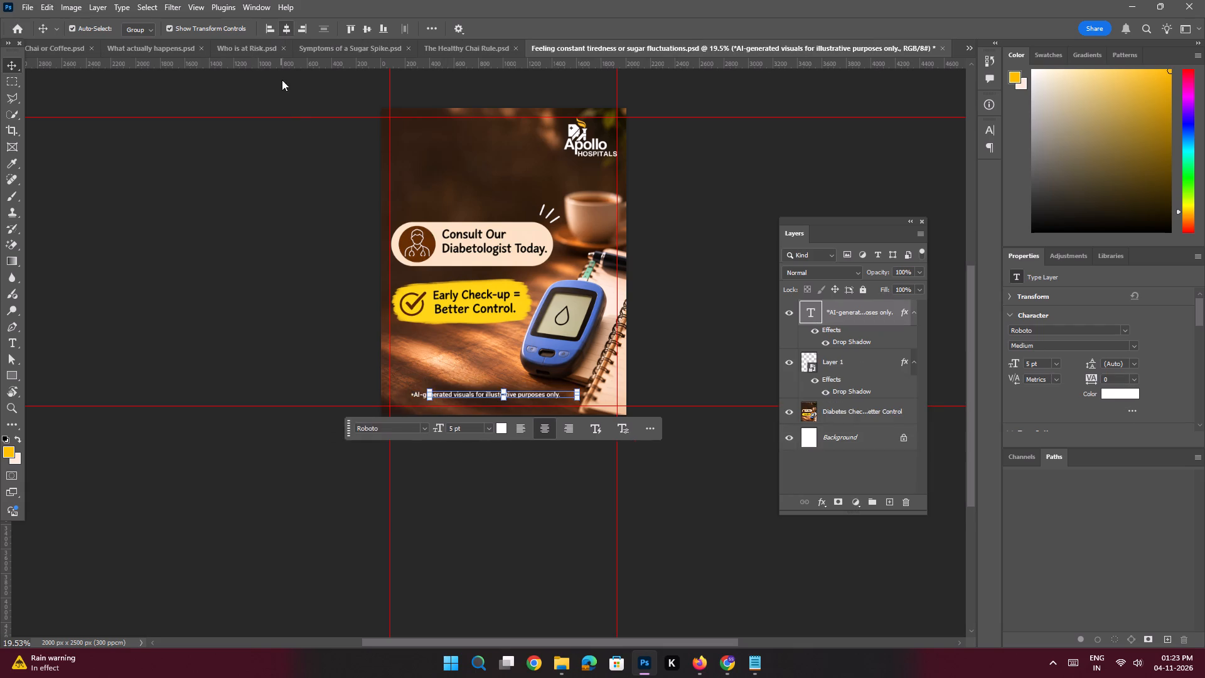
left_click(247, 299)
key("ctrl+space")
key("ctrl+space")
key("ctrl+space")
key("ctrl+space")
key("ctrl+space")
key("ctrl+space")
key("ctrl+space")
key("ctrl+space")
key("ctrl+space")
key("ctrl+space")
key("ctrl+space")
key("ctrl+space")
key("ctrl+space")
left_click_drag(492, 385, 557, 476, "ctrl")
left_click(517, 415)
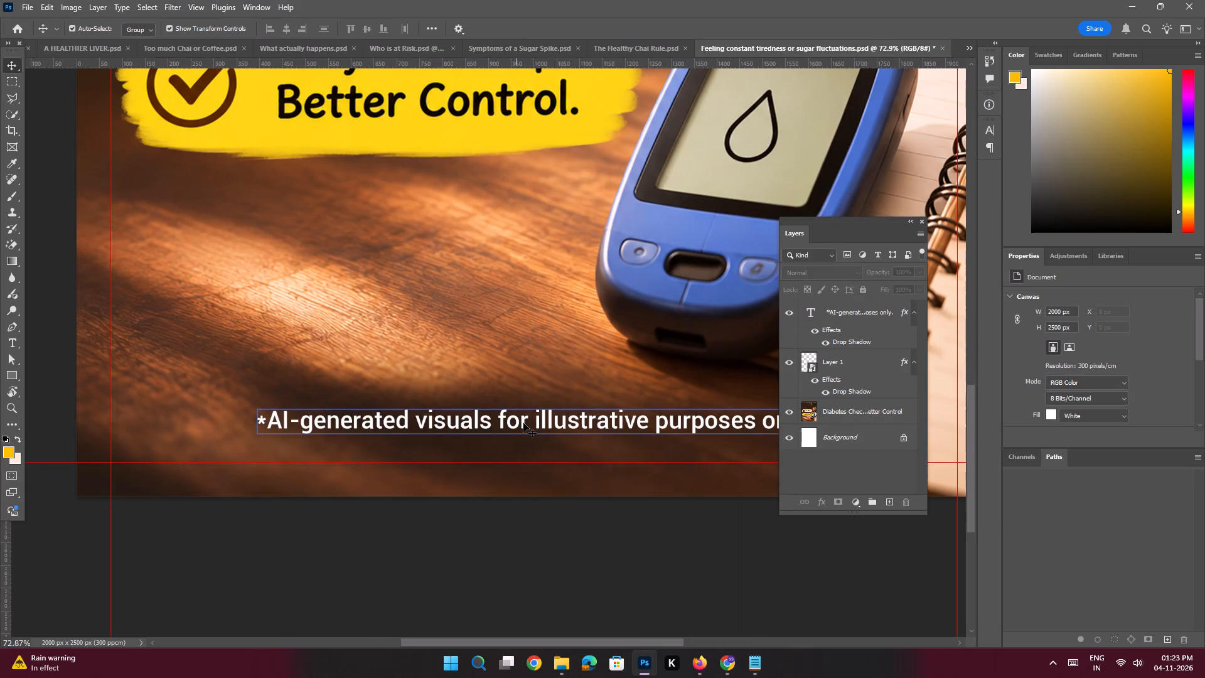
left_click_drag(523, 423, 527, 455, "shift")
key("ctrl+space")
key("ctrl+space")
left_click_drag(525, 367, 473, 349, "ctrl")
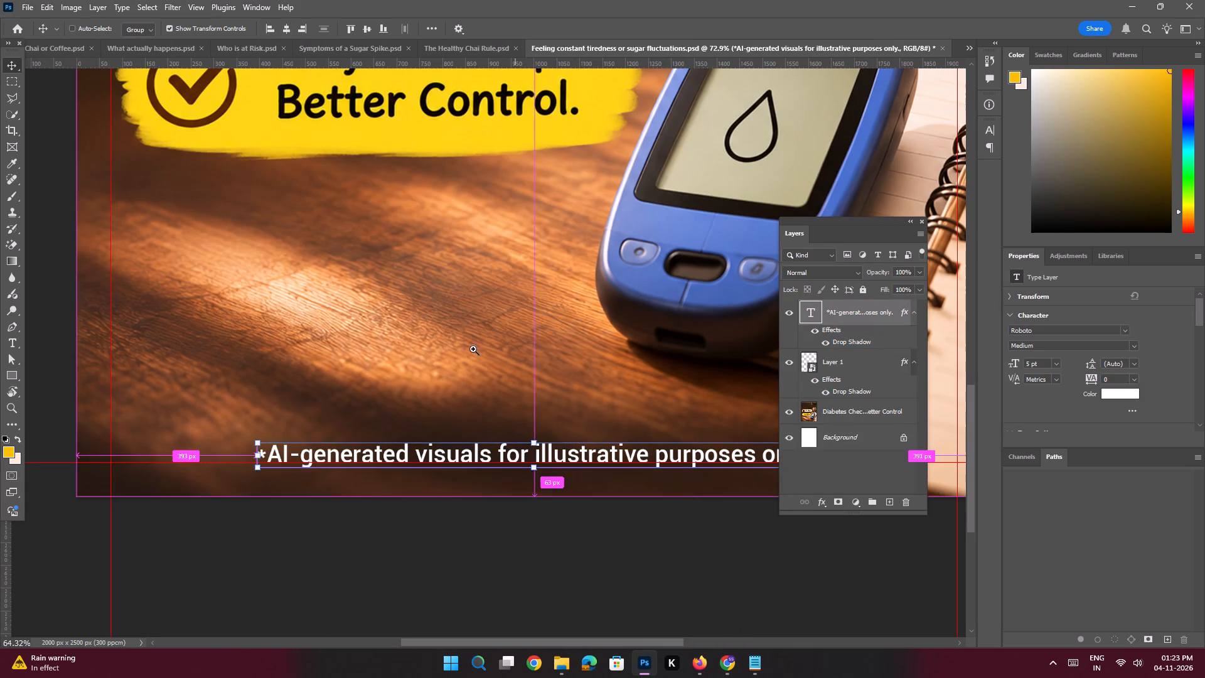
Save the sixth-slide document with the Apollo Hospitals logo and AI-generated visuals disclaimer in place.
left_click_drag(473, 349, 455, 340, "ctrl")
left_click(335, 305)
key("space")
key("space")
key("space")
key("space")
key("space")
key("space")
key("space")
key("space")
key("space")
left_click_drag(549, 225, 533, 258)
key("ctrl+s")
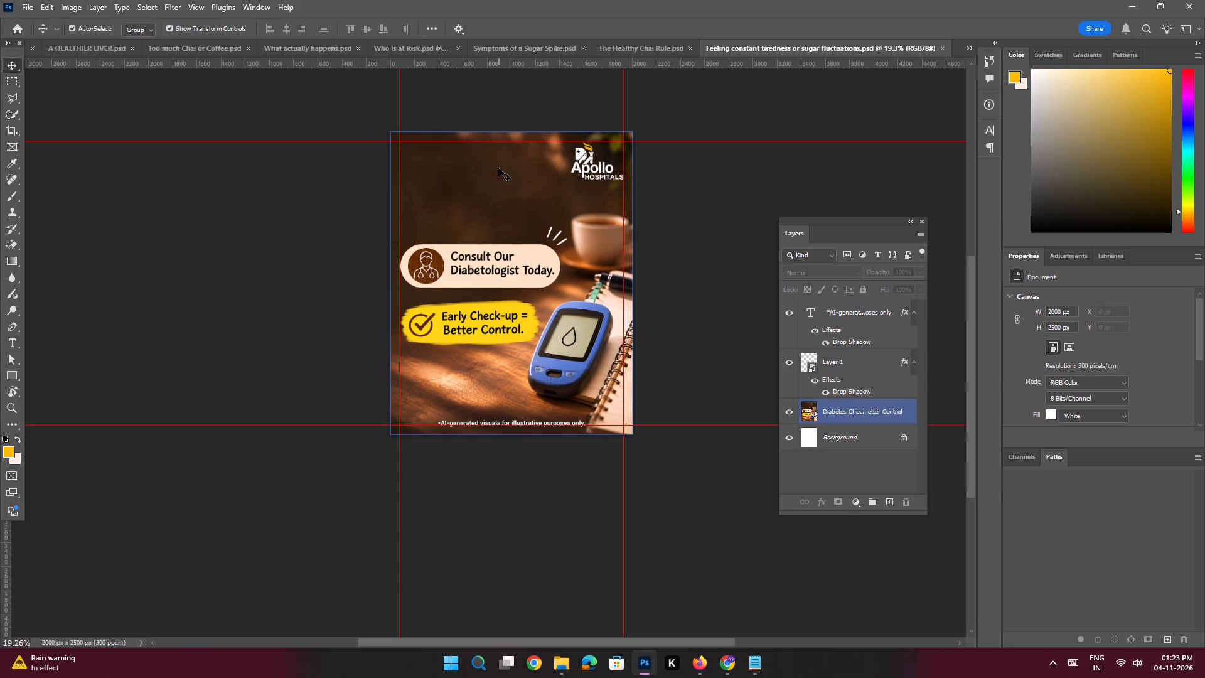
Outline the yellow "Early Check-up = Better Control." banner on the Diabetes Check-Up layer with the Polygonal Lasso and run Generative Fill with "Remove this".
key("space")
left_click_drag(415, 287, 468, 377, "ctrl")
left_click_drag(523, 347, 375, 411)
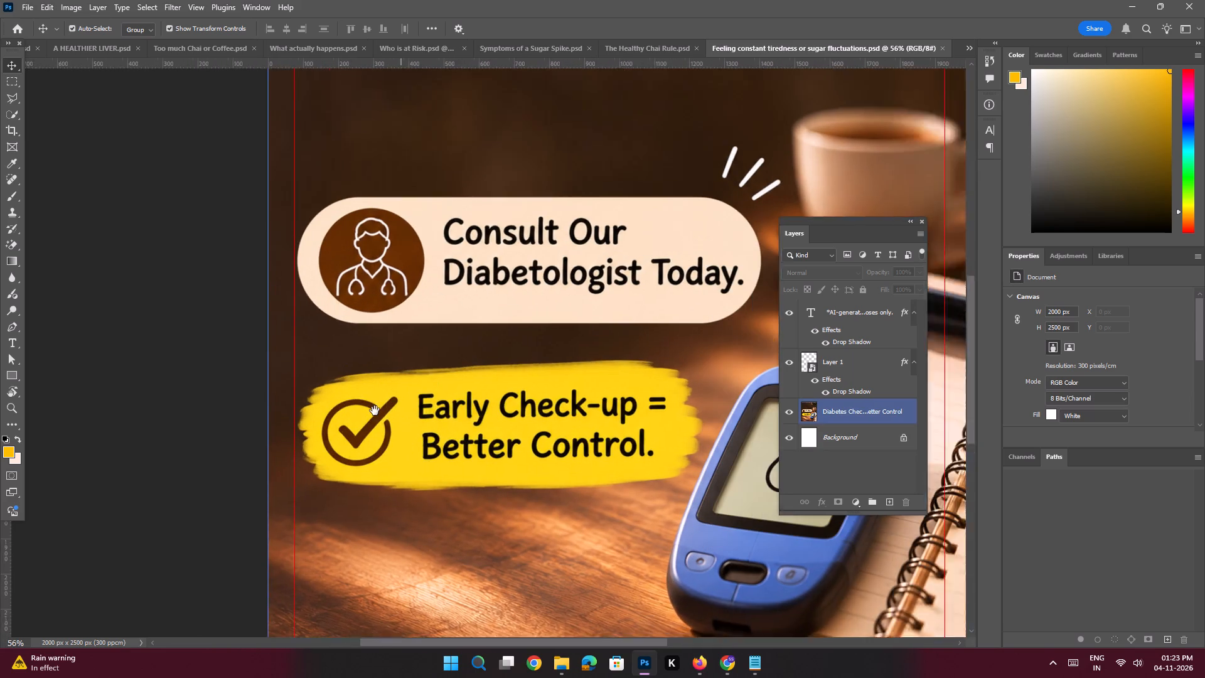
left_click_drag(375, 411, 373, 411)
left_click(443, 395, "ctrl")
left_click_drag(537, 393, 529, 381)
left_click(461, 362)
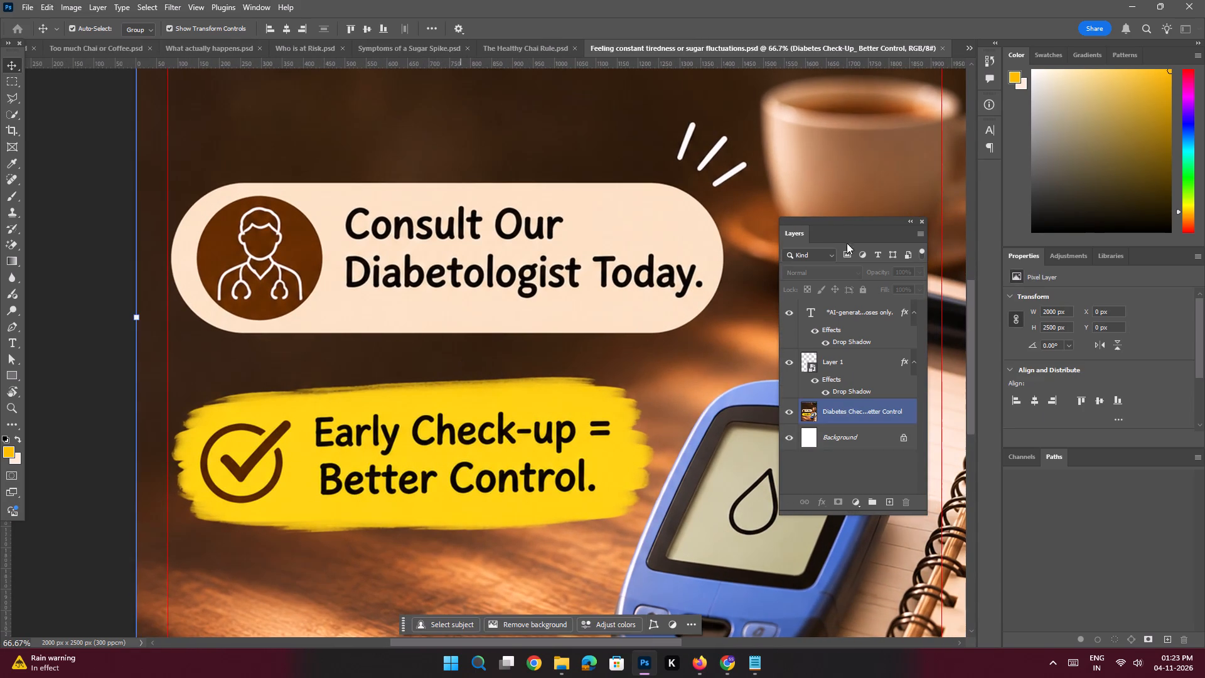
left_click(9, 94)
left_click(278, 379)
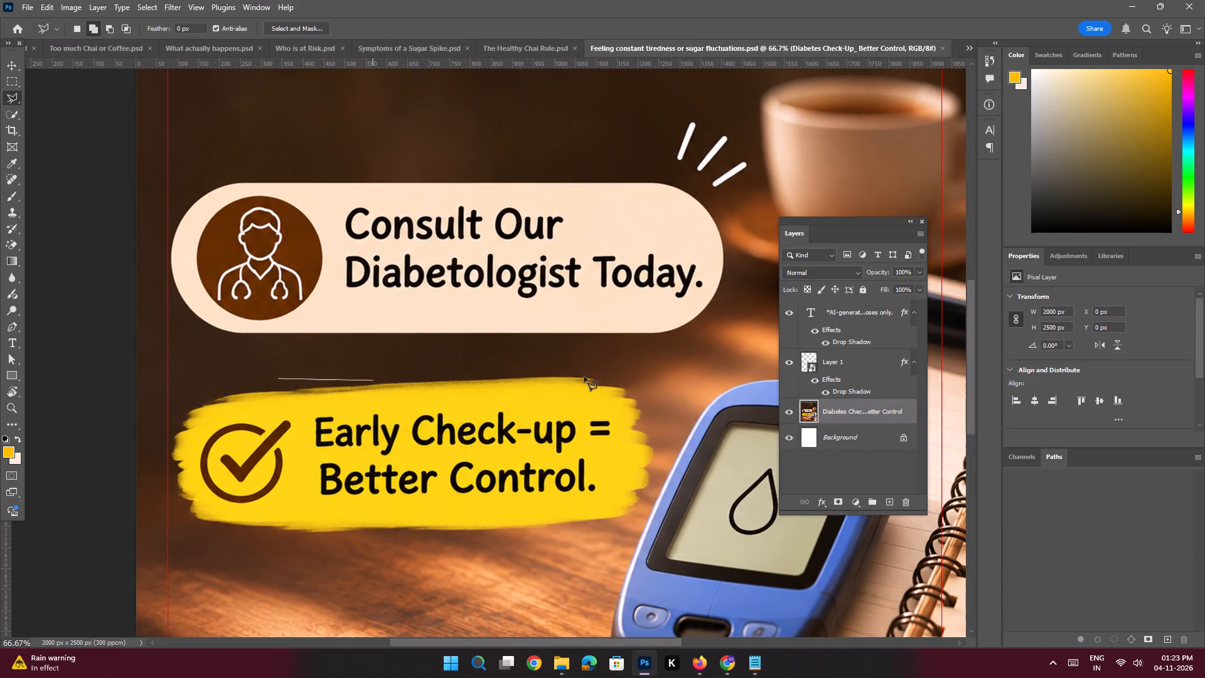
left_click(610, 365)
left_click_drag(646, 393, 648, 399)
left_click_drag(660, 434, 656, 444)
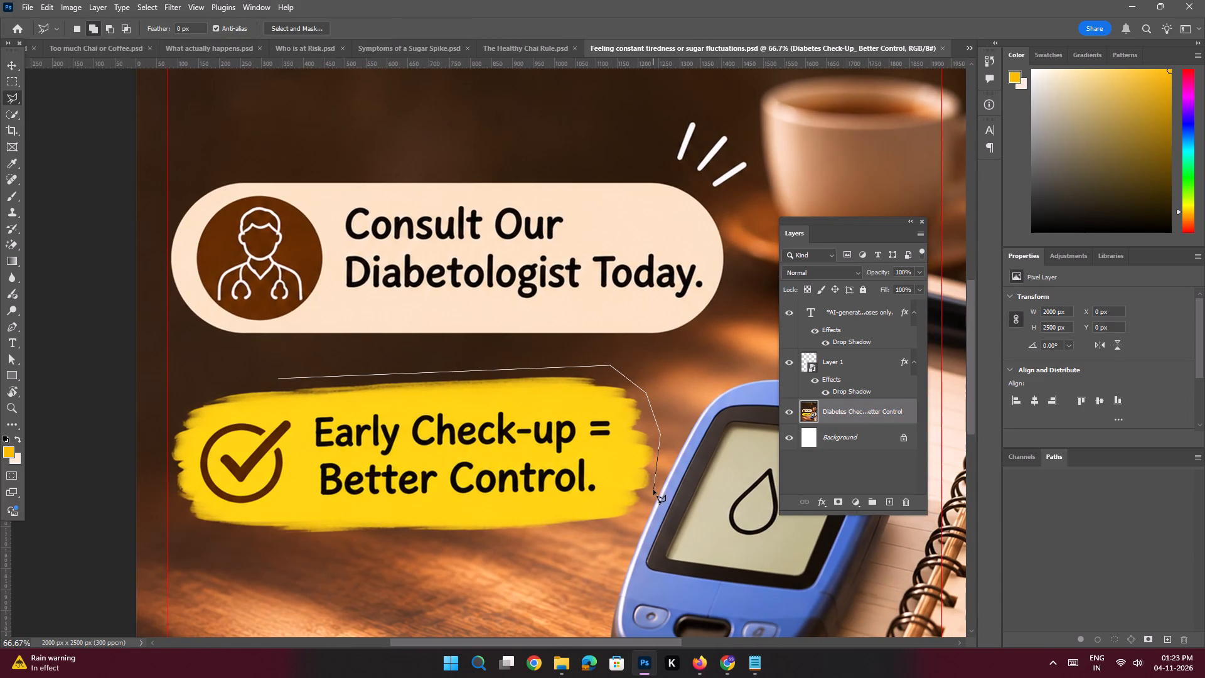
left_click(653, 490)
left_click(641, 514)
left_click_drag(626, 524, 615, 526)
left_click(607, 528)
left_click(336, 546)
left_click(230, 542)
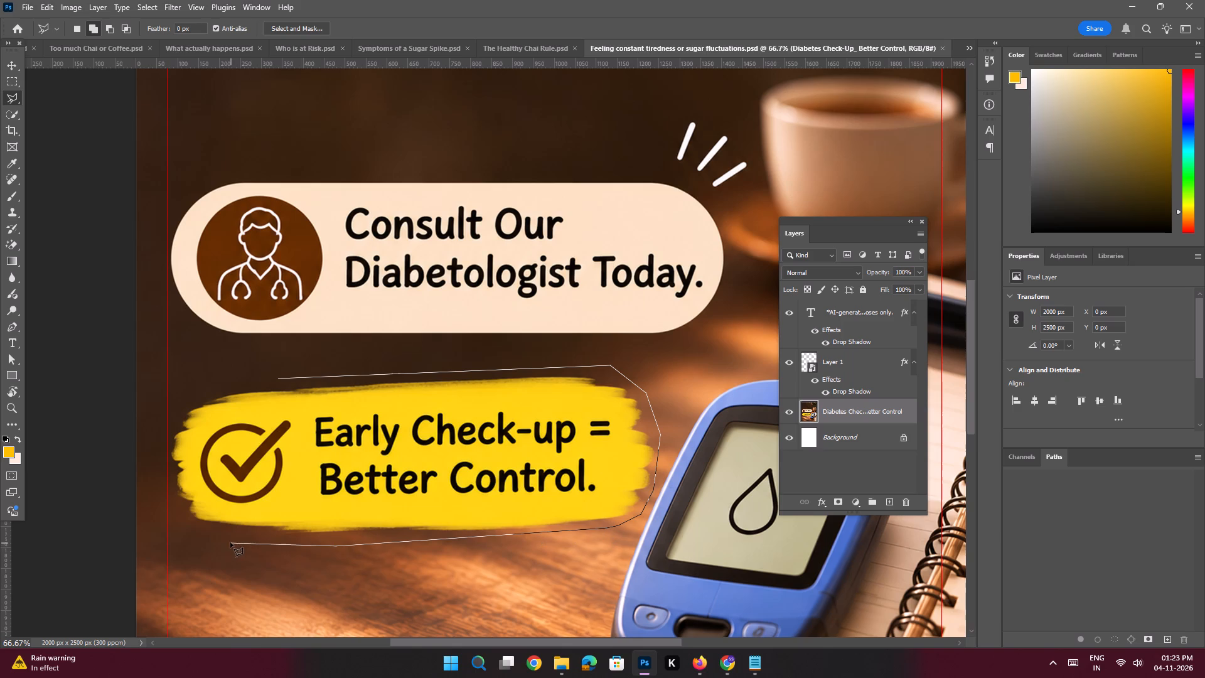
left_click(173, 520)
left_click(153, 458)
left_click(170, 402)
left_click(199, 384)
left_click(340, 388)
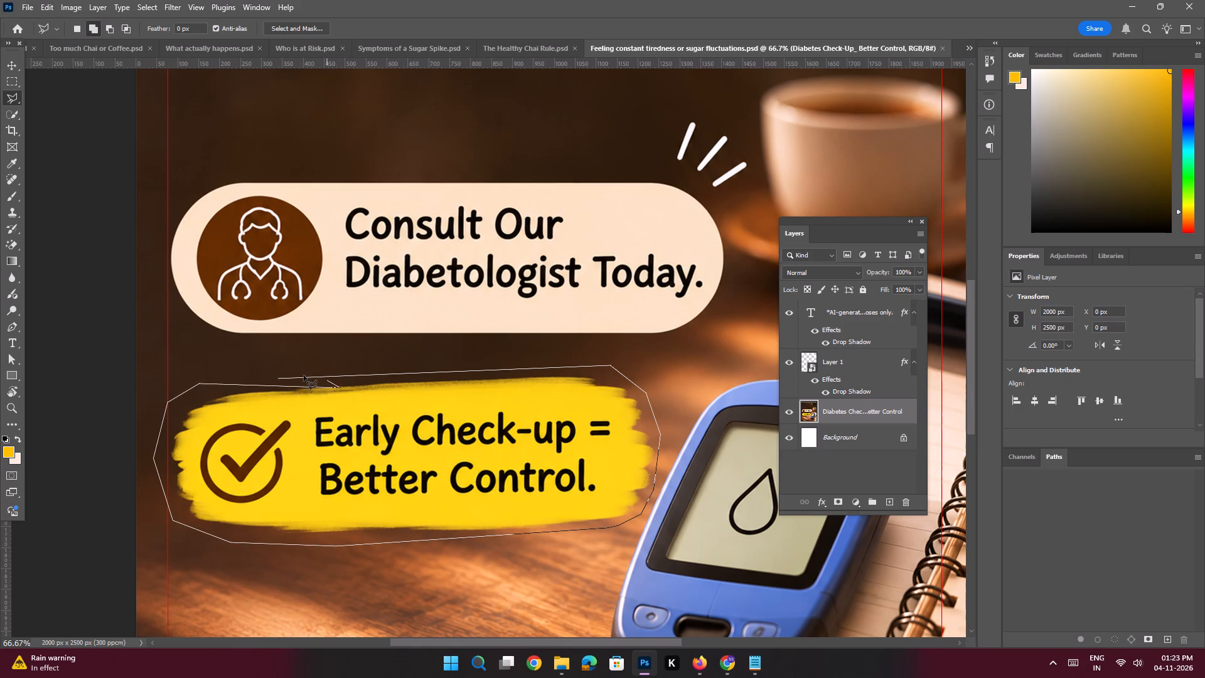
double_click(301, 375)
left_click(304, 562)
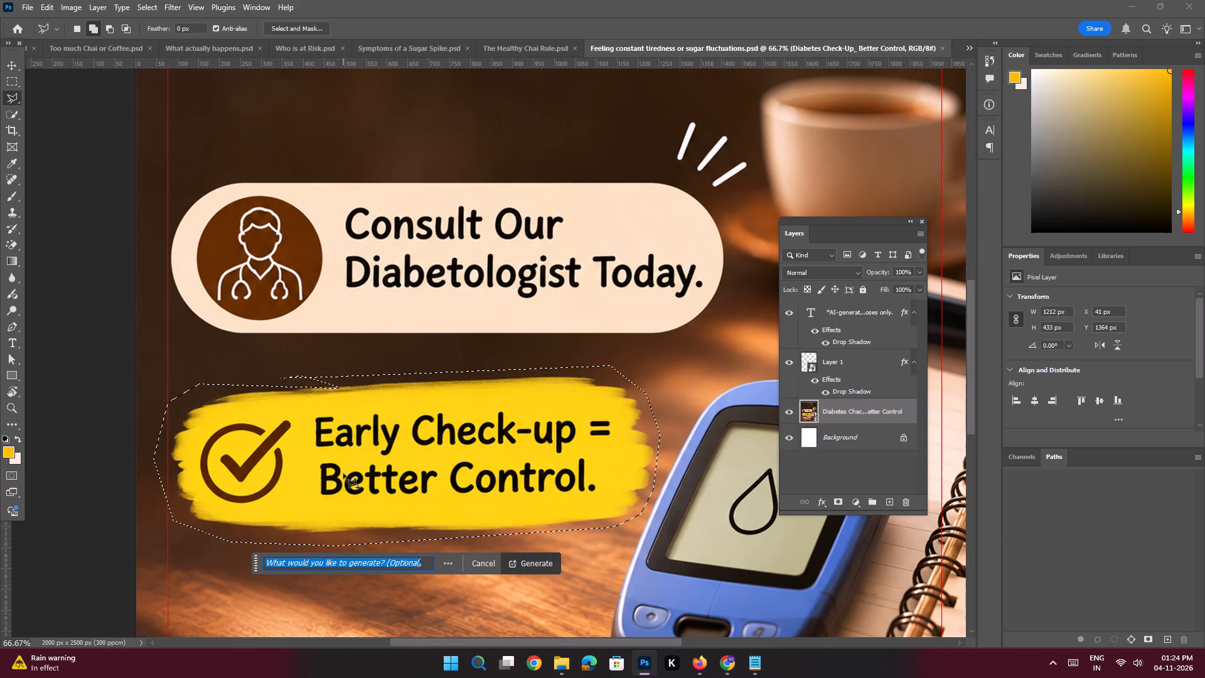
type("Remove this")
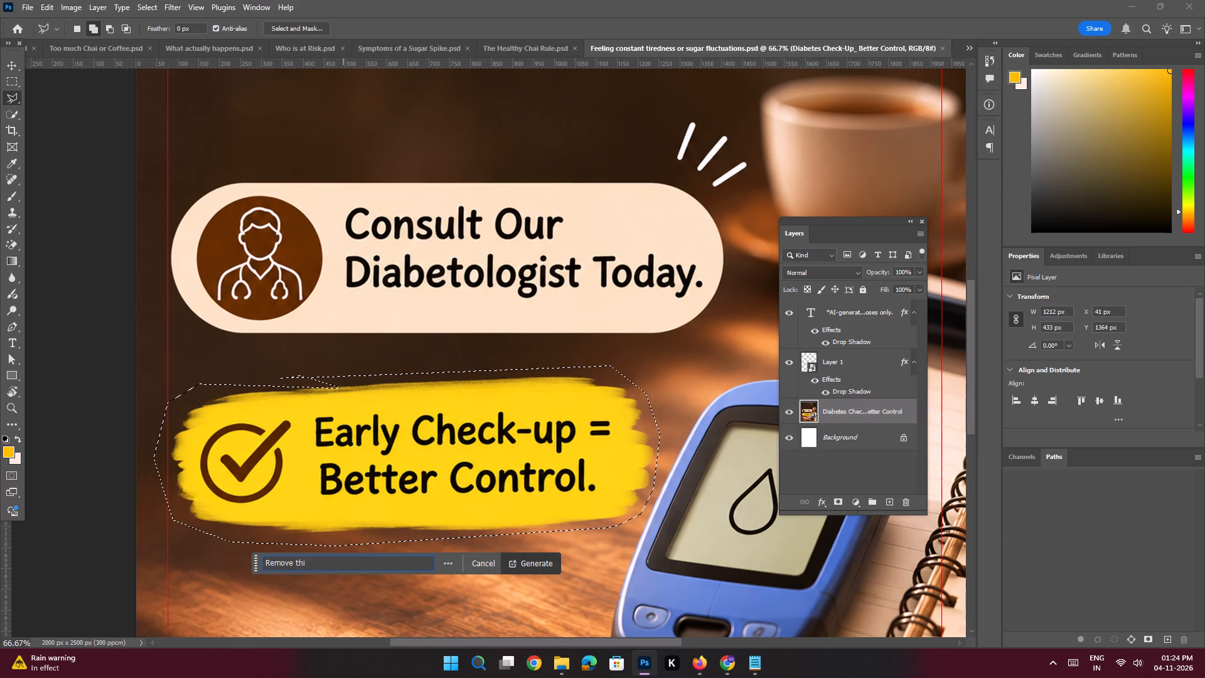
key("space")
key("Return")
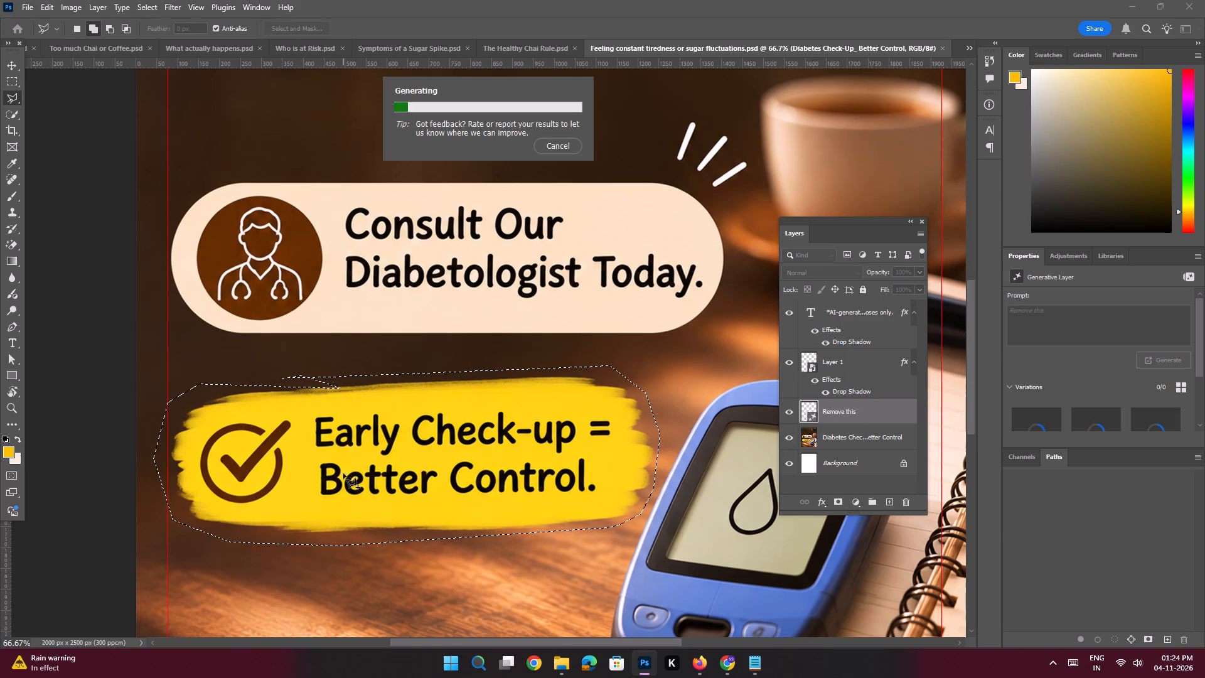
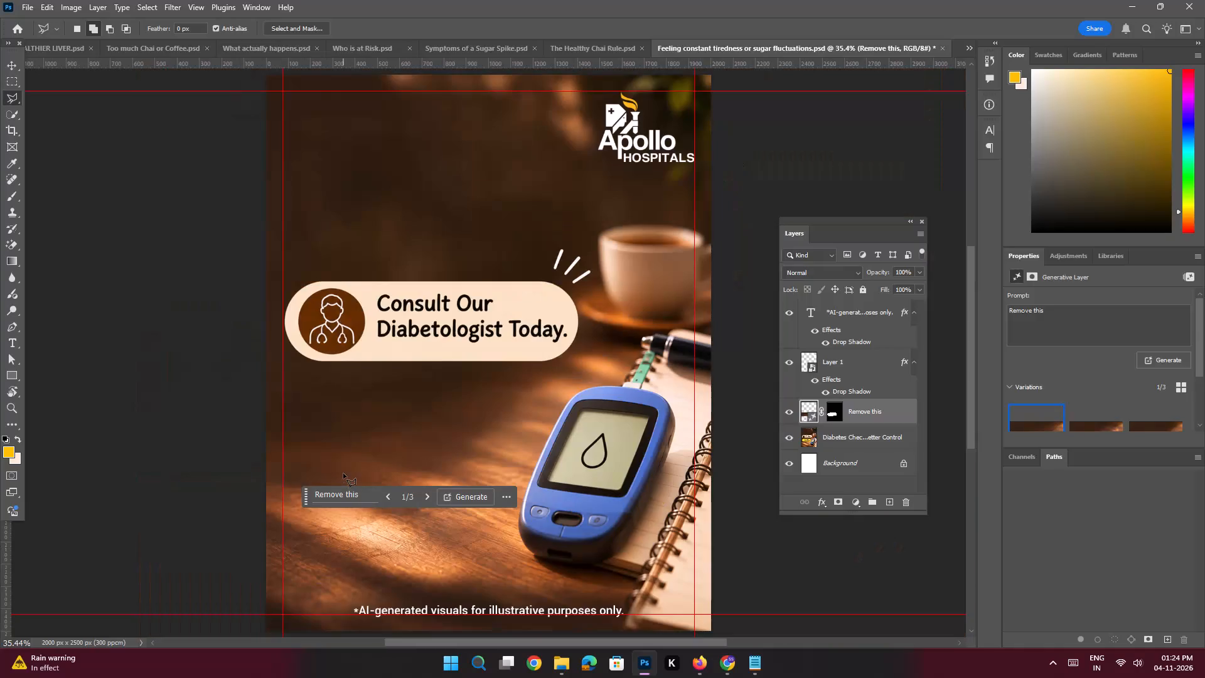
Save the poster document with its current changes.
key("space")
key("space")
key("space")
key("space")
key("space")
key("space")
key("space")
key("space")
key("space")
key("space")
left_click_drag(508, 284, 508, 305)
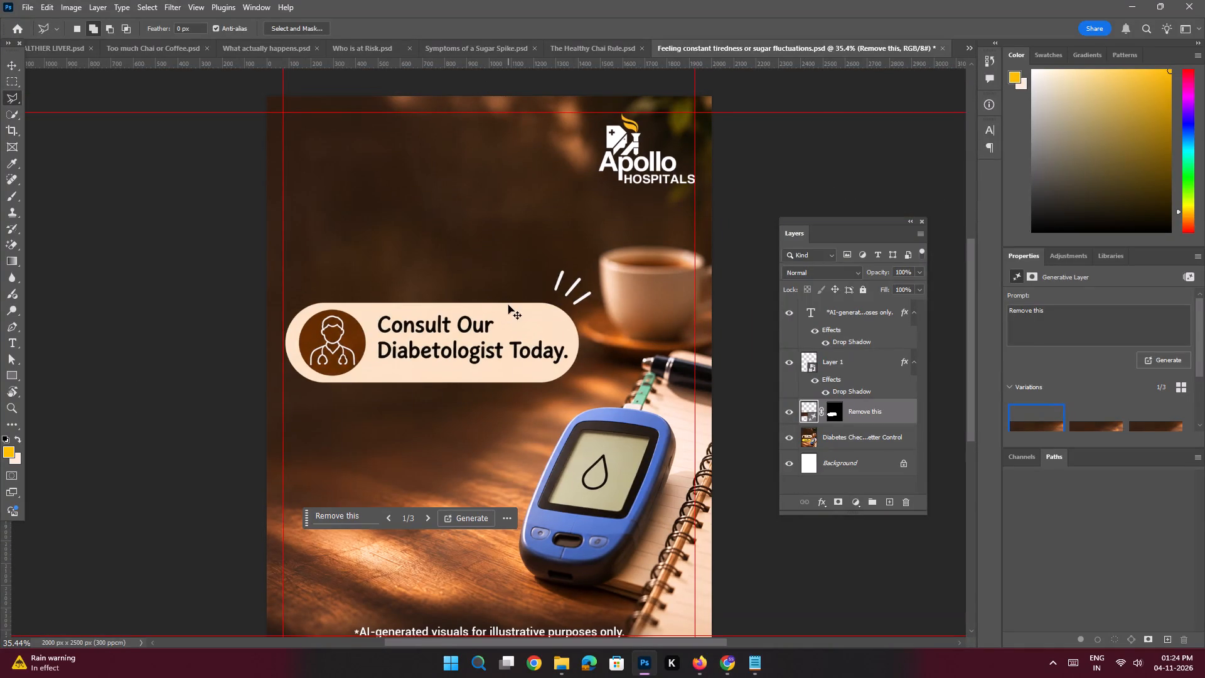
key("ctrl+s")
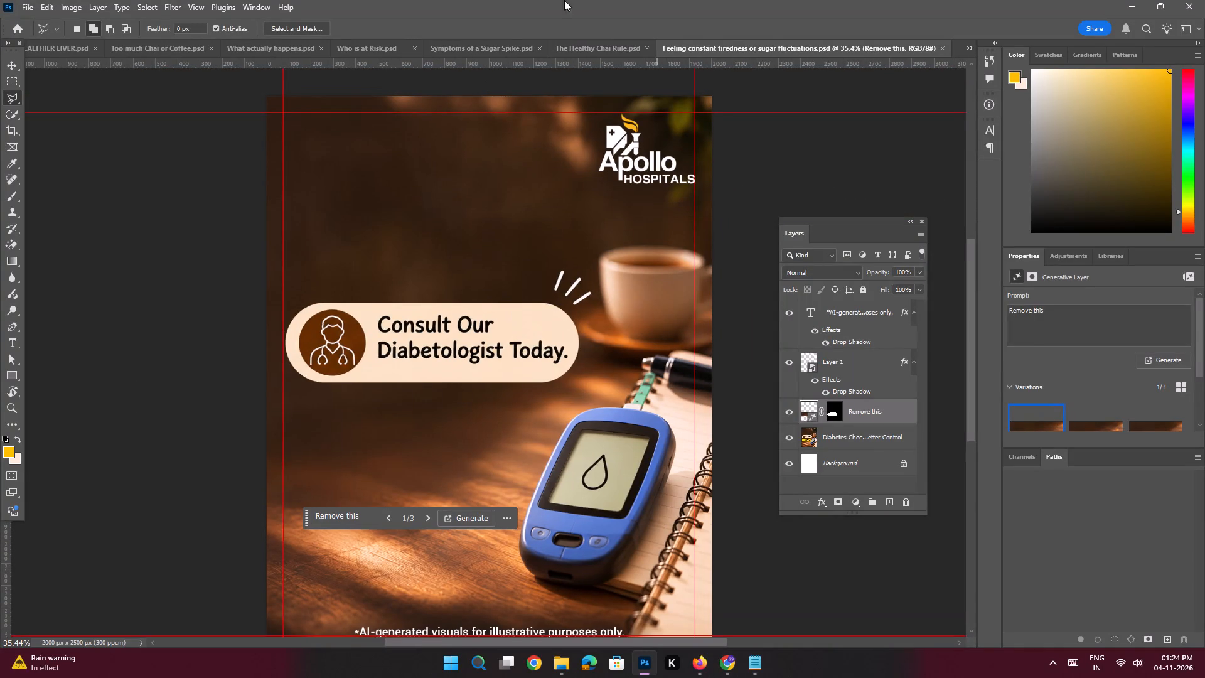
Add a horizontal guide across the poster through the Apollo logo, about 250 px from the top edge.
left_click(15, 64)
left_click(117, 158)
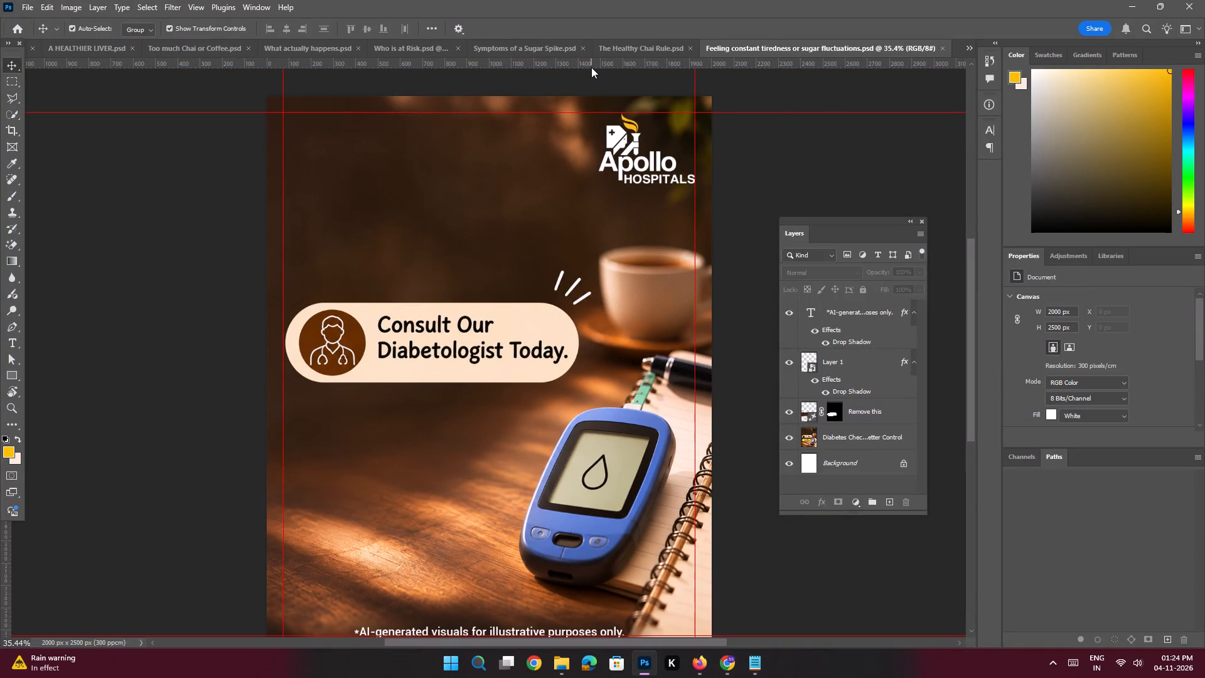
left_click_drag(591, 65, 597, 153)
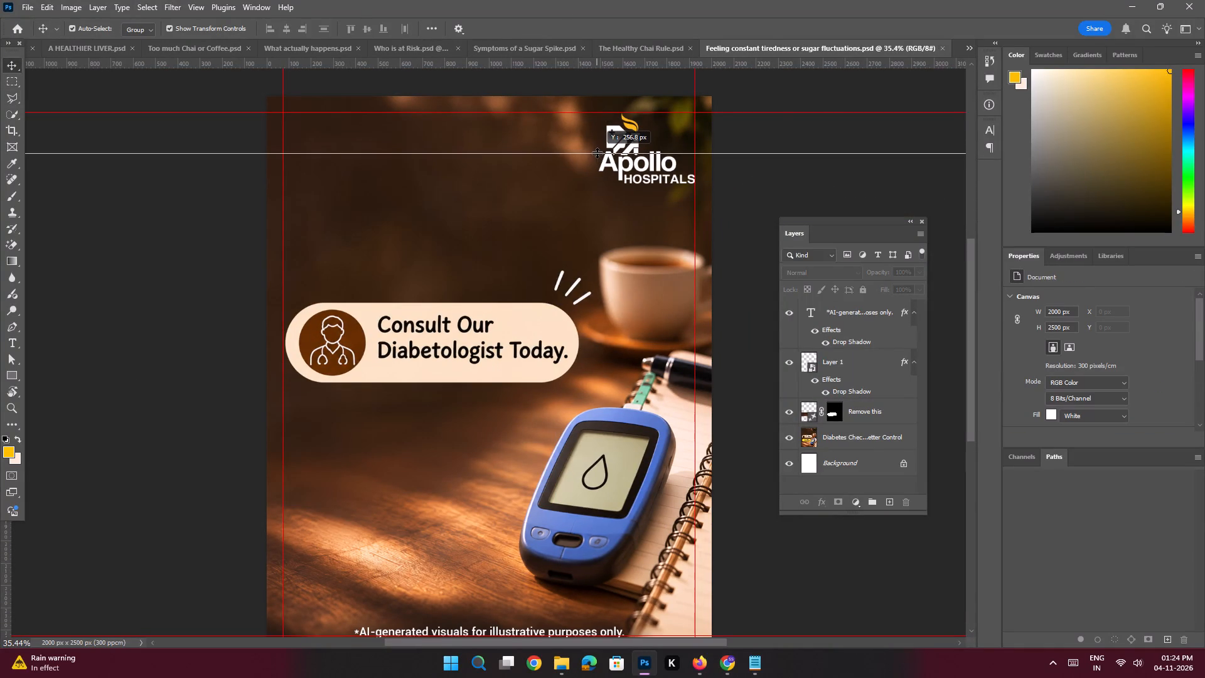
left_click_drag(597, 153, 597, 151)
key("space")
key("space")
key("space")
key("space")
key("space")
key("space")
key("space")
left_click_drag(434, 184, 462, 164)
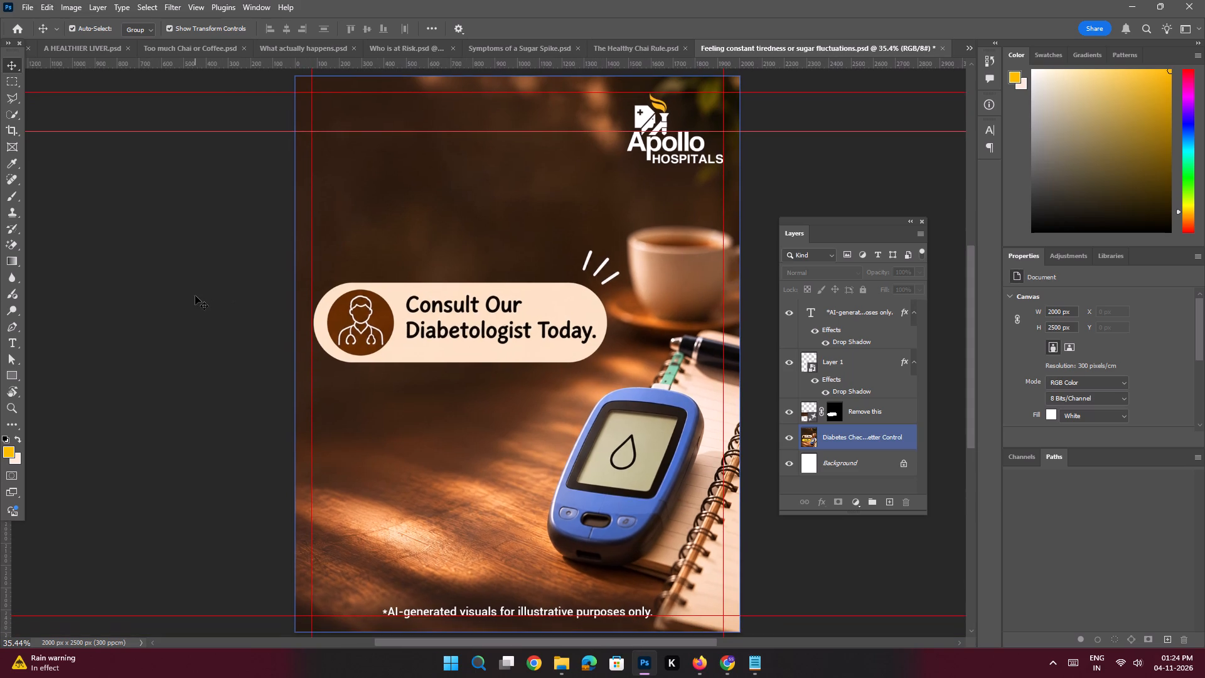
left_click(195, 296)
Convert the "Remove this" and "Diabetes Check-Up" image layers together into one smart object.
key("space")
key("space")
key("space")
key("space")
key("space")
key("space")
key("space")
key("space")
key("space")
key("space")
key("space")
key("space")
left_click_drag(511, 298, 512, 315)
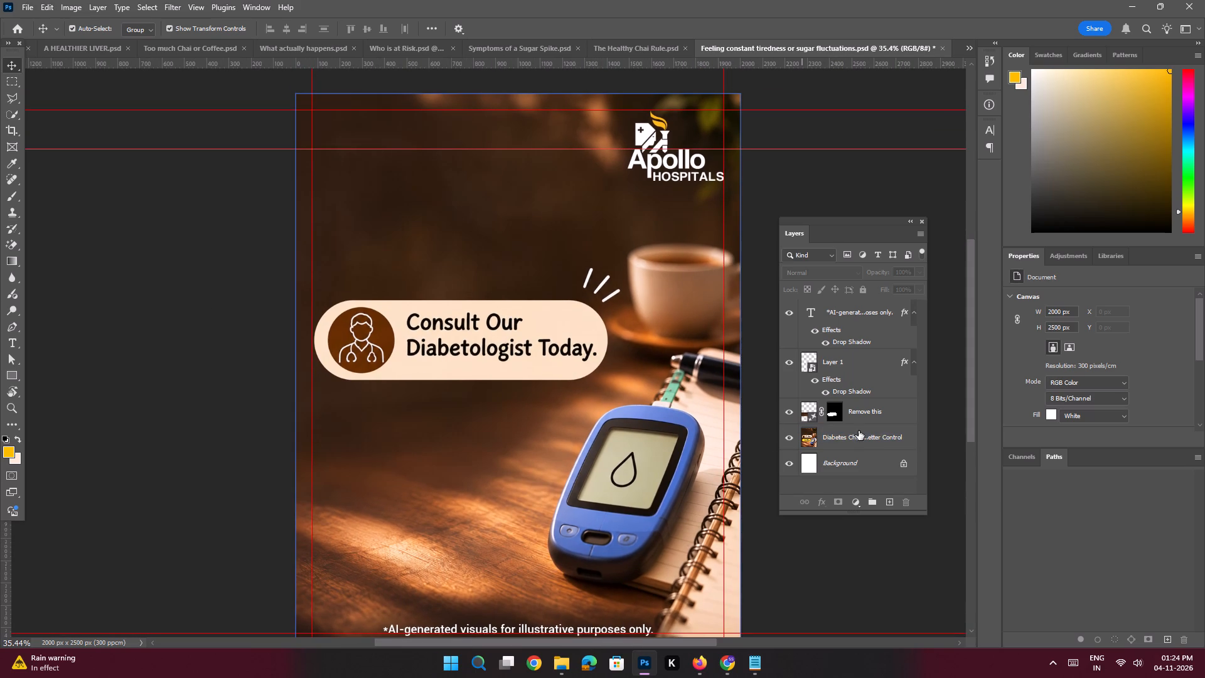
left_click(859, 431)
left_click(870, 410, "shift")
right_click(870, 410)
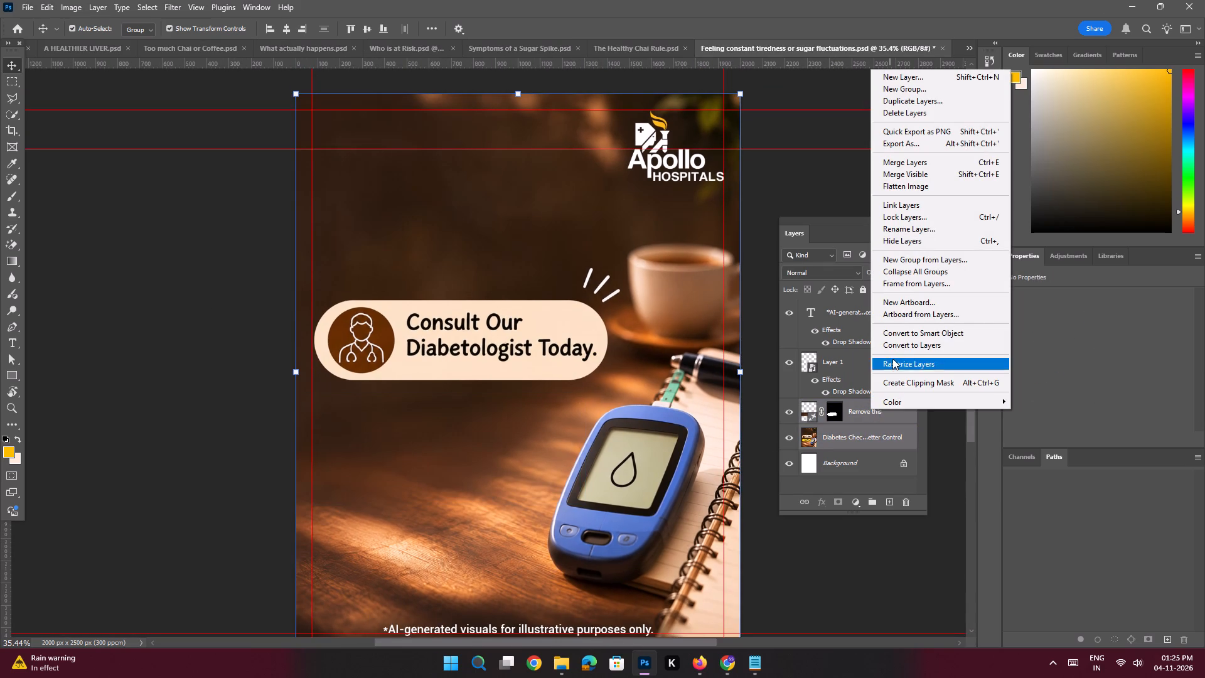
left_click(894, 334)
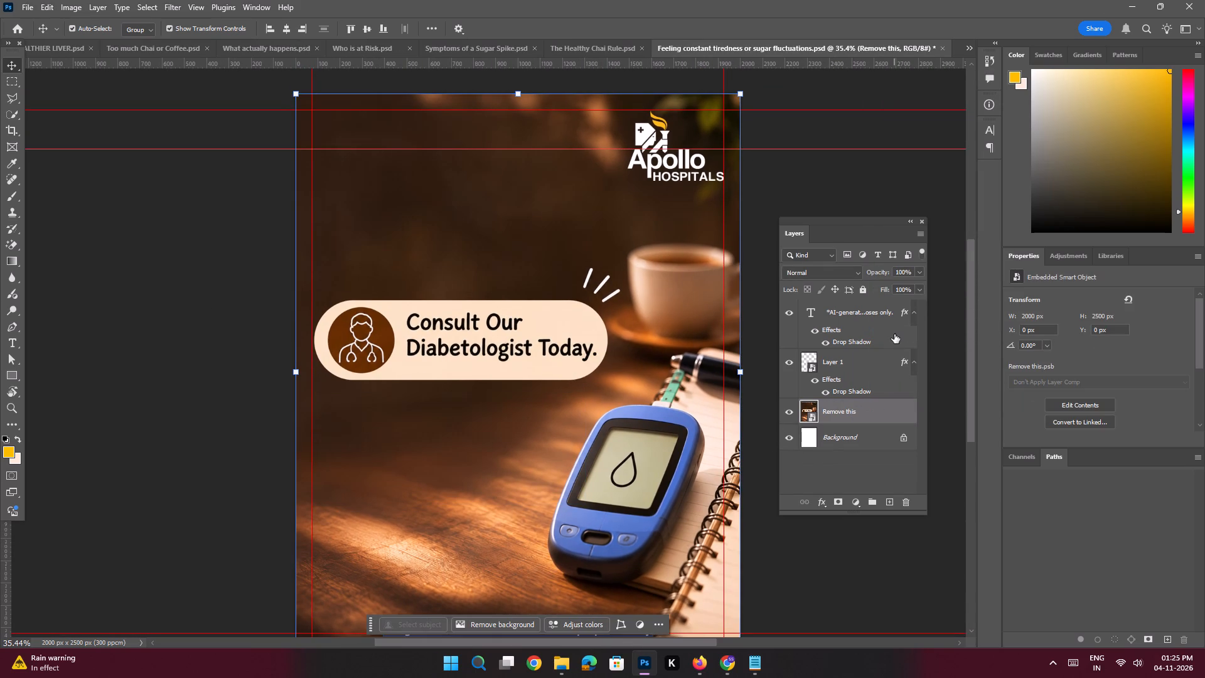
Switch to Notepad and copy the Slide 6 line "Feeling constant tiredness or sugar fluctuations?".
left_click_drag(516, 272, 518, 318)
key("space")
key("space")
key("space")
key("space")
key("space")
key("space")
key("space")
key("space")
key("space")
key("space")
key("space")
key("space")
key("space")
key("space")
left_click(235, 283)
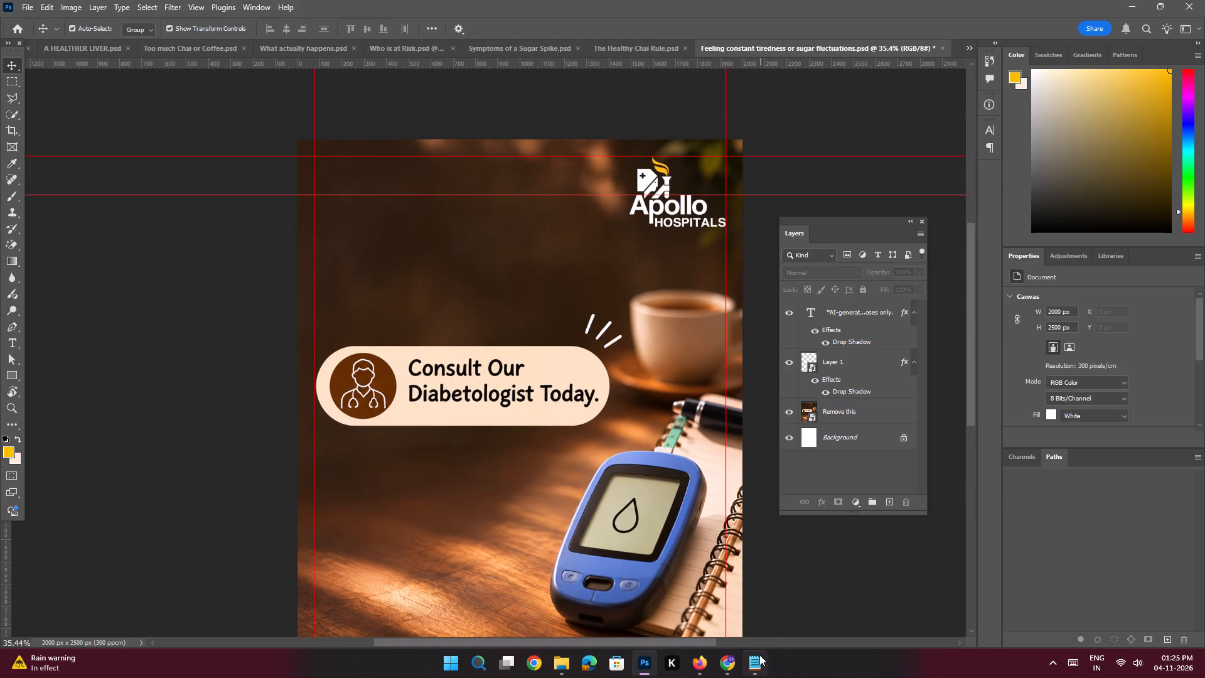
left_click(758, 656)
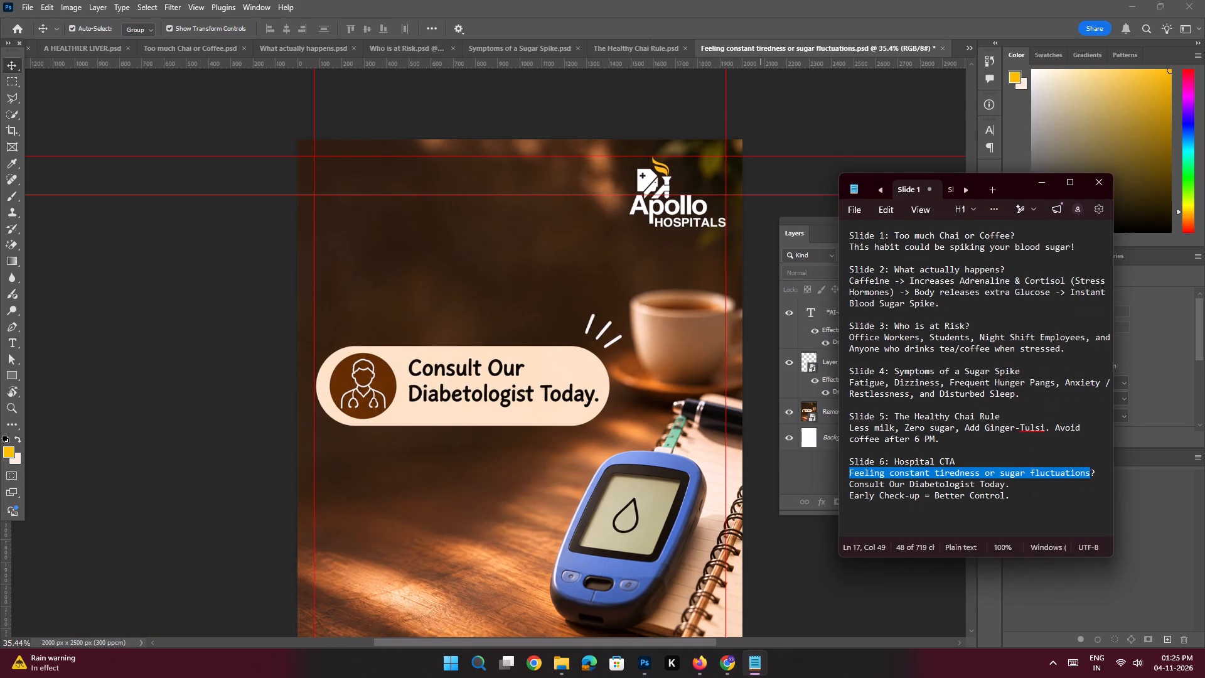
left_click(1049, 480)
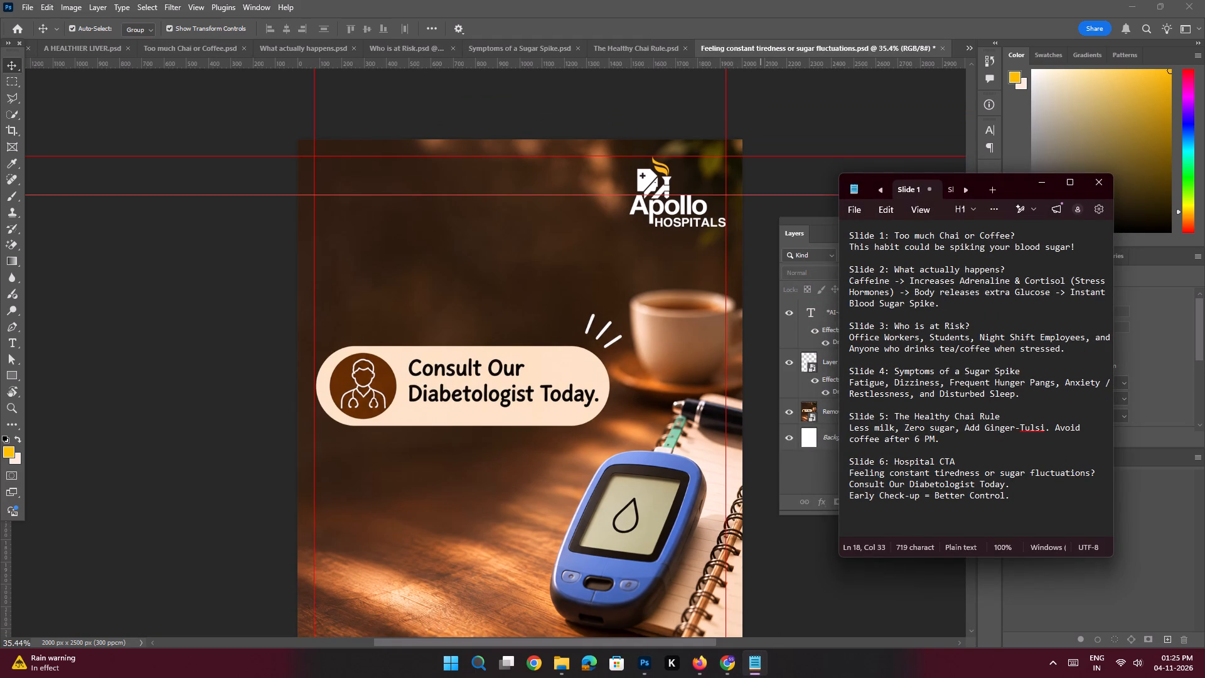
left_click_drag(1096, 473, 840, 468)
key("ctrl+c")
key("ctrl+c")
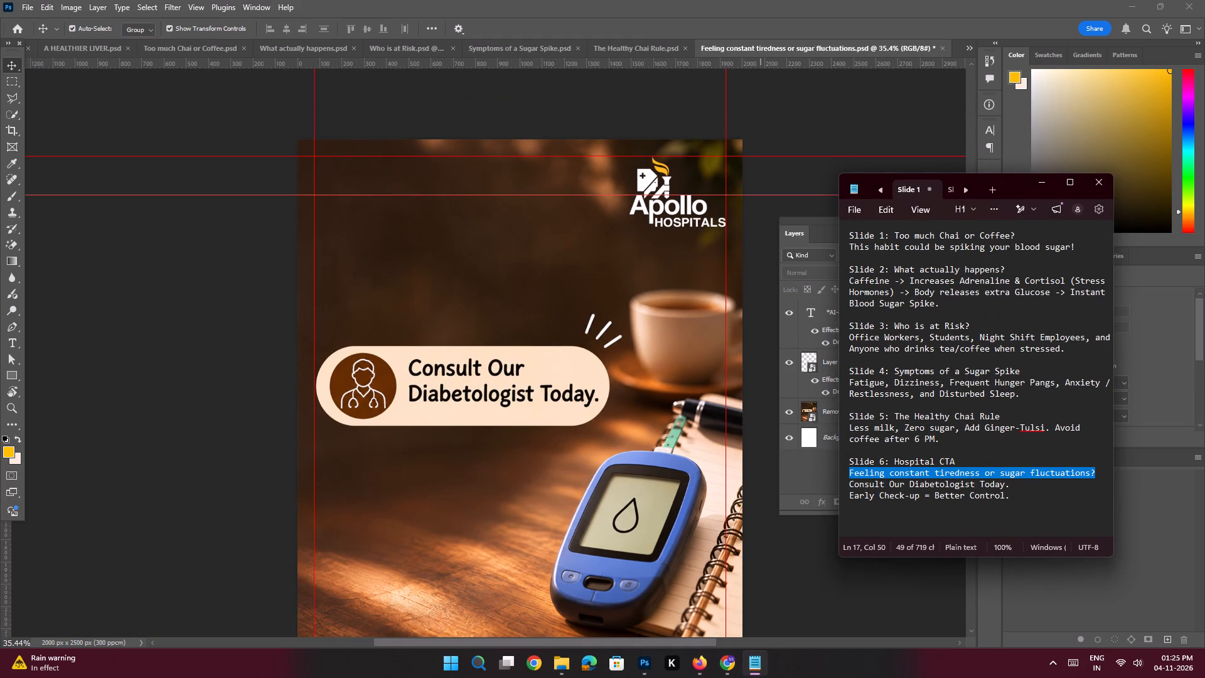
left_click(1036, 181)
Back in Photoshop, paste the copied line as new text above the AI disclaimer layer and place it at the left margin guide.
key("space")
left_click(876, 309)
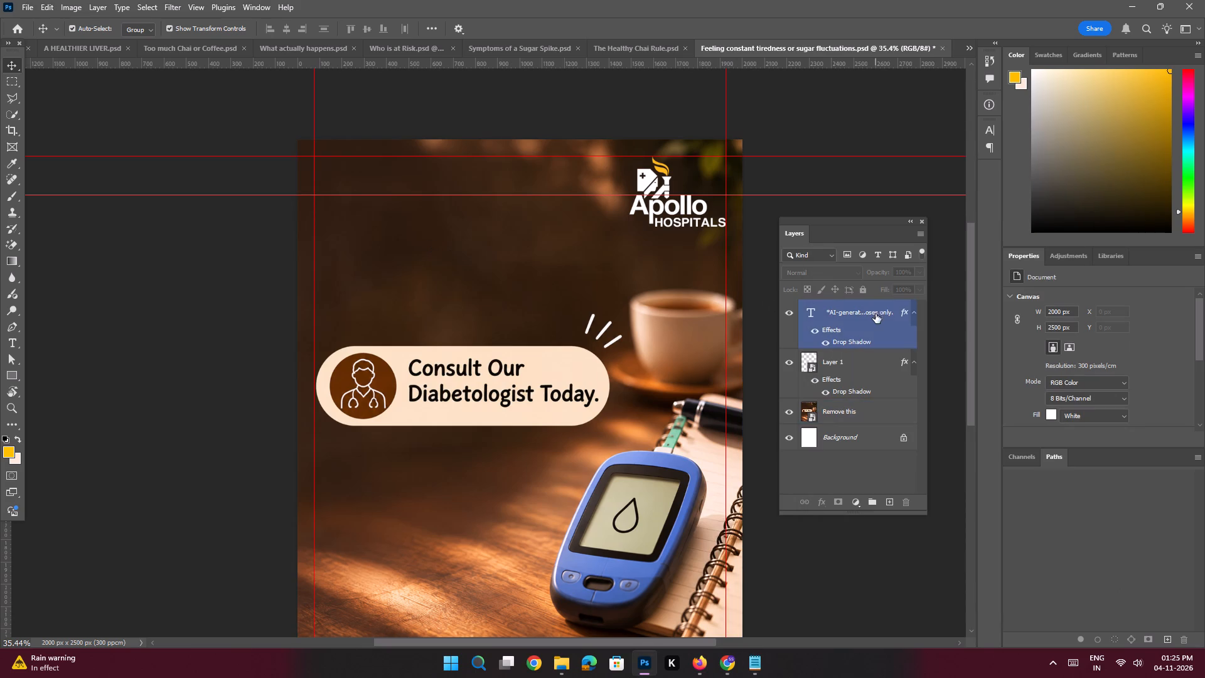
left_click(889, 507)
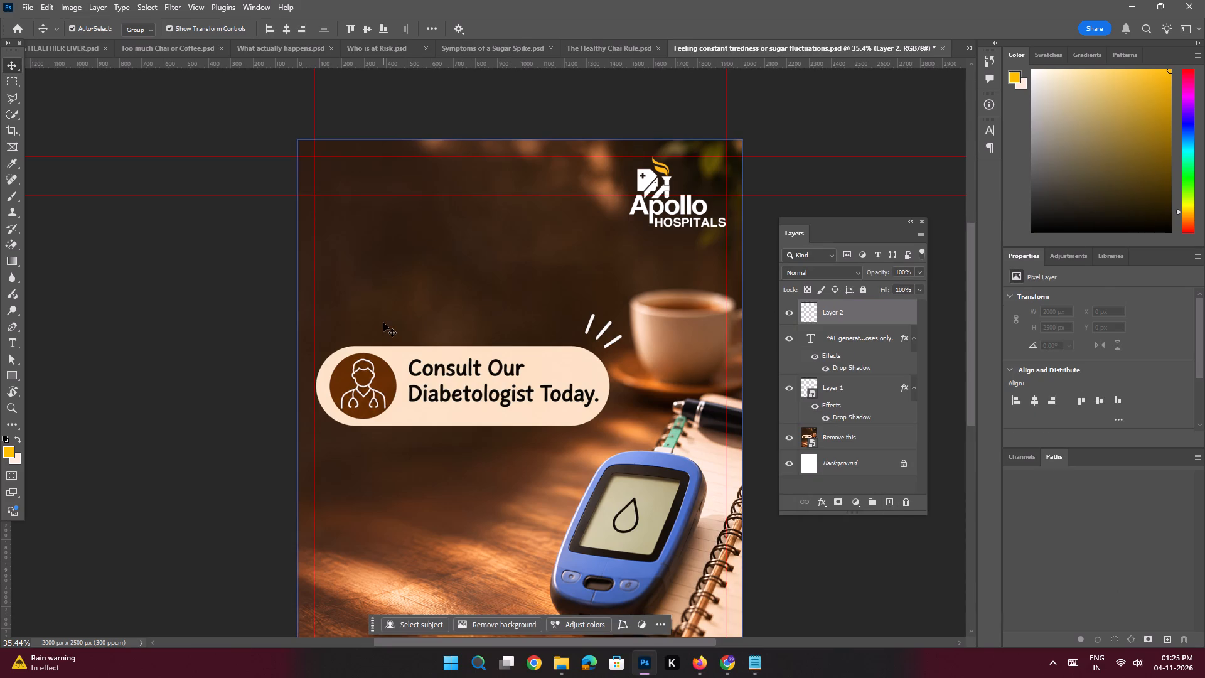
key("t")
left_click(342, 244)
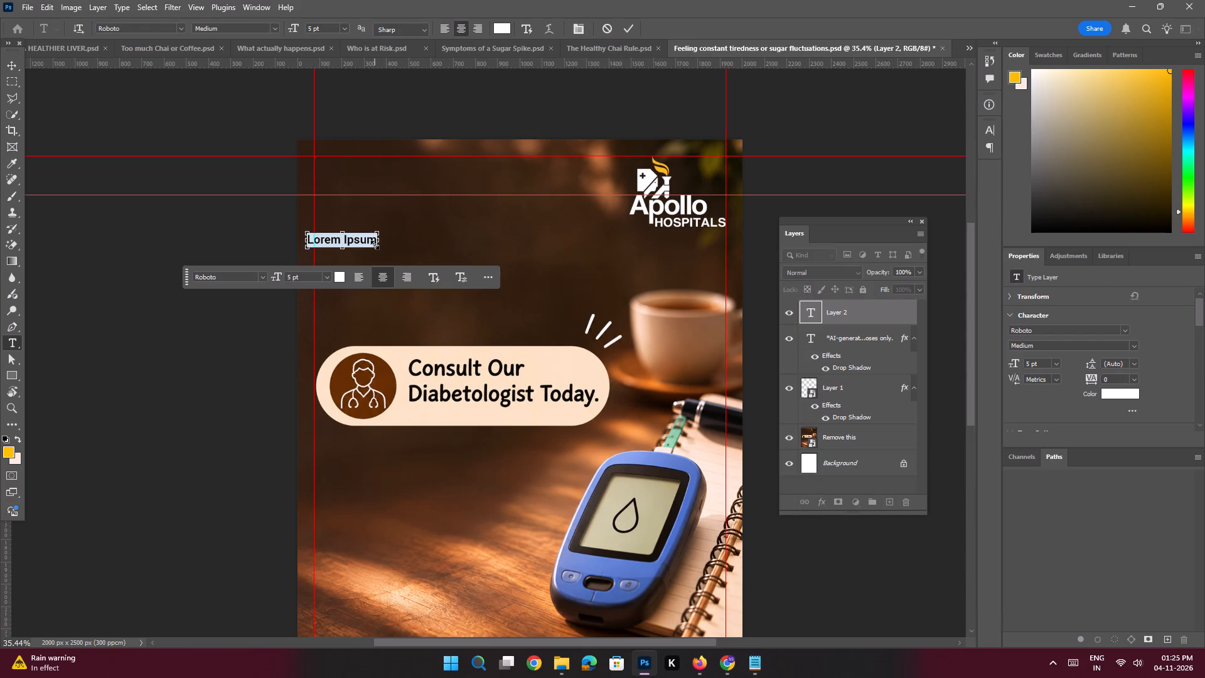
key("ctrl+v")
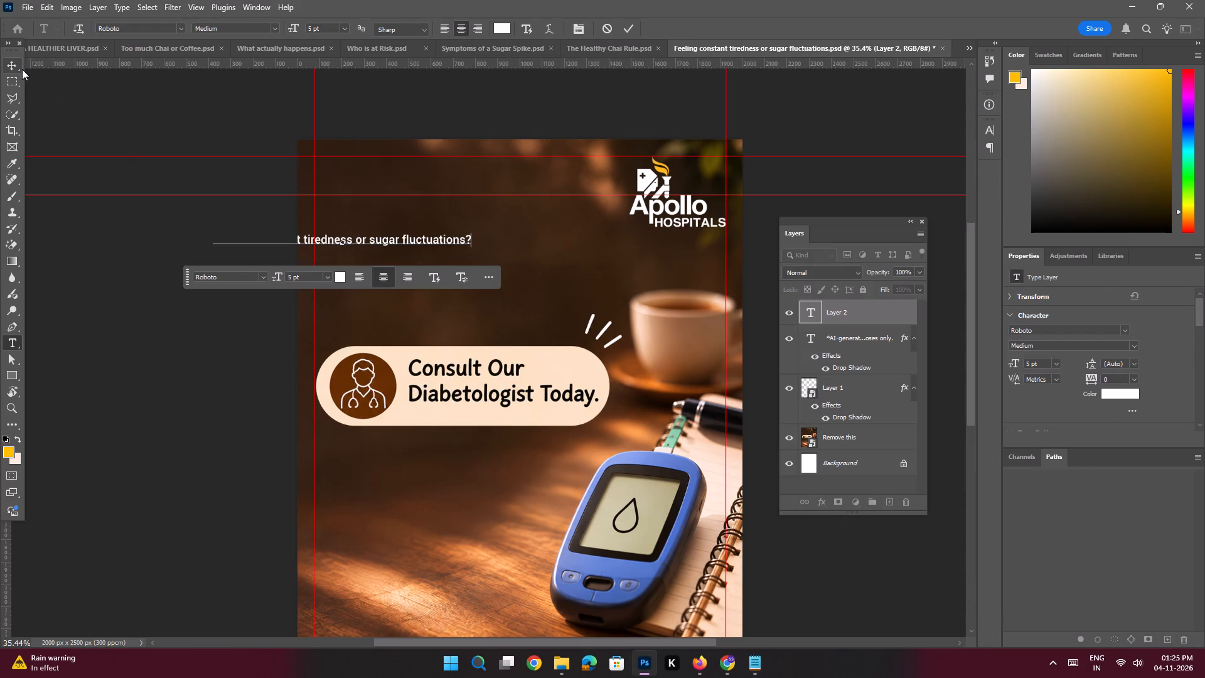
left_click(21, 68)
left_click_drag(366, 241, 443, 208)
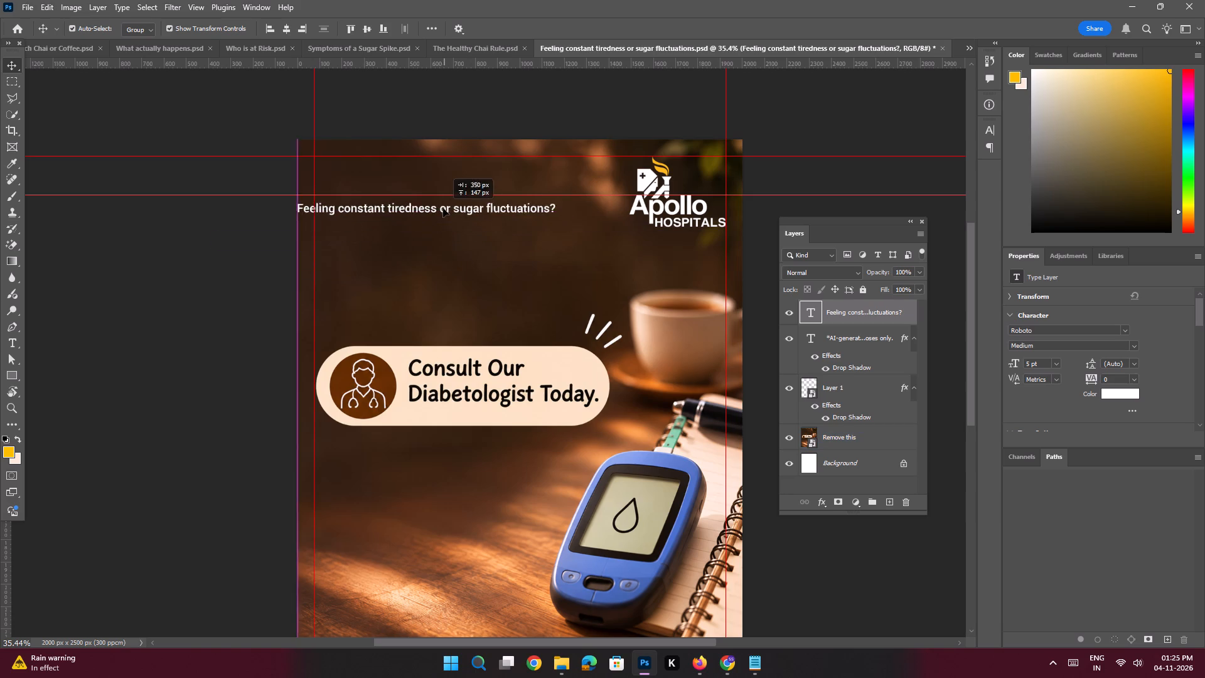
left_click_drag(443, 208, 467, 222)
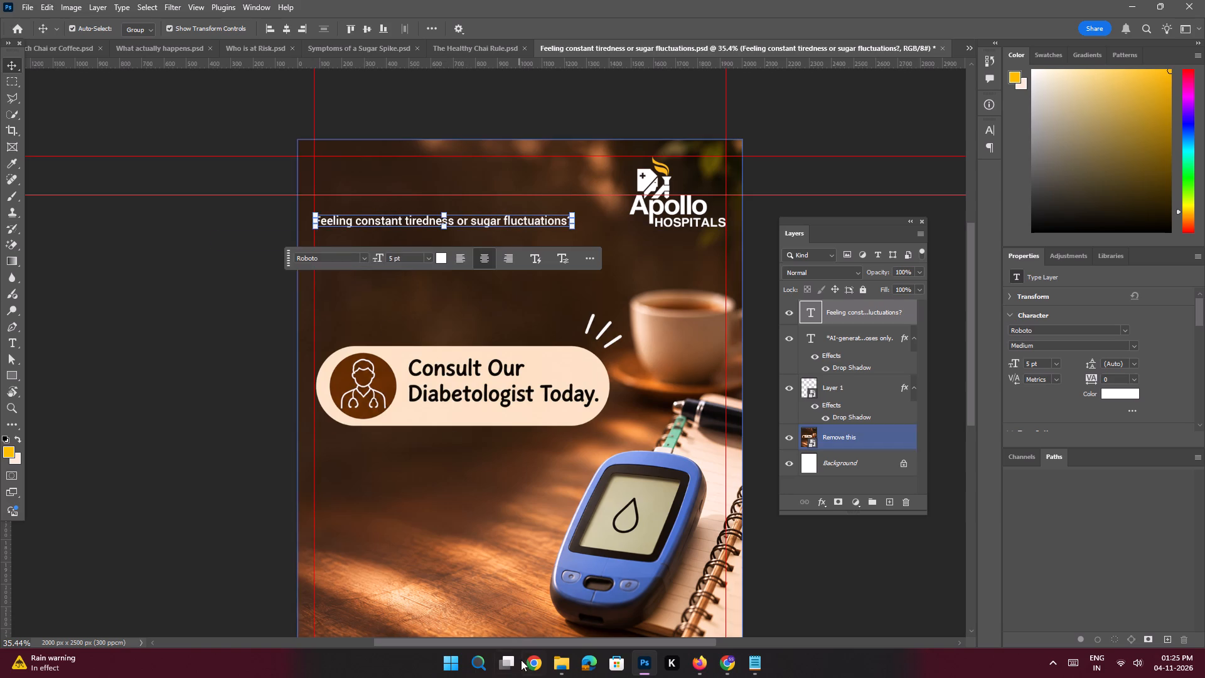
Check the Diabetes Check-Up reference image in Downloads and break the headline after "constant".
left_click(539, 616)
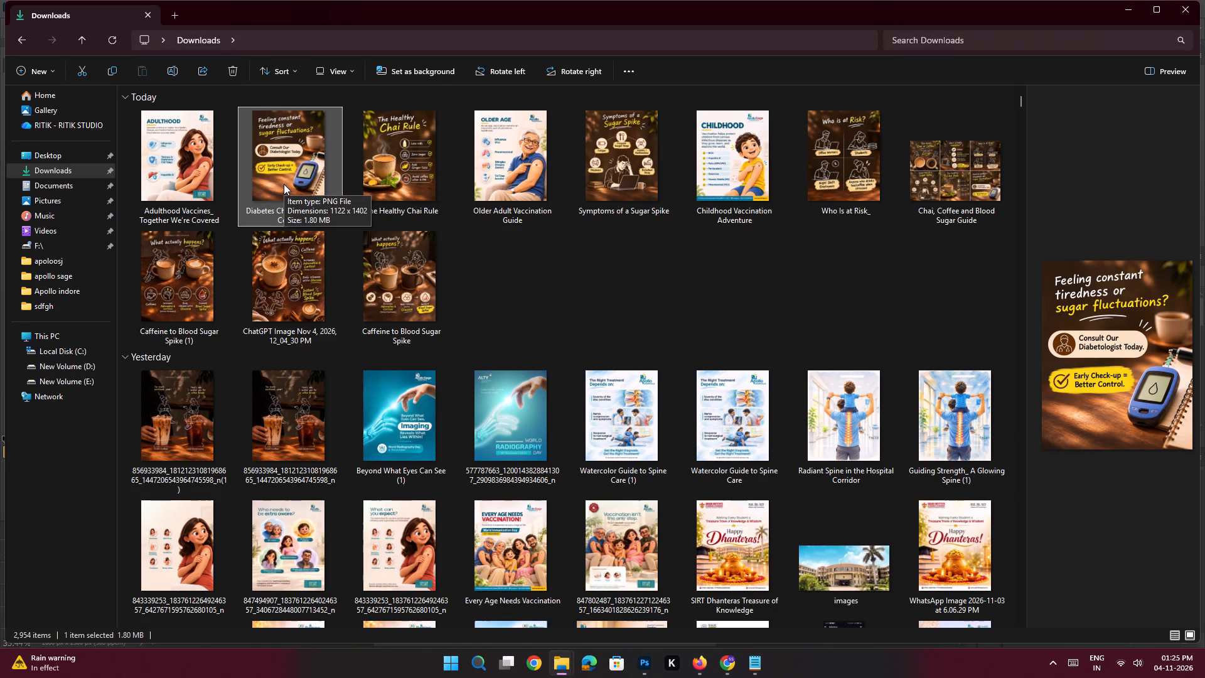
key("alt+Tab")
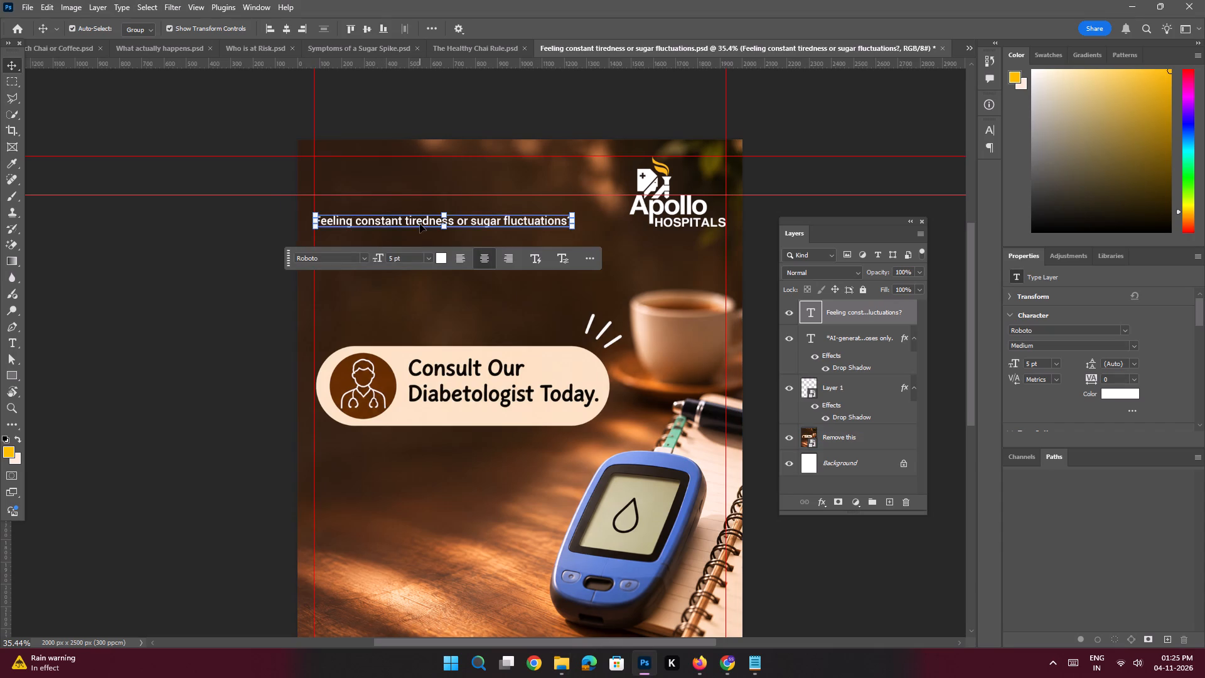
double_click(417, 221)
left_click(403, 216)
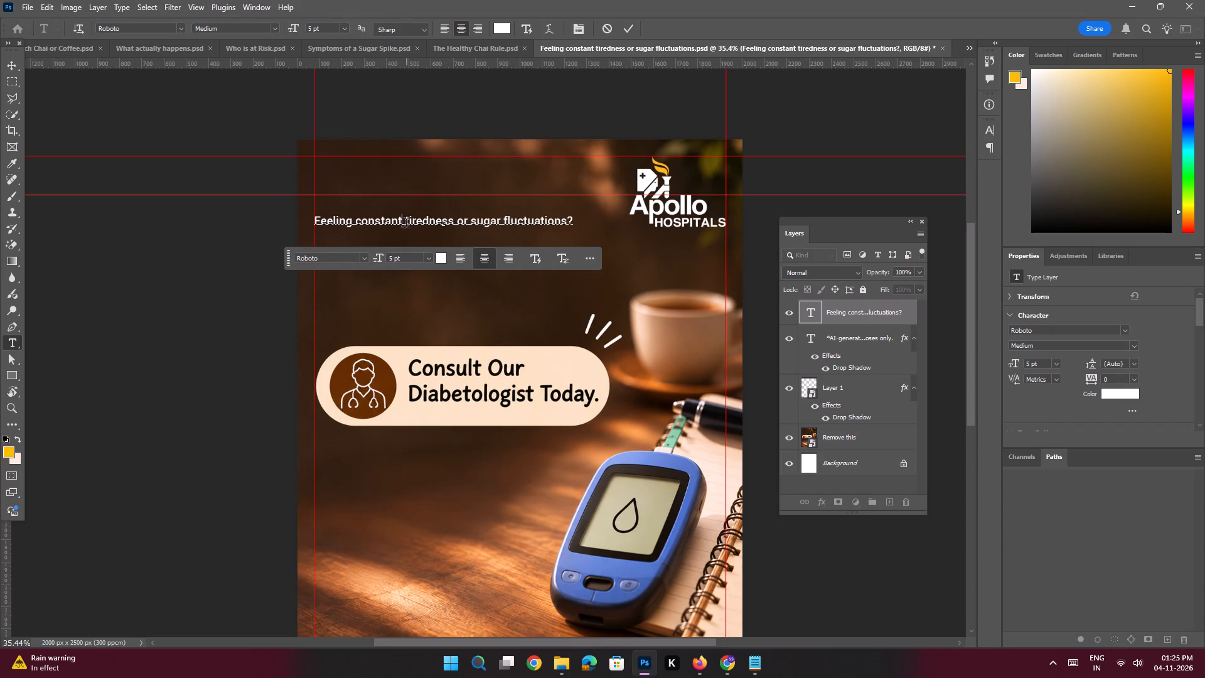
left_click(404, 223)
key("Return")
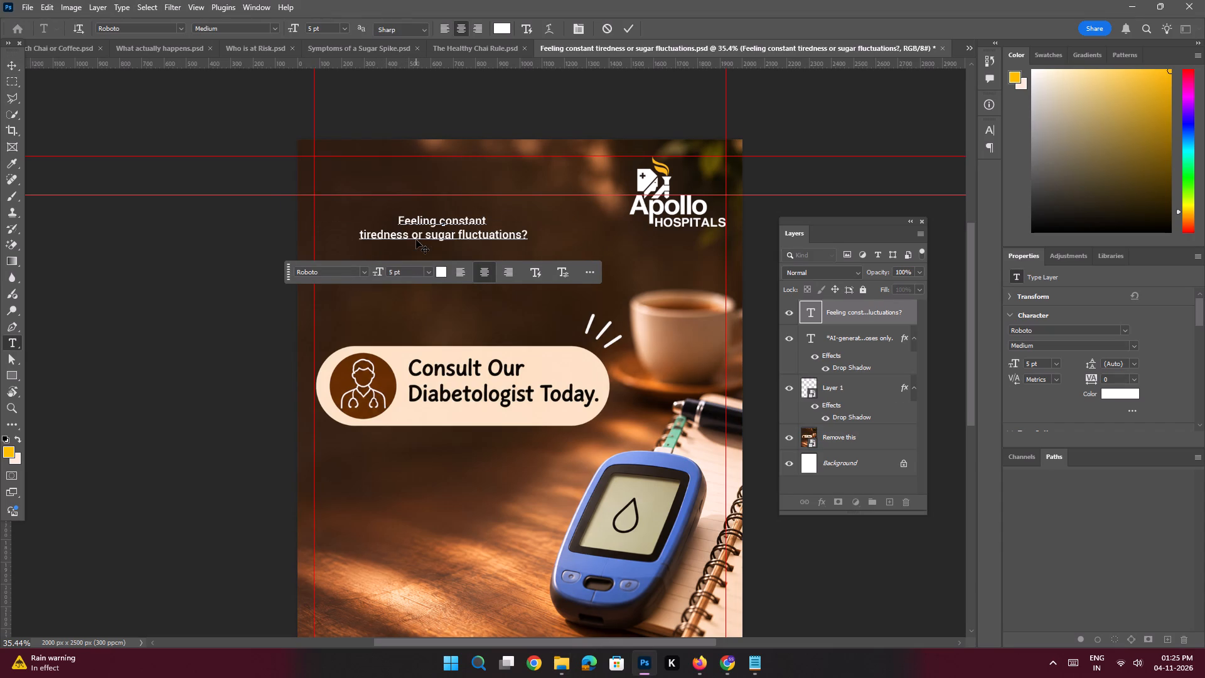
key("Return")
Left-align the headline text and shift it back toward the poster's left margin.
left_click(459, 275)
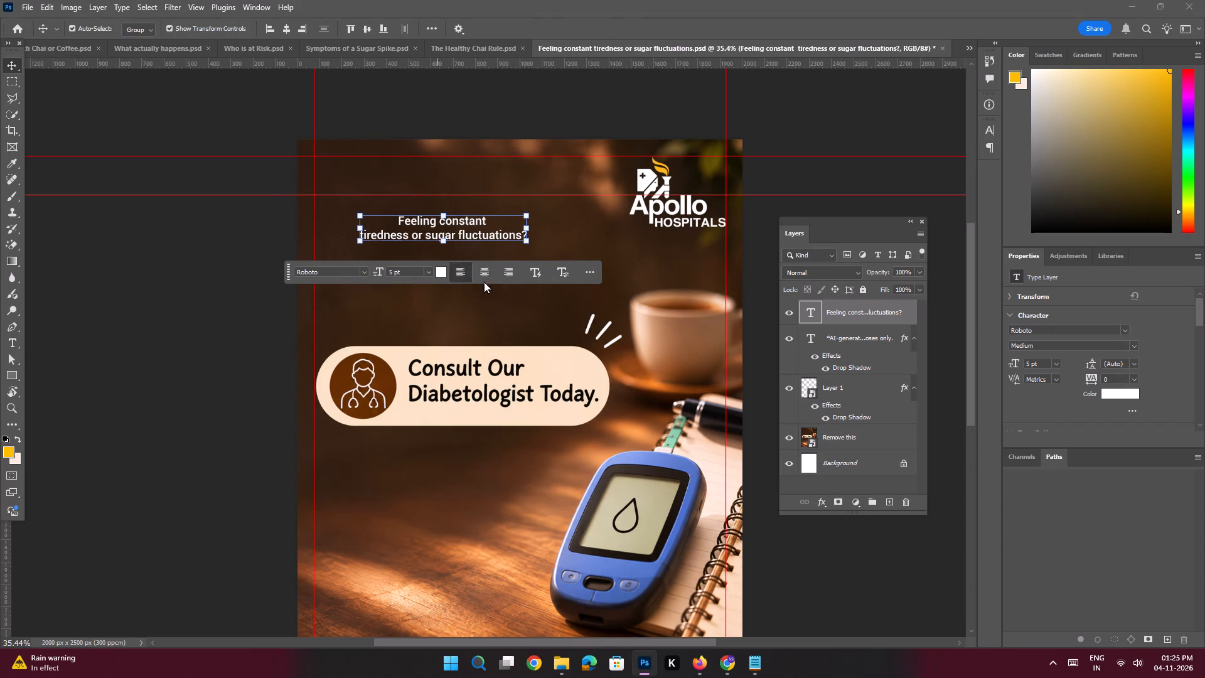
left_click_drag(554, 233, 475, 234, "shift")
Compare with the reference image again and break the headline before "sugar fluctuations?" so it has three lines.
key("alt+Tab")
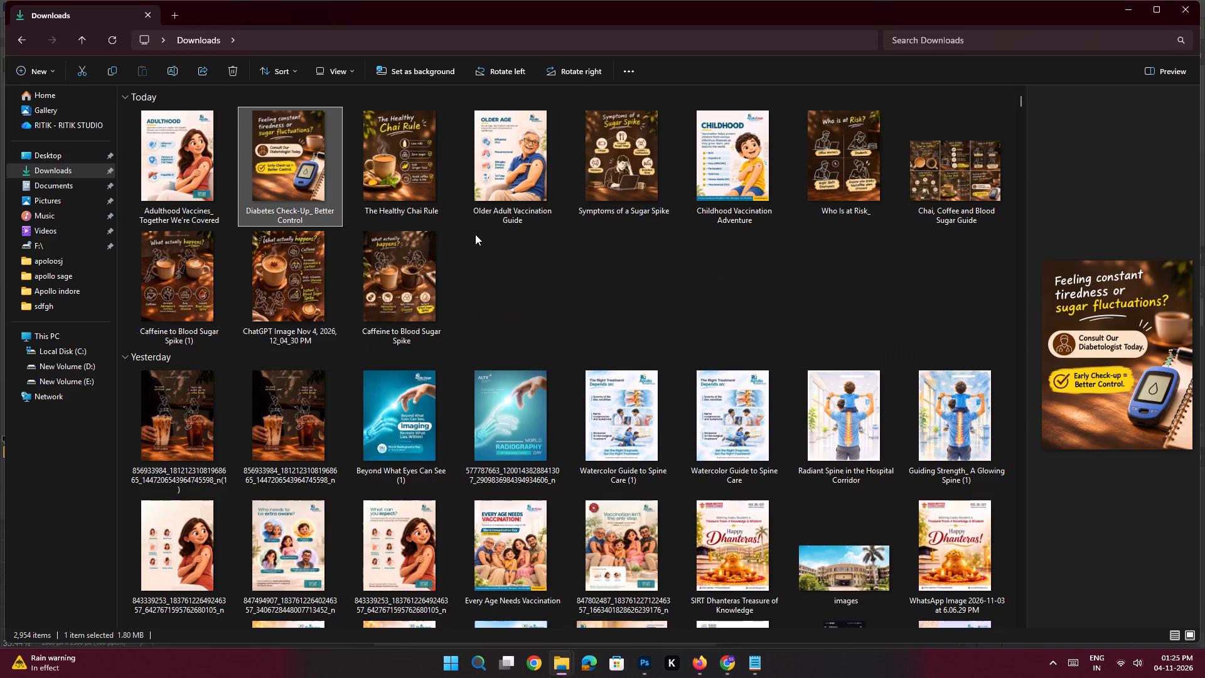
key("alt+Tab")
key("alt+Tab")
key("alt+Tab")
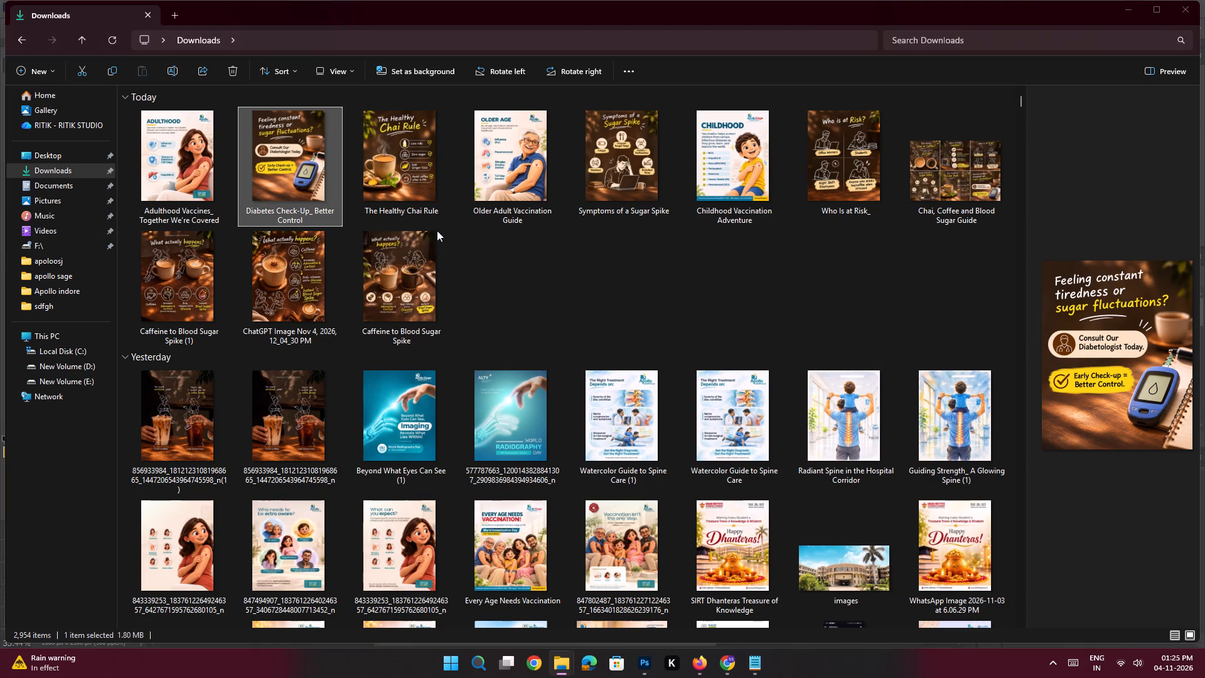
double_click(424, 234)
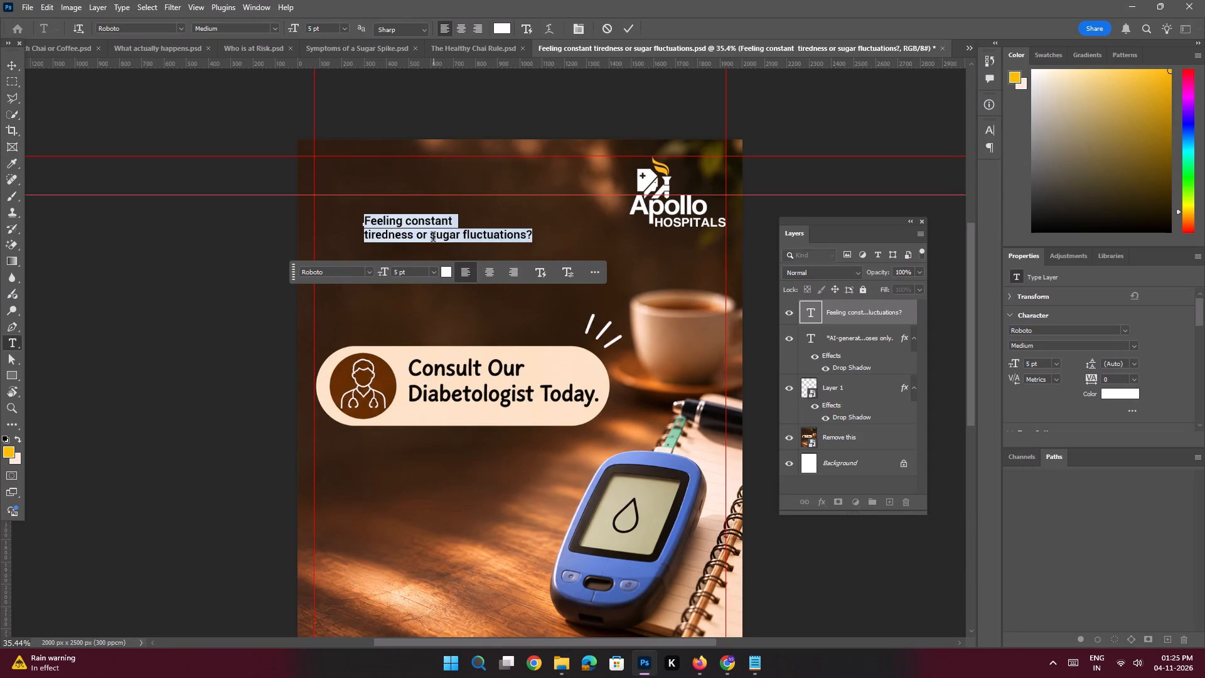
left_click(431, 235)
key("Return")
key("Return")
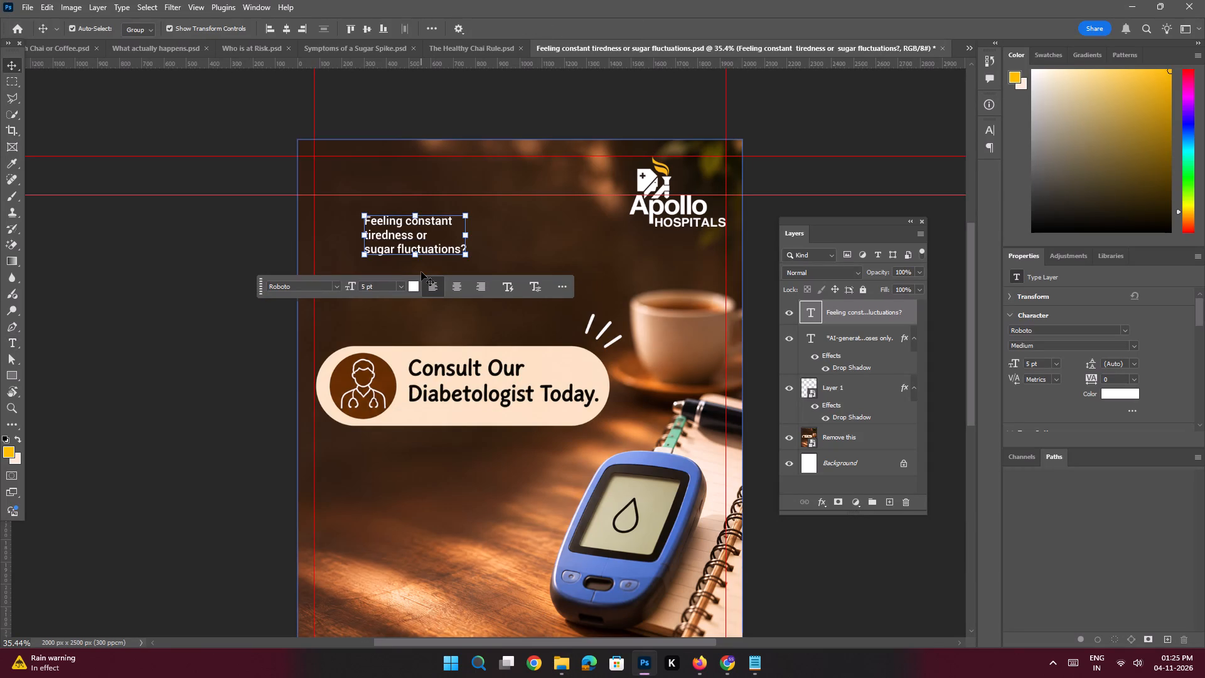
Move the headline against the left margin guide just below the new horizontal guide and scale it up to about 12.25 pt.
left_click_drag(410, 248, 361, 227)
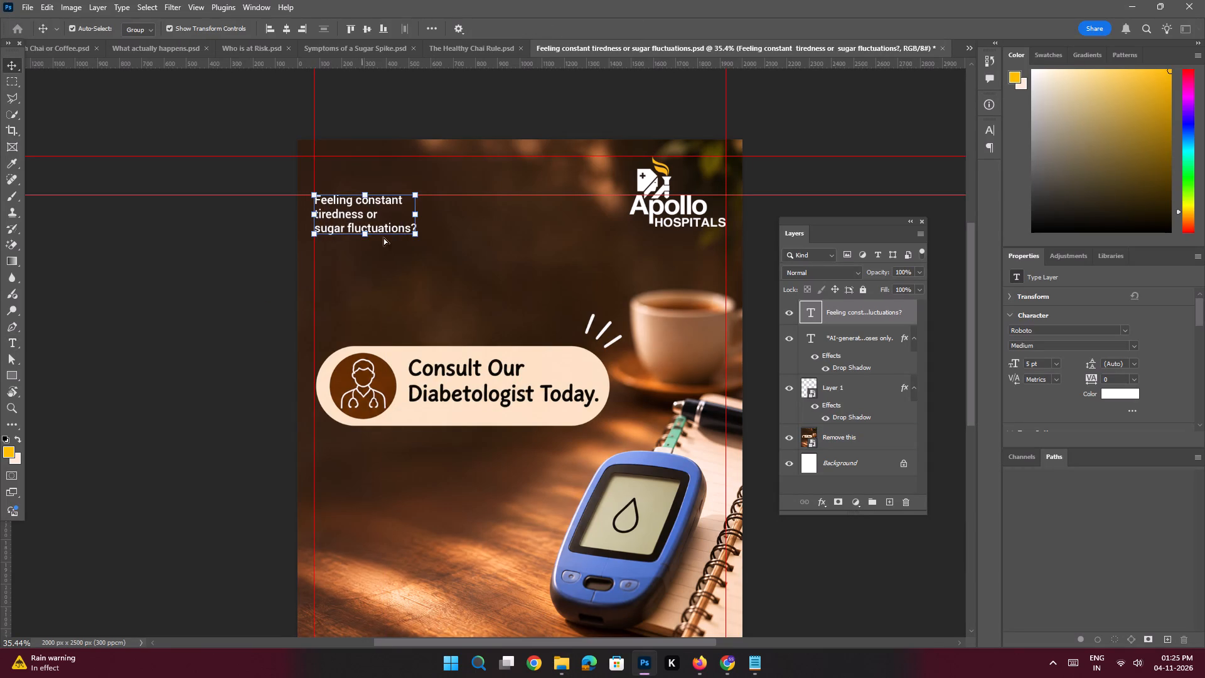
key("ctrl+t")
left_click_drag(419, 237, 545, 351)
left_click_drag(386, 247, 387, 258, "shift")
key("Return")
Recolor "sugar fluctuations?" in the headline with the yellow #fdb818 sampled from the Apollo logo's flame.
double_click(426, 288)
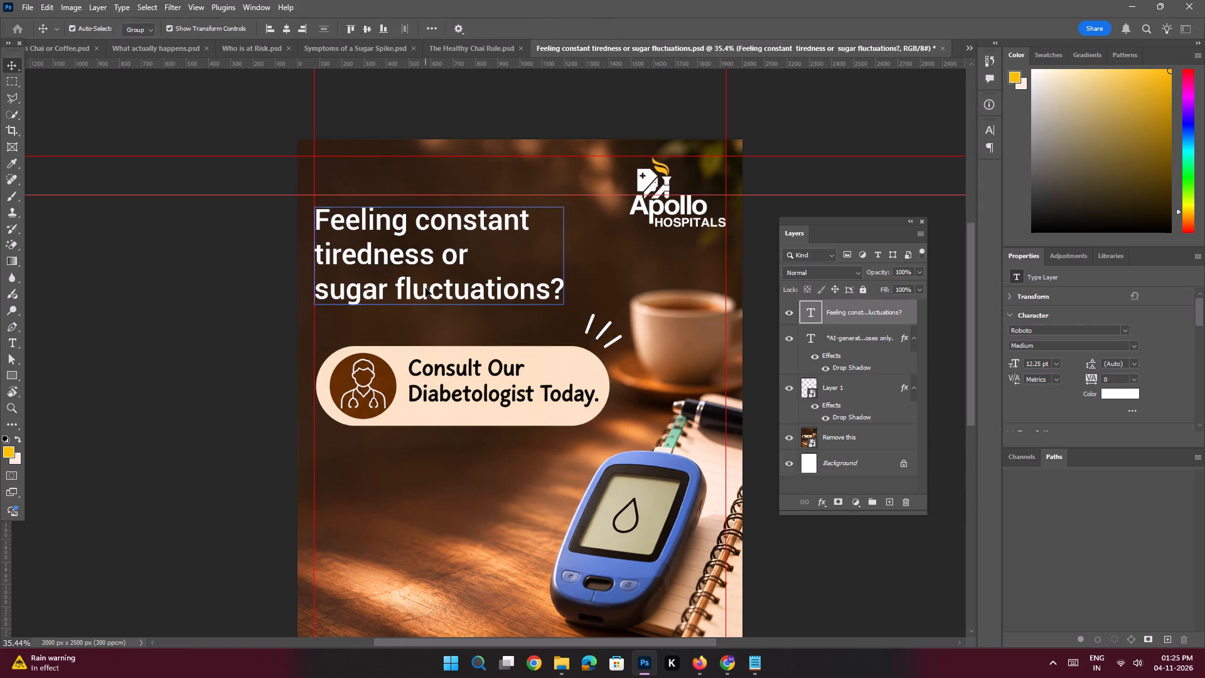
left_click(555, 286)
left_click_drag(563, 288, 146, 282)
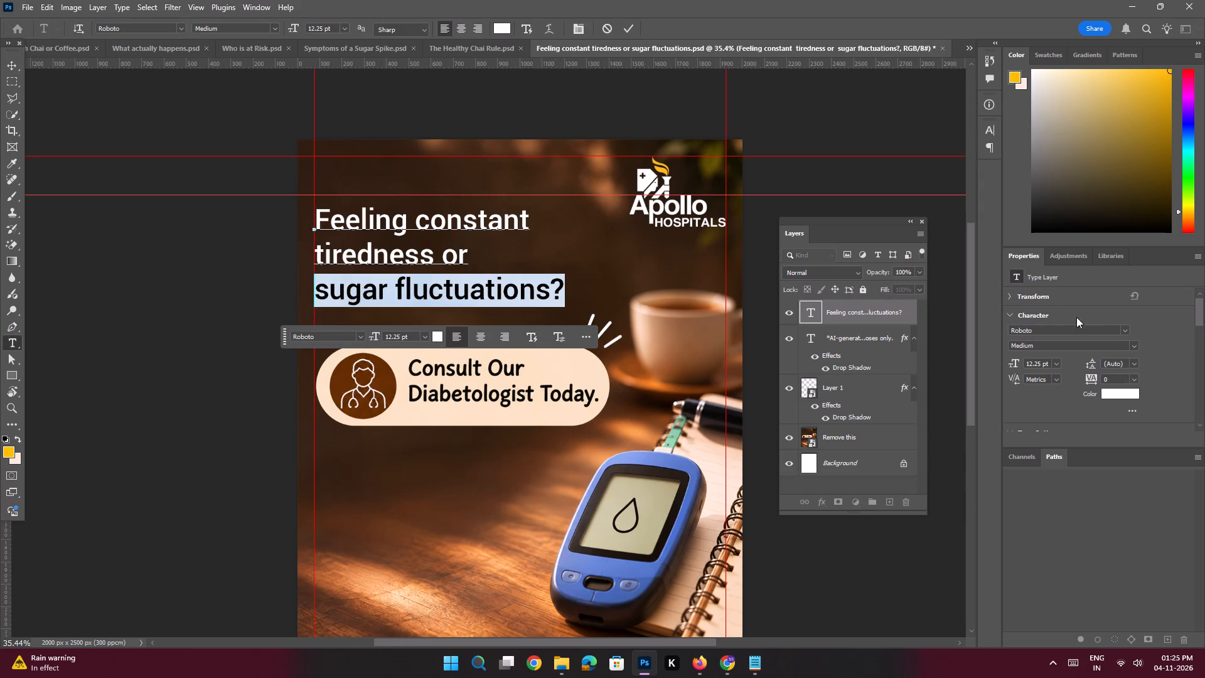
left_click(1111, 395)
left_click(662, 169)
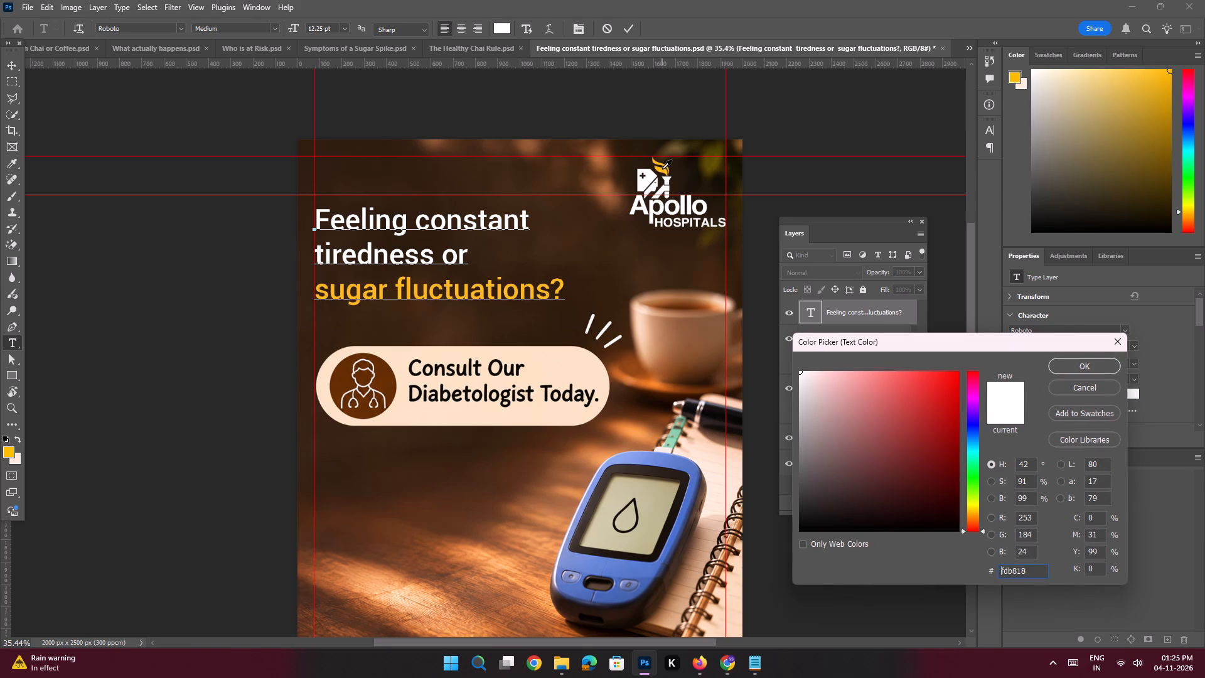
left_click(1093, 365)
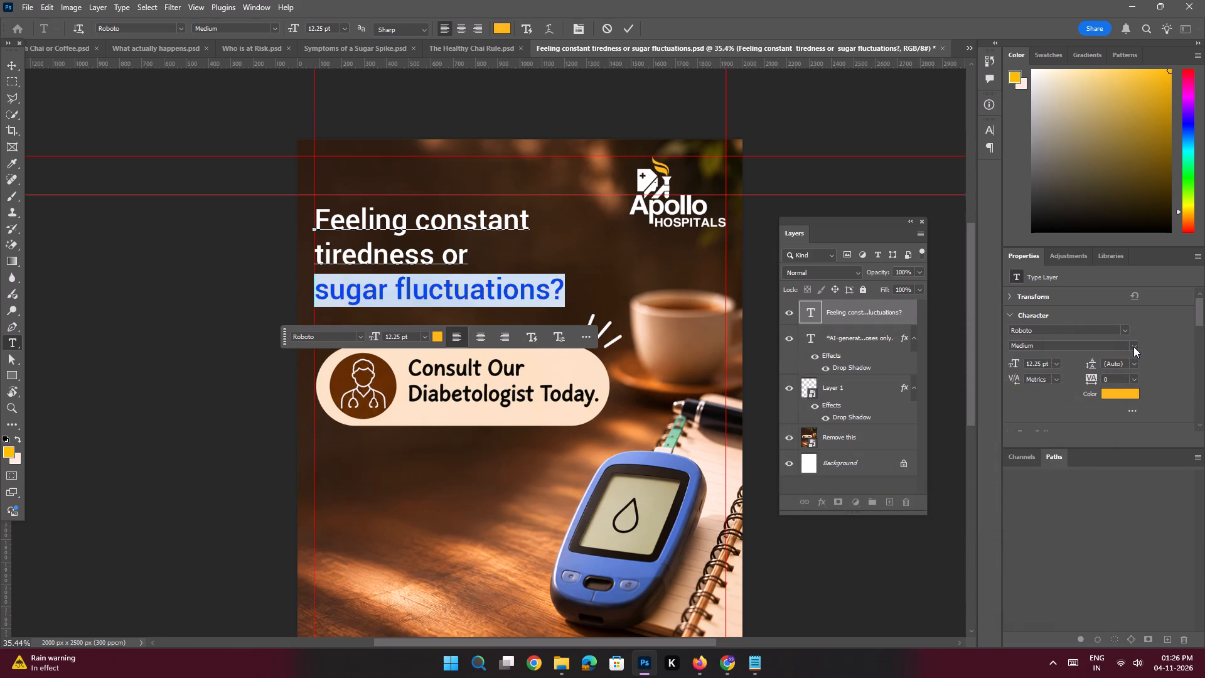
Set "sugar fluctuations?" to Roboto Bold at 13 pt and commit the text.
left_click(1133, 347)
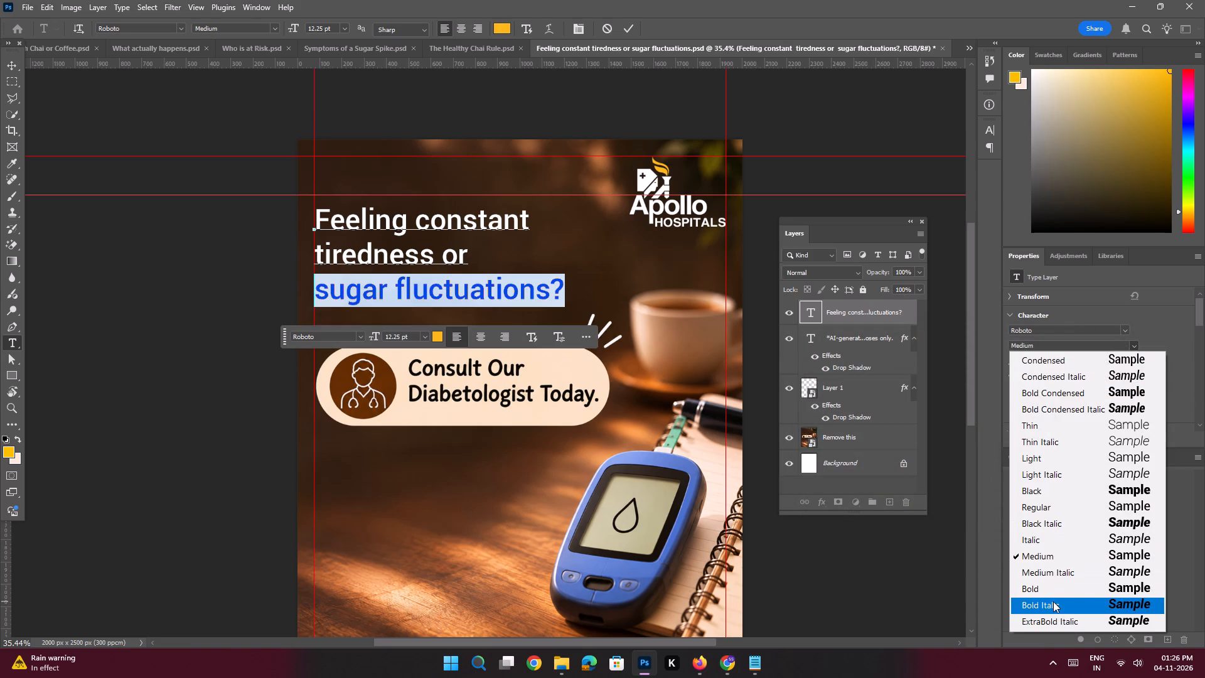
left_click(1046, 593)
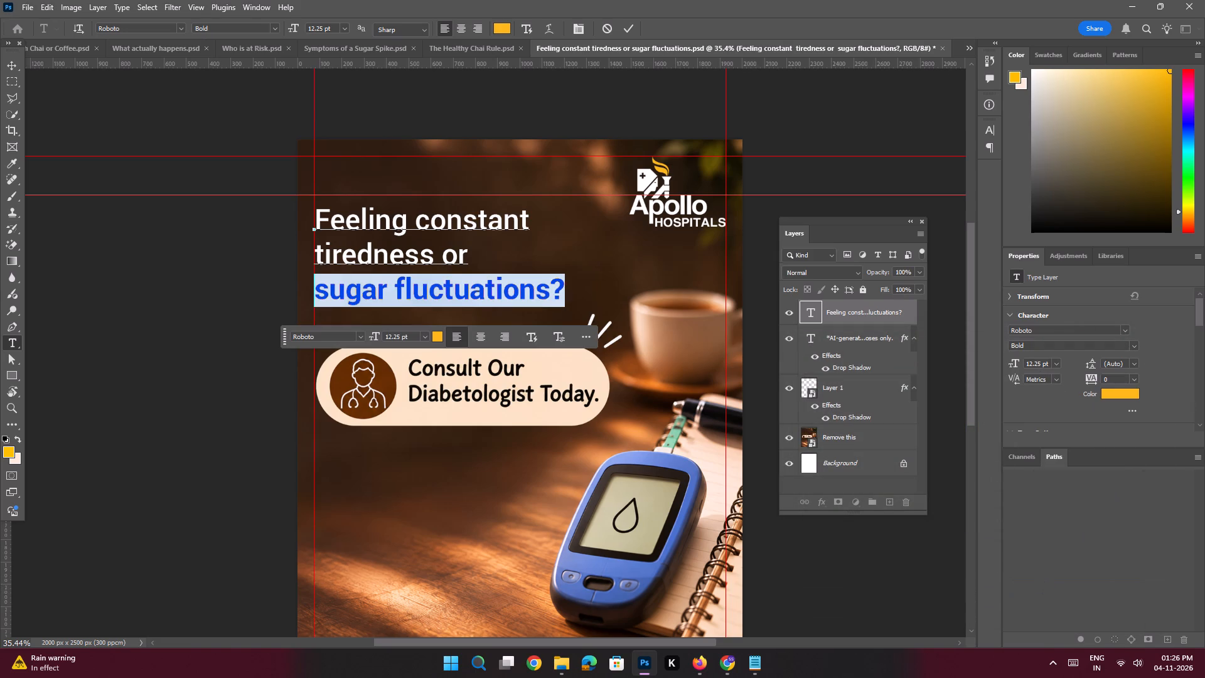
left_click_drag(1040, 363, 1012, 355)
type("13")
key("Return")
key("Return")
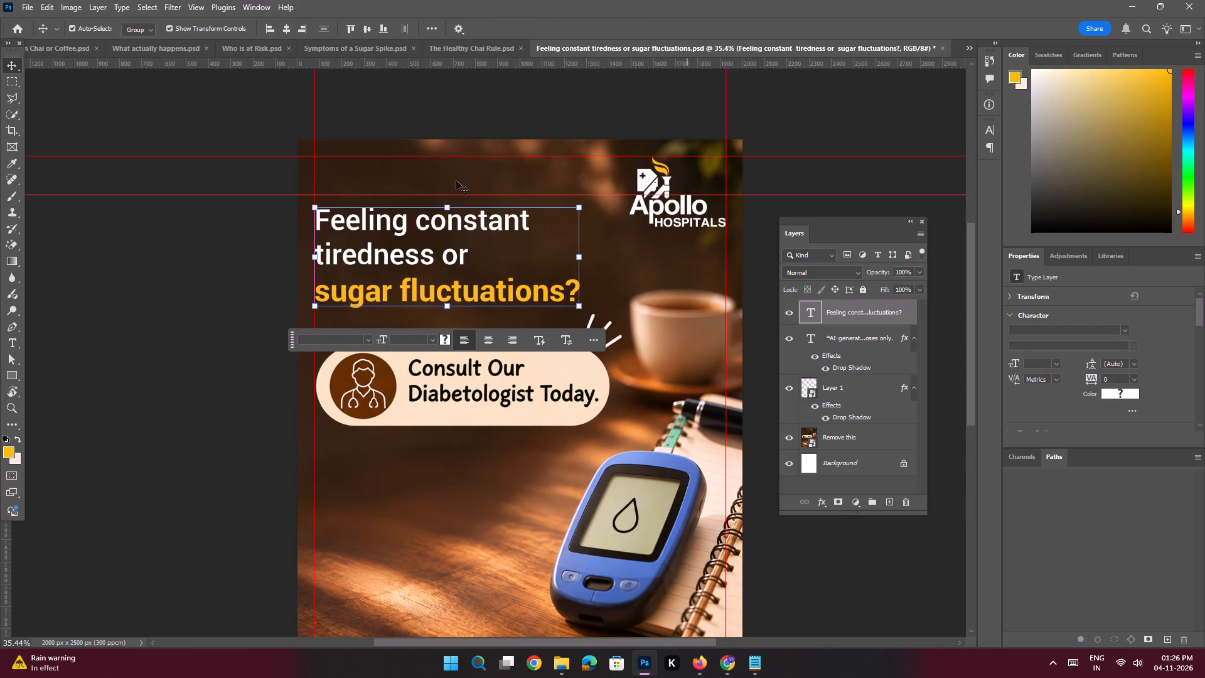
Look over the whole poster and check it against the Slide 6 copy in the Notepad notes.
left_click(208, 319)
key("space")
key("space")
key("space")
key("space")
key("space")
key("space")
key("space")
key("space")
key("space")
key("space")
key("space")
key("space")
key("space")
key("space")
key("space")
key("space")
key("space")
key("space")
key("space")
key("space")
left_click_drag(510, 438, 468, 353)
left_click(758, 664)
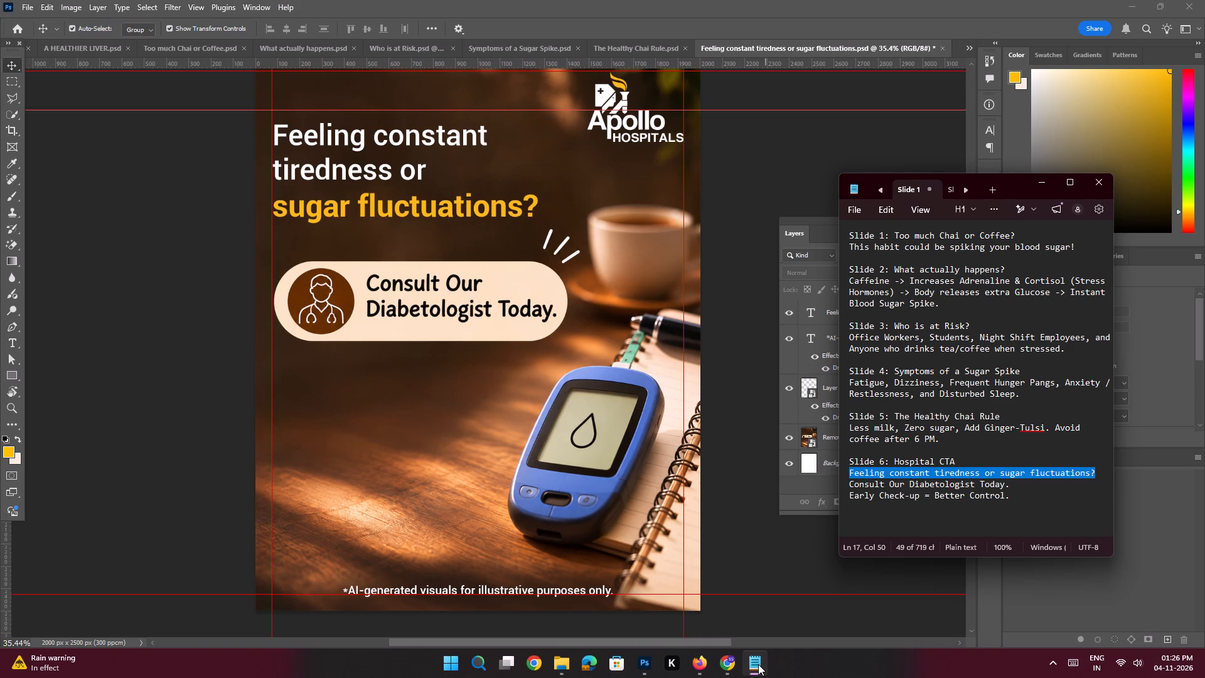
left_click(758, 664)
On the "Remove this" image layer, outline the black "Consult Our Diabetologist Today." lettering inside the cream pill with a polygonal lasso selection.
key("space")
left_click_drag(461, 272, 463, 277, "ctrl")
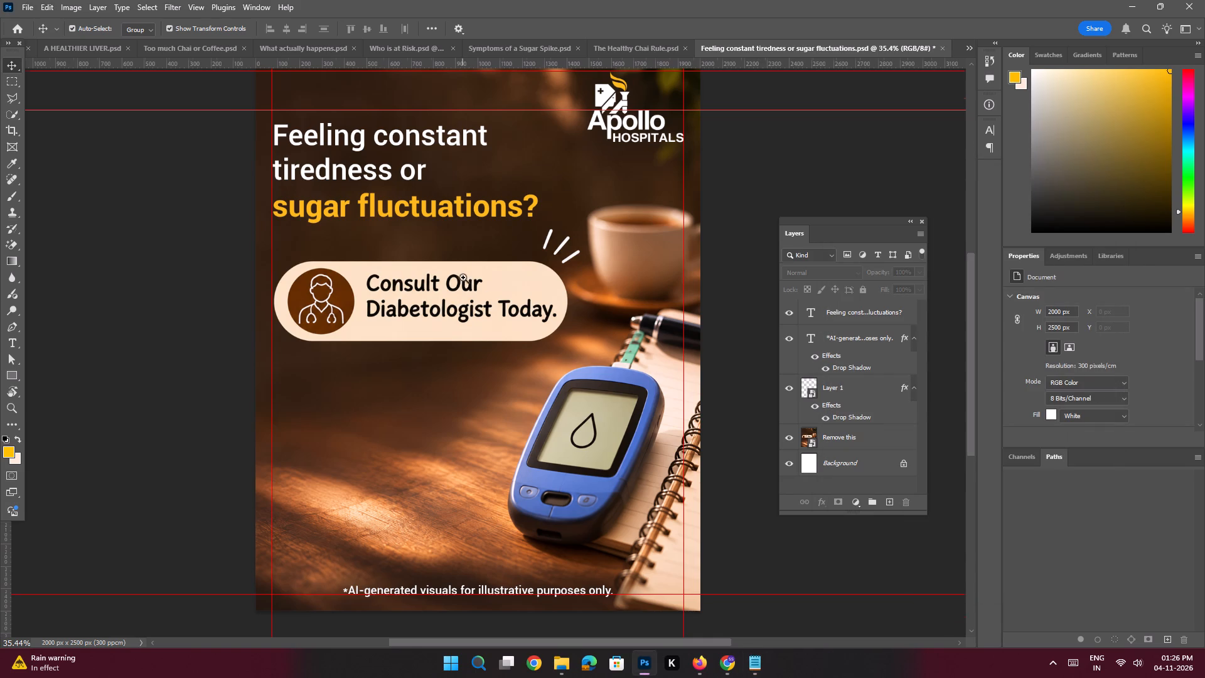
left_click_drag(463, 277, 509, 376, "ctrl")
left_click_drag(533, 340, 533, 352)
left_click(538, 330)
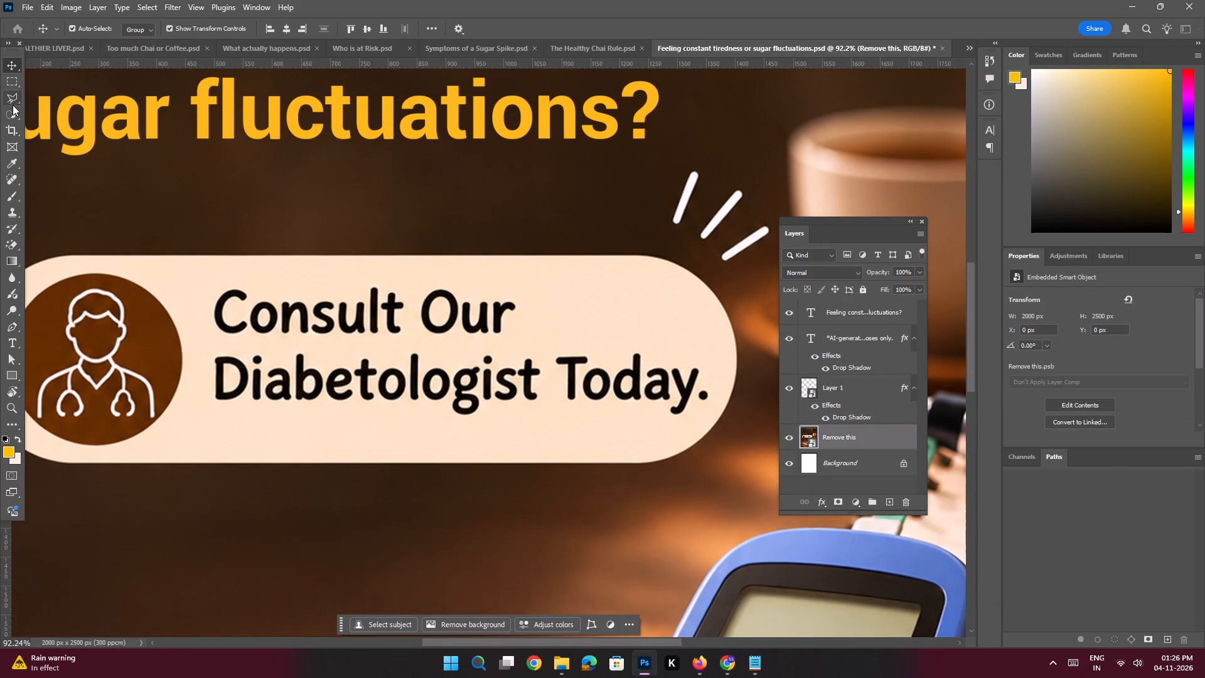
left_click(12, 101)
left_click(213, 309)
left_click(210, 288)
left_click(253, 277)
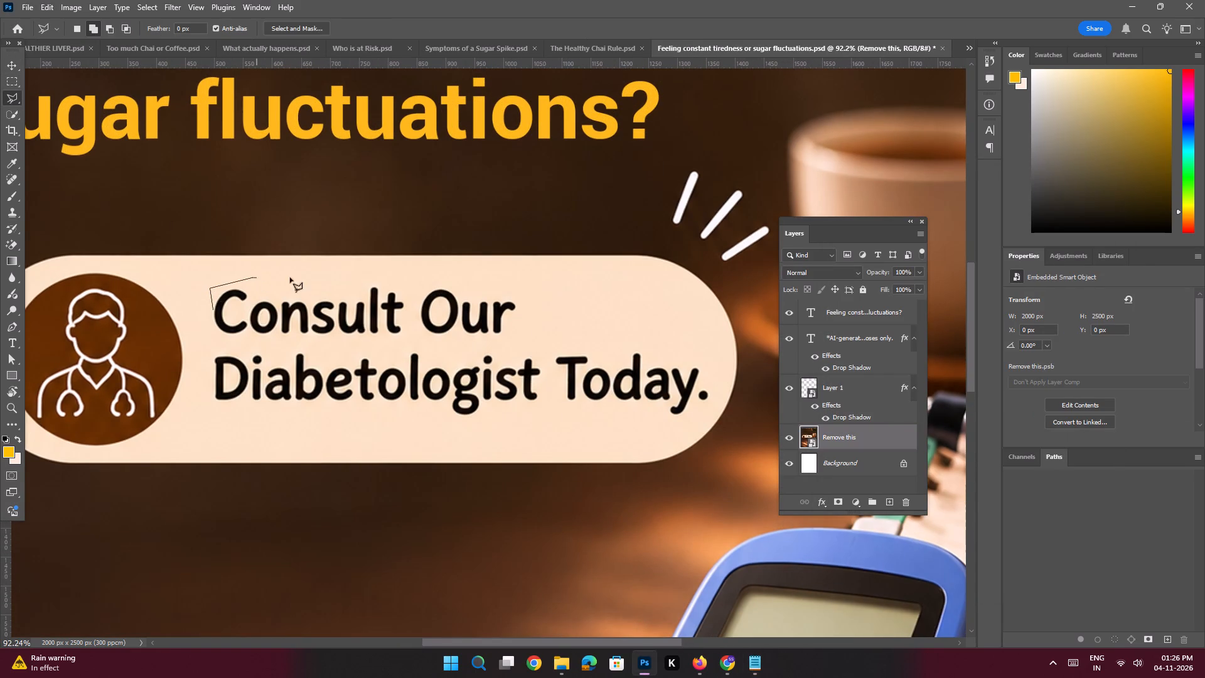
left_click(483, 284)
left_click(560, 292)
left_click(574, 313)
left_click(622, 332)
left_click(655, 342)
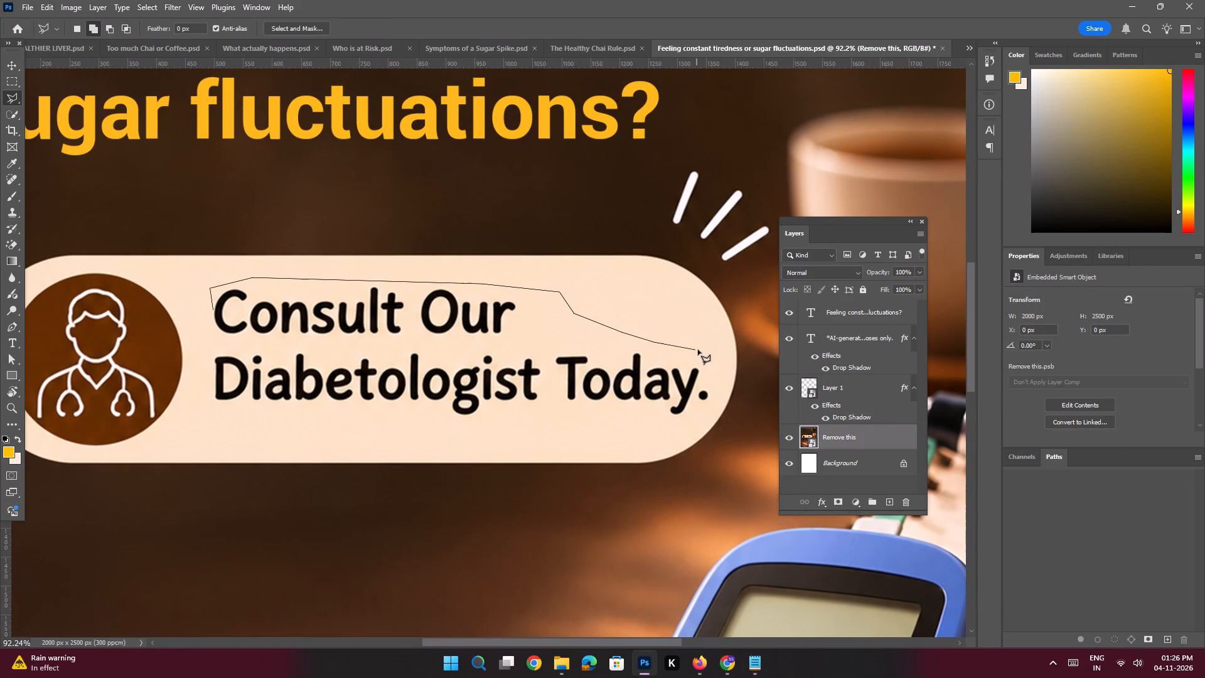
left_click(698, 350)
left_click_drag(704, 360, 709, 365)
left_click_drag(720, 375, 716, 385)
left_click(714, 404)
left_click(698, 419)
left_click(682, 424)
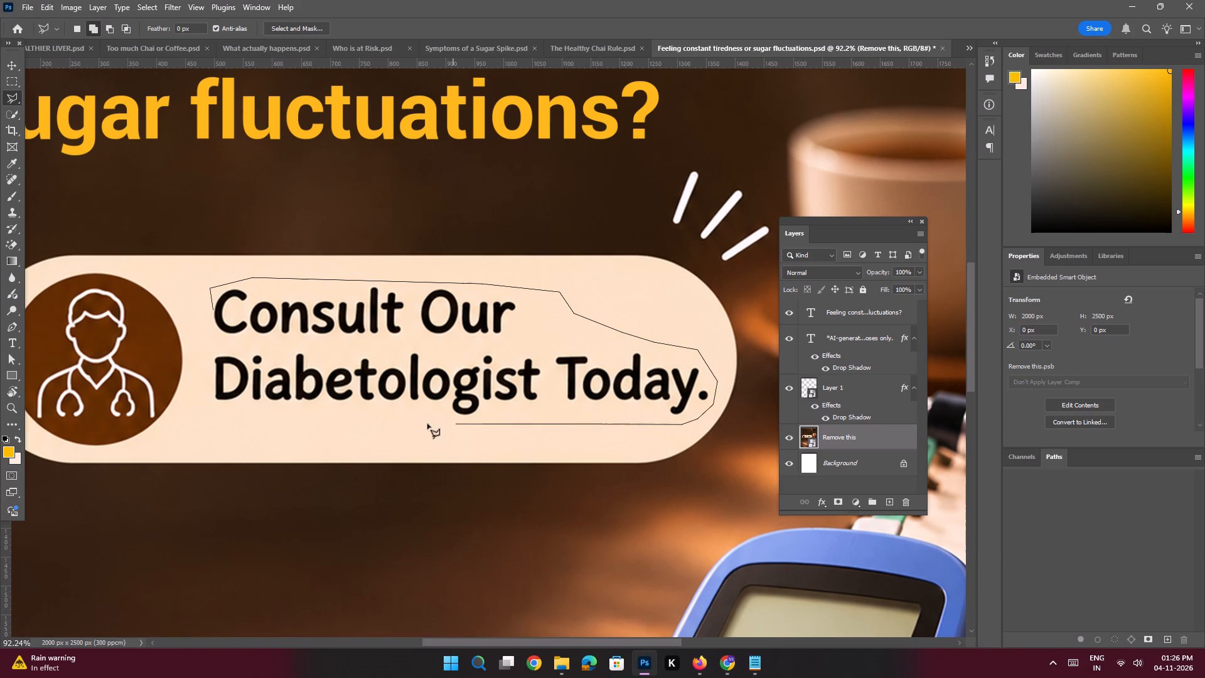
left_click(361, 422)
left_click(211, 411)
left_click_drag(205, 378, 205, 370)
left_click(205, 321)
double_click(211, 311)
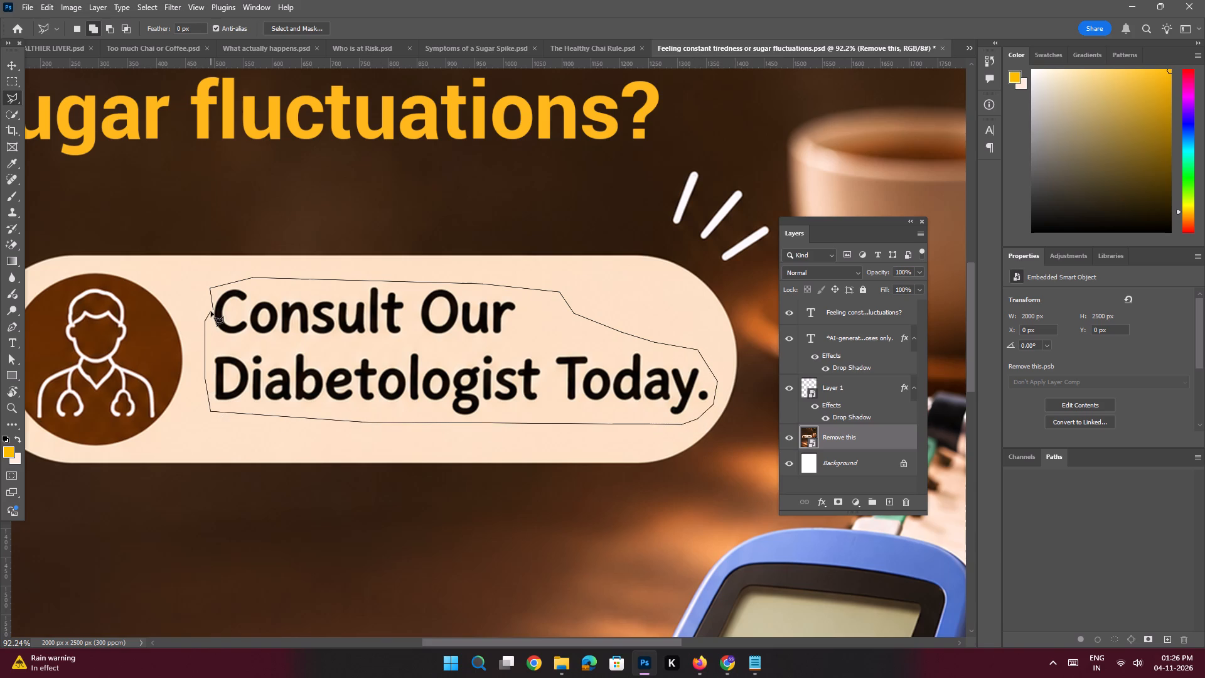
Rasterize the "Remove this" smart object layer so that its pixels can be edited, keeping the selection.
key("shift+BackSpace")
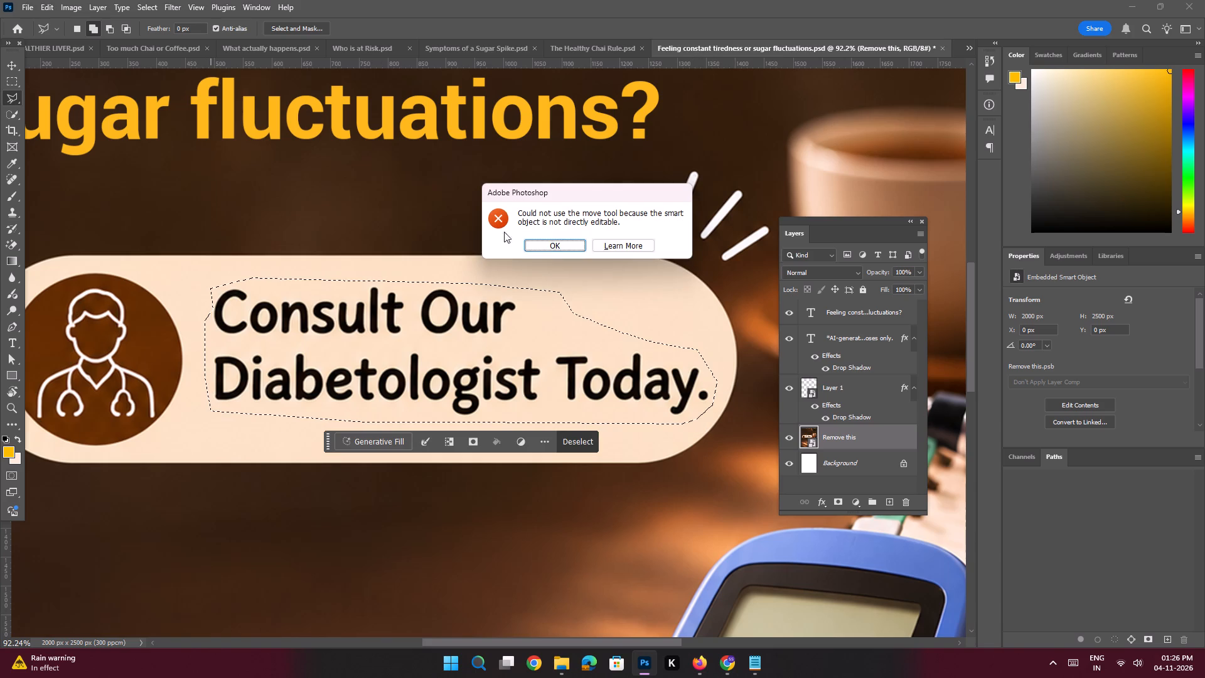
left_click(551, 248)
key("e")
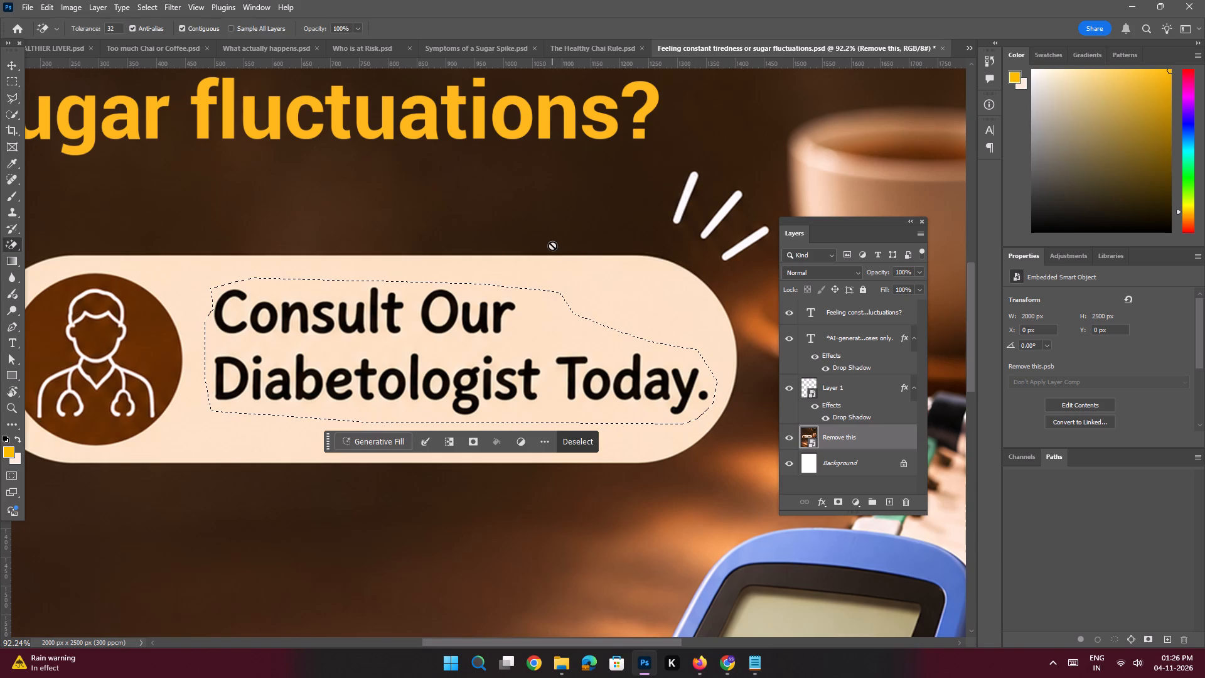
left_click(552, 245)
left_click(555, 249)
Fill the selected lettering with the cream #fae2c3 sampled from the pill and clear the selection.
key("shift+BackSpace")
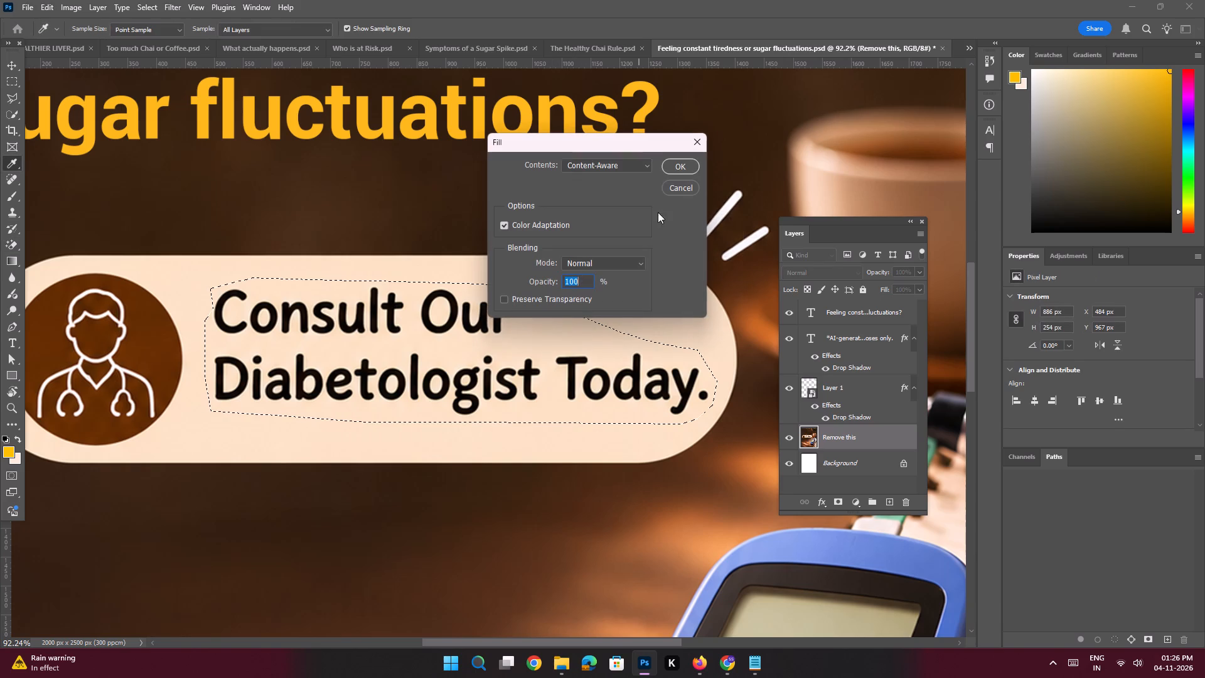
left_click(599, 164)
left_click(584, 197)
left_click(336, 443)
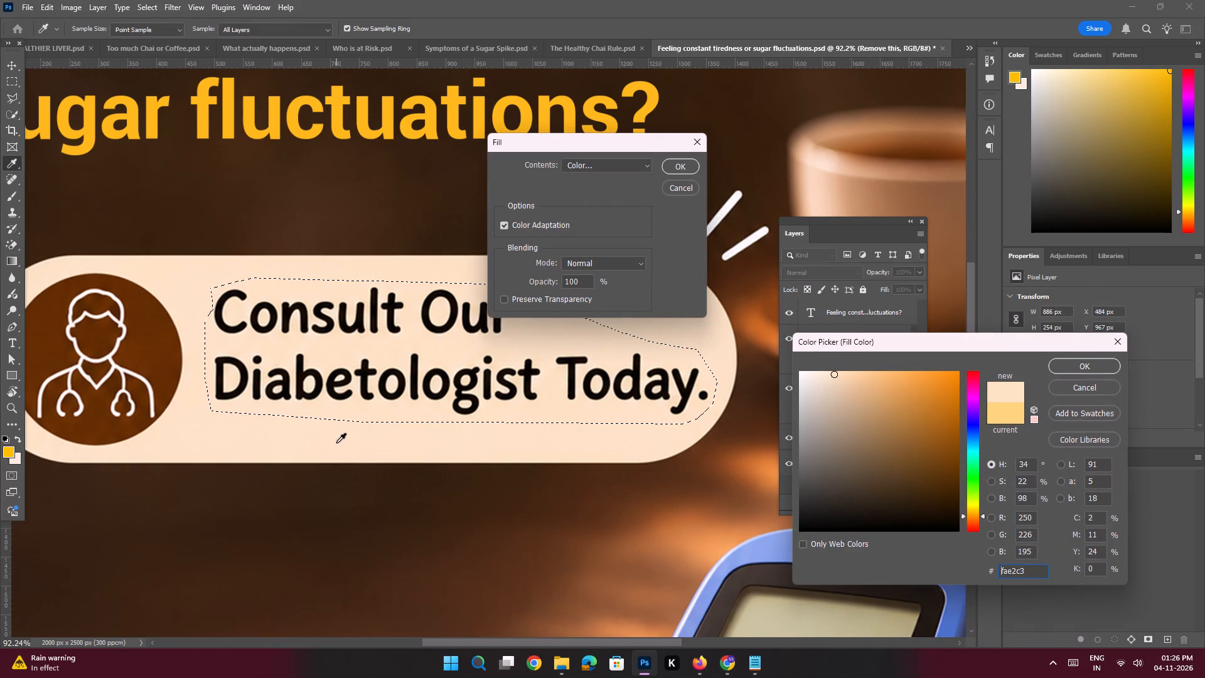
key("Return")
key("Return")
key("ctrl+d")
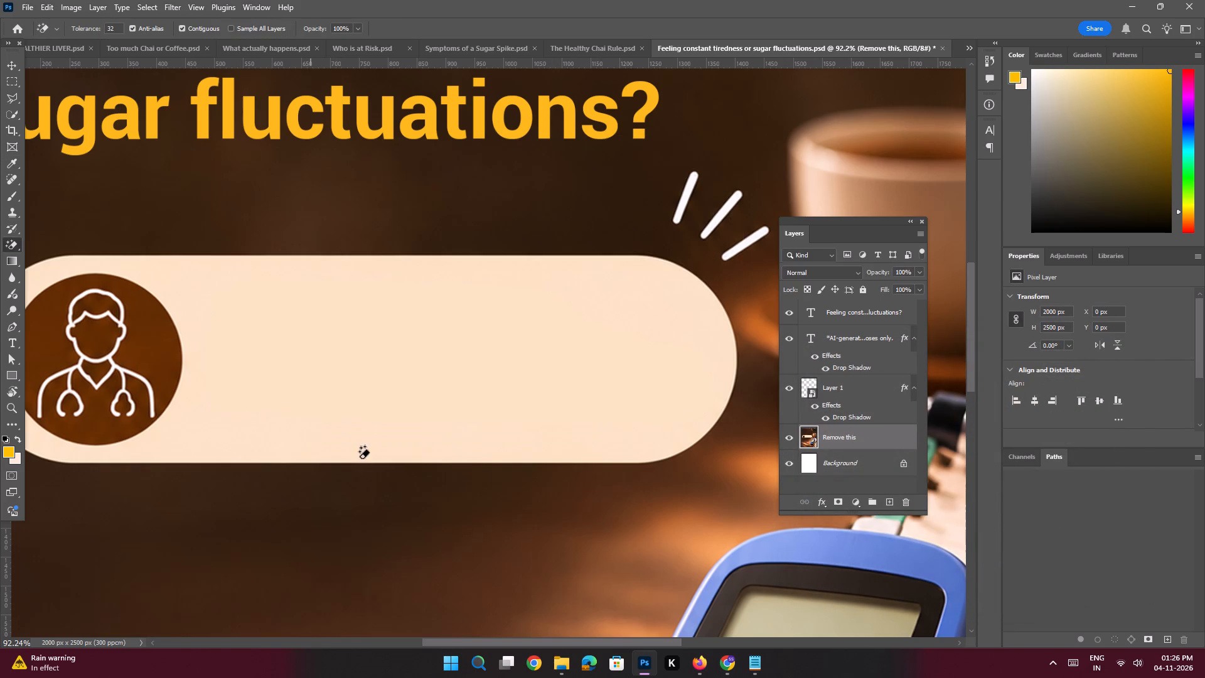
Switch to Notepad, copy the Slide 6 line "Consult Our Diabetologist Today." and return to the poster.
left_click(754, 664)
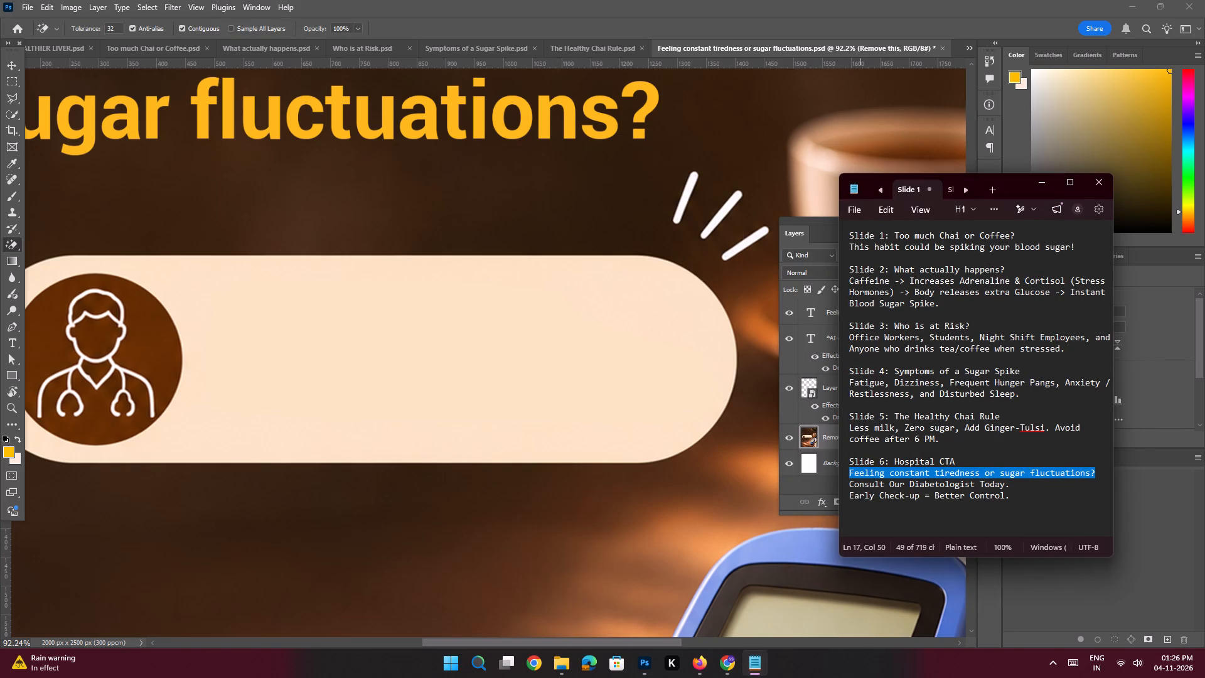
left_click_drag(1012, 486, 801, 487)
key("ctrl+c")
key("ctrl+c")
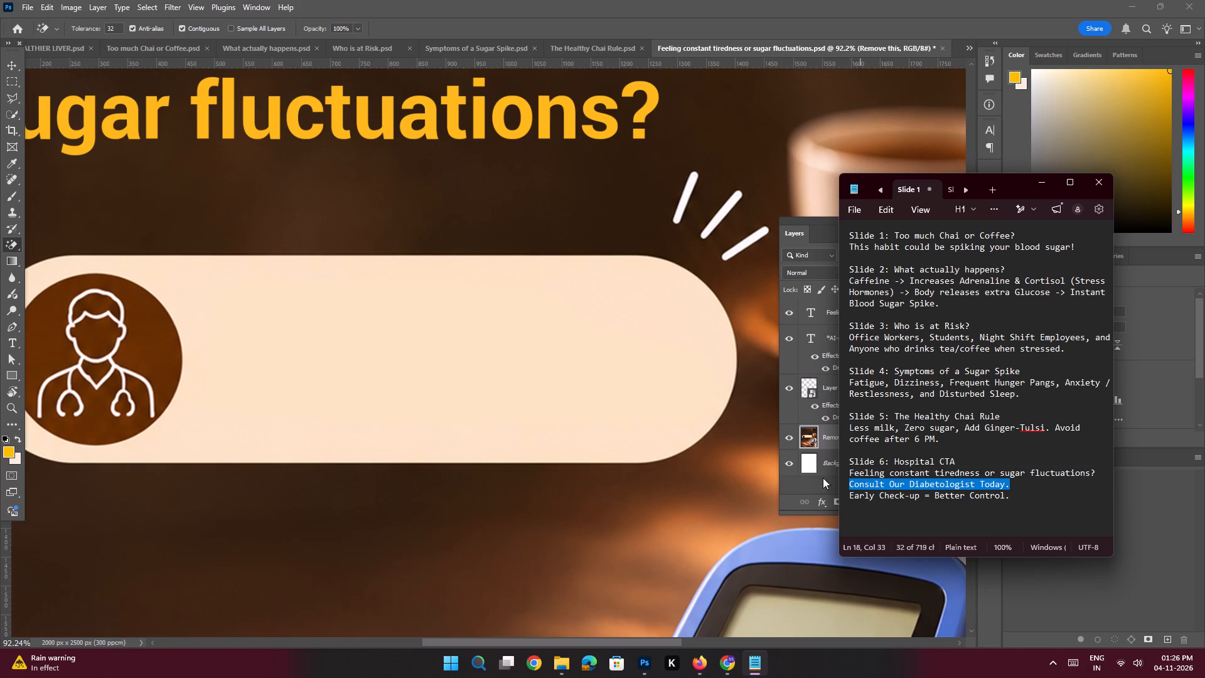
left_click(1040, 184)
Add a new layer above the headline layer and paste "Consult Our Diabetologist Today." as editable text on the pill.
key("space")
key("space")
key("space")
key("space")
key("space")
key("space")
key("space")
key("space")
key("space")
key("space")
key("space")
key("space")
left_click_drag(351, 326, 417, 326)
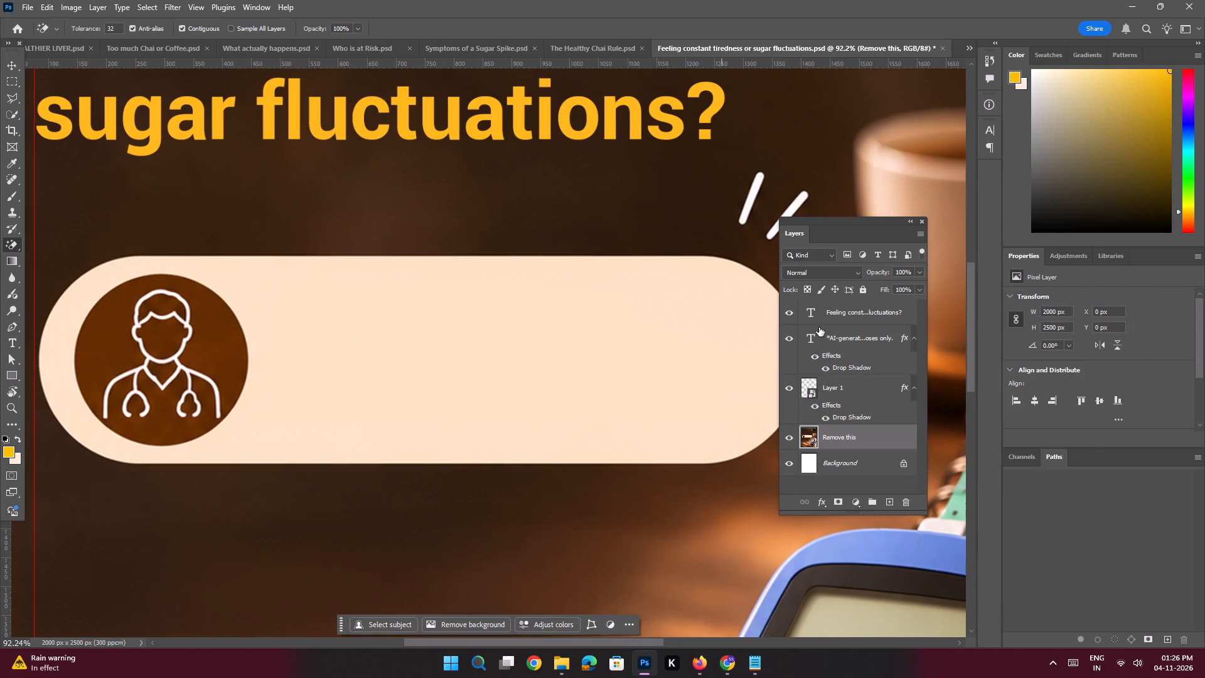
left_click(825, 316)
left_click(890, 500)
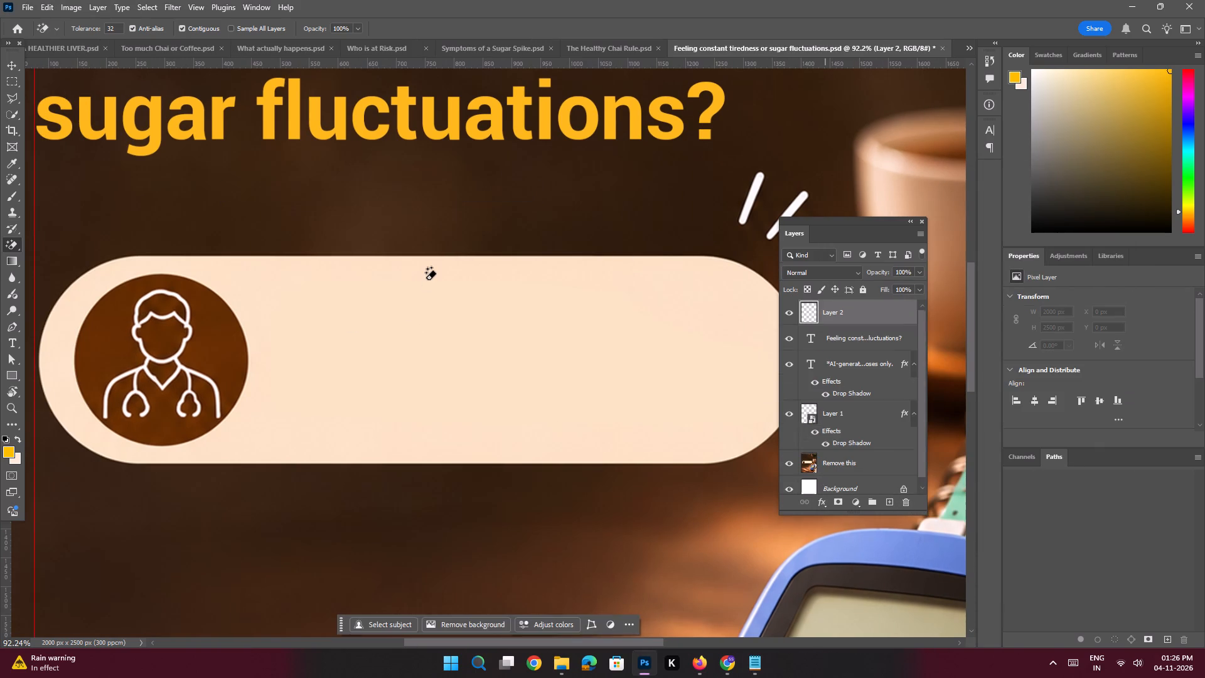
key("t")
left_click(323, 346)
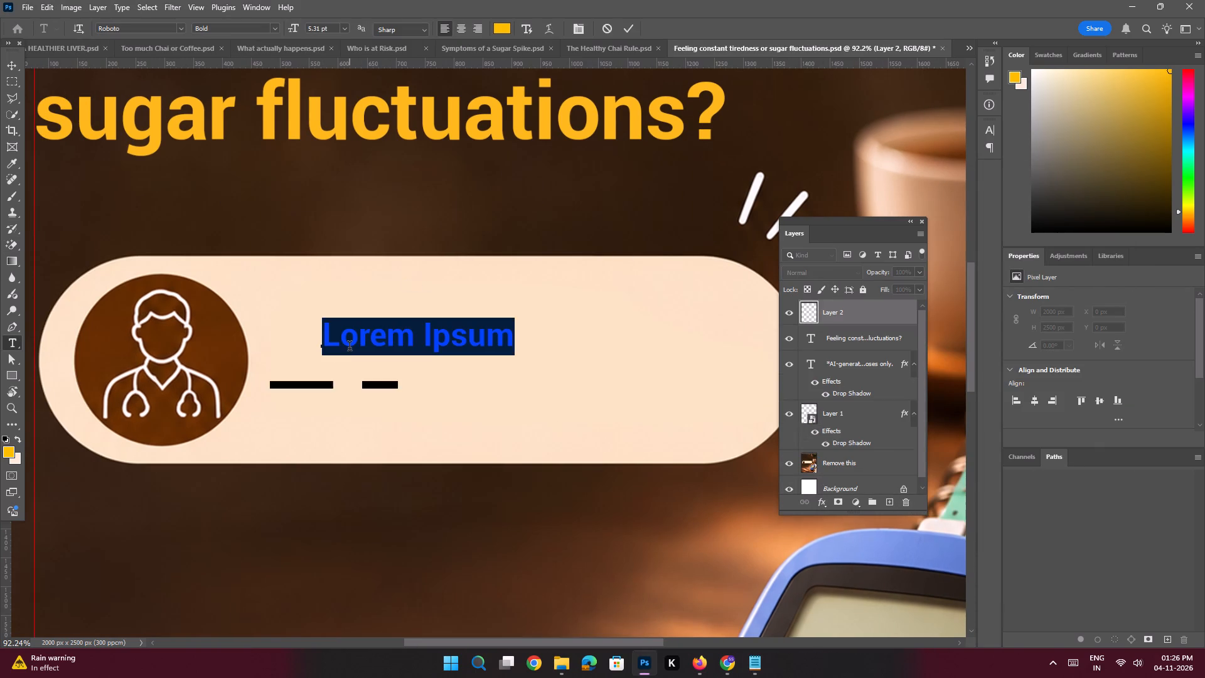
key("ctrl+v")
left_click(11, 65)
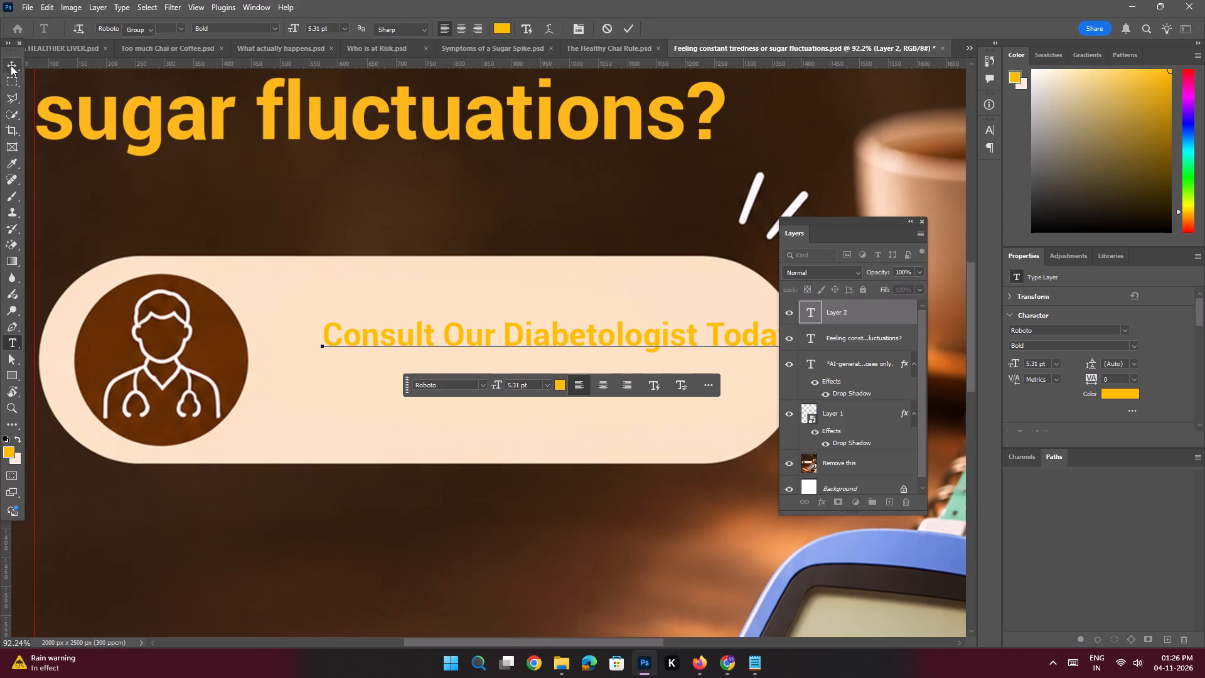
Recolor the "Consult Our Diabetologist Today." text with the dark brown #432a17 sampled from the background.
left_click(1106, 394)
left_click(410, 192)
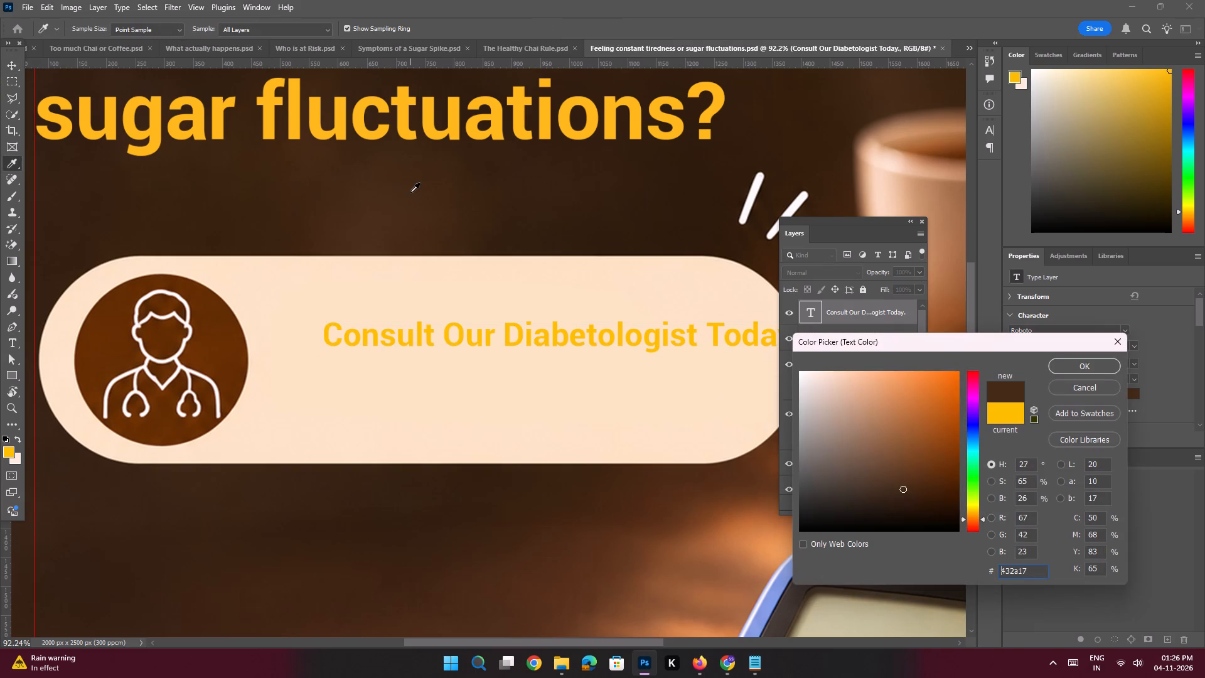
key("Return")
Move the pill text beside the doctor icon and break it before "Diabetologist" so it has two lines.
left_click_drag(416, 342, 372, 321)
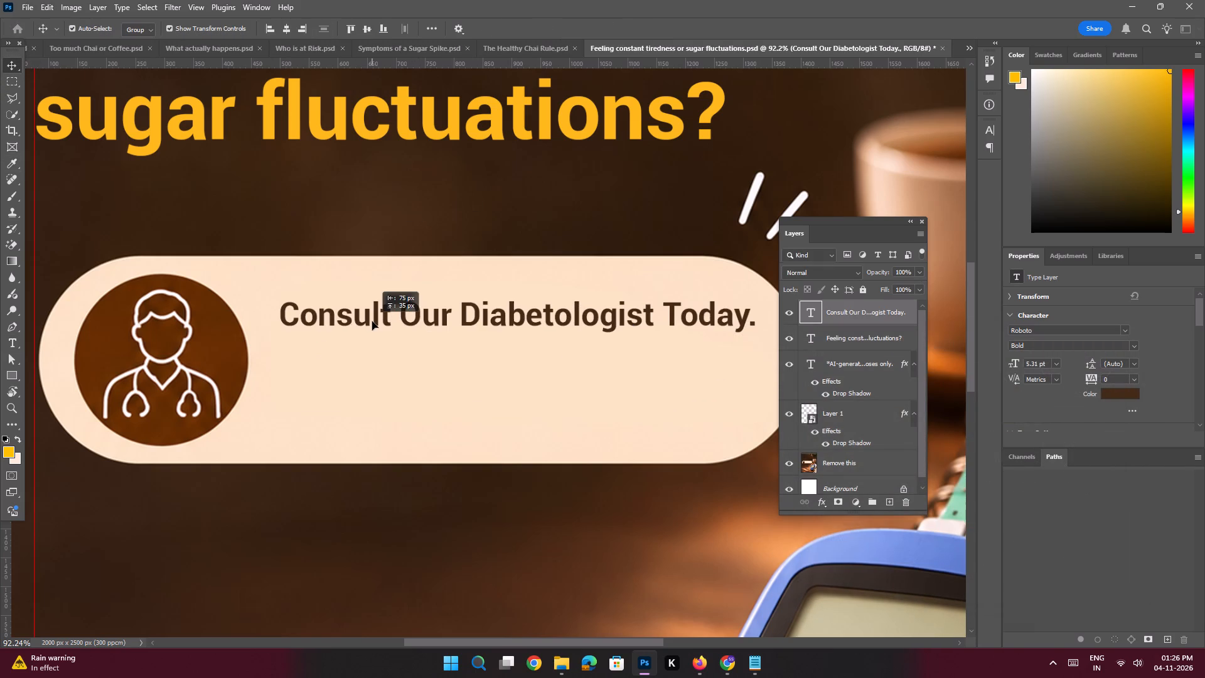
left_click_drag(372, 321, 372, 321)
double_click(402, 316)
left_click(454, 304)
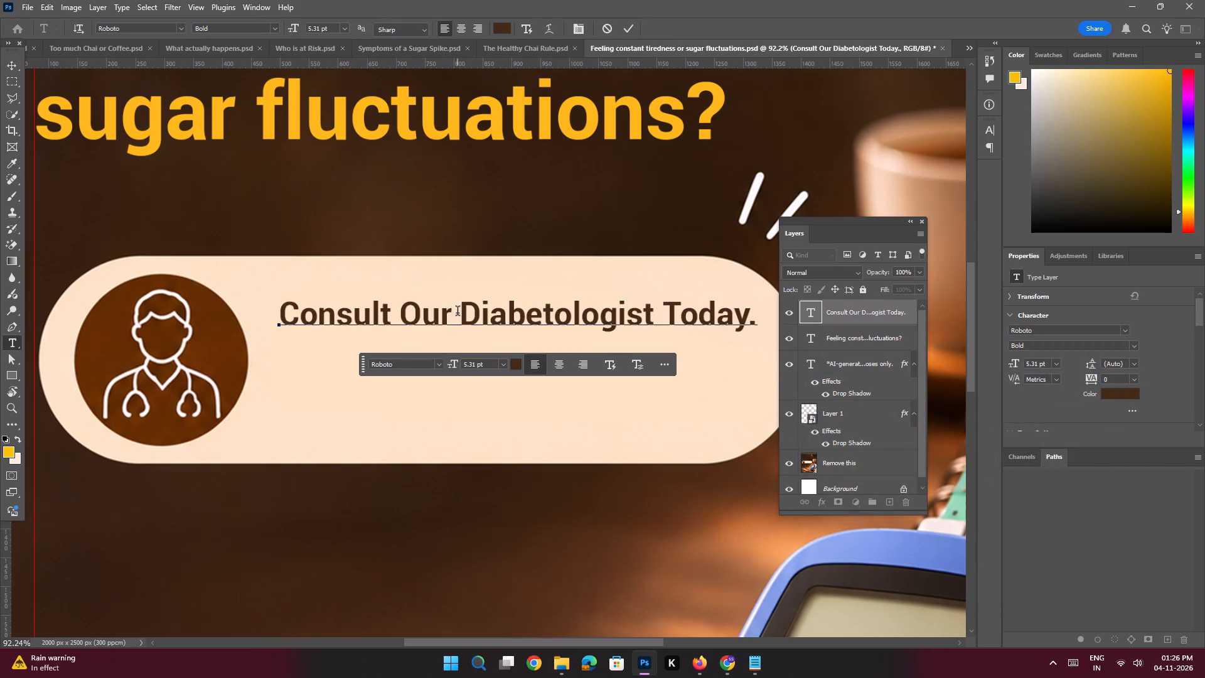
left_click(458, 313)
key("Return")
key("Return")
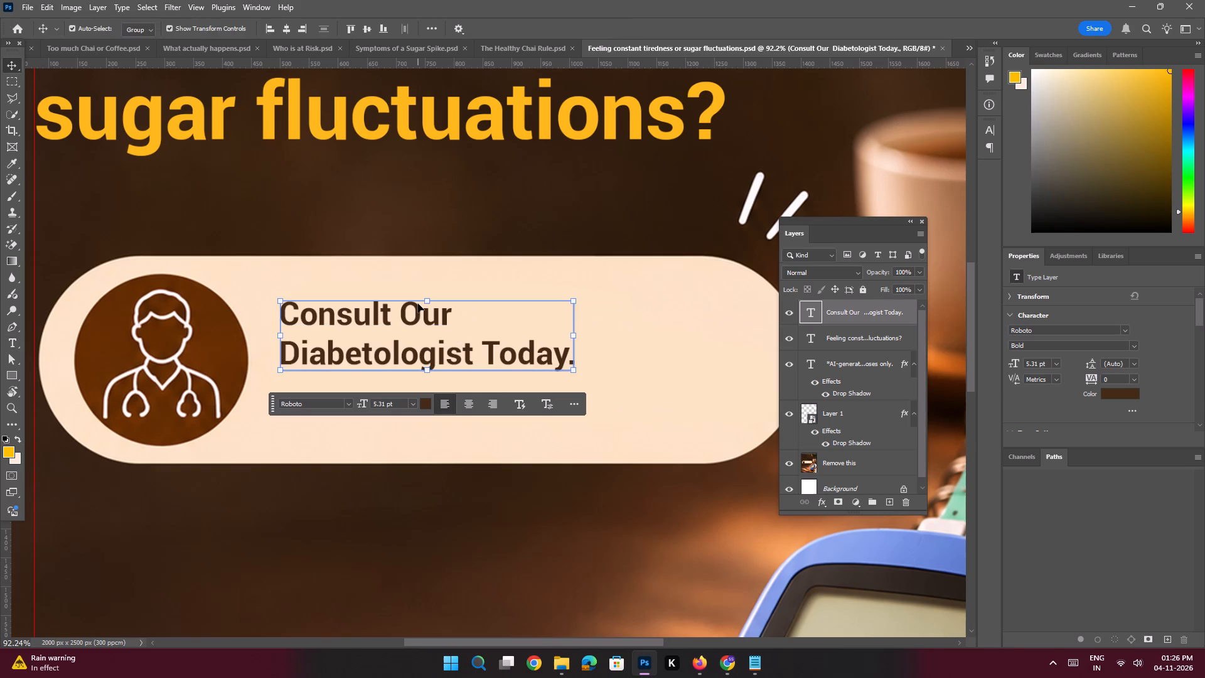
Scale the two-line pill text up to about 7.85 pt, position it beside the doctor icon and deselect it.
key("ctrl+t")
left_click_drag(579, 370, 641, 417)
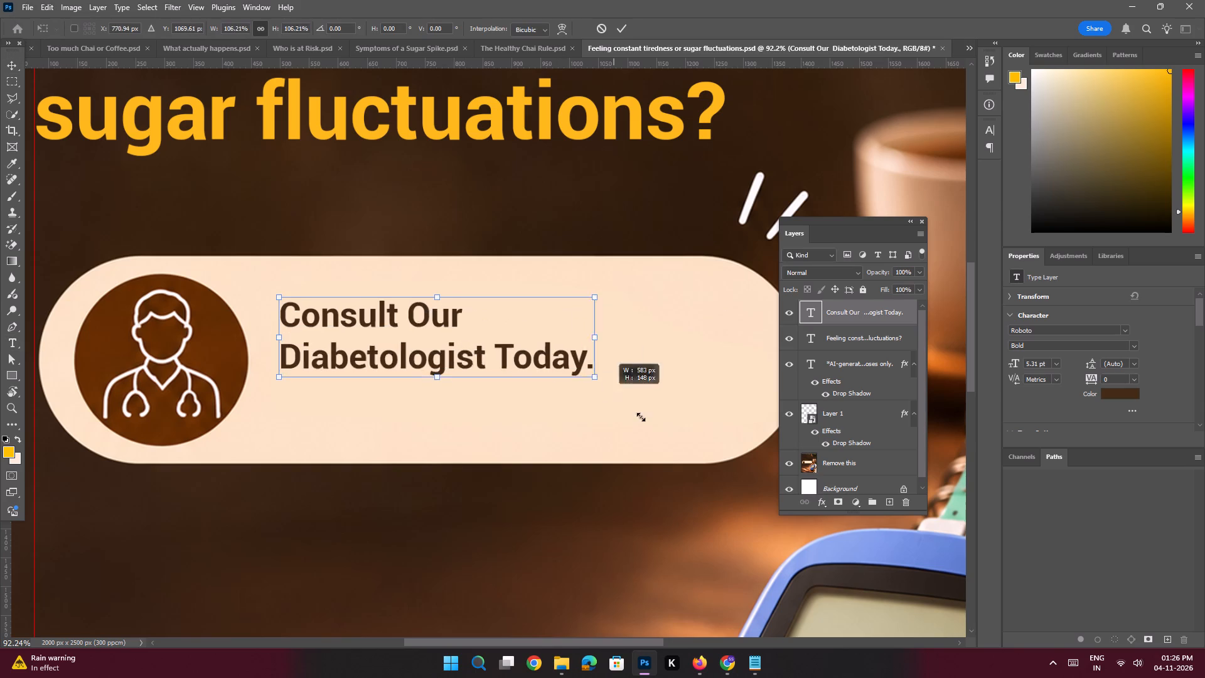
left_click_drag(641, 417, 709, 457)
left_click_drag(589, 390, 582, 390)
key("Return")
key("space")
left_click_drag(539, 290, 463, 268, "ctrl")
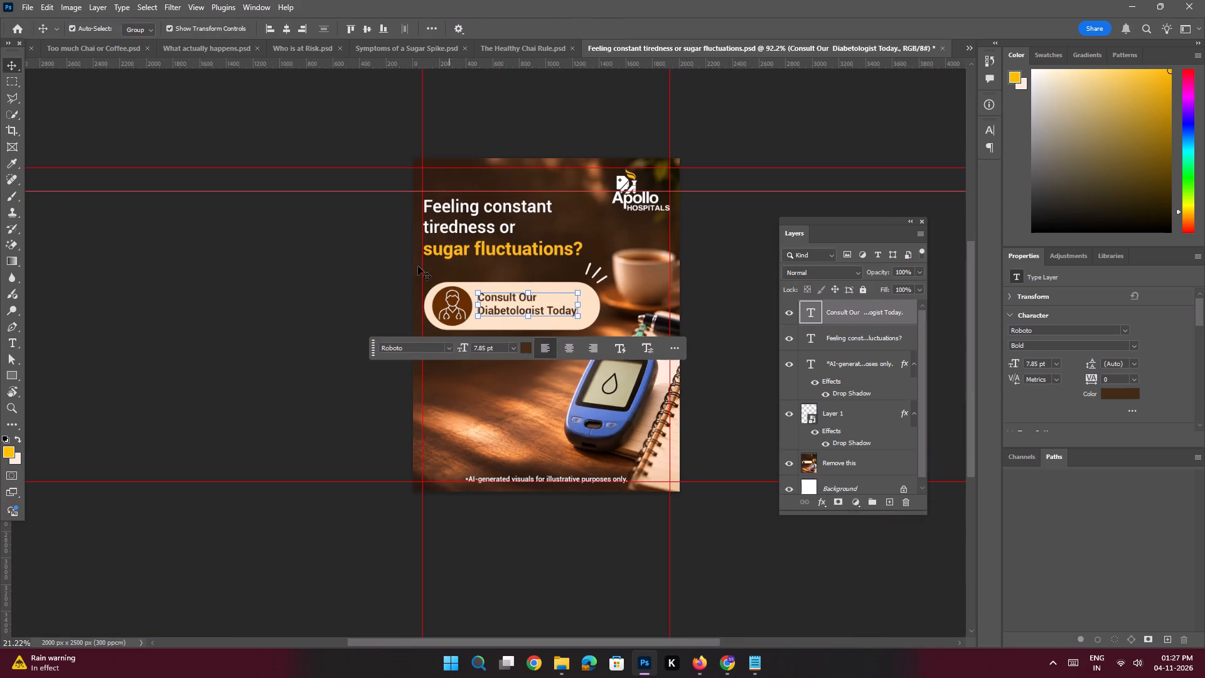
left_click(354, 270)
key("space")
left_click_drag(559, 288, 579, 340, "ctrl")
left_click(590, 345)
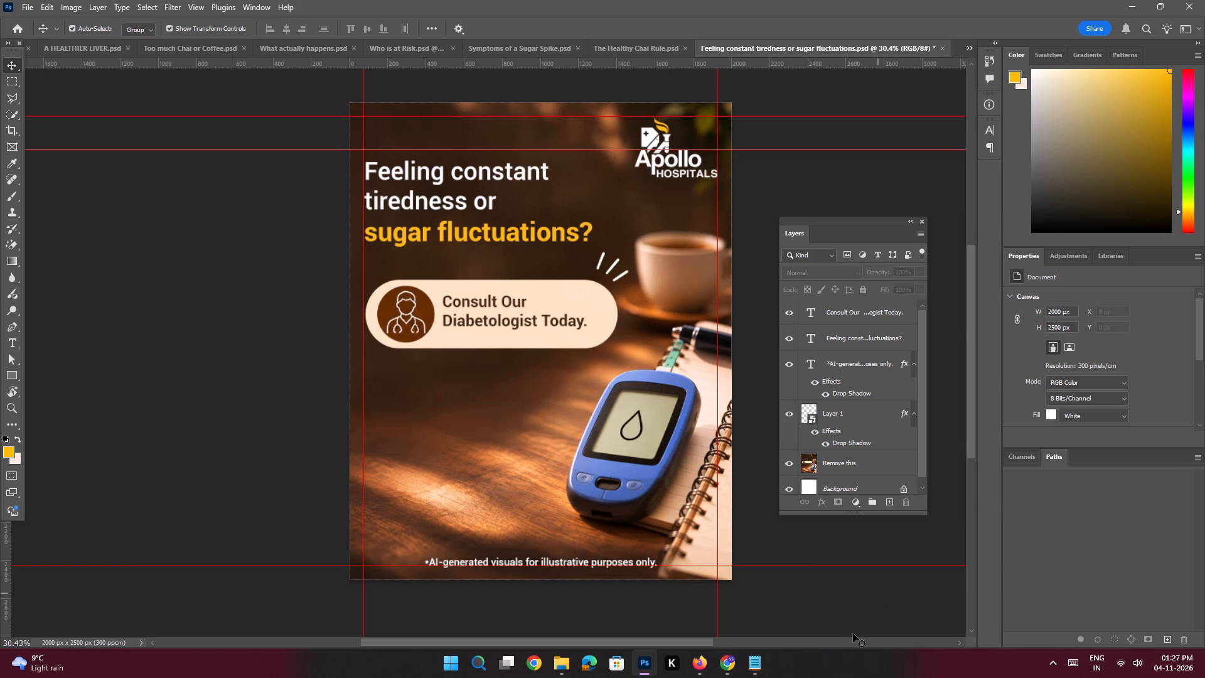
Switch to Notepad, copy the Slide 6 line "Early Check-up = Better Control." and return to the poster.
left_click(758, 667)
left_click_drag(1012, 496, 834, 491)
key("ctrl+c")
key("ctrl+c")
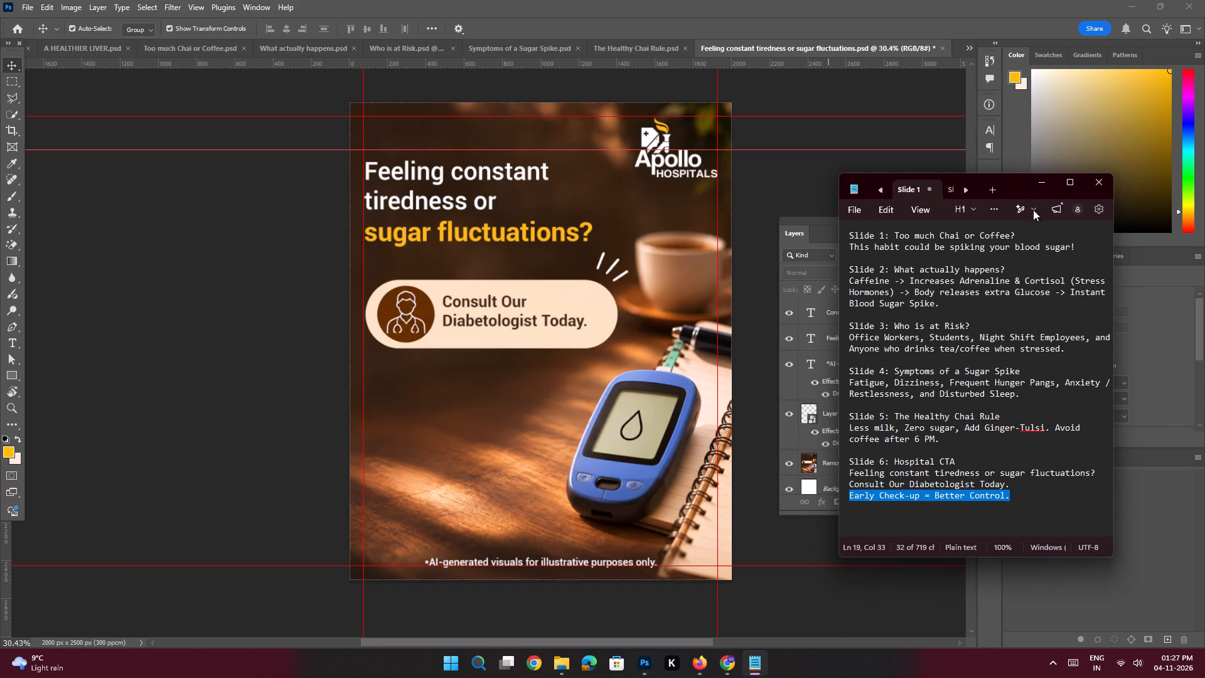
left_click(1038, 179)
Add a new top layer and paste "Early Check-up = Better Control." as editable text on the wooden table below the pill.
left_click(835, 318)
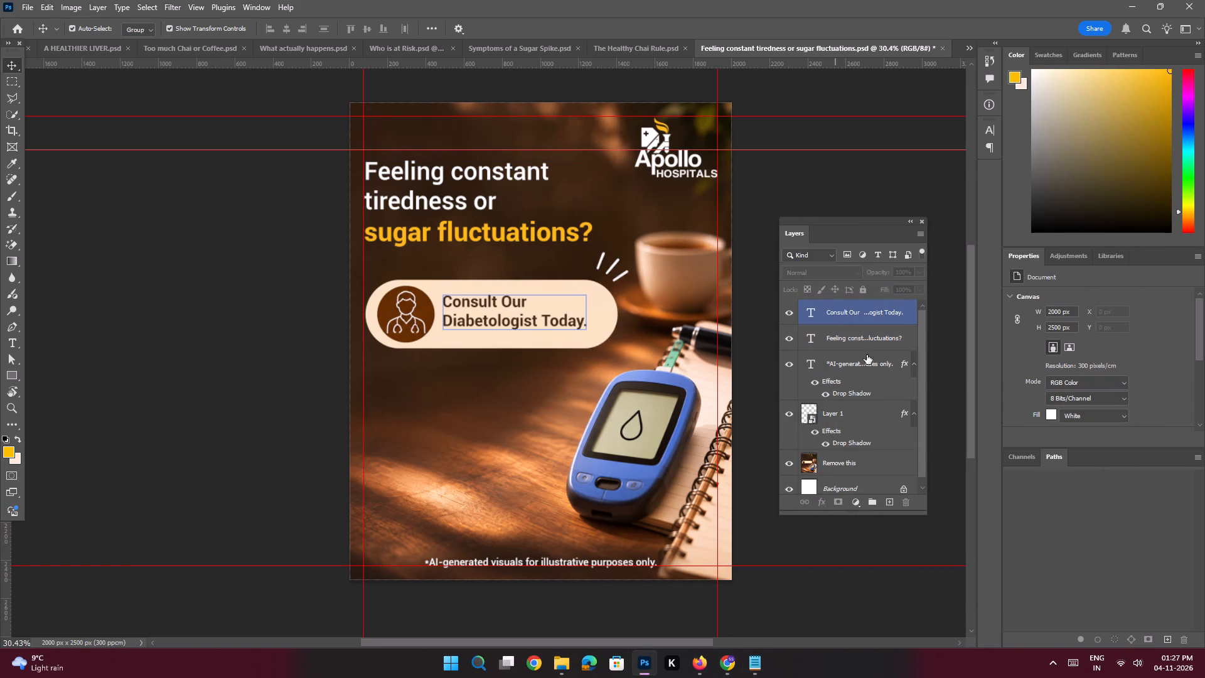
left_click(889, 506)
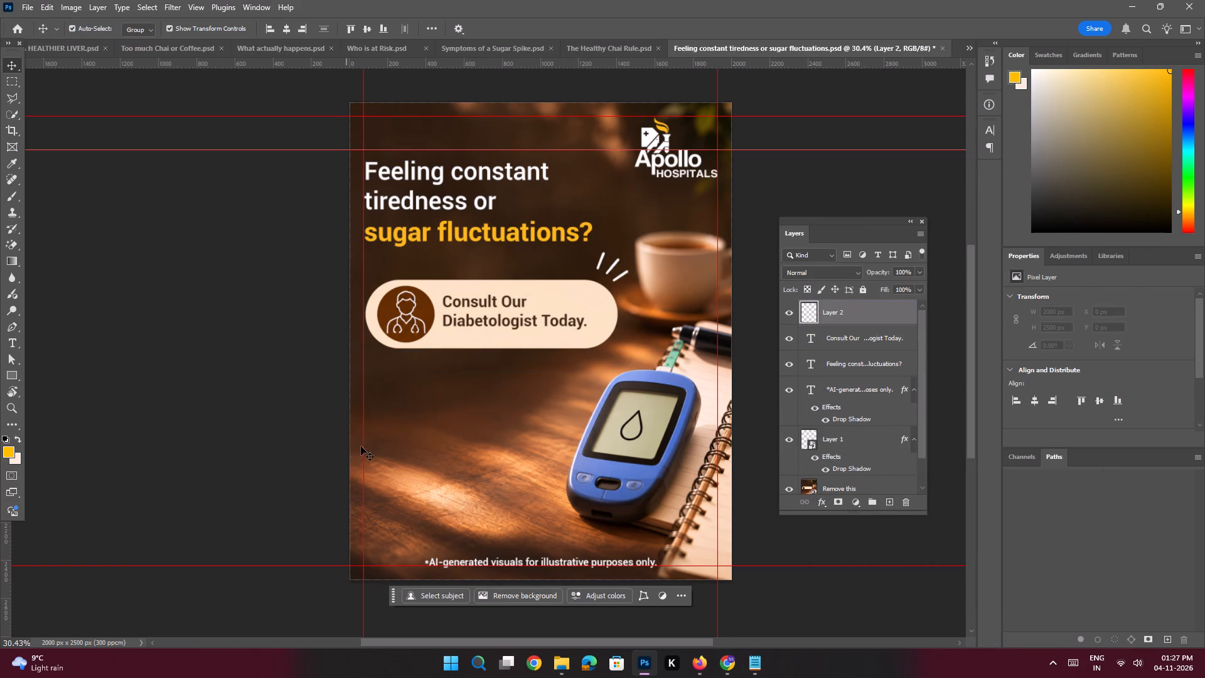
key("t")
left_click(388, 444)
key("ctrl+v")
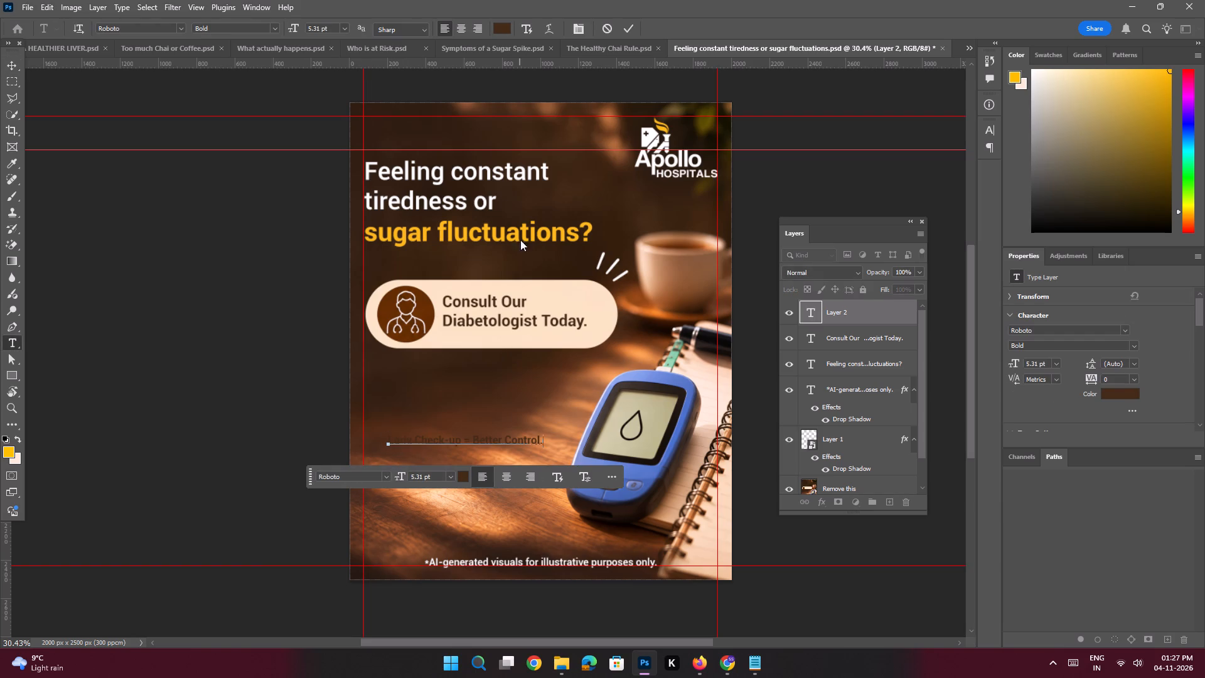
left_click(17, 66)
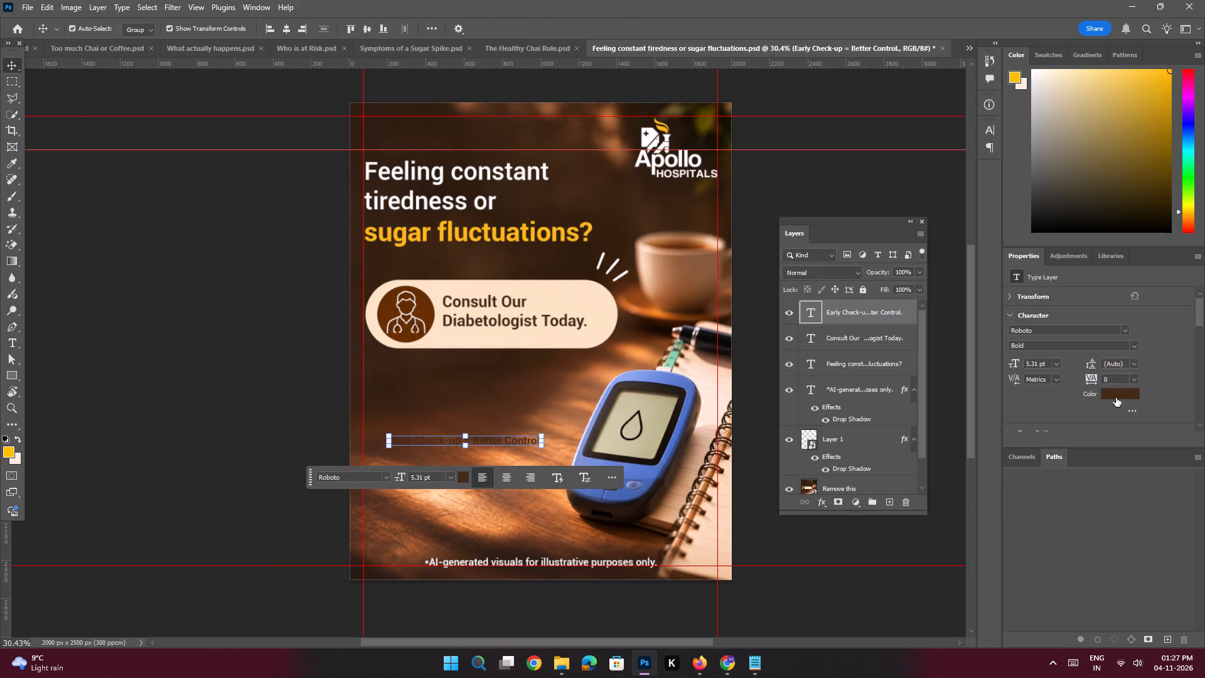
Recolor the "Early Check-up = Better Control." text white.
left_click(1115, 395)
left_click_drag(941, 505, 605, 207)
key("Return")
key("Return")
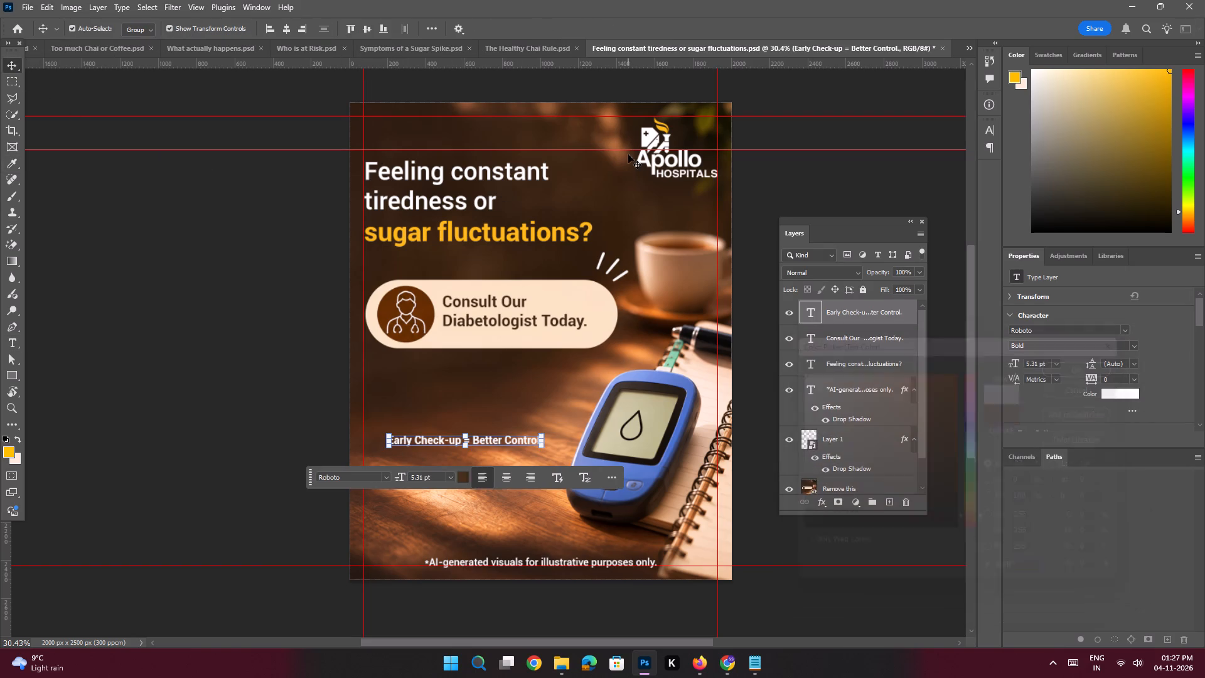
Move the "Early Check-up = Better Control." text near the left margin guide below the pill and break it before "Better".
key("space")
left_click_drag(460, 434, 486, 448, "ctrl")
left_click_drag(497, 446, 470, 423)
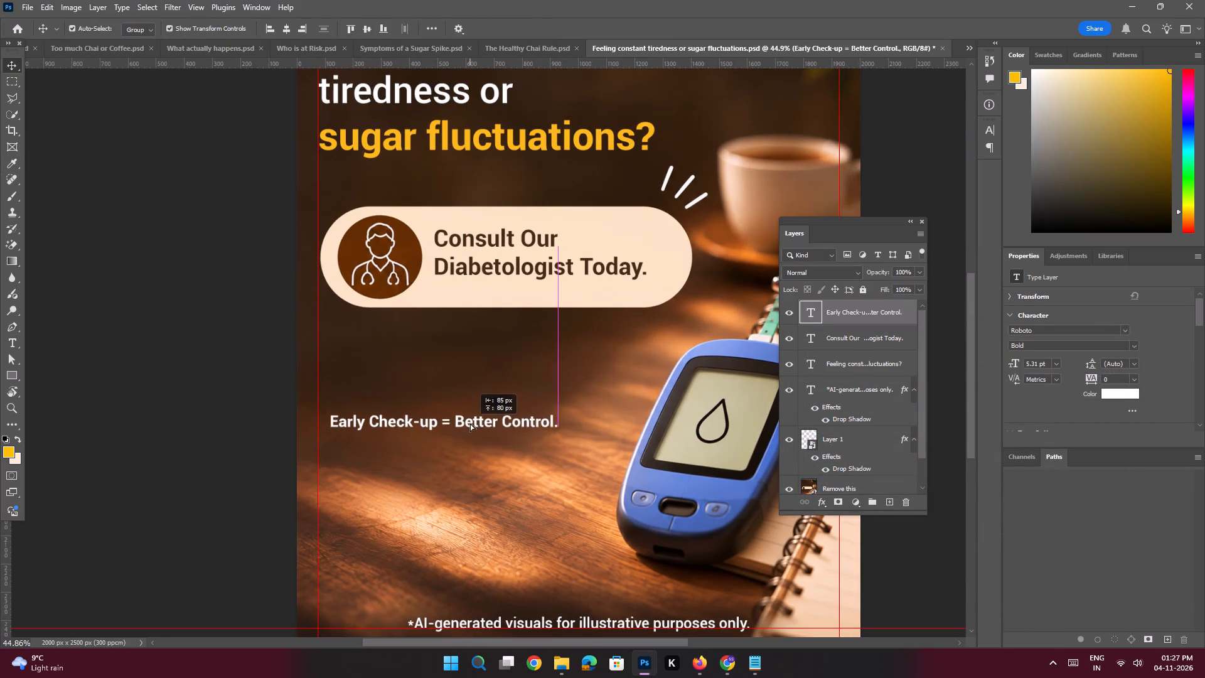
left_click_drag(470, 423, 464, 412)
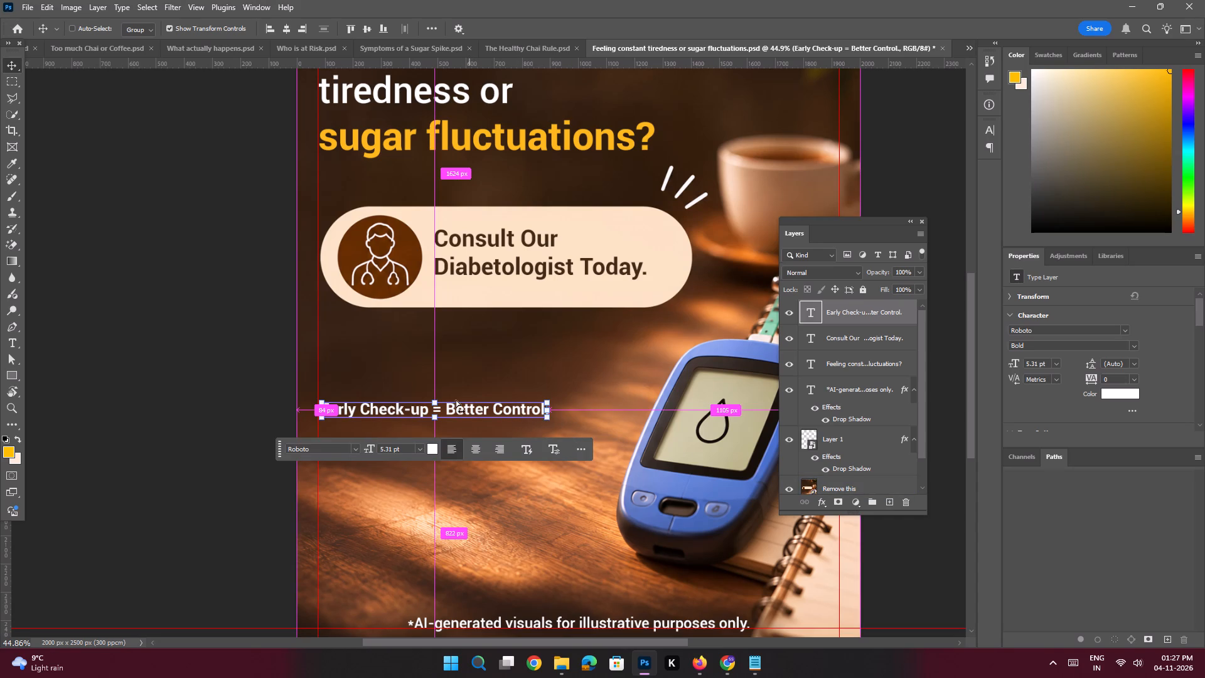
double_click(456, 409)
left_click(449, 405)
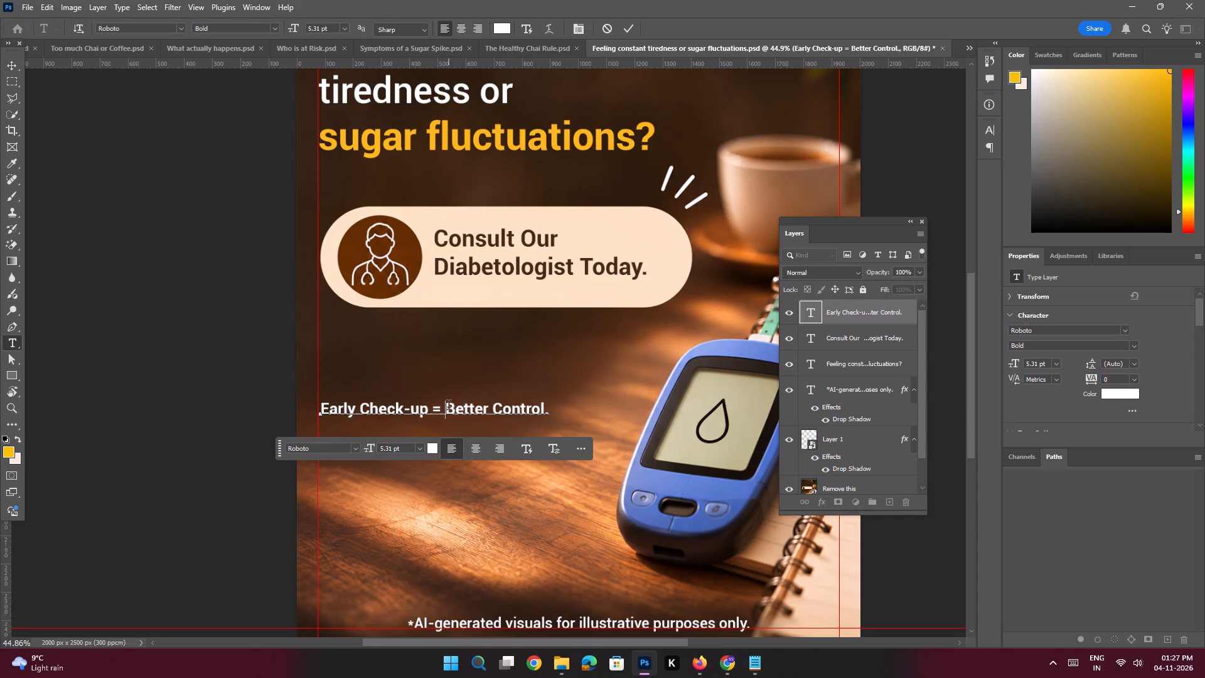
key("Return")
key("Return")
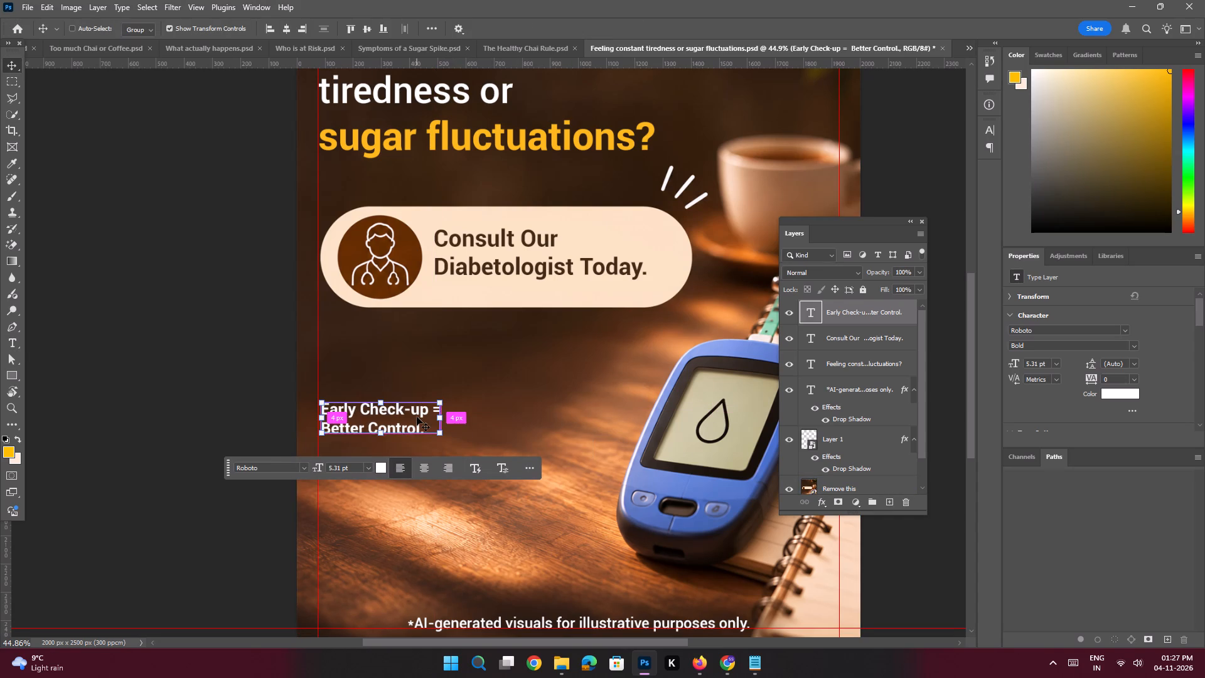
Enlarge the "Early Check-up = Better Control." text to about 9.43 pt and move it slightly lower along the left margin guide.
key("ctrl+t")
left_click_drag(446, 439, 533, 519)
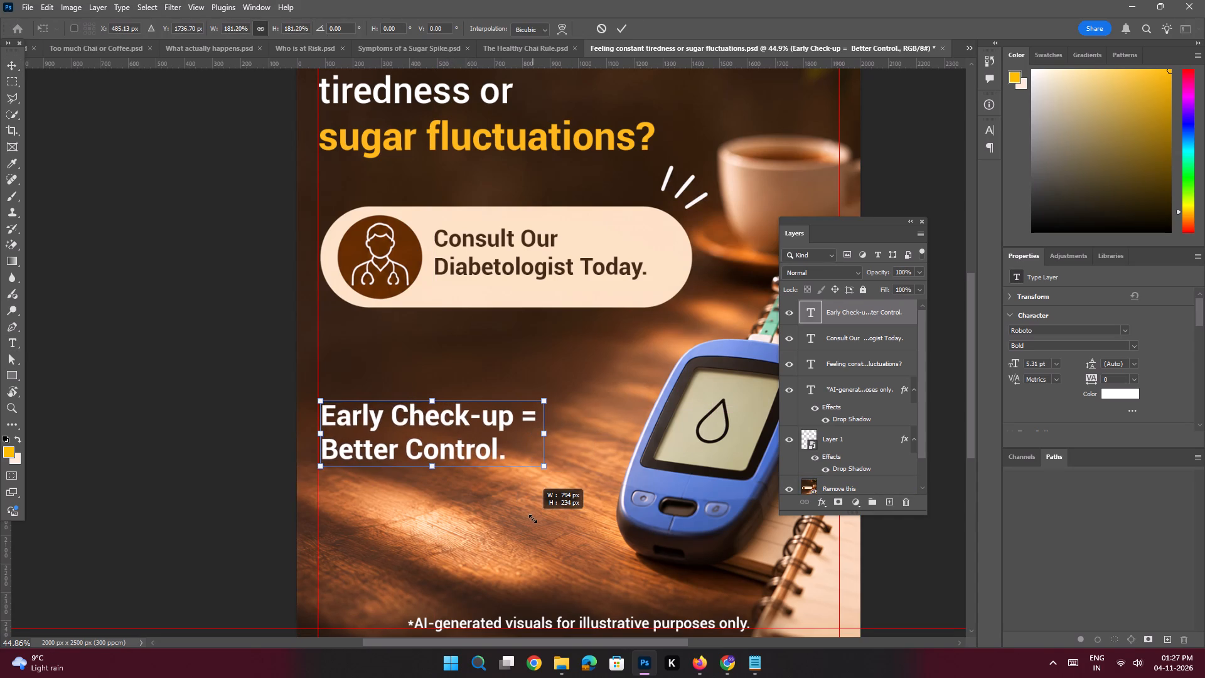
left_click_drag(533, 519, 530, 514)
key("Return")
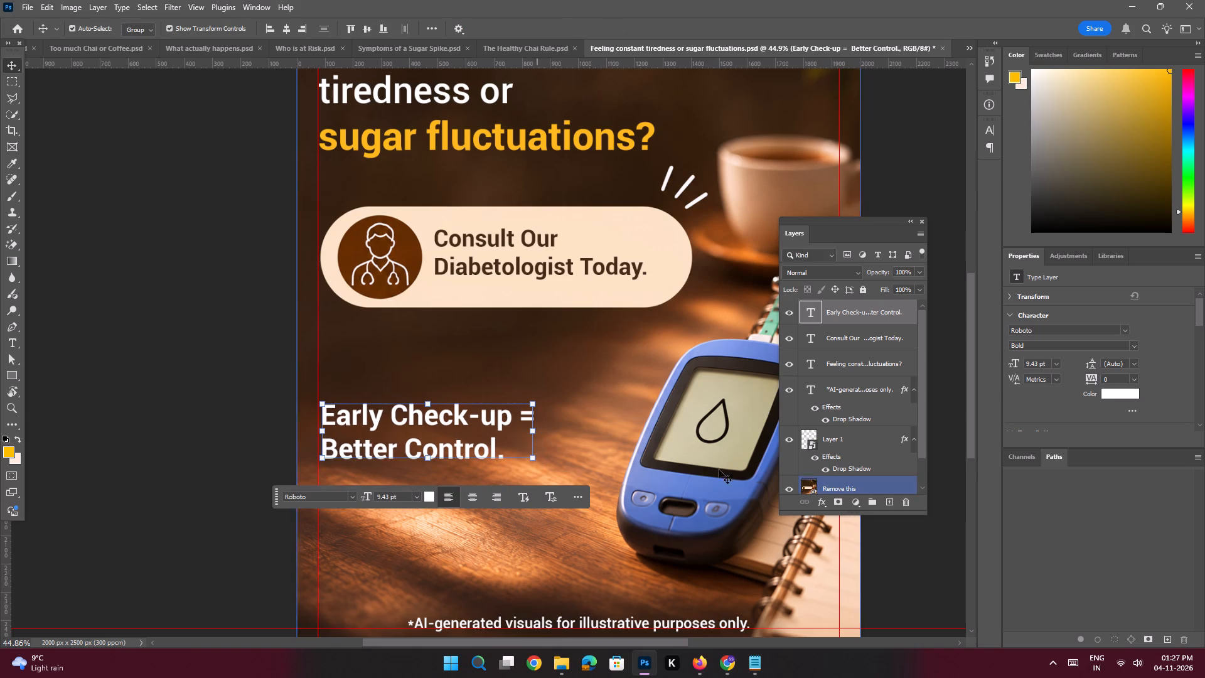
key("space")
left_click_drag(503, 382, 472, 374, "ctrl")
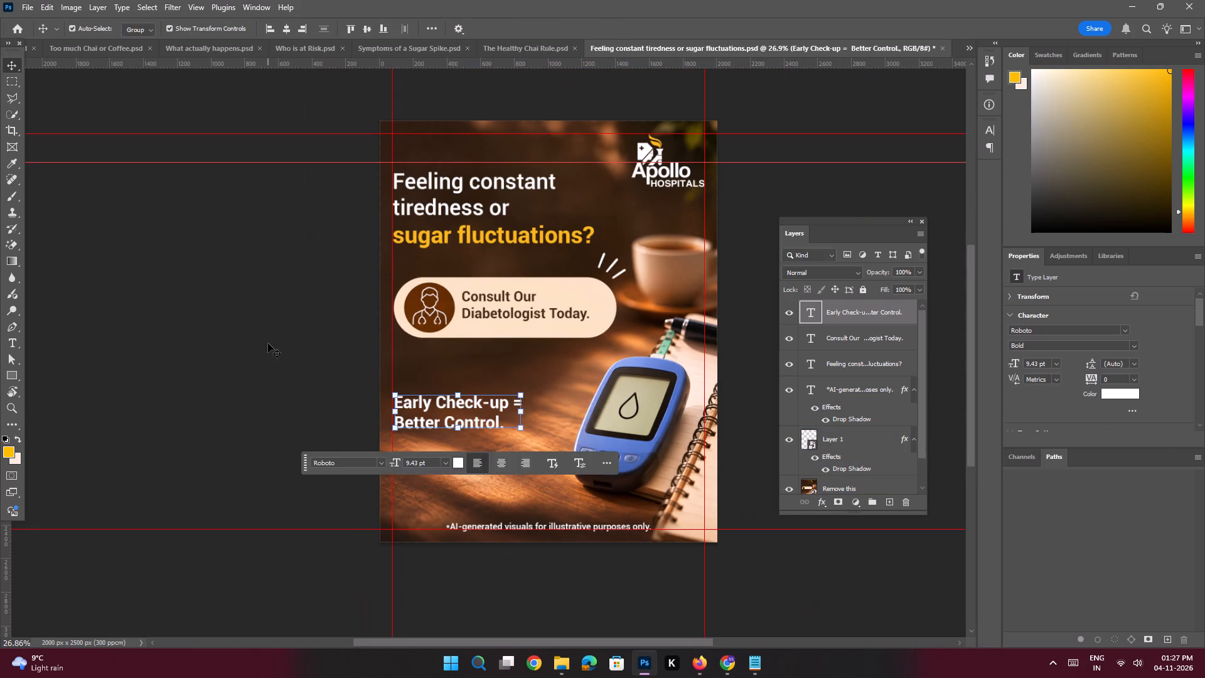
left_click(268, 343)
left_click(437, 422)
left_click_drag(452, 414, 451, 436, "shift")
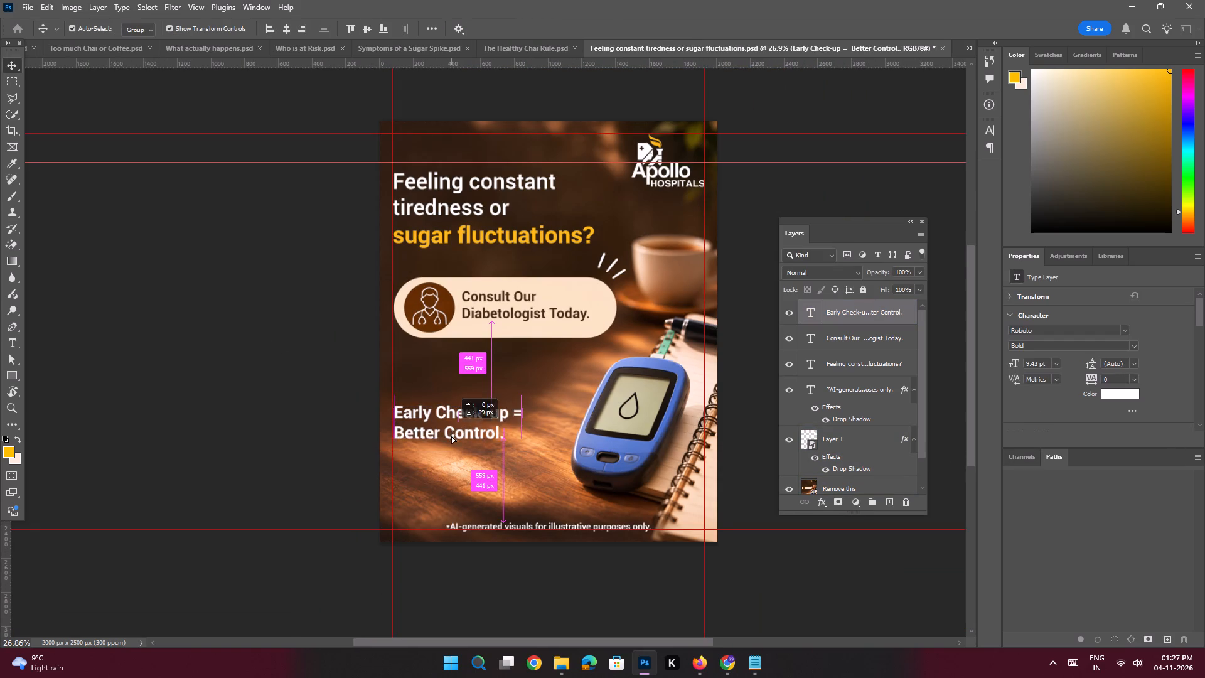
left_click_drag(451, 436, 451, 439, "shift")
Add a drop shadow with the preset settings to the "Early Check-up = Better Control." text and save the poster.
left_click(822, 505)
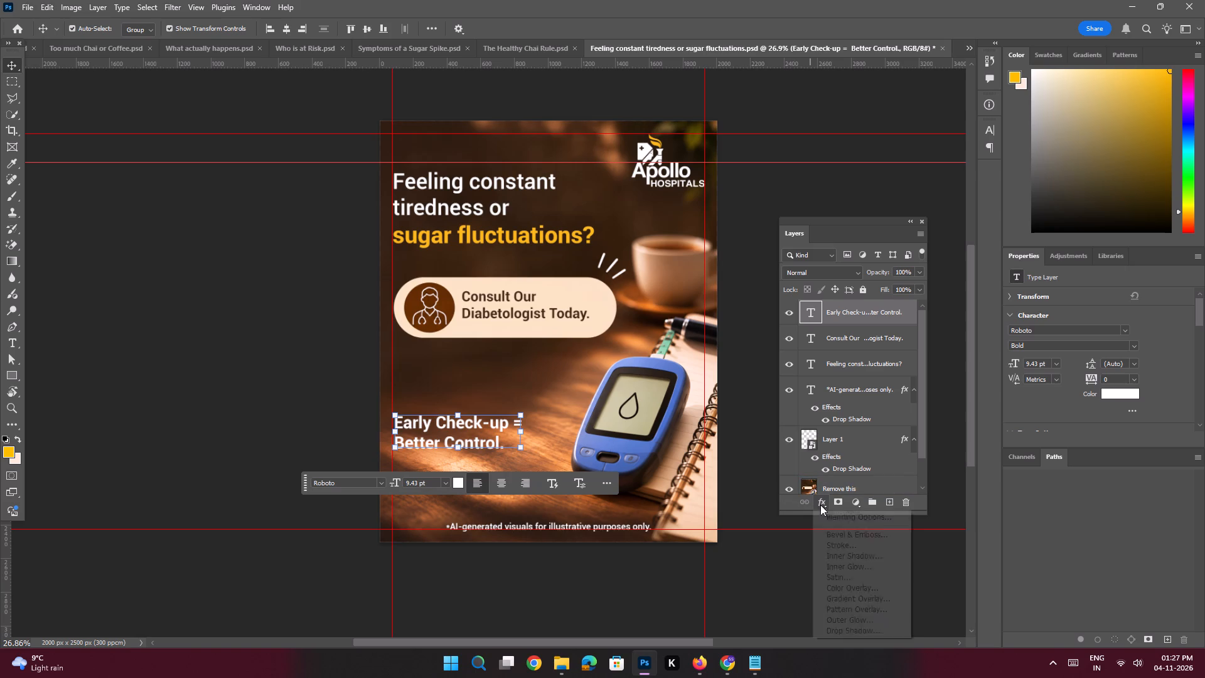
left_click(854, 629)
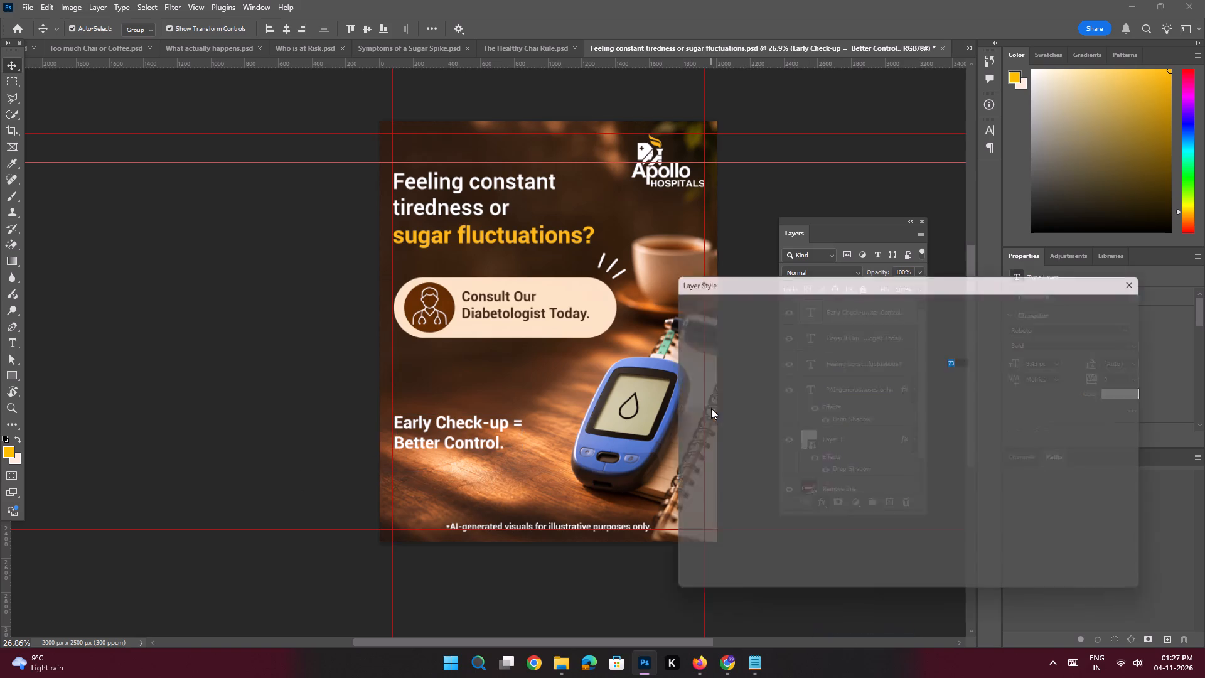
key("Return")
key("Return")
key("ctrl+s")
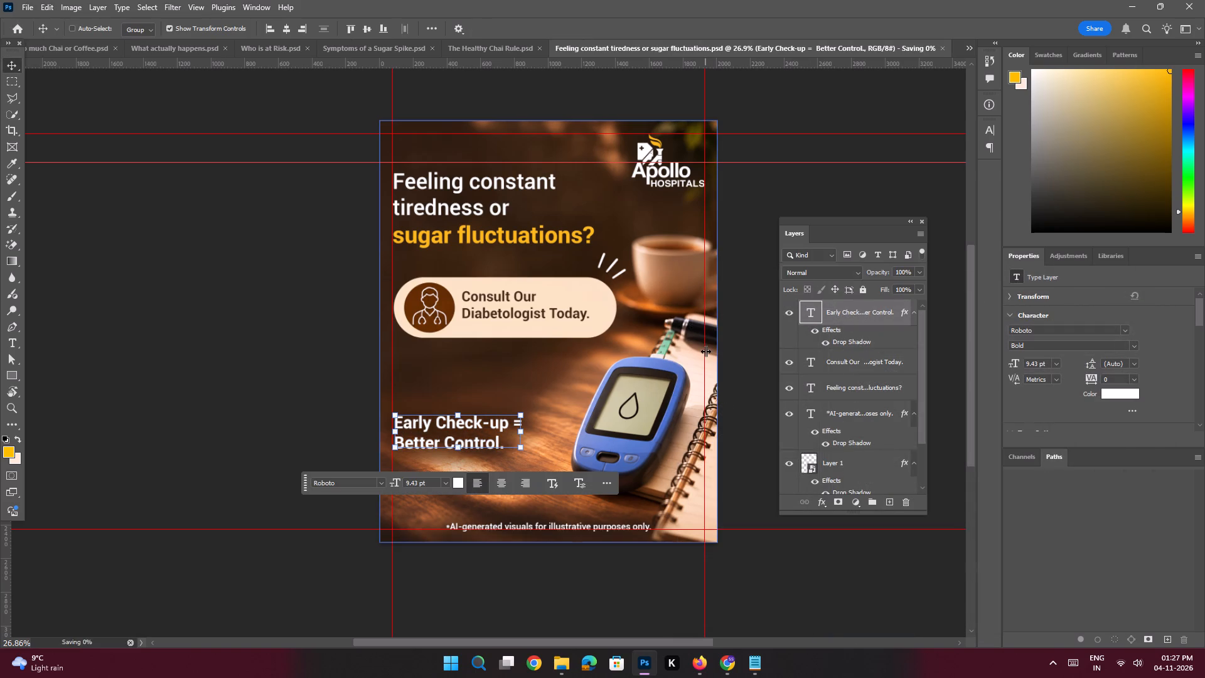
key("ctrl+alt+shift+w")
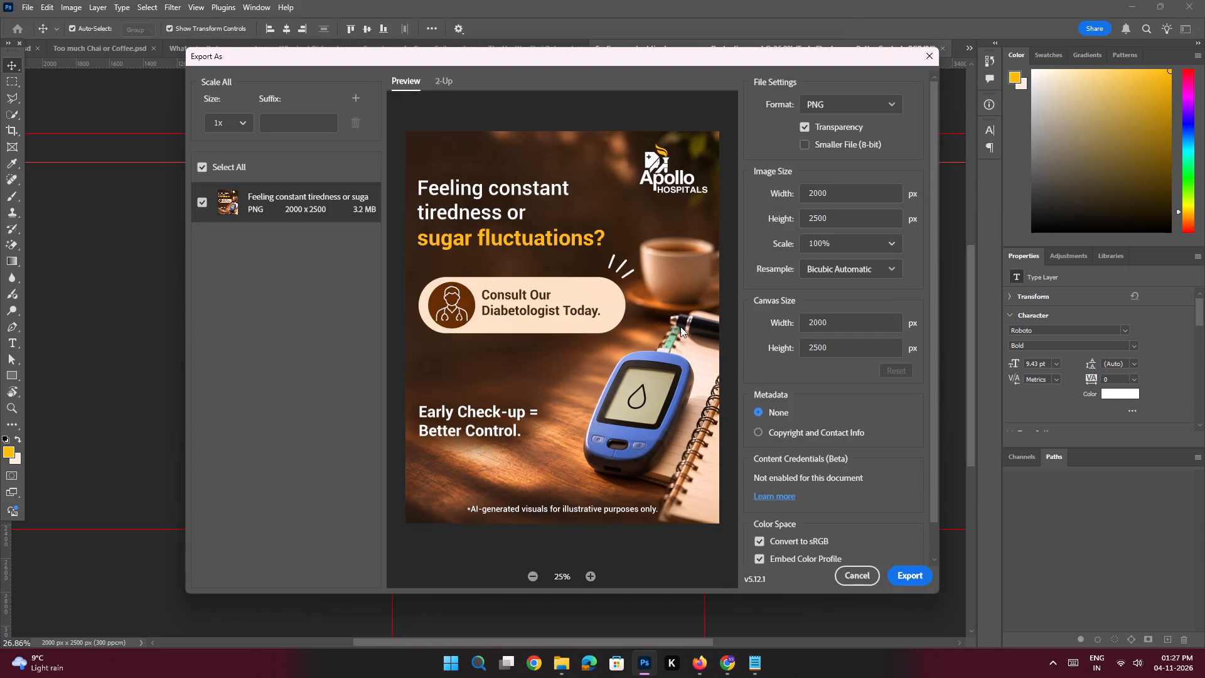
left_click(903, 572)
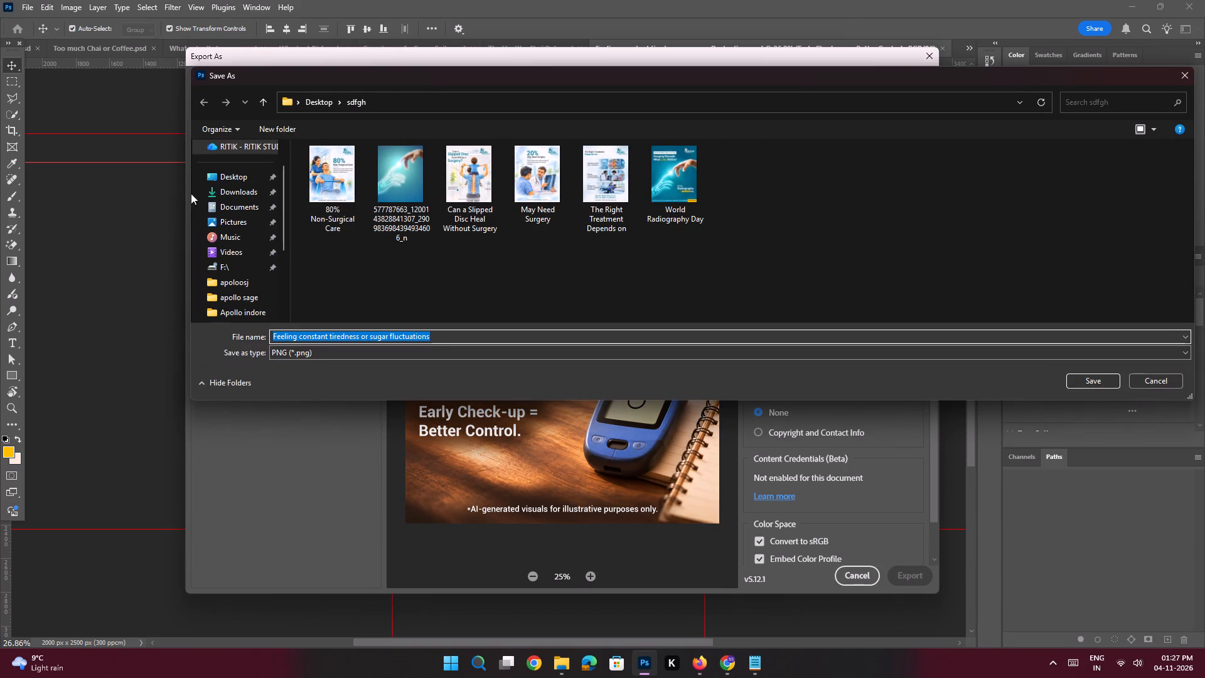
left_click(238, 176)
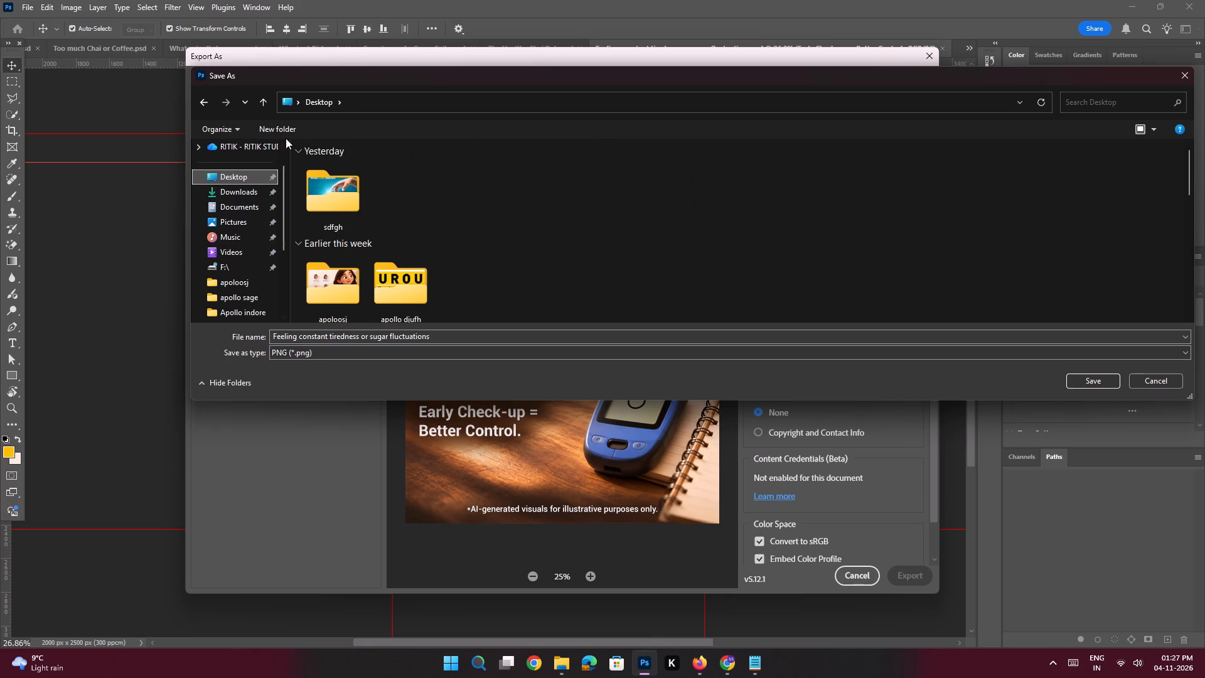
left_click(282, 131)
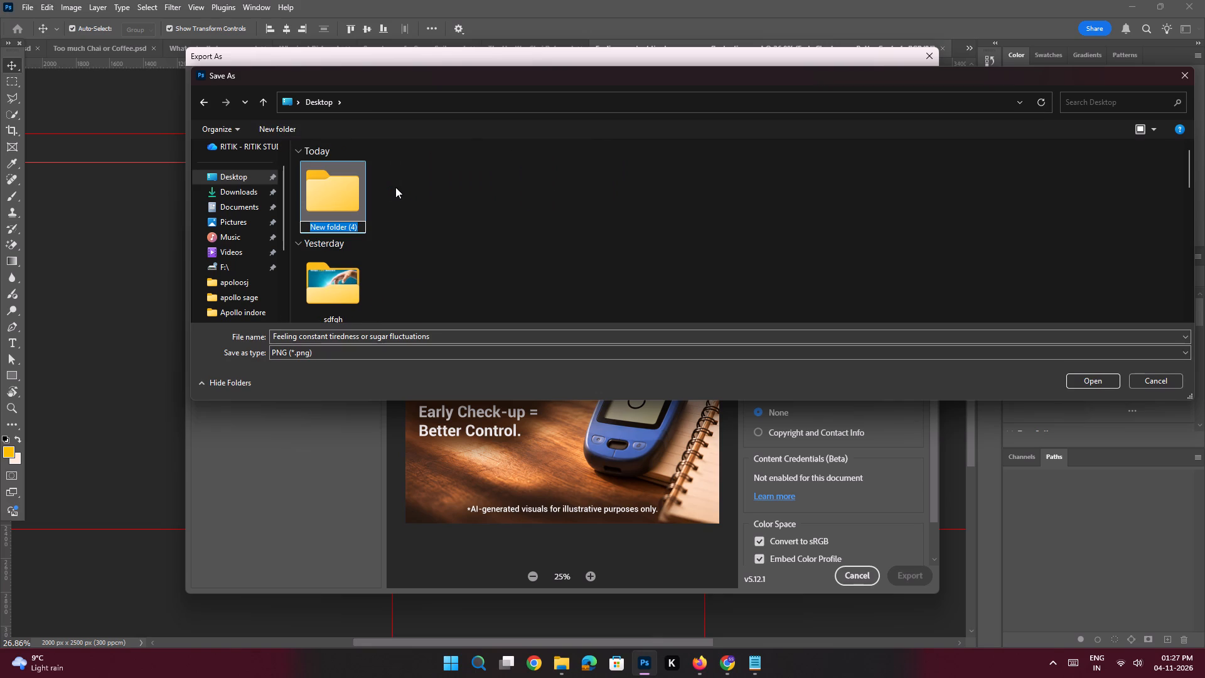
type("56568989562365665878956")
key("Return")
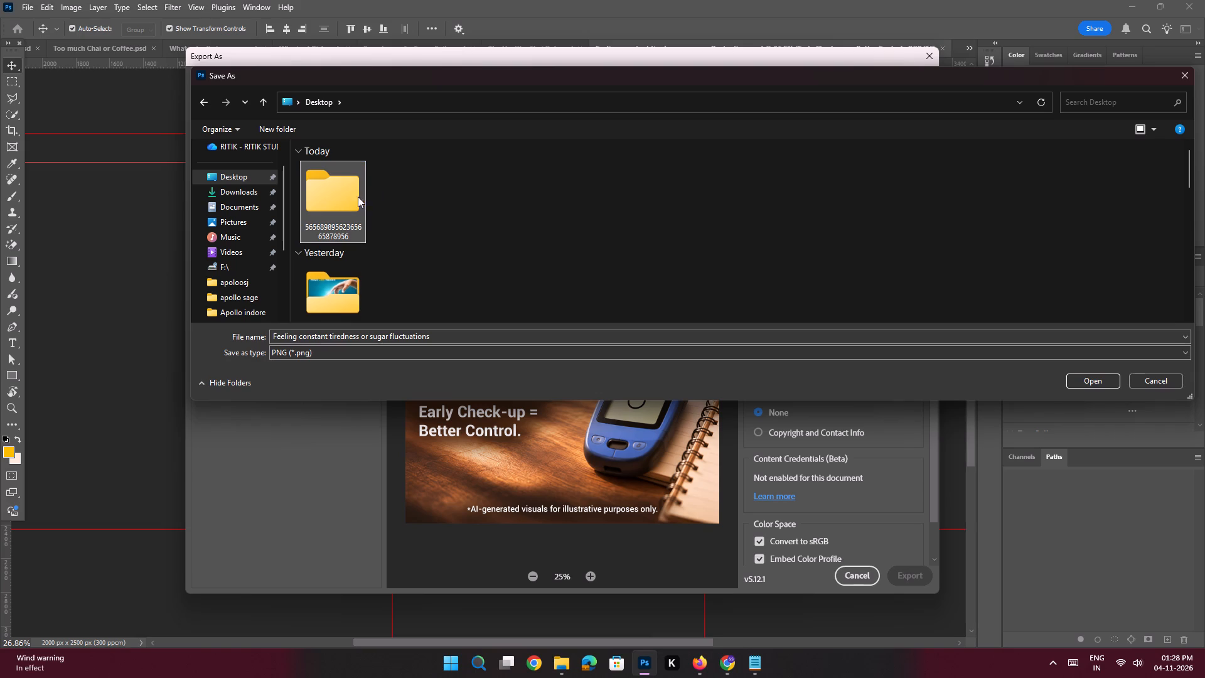
double_click(347, 200)
left_click(1073, 377)
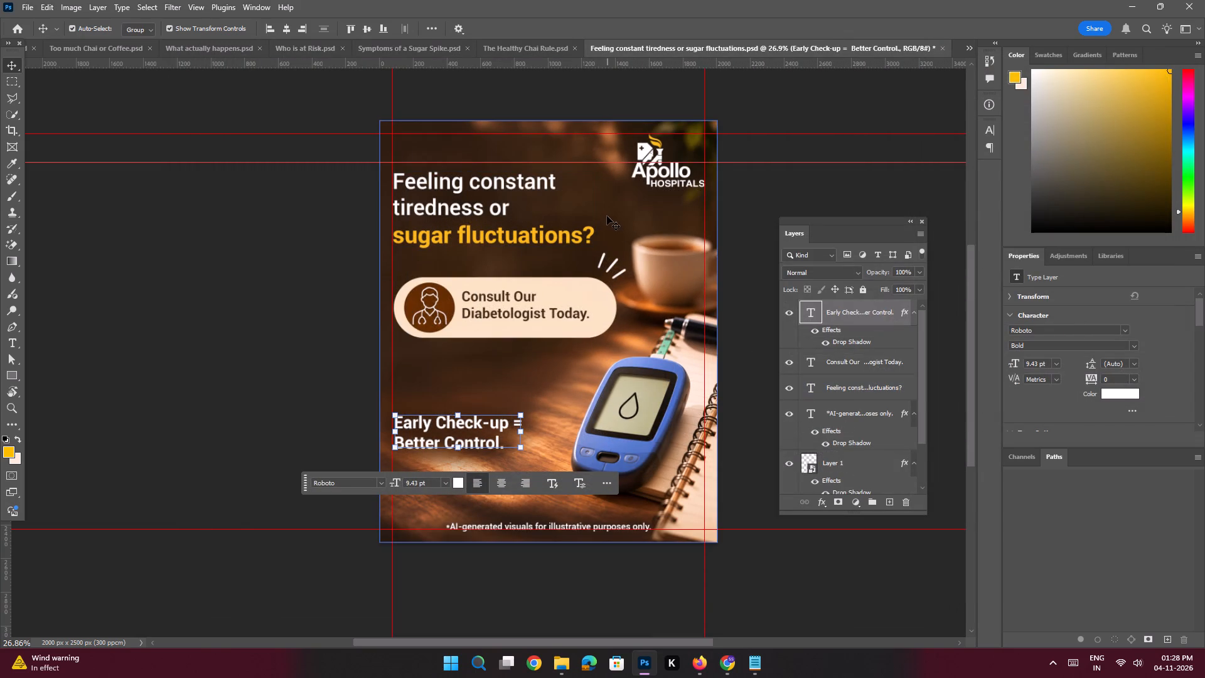
Save the sugar fluctuations poster document and close it.
key("ctrl+s")
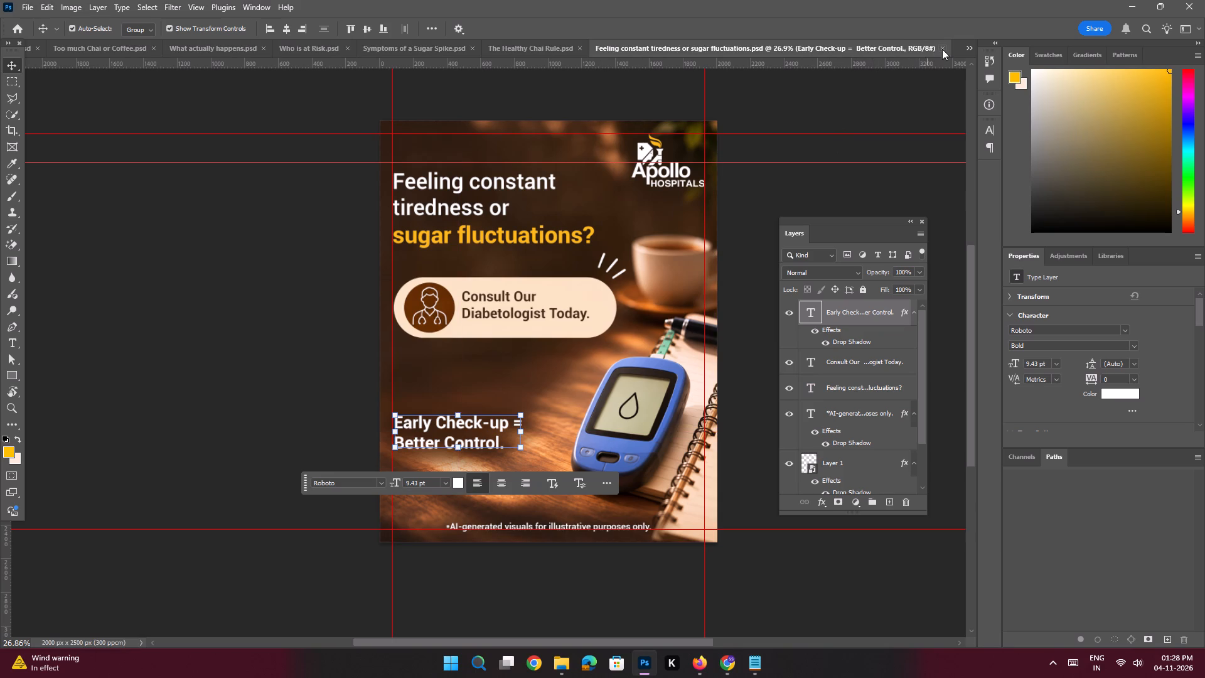
left_click(942, 49)
Export The Healthy Chai Rule poster as a 2000 x 2500 px PNG to the same Desktop folder, and save and close its document.
key("ctrl+alt+shift+w")
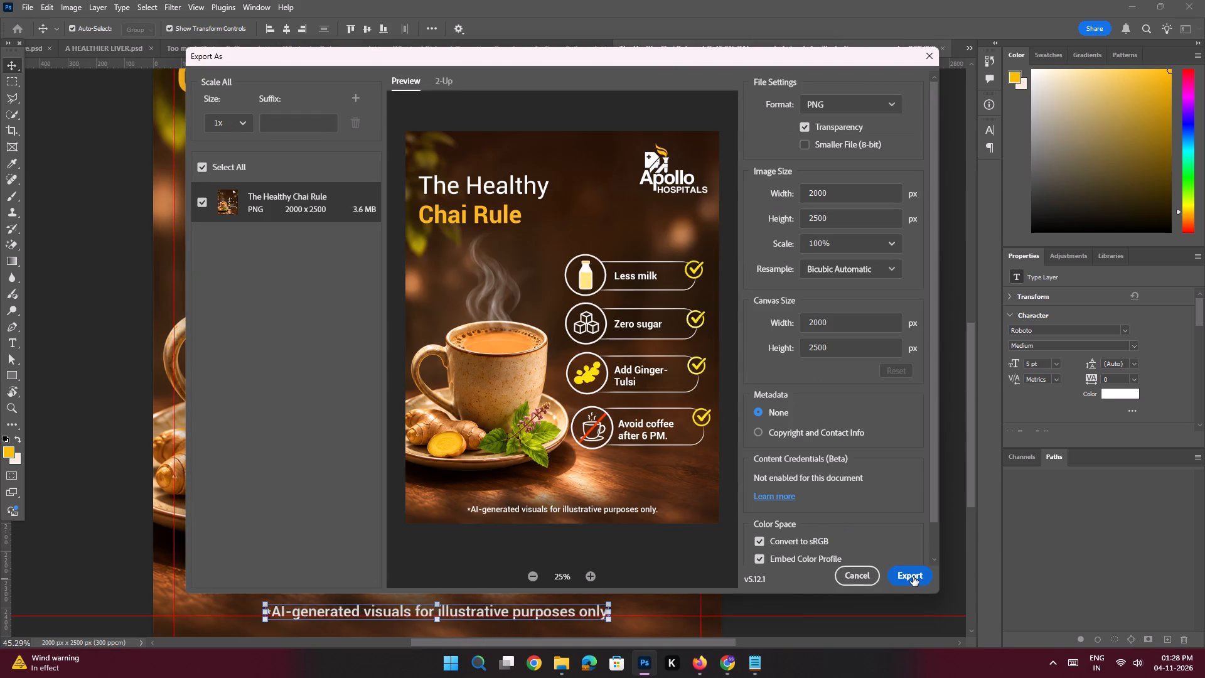
left_click(913, 577)
left_click(1080, 380)
key("ctrl+s")
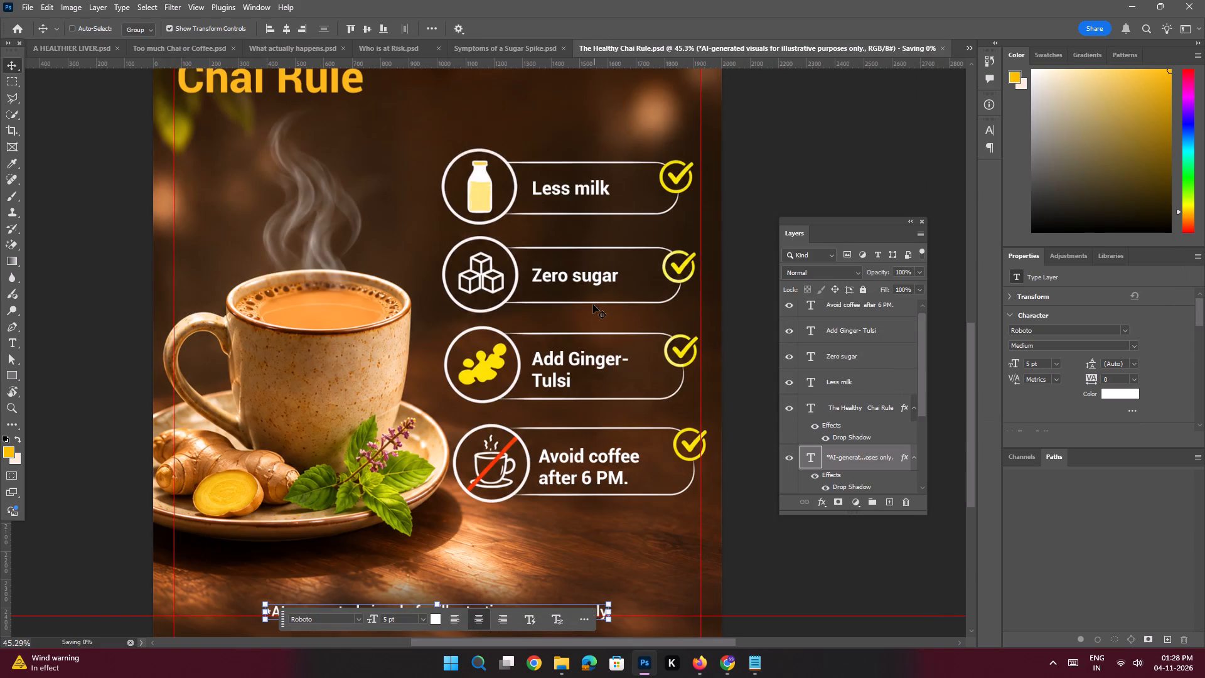
left_click(946, 48)
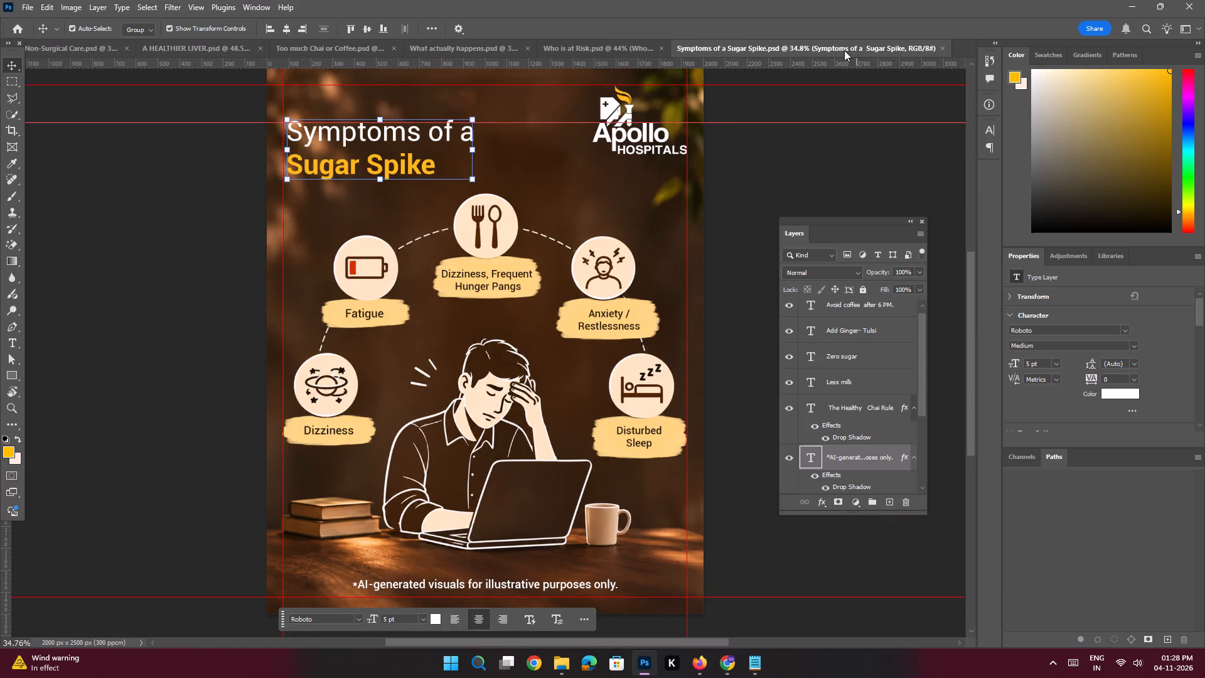
Export the Symptoms of a Sugar Spike poster as a 2000 x 2500 px PNG to the same folder, and save and close its document.
key("ctrl+alt+shift+w")
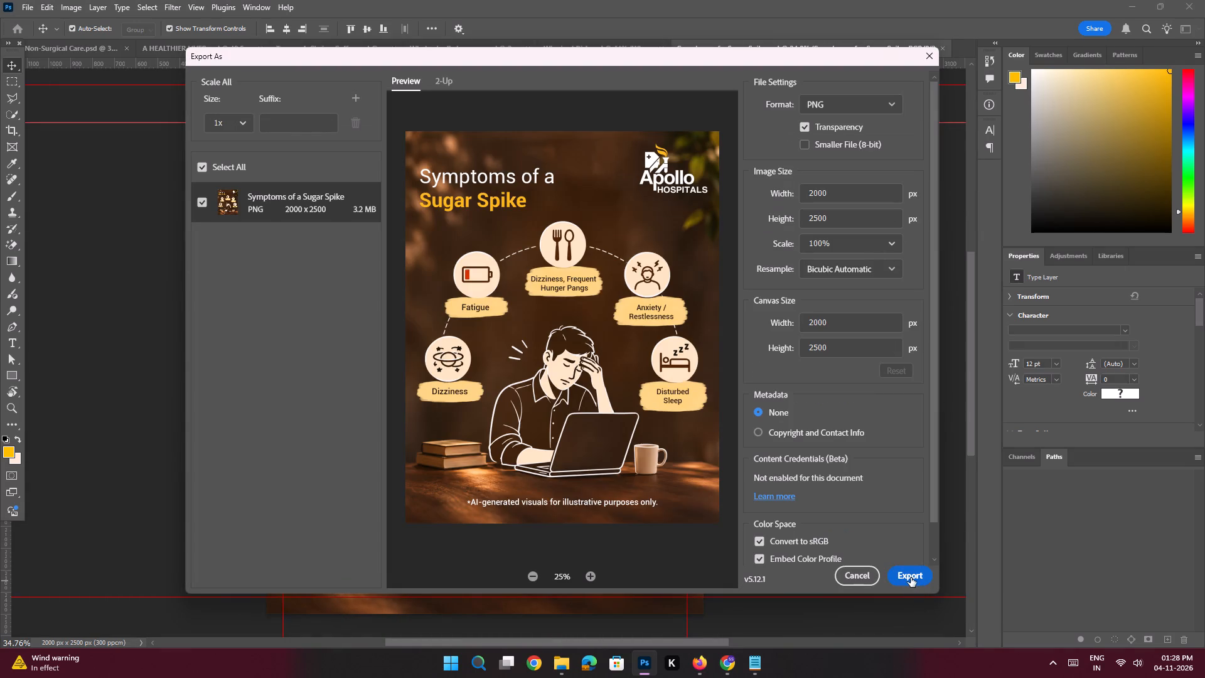
left_click(909, 577)
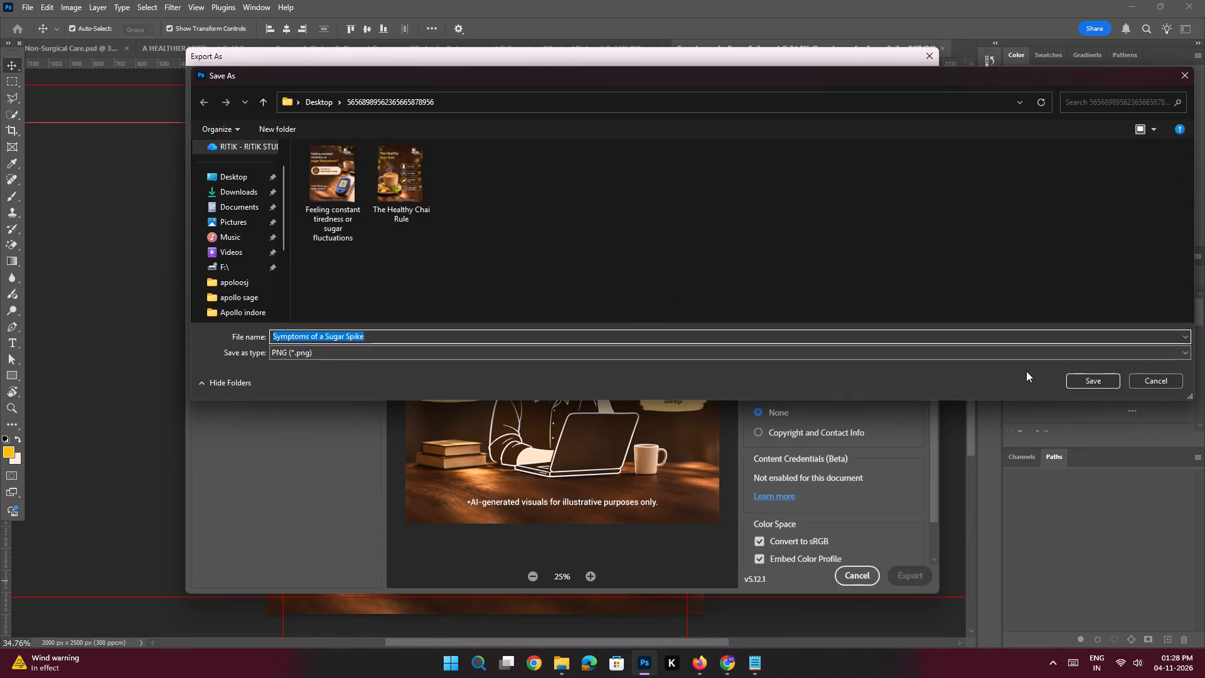
left_click(1066, 379)
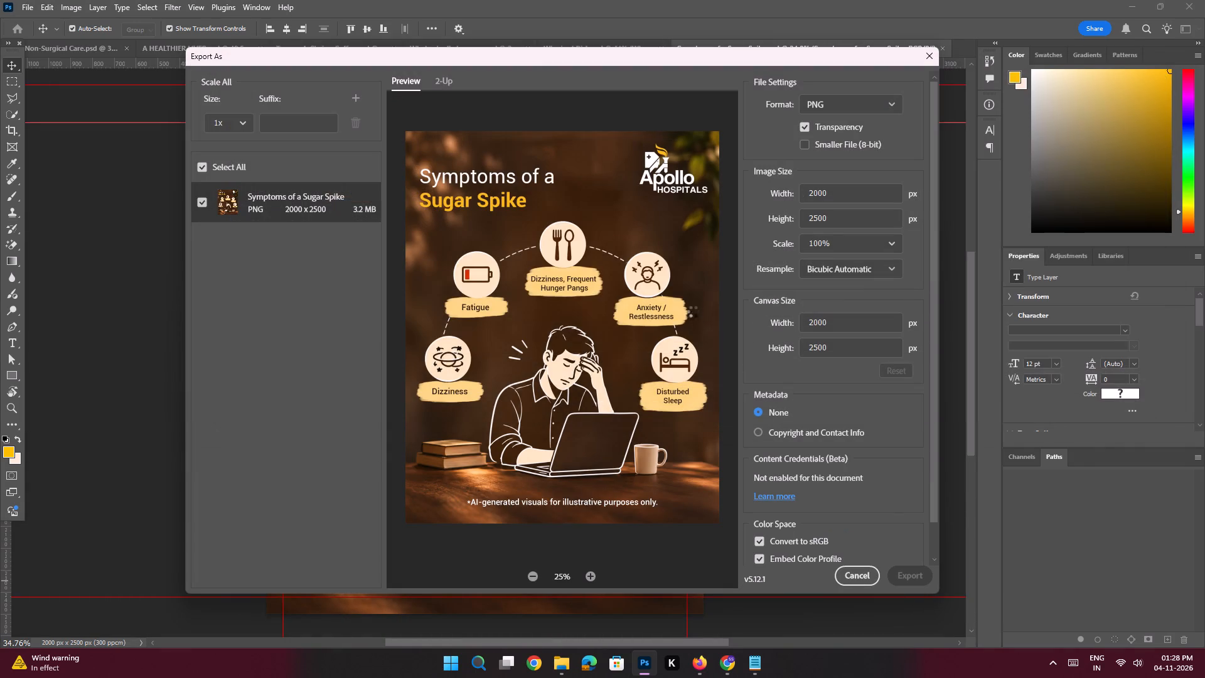
key("ctrl+s")
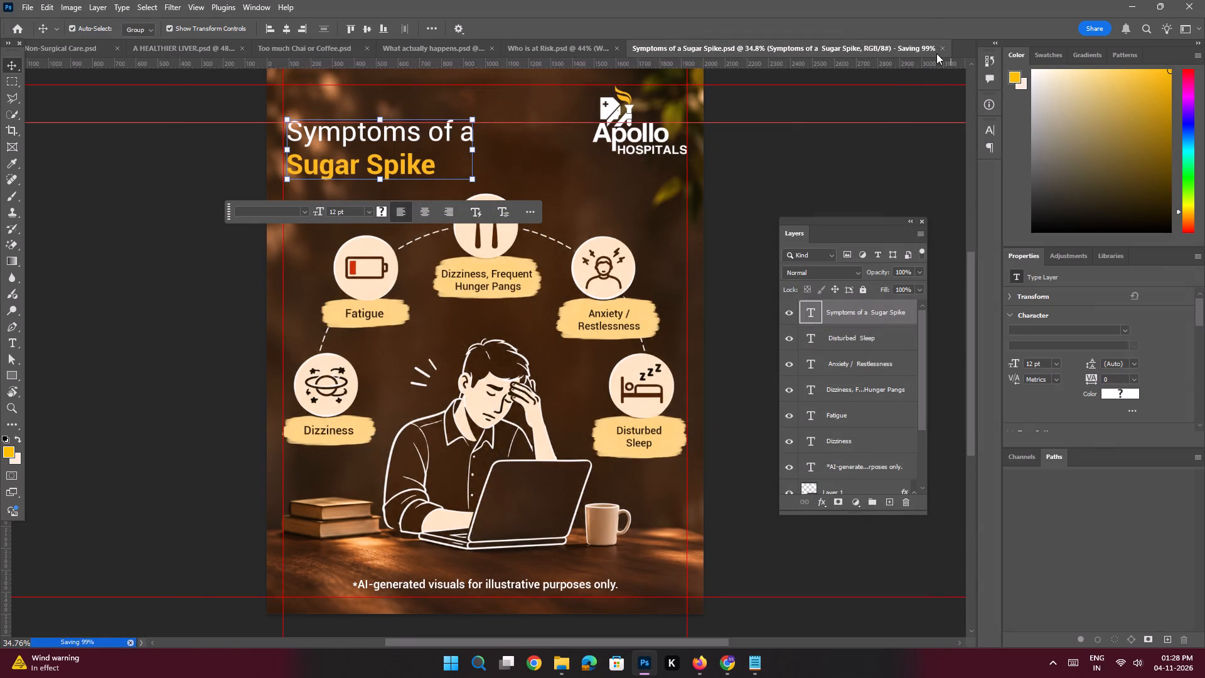
left_click(945, 50)
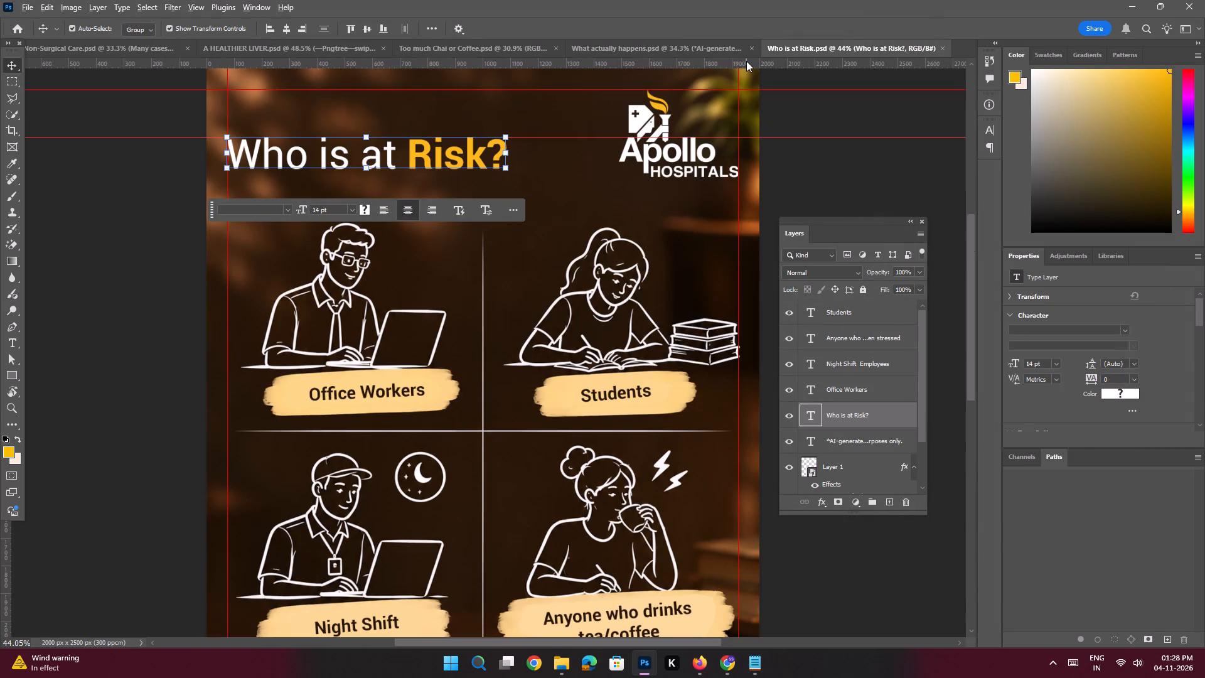
Export the Who is at Risk poster as a 2000 x 2500 px PNG to the same folder, and save and close its document.
key("ctrl+alt+shift+w")
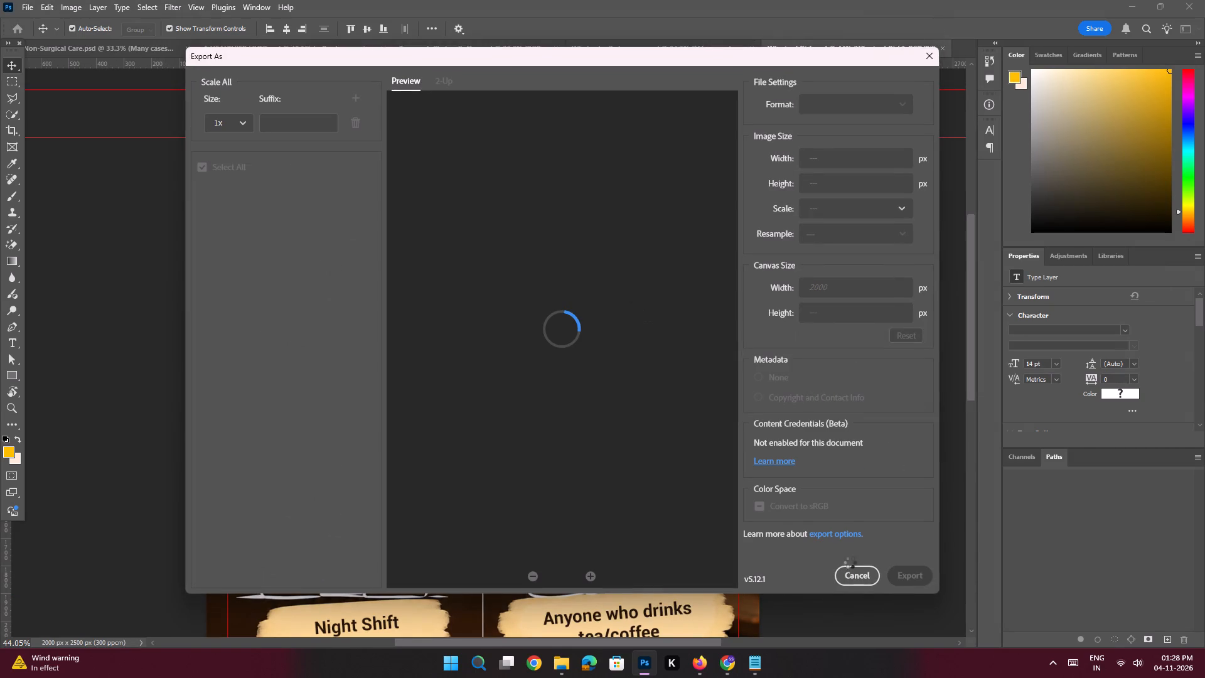
left_click(909, 581)
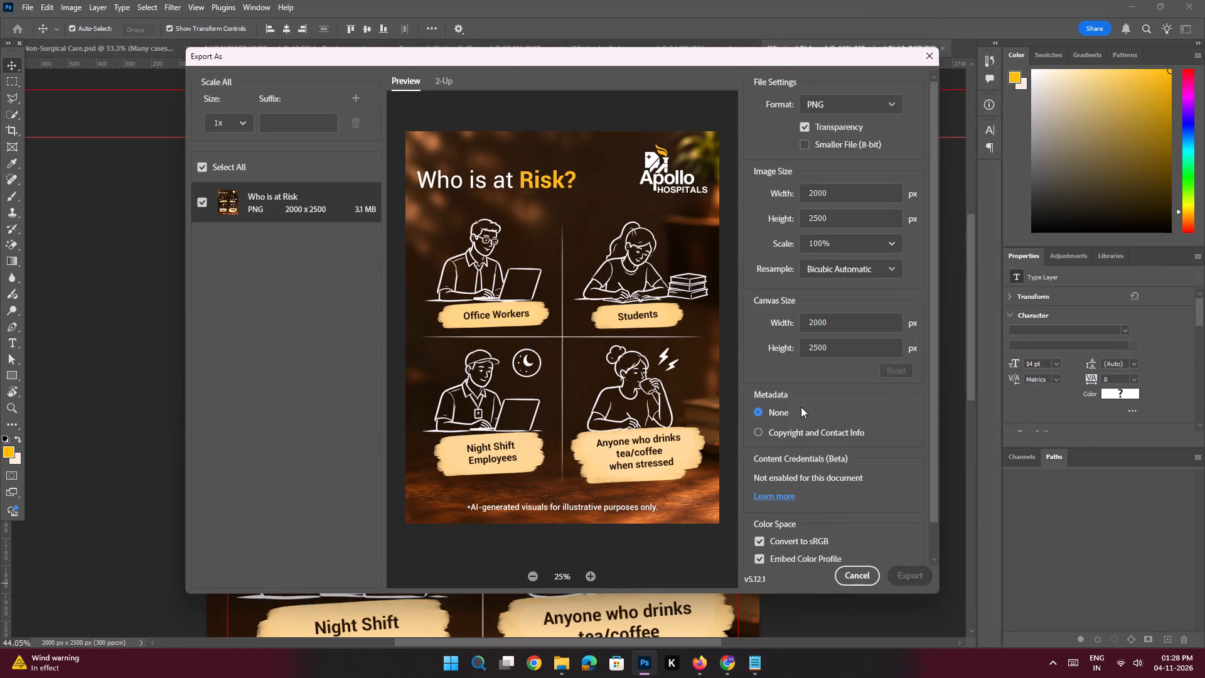
left_click(1072, 379)
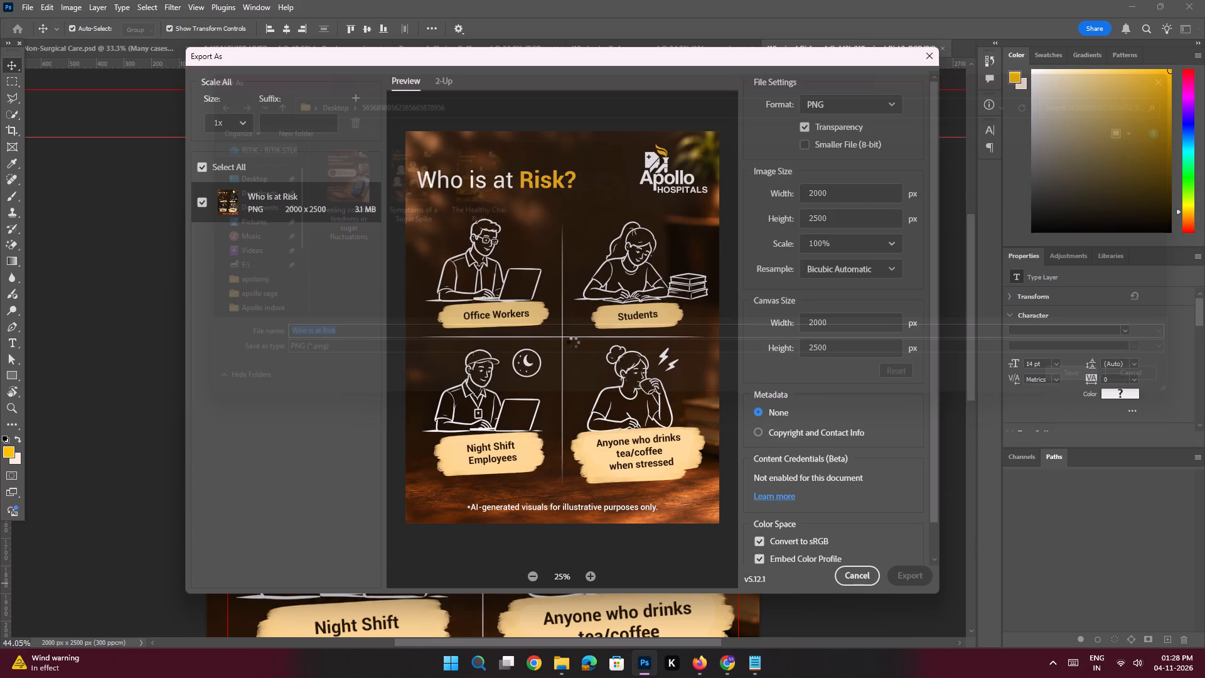
key("ctrl+s")
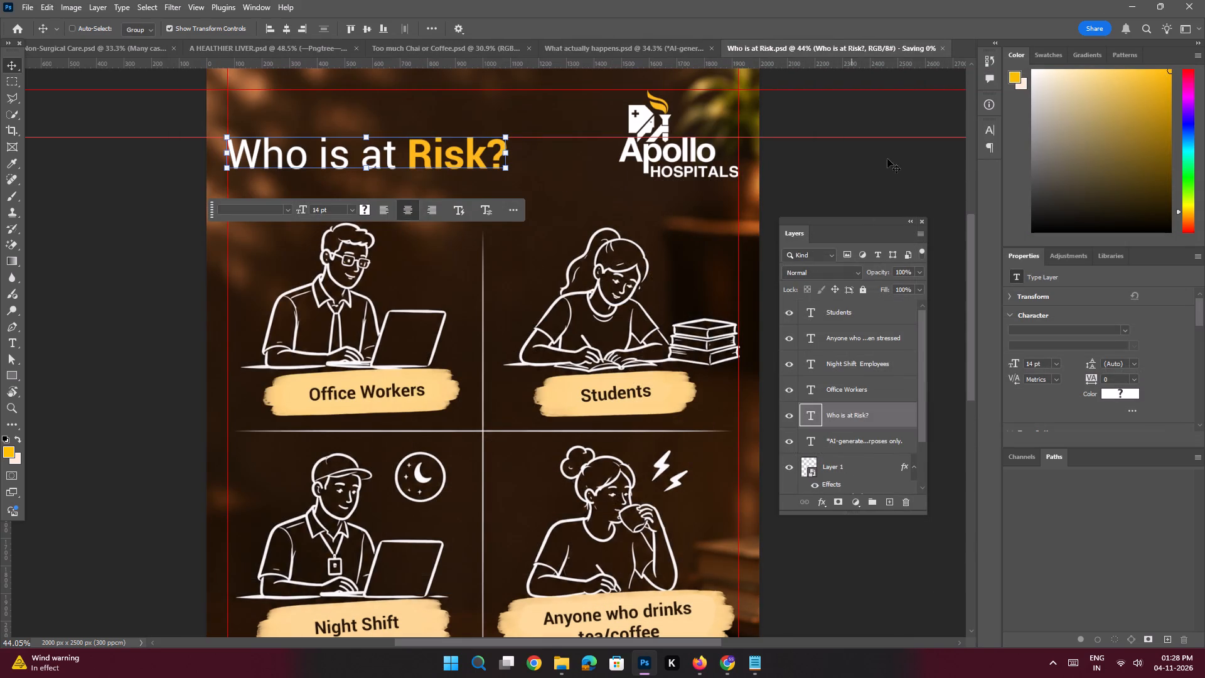
left_click(941, 48)
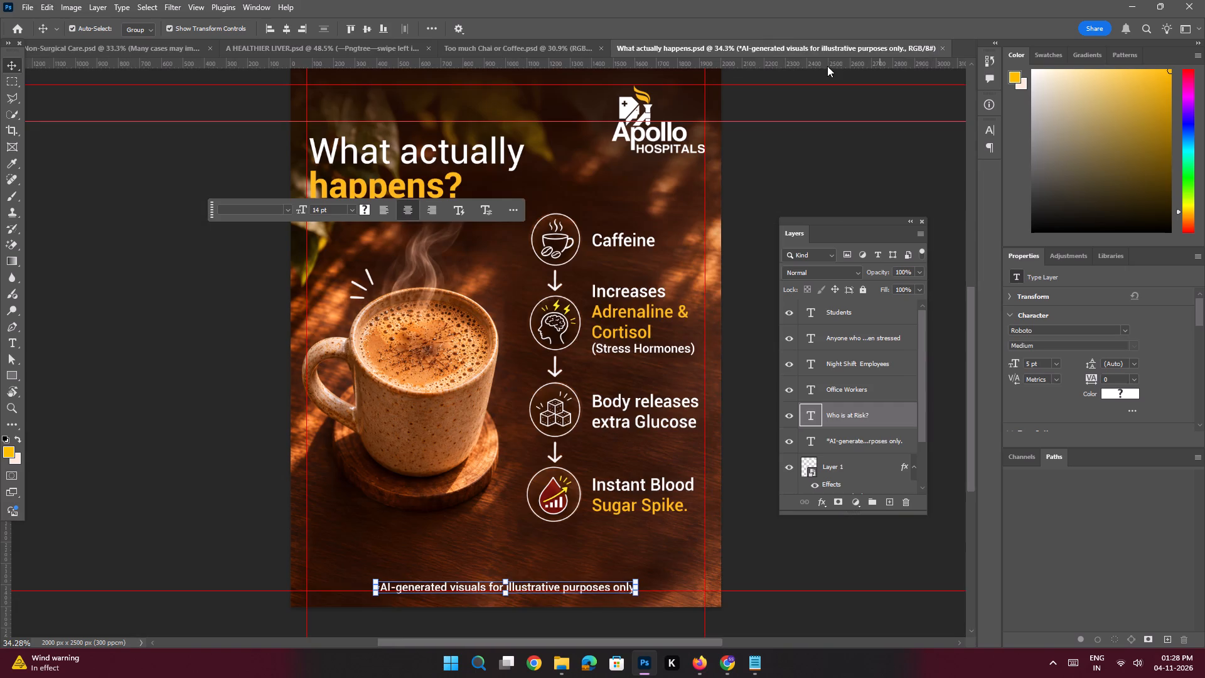
Export the What actually happens poster as a 2000 x 2500 px PNG to the same folder, and save and close its document.
key("ctrl+alt+shift+w")
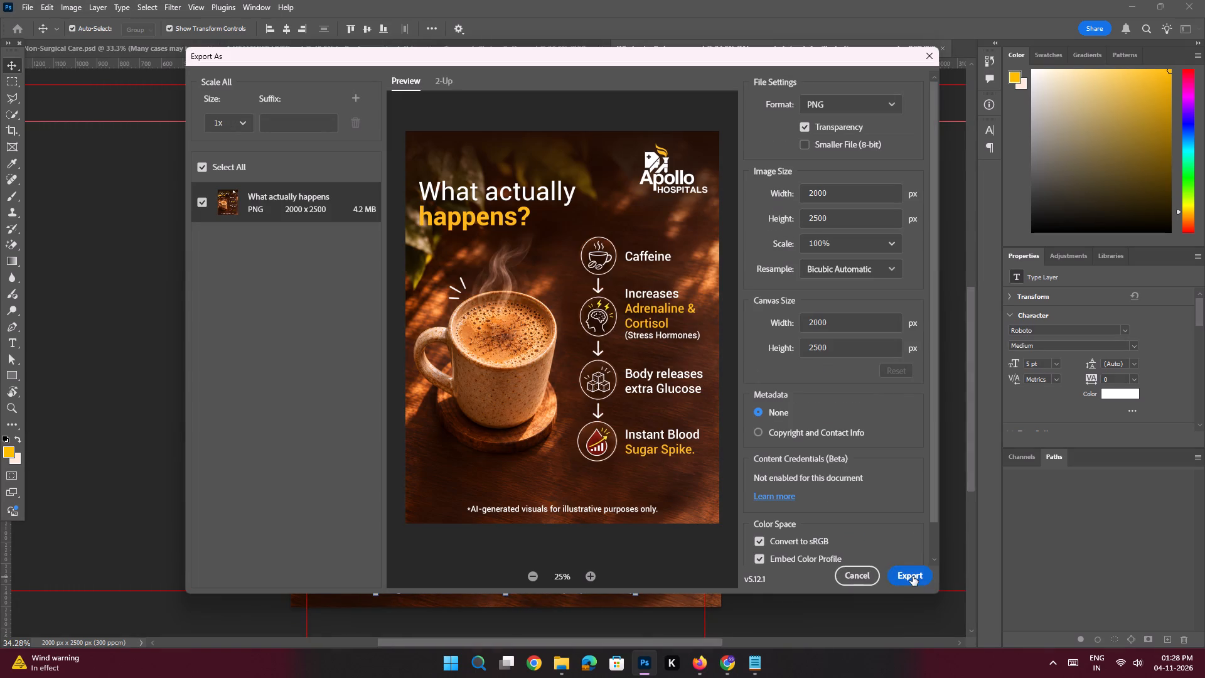
left_click(913, 576)
left_click(1081, 377)
key("ctrl+s")
left_click(944, 49)
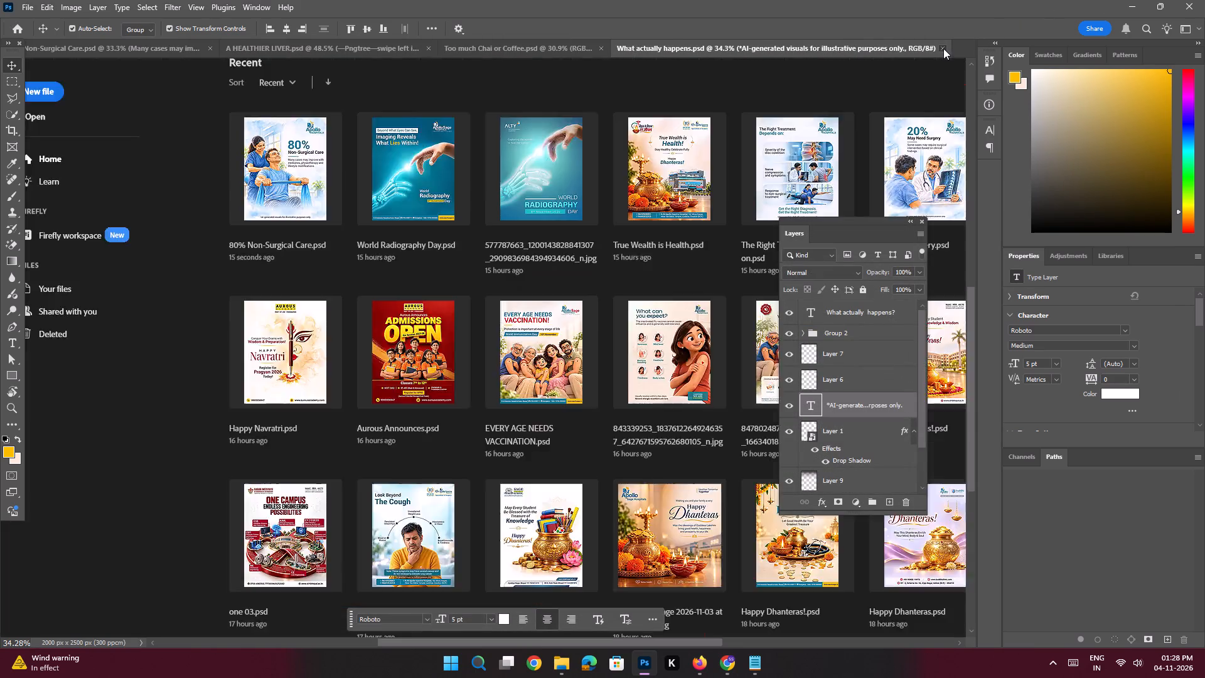
Export the Too much Chai or Coffee poster as a 2000 x 2500 px PNG to the same Desktop folder.
key("ctrl+alt+shift+w")
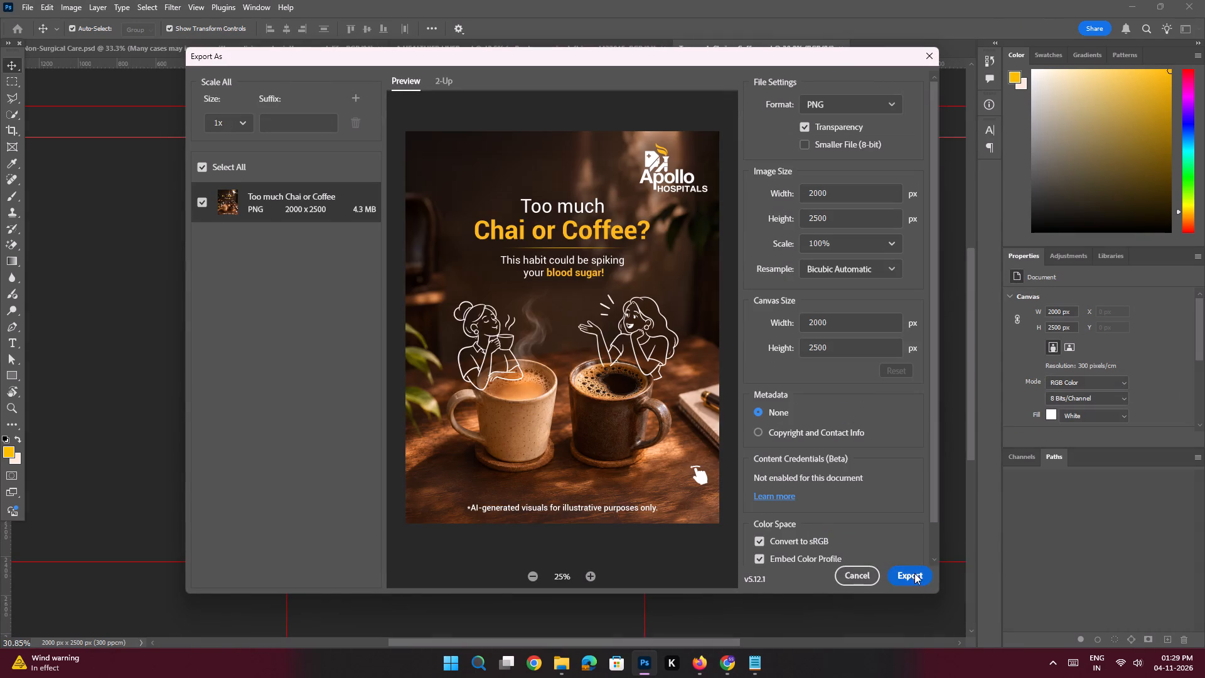
left_click(914, 573)
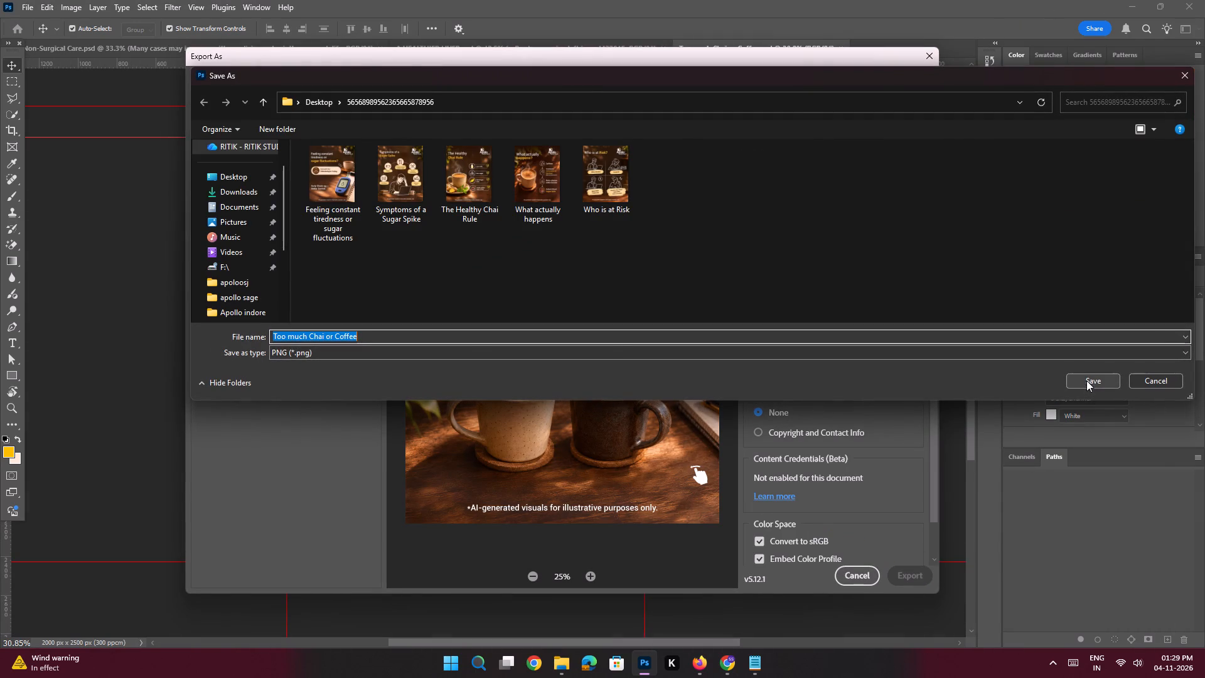
Finish saving the Too much Chai or Coffee PNG to the Desktop folder, and save and close the poster's document.
left_click(1086, 380)
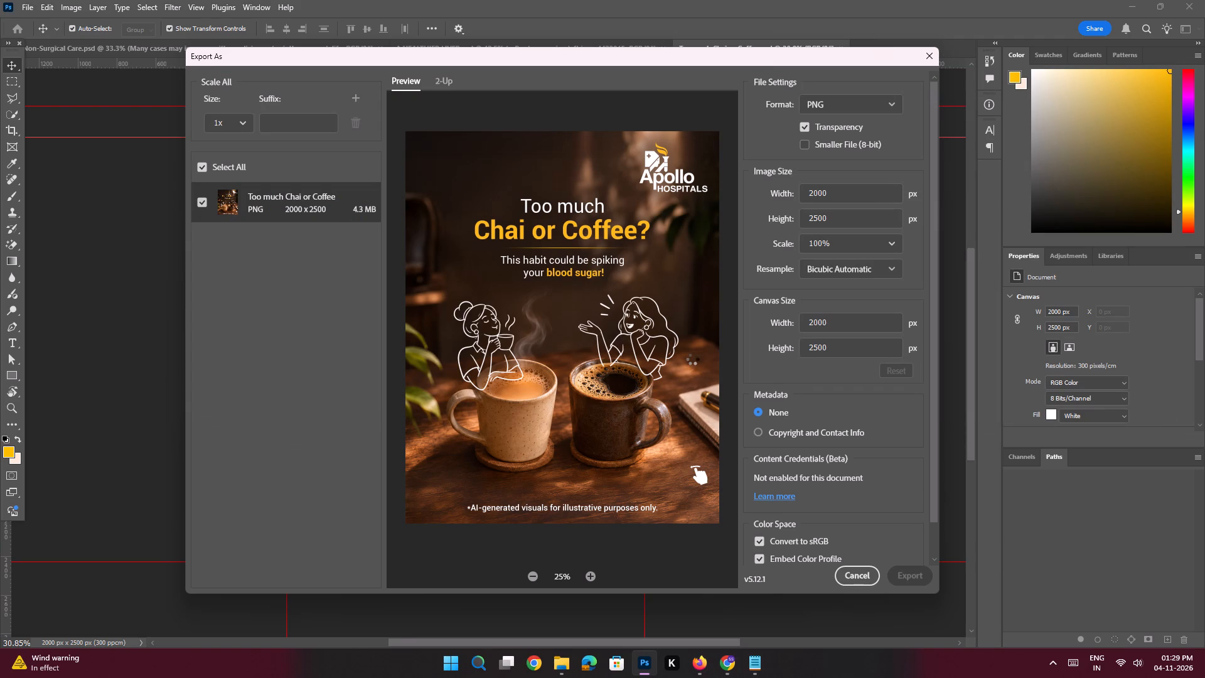
key("ctrl+s")
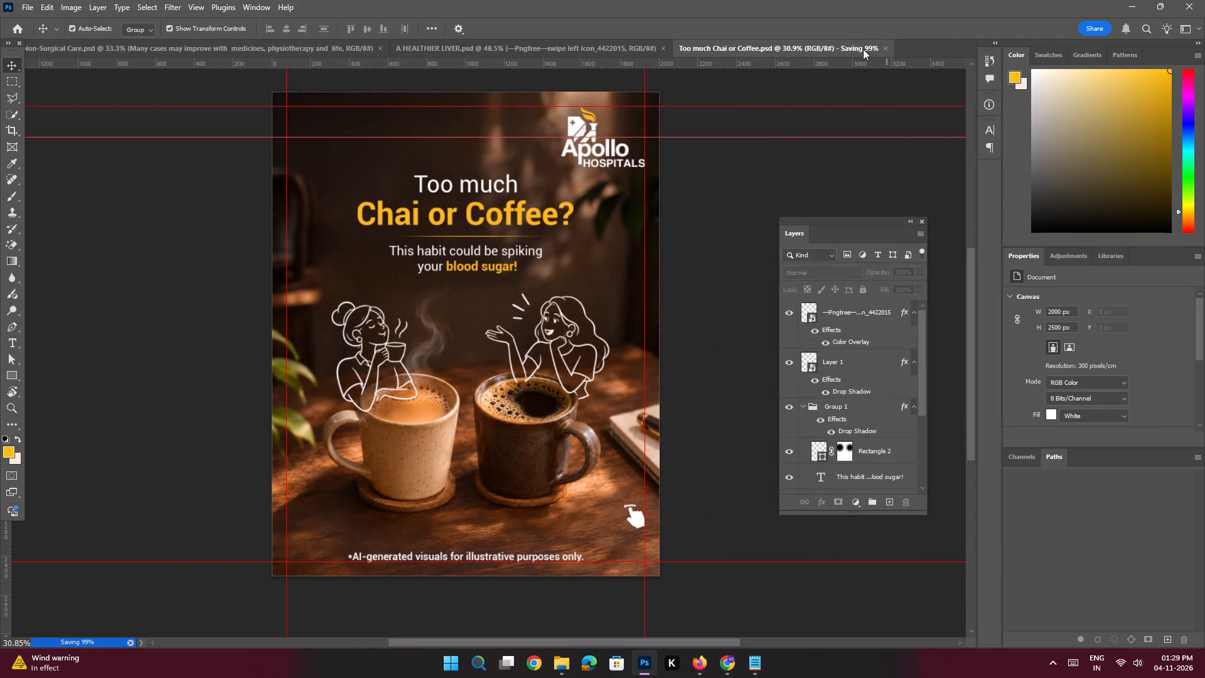
left_click(842, 48)
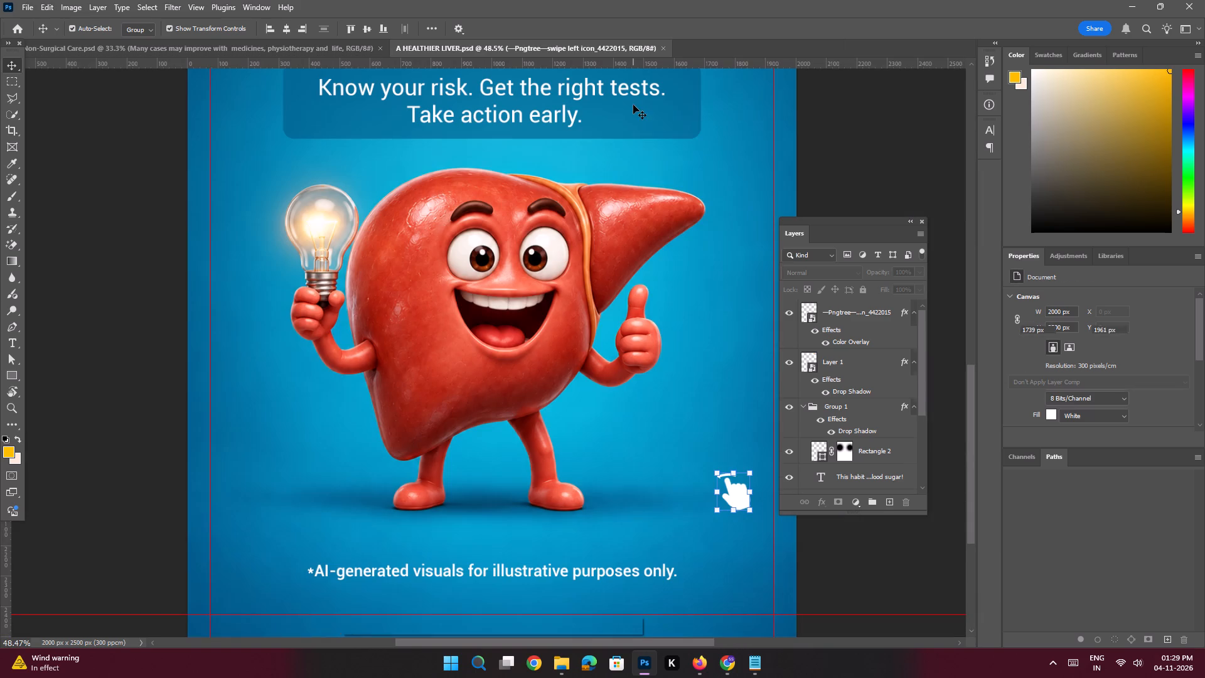
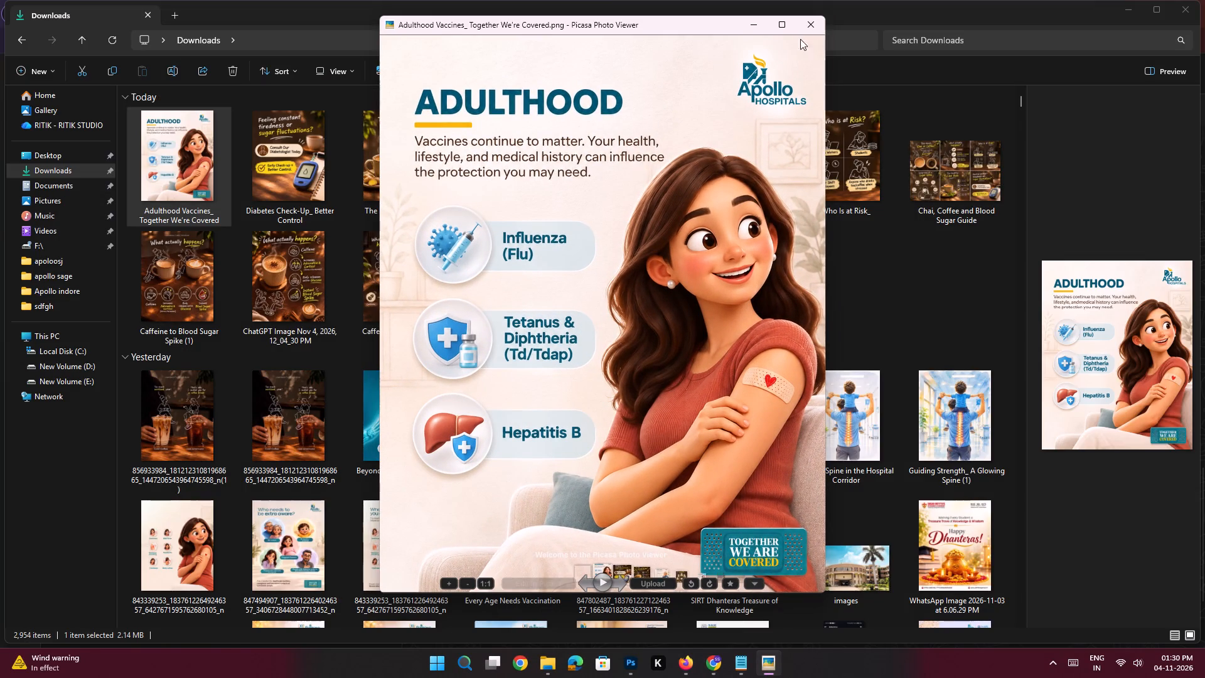
Close the enlarged view of the Adulthood Vaccines poster and return to the Downloads folder.
left_click(817, 27)
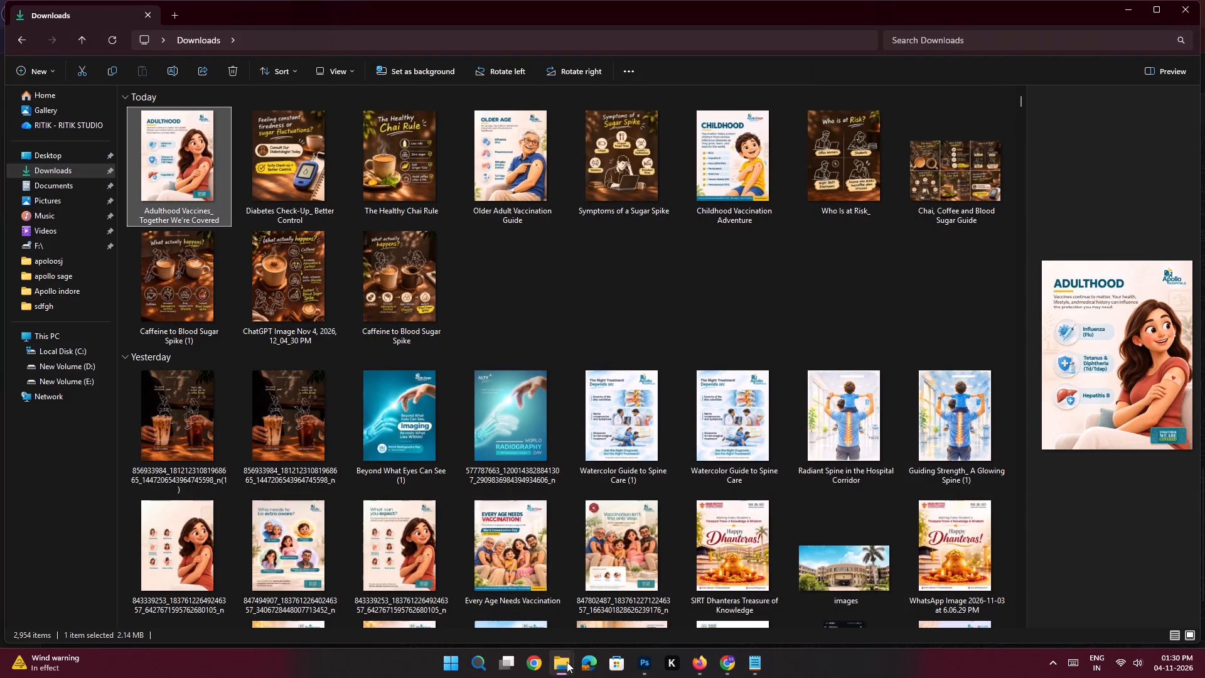
Open the EVERY AGE NEEDS VACCINATION PSD from the apollo sage folder on the Desktop.
left_click(514, 608)
left_click(62, 155)
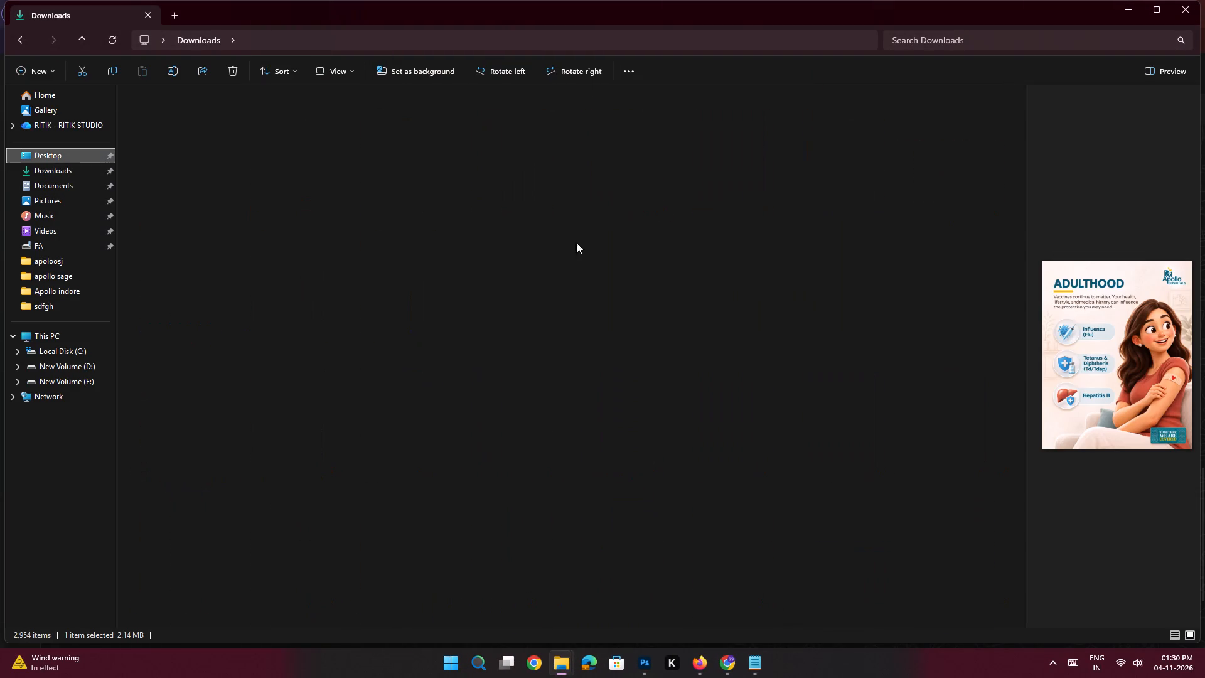
left_click(565, 453)
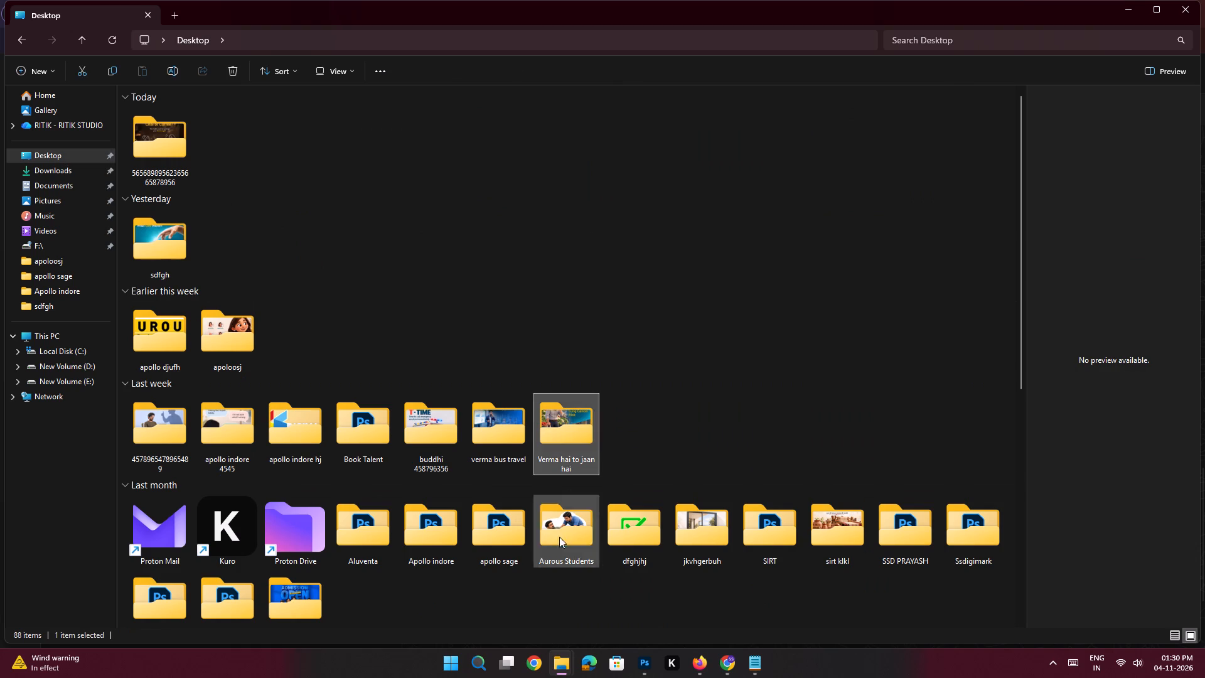
left_click(552, 555)
double_click(500, 543)
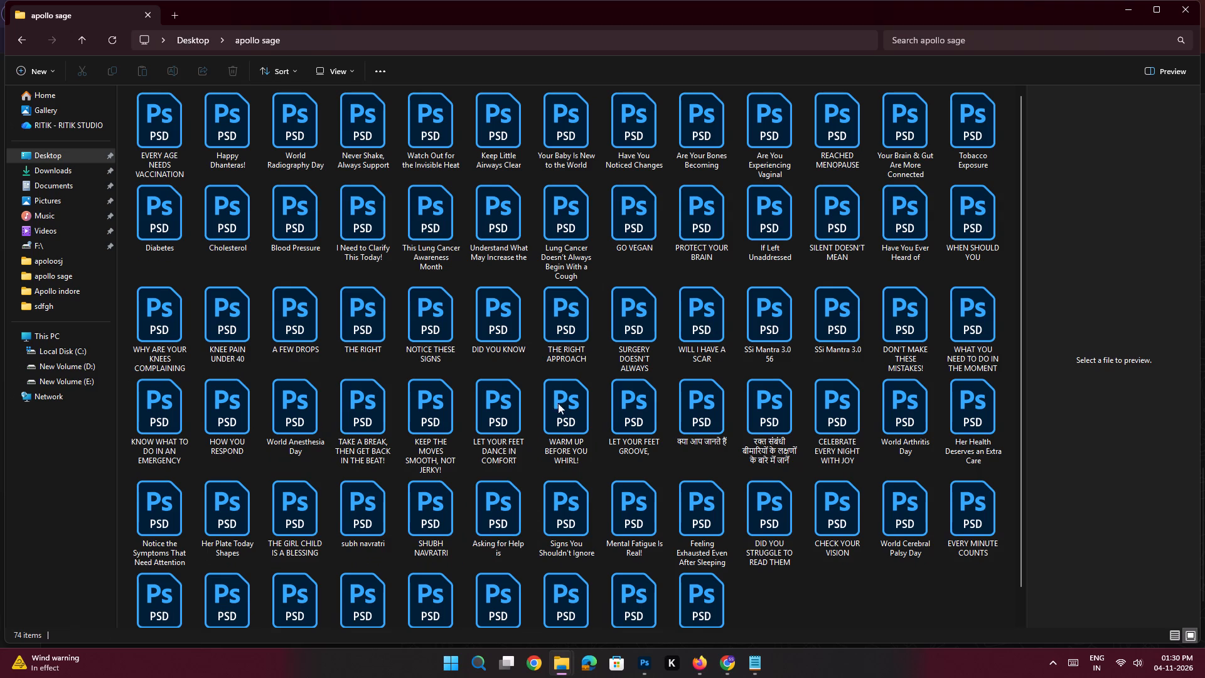
double_click(169, 143)
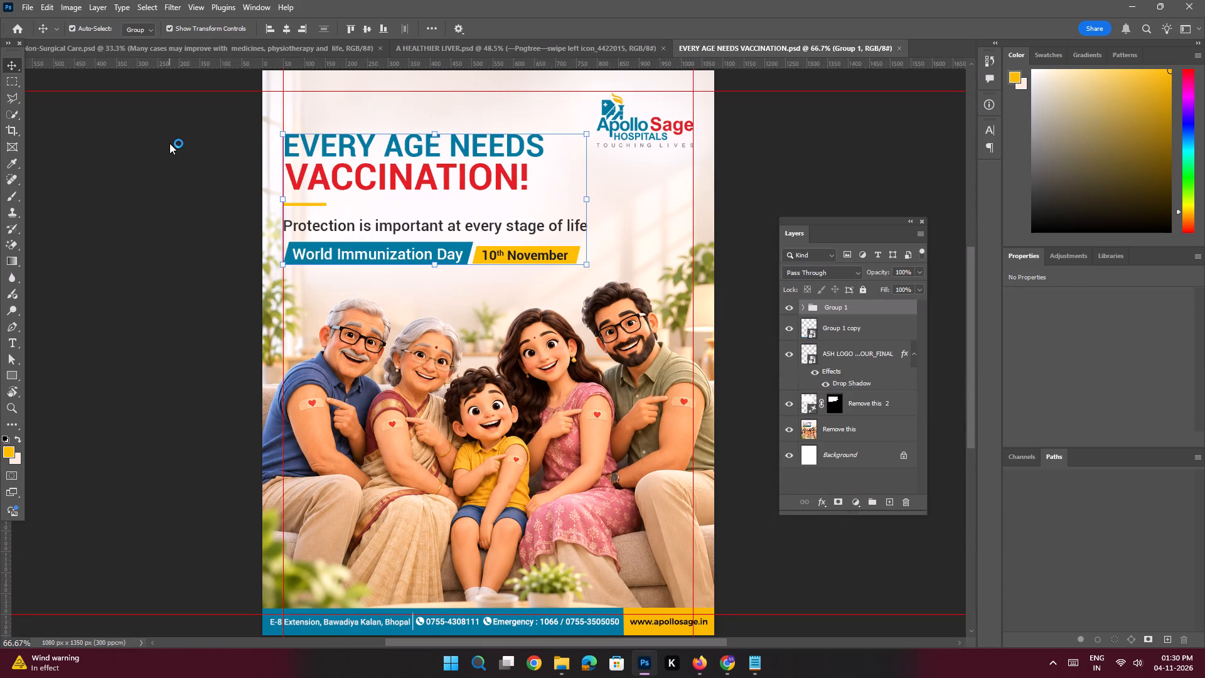
left_click(167, 153)
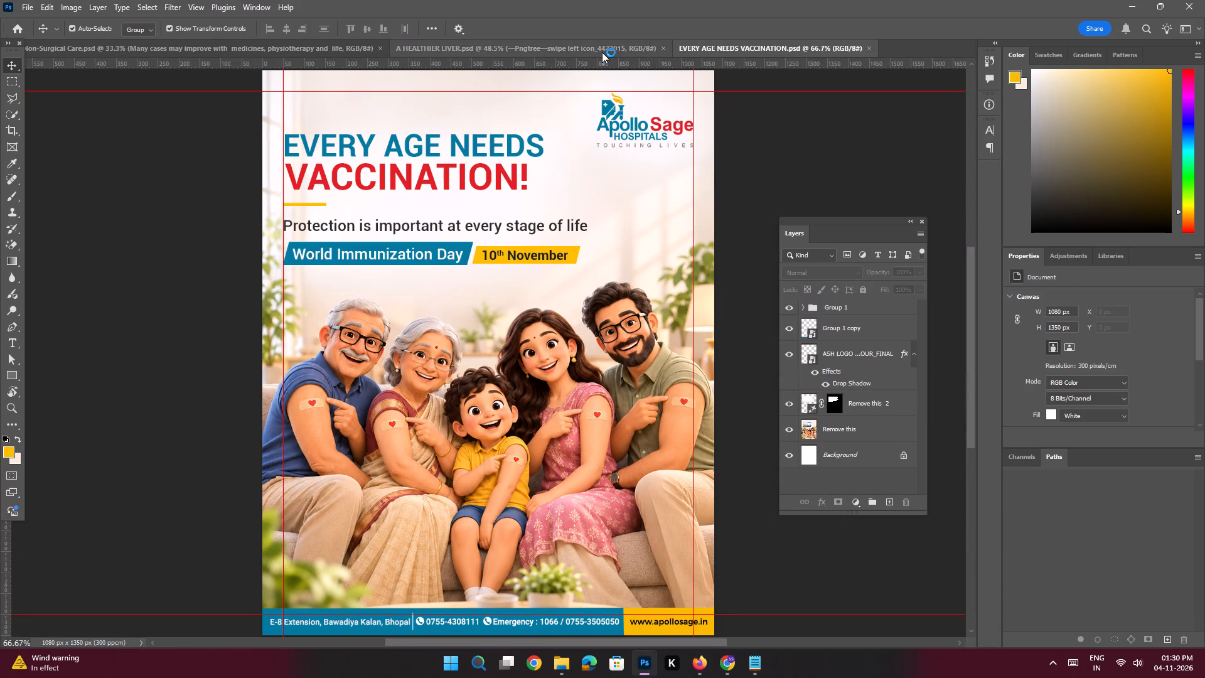
Close the A HEALTHIER LIVER and 80% Non-Surgical Care documents.
left_click(602, 52)
left_click(667, 48)
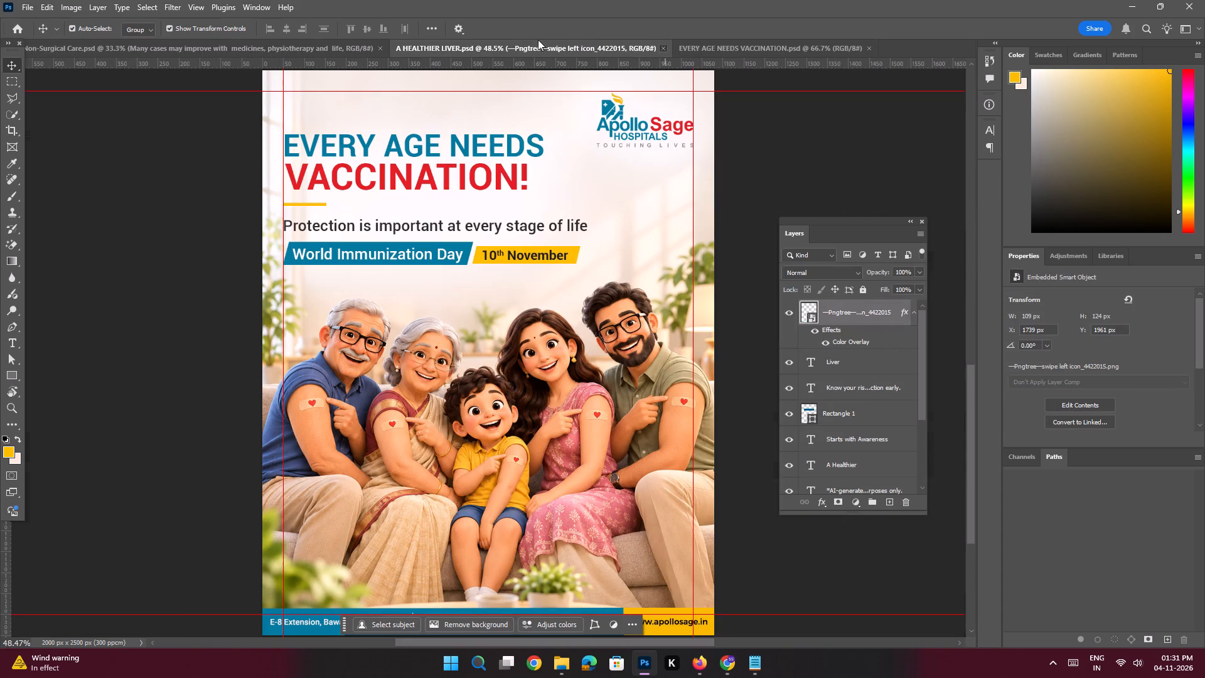
left_click(363, 46)
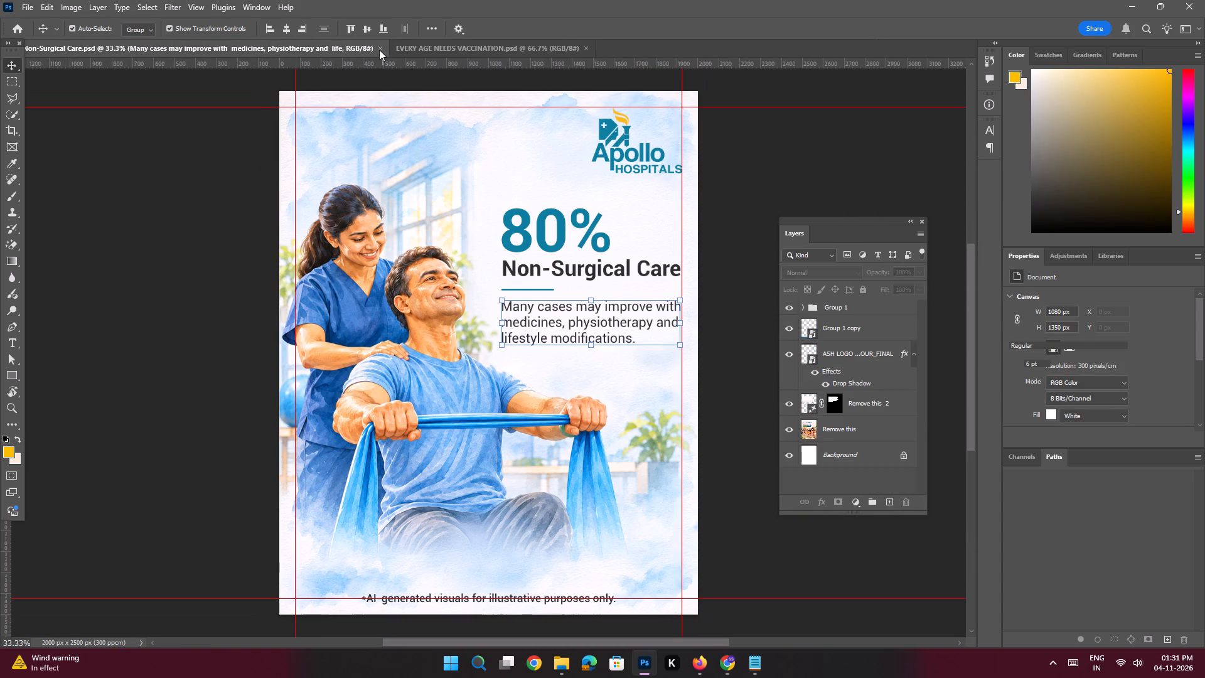
left_click(379, 50)
Reopen 80% Non-Surgical Care.psd from the recent files, with the vaccination poster still open.
left_click(20, 31)
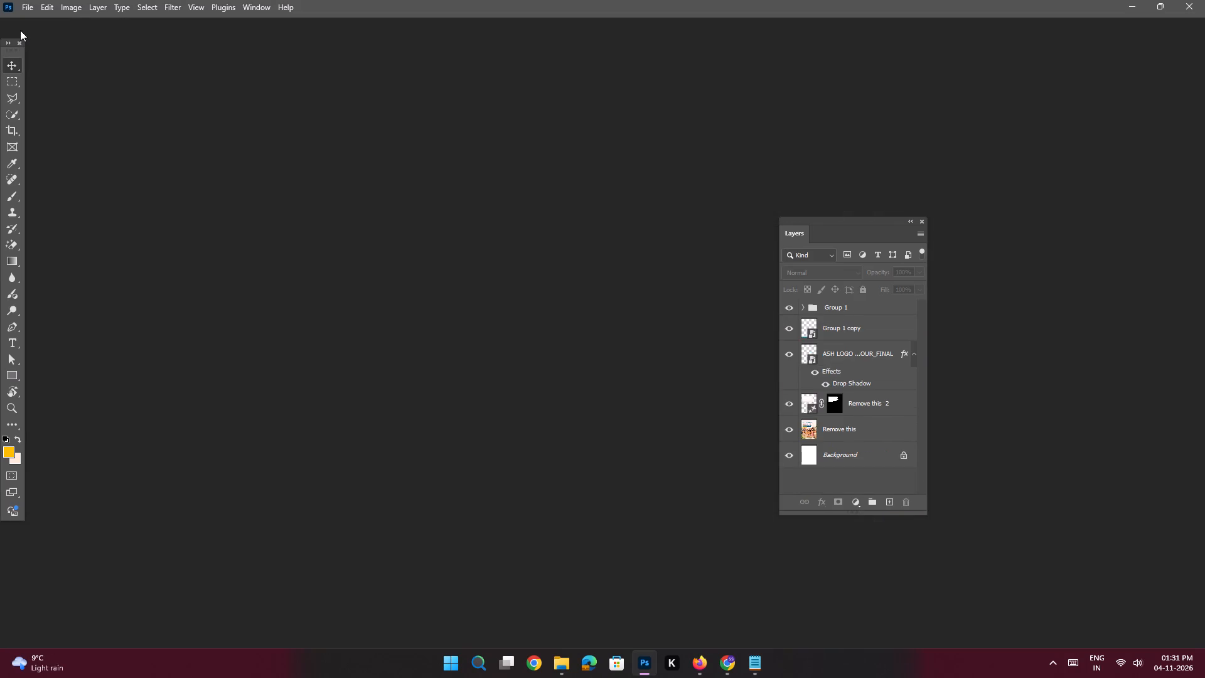
scroll(518, 374, "down", 4)
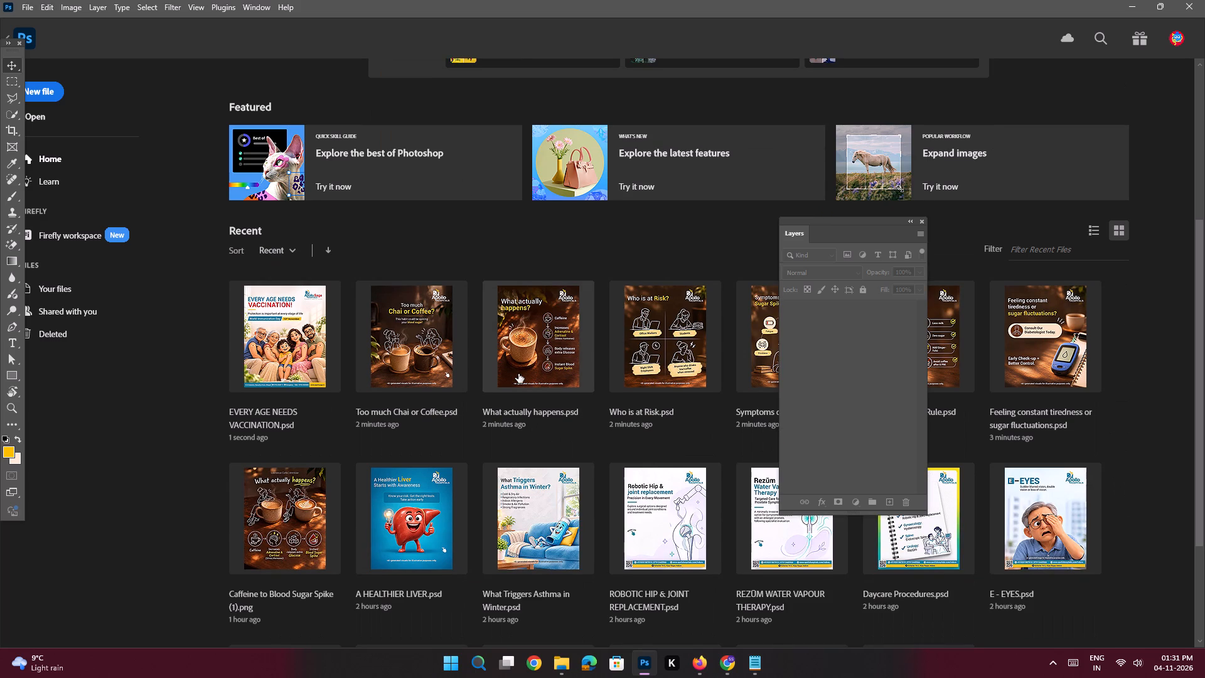
scroll(518, 374, "down", 3)
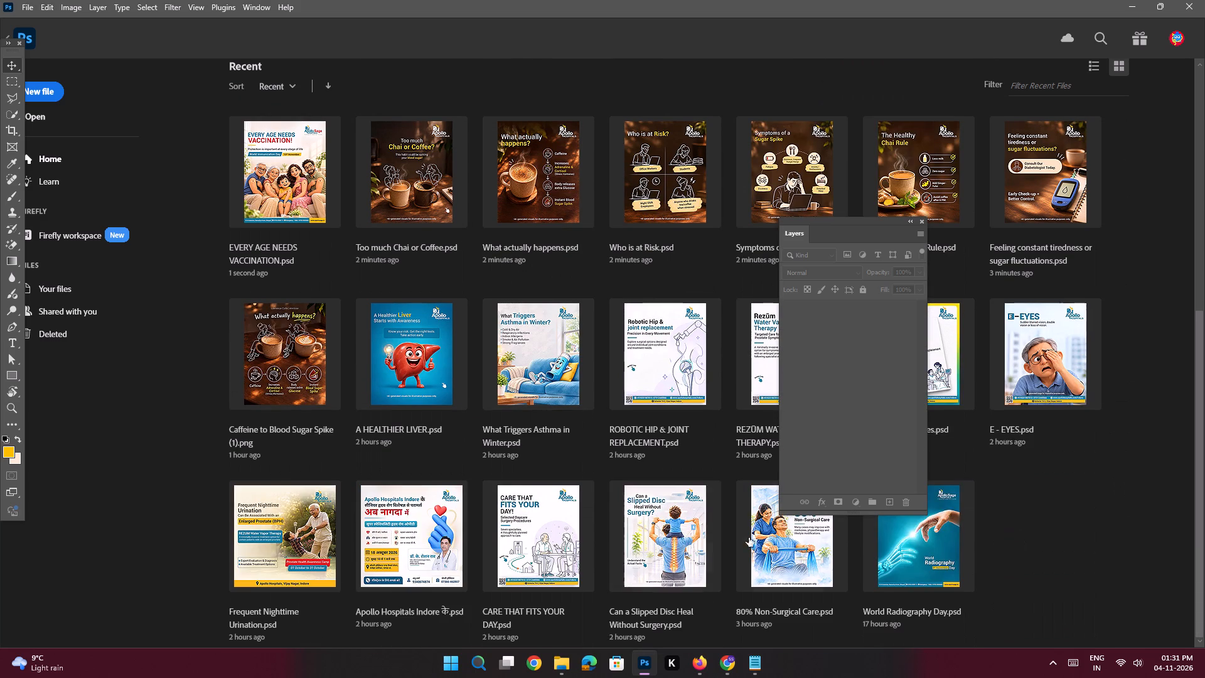
left_click(774, 539)
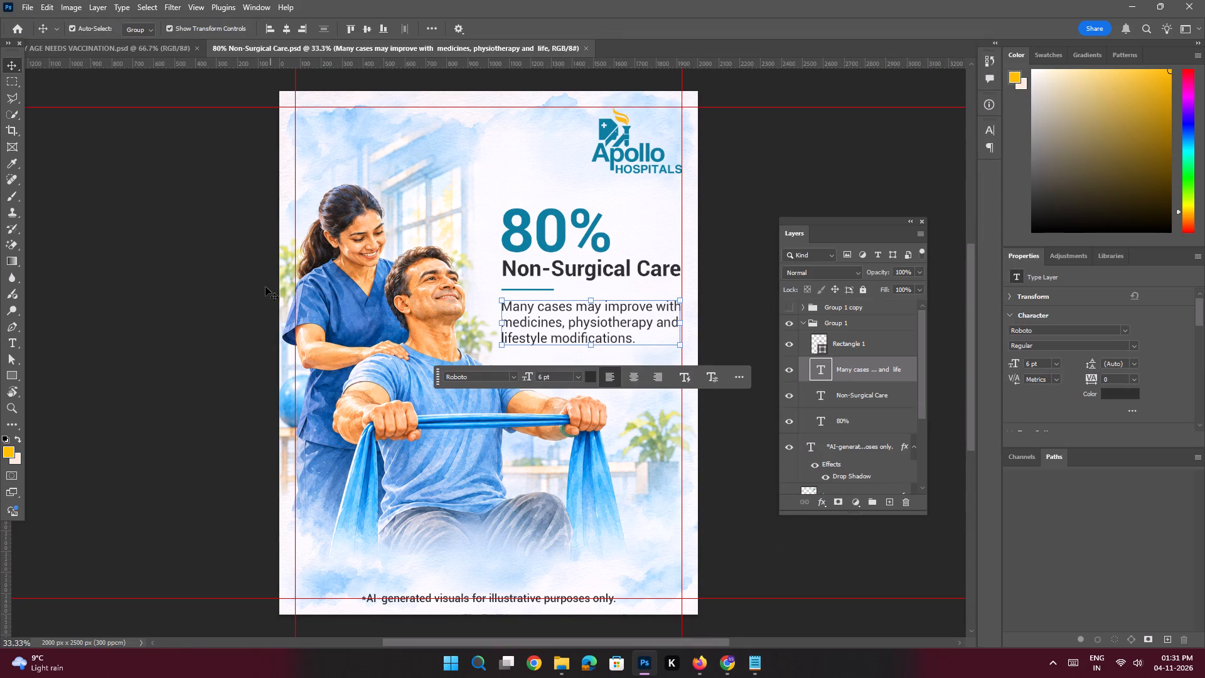
left_click(232, 275)
Switch to the browser with the ChatGPT Social Media Post chat containing the generated vaccination poster.
left_click(729, 660)
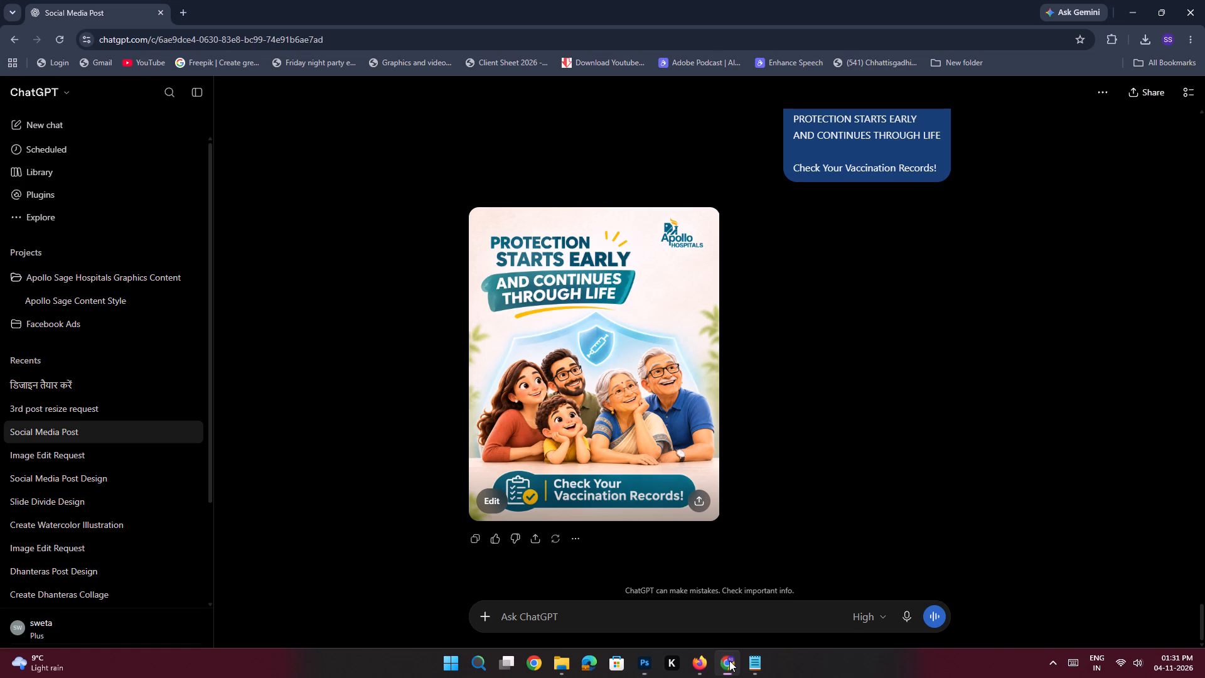
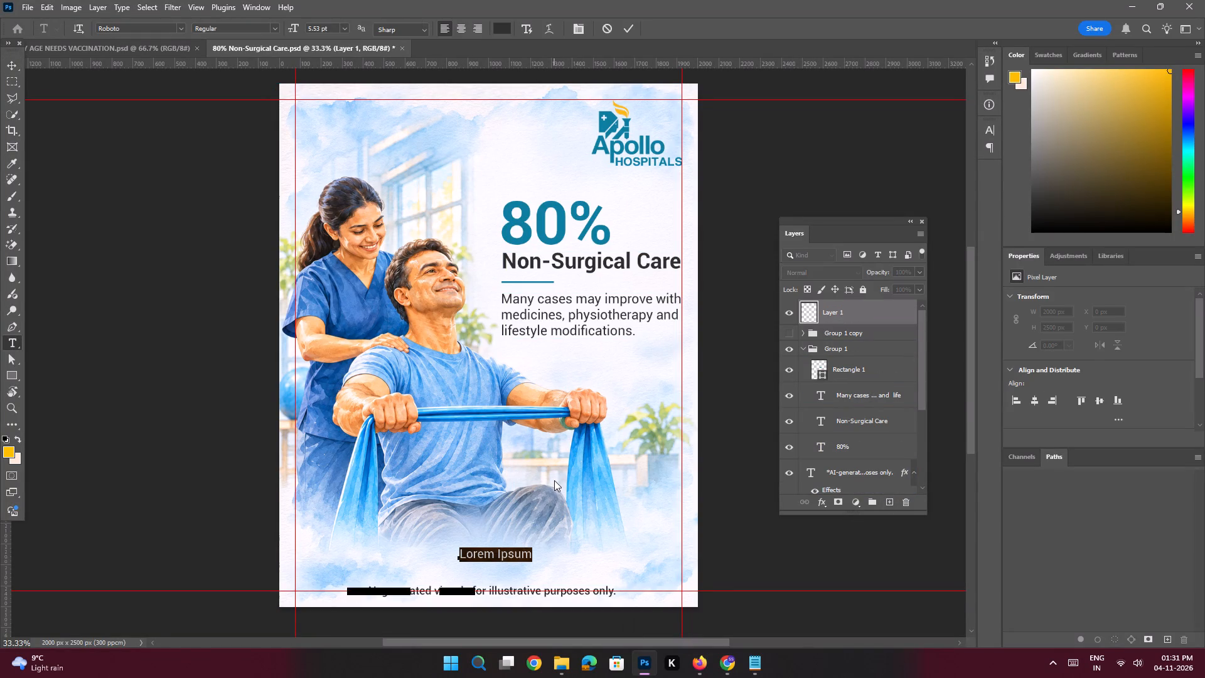
Fill the new text line with "Source: National Institutes of Health" and centre it horizontally on the poster above the AI disclaimer.
key("ctrl+v")
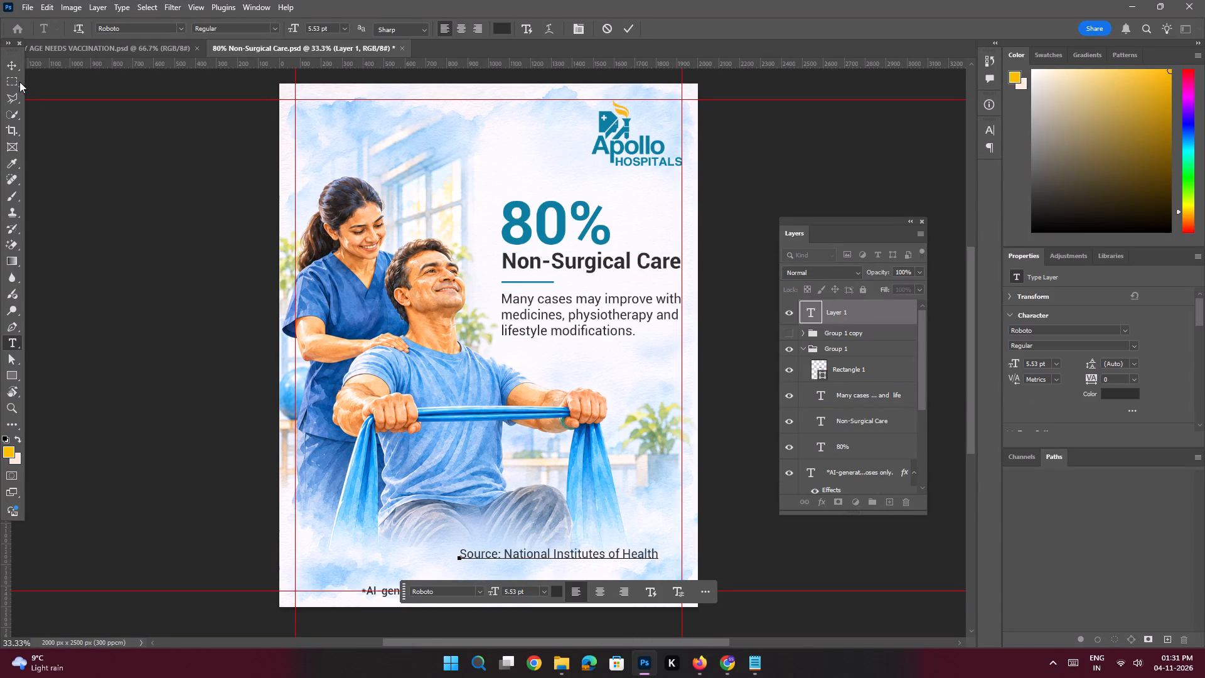
left_click(17, 58)
left_click(280, 28)
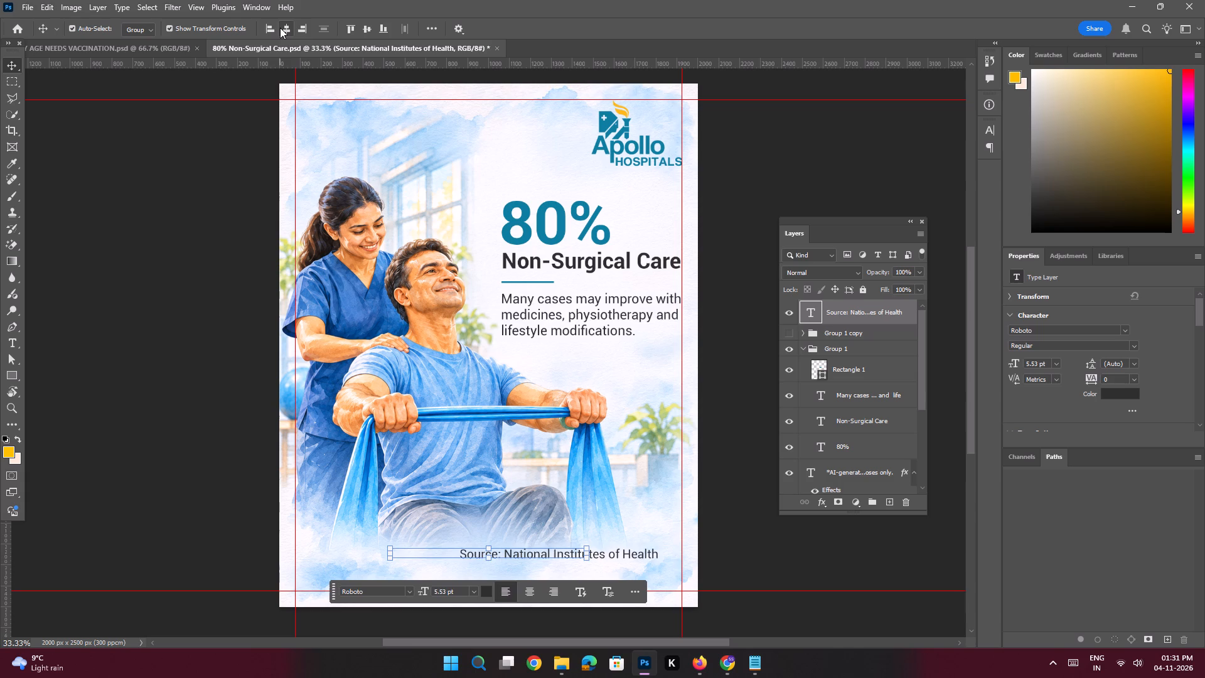
left_click(155, 358)
left_click(542, 554)
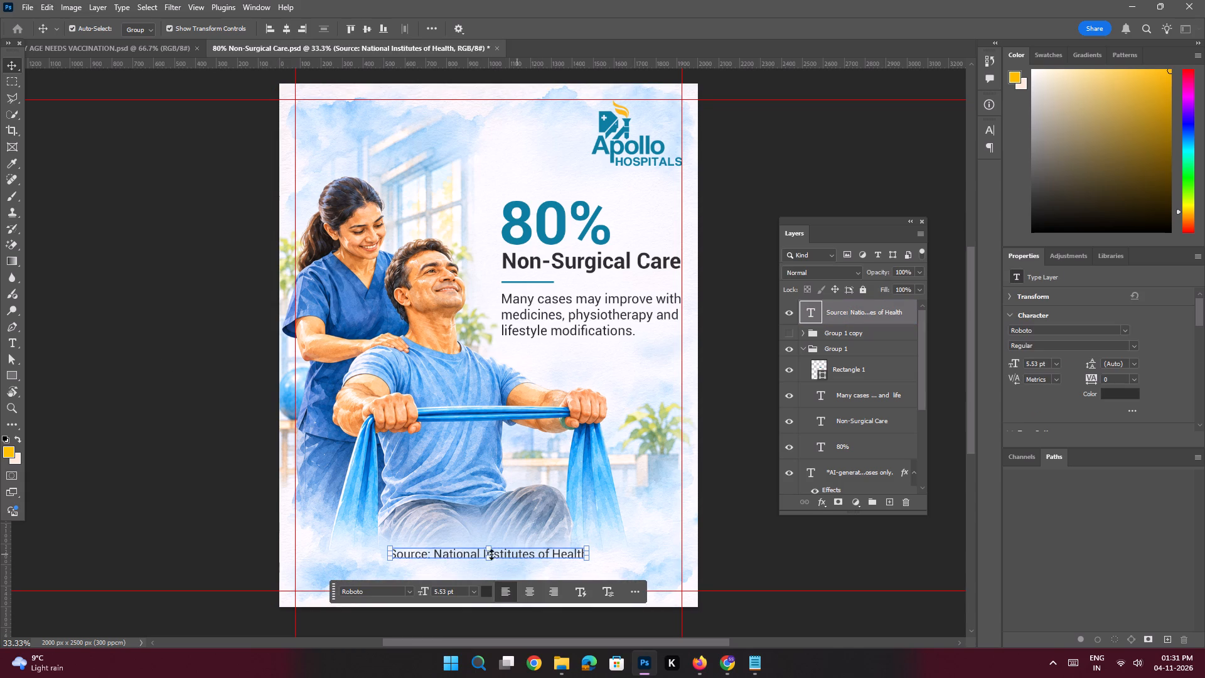
key("space")
left_click_drag(423, 554, 506, 603, "ctrl")
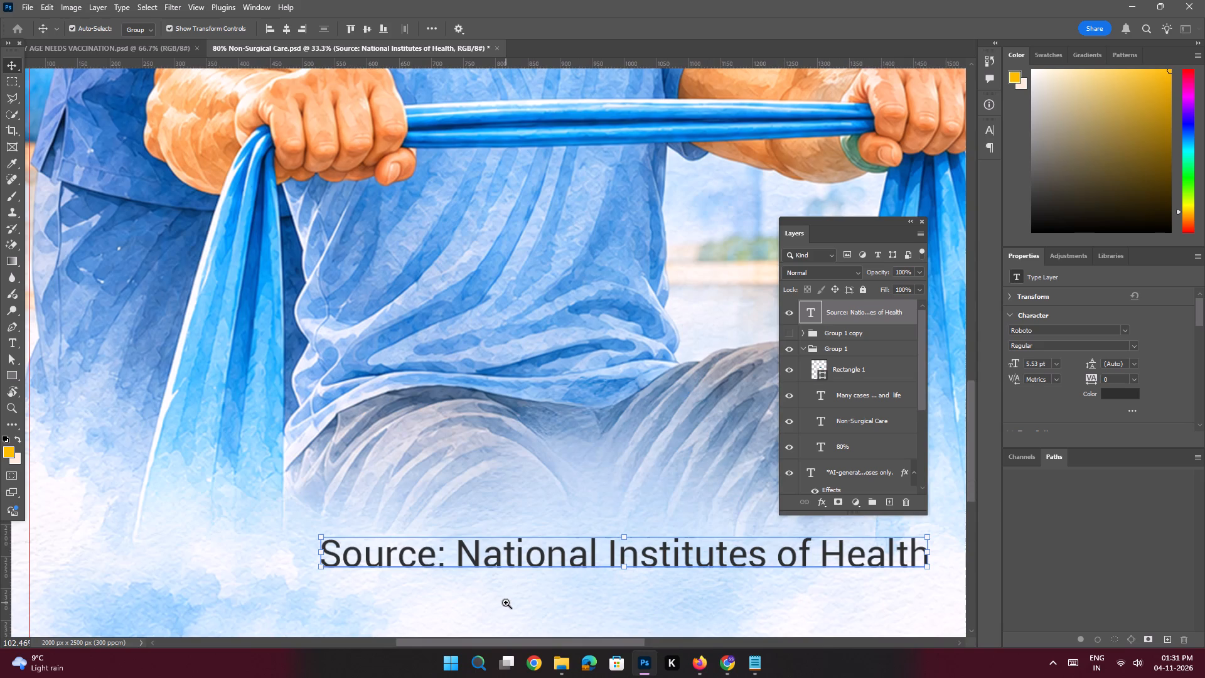
left_click_drag(506, 603, 453, 570, "ctrl")
left_click(471, 553, "shift")
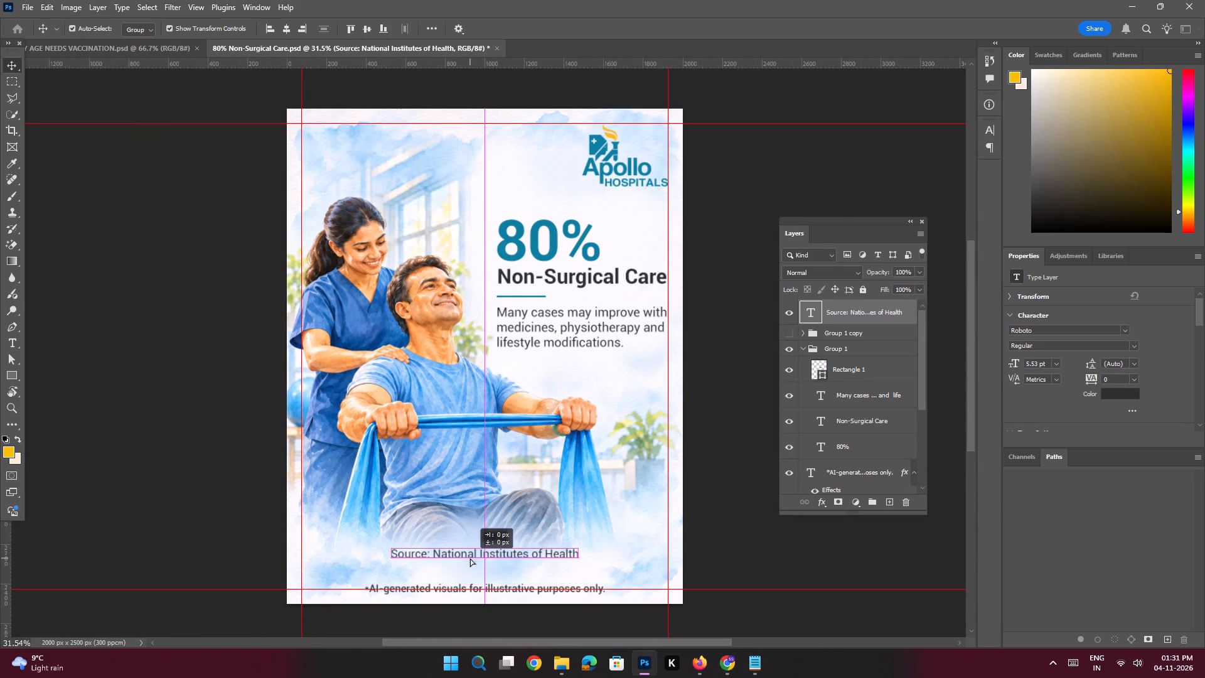
Set the word "Source:" in the source line to Roboto Bold.
key("space")
left_click_drag(463, 554, 503, 592, "ctrl")
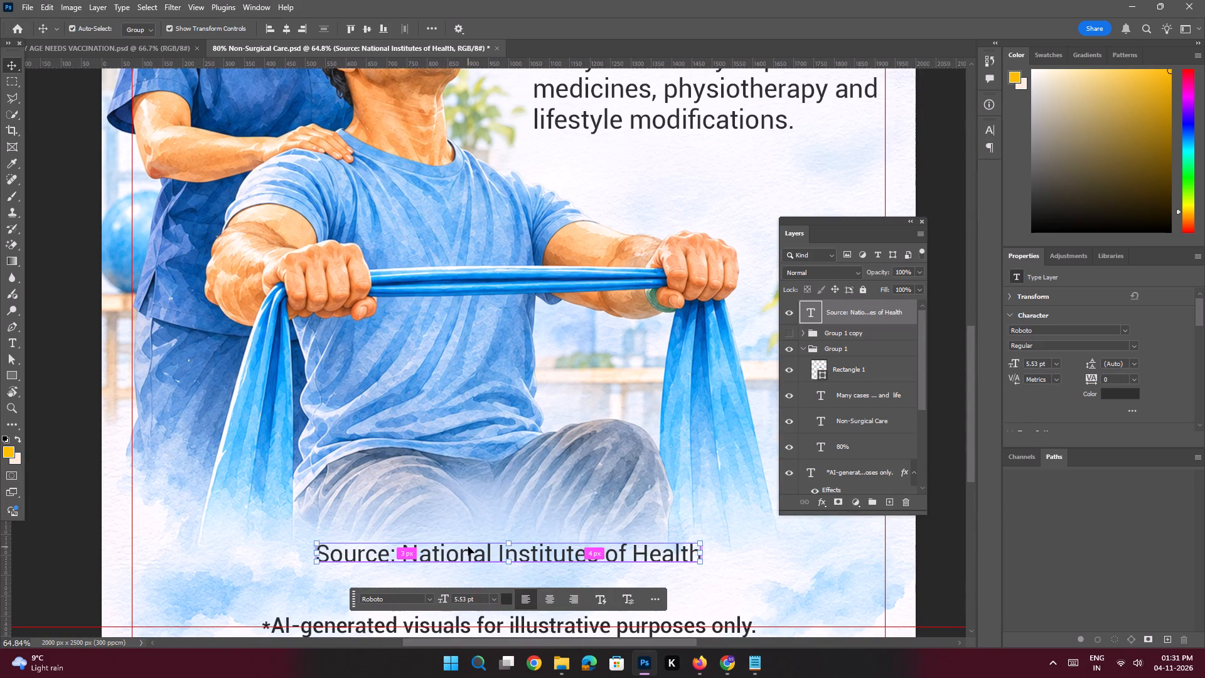
left_click(466, 549)
left_click(466, 549)
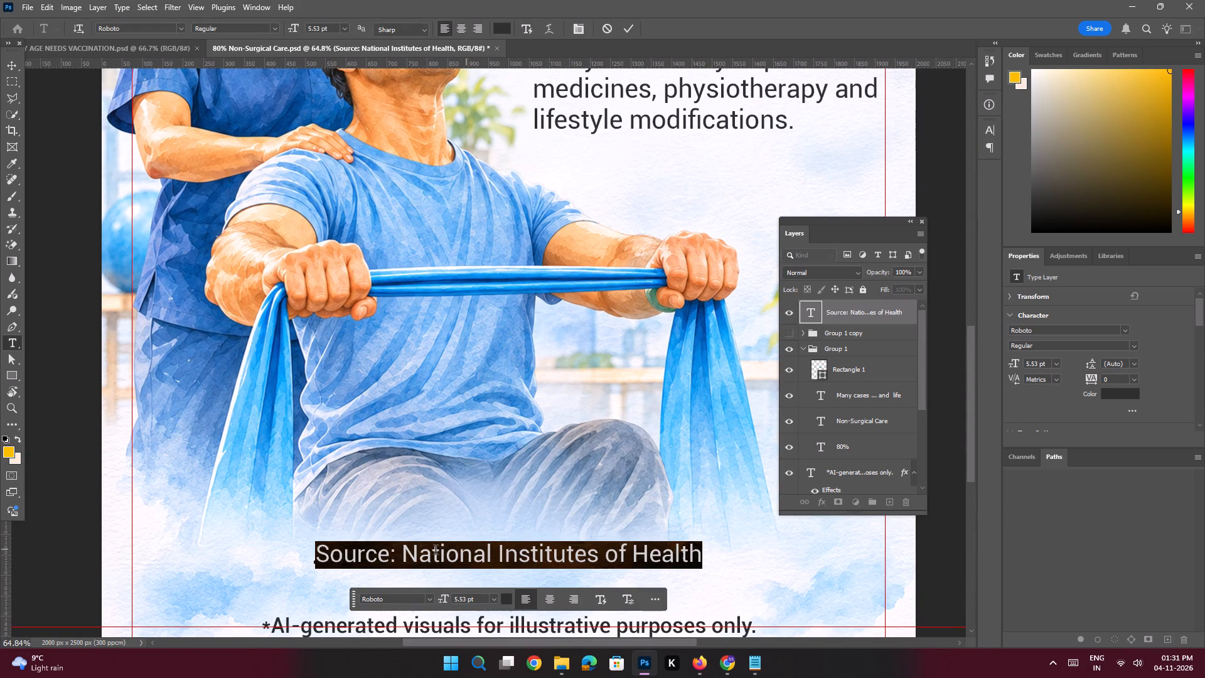
left_click(400, 558)
left_click_drag(397, 555, 263, 559)
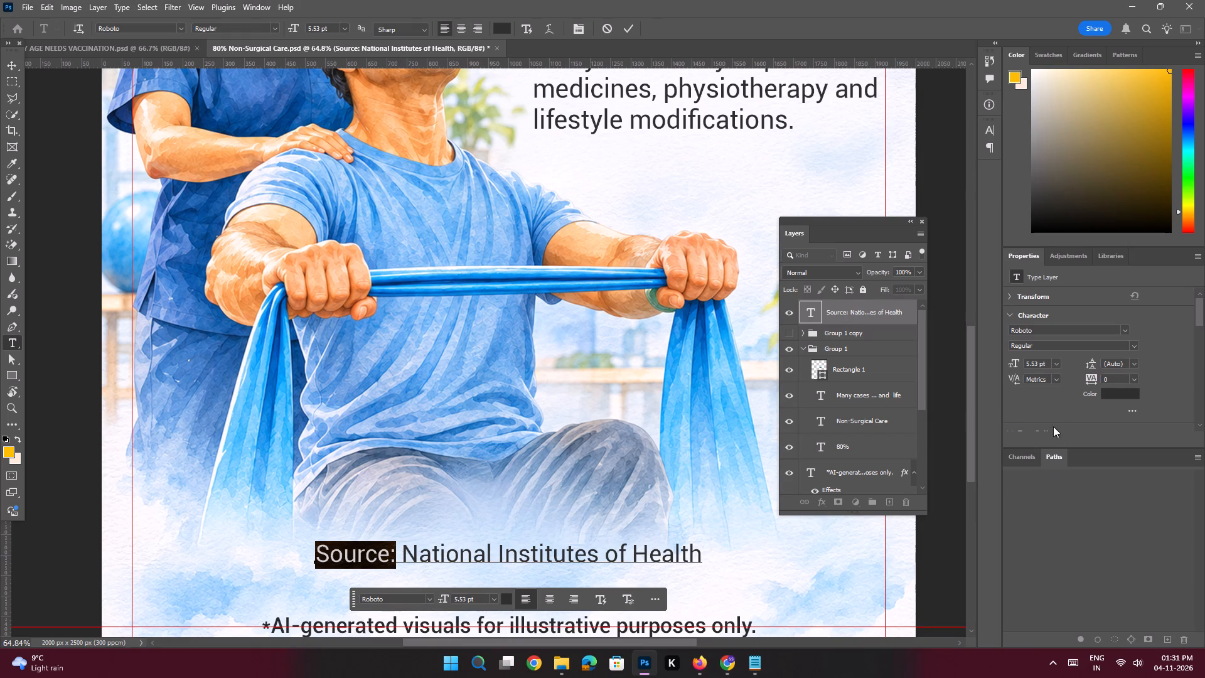
left_click(1133, 347)
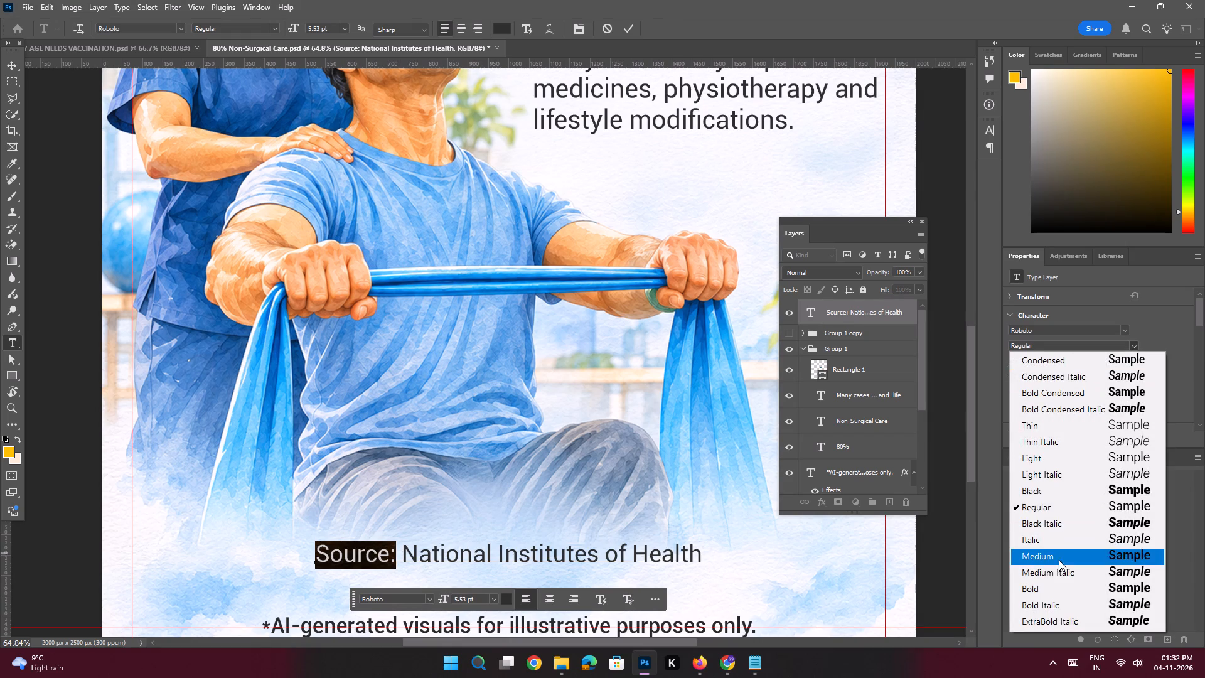
left_click(1053, 586)
key("Return")
Shift the source line slightly down and the AI-generated visuals disclaimer slightly up, and save the document.
key("ctrl+space")
key("ctrl+space")
key("ctrl+space")
key("ctrl+space")
key("ctrl+space")
key("ctrl+space")
key("ctrl+space")
key("ctrl+space")
key("ctrl+space")
key("ctrl+space")
key("ctrl+space")
key("ctrl+space")
key("ctrl+space")
key("ctrl+space")
key("ctrl+space")
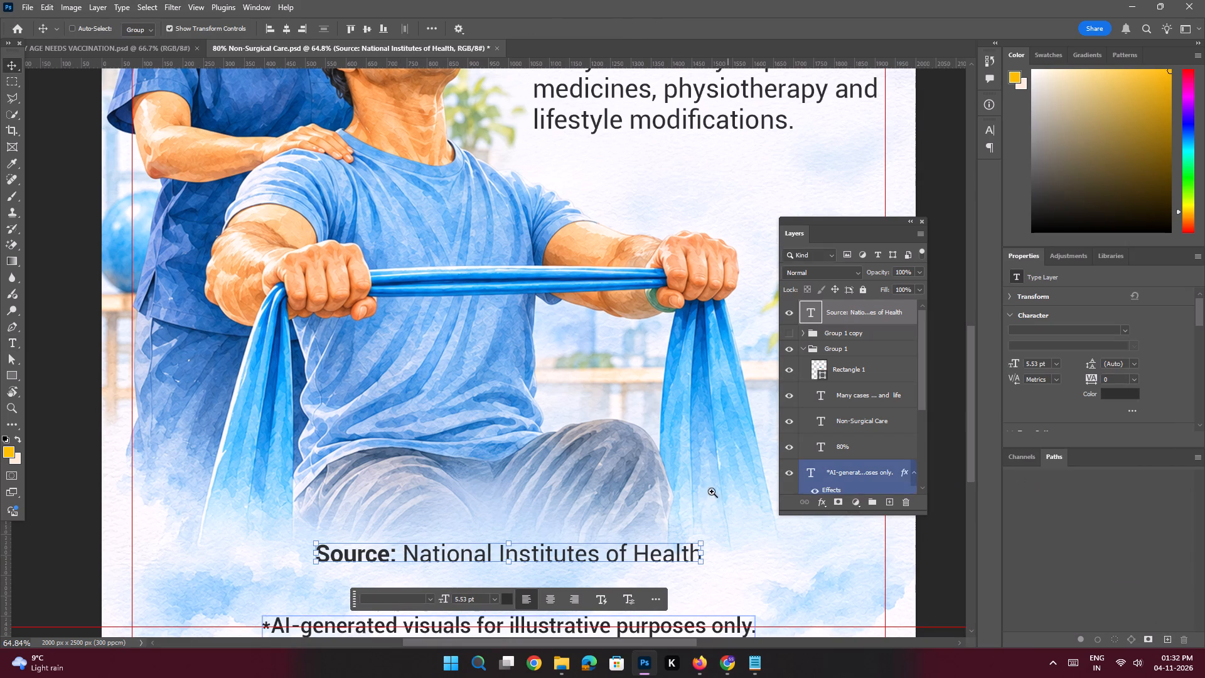
left_click_drag(611, 473, 564, 458, "ctrl")
left_click(227, 470)
key("space")
left_click_drag(631, 492, 630, 492, "ctrl")
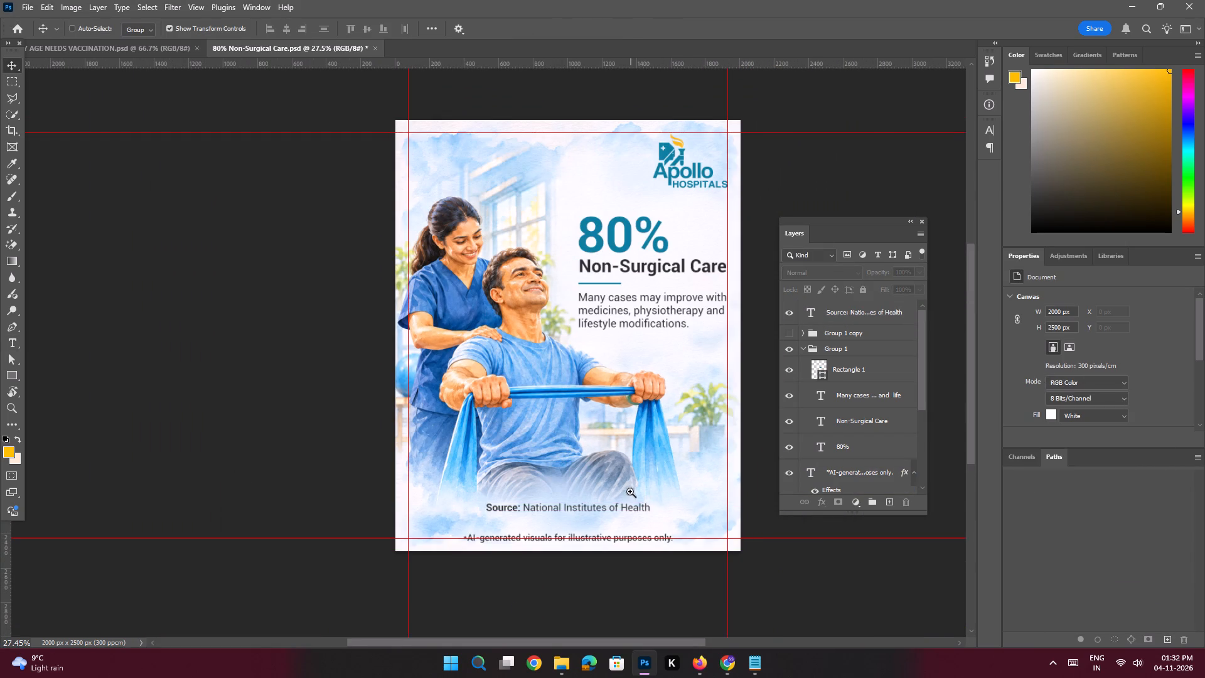
left_click_drag(630, 492, 667, 555, "ctrl")
left_click(598, 524)
left_click_drag(618, 525, 618, 532, "shift")
left_click(323, 595)
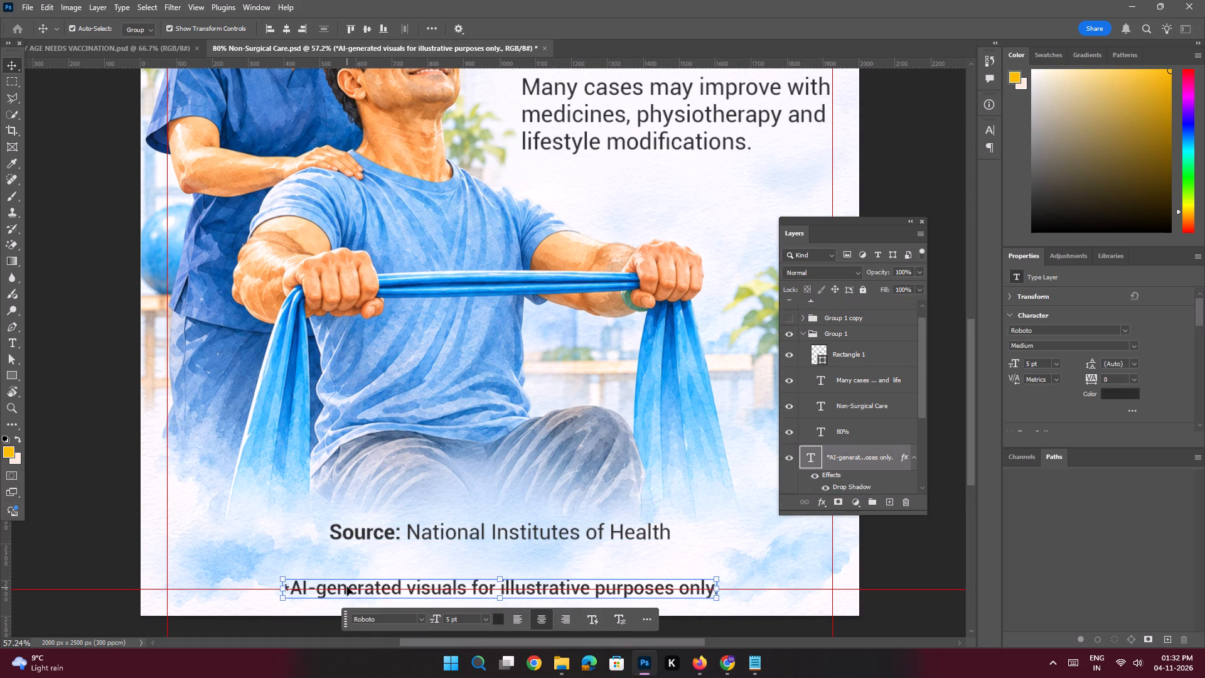
left_click_drag(347, 584, 348, 579, "shift")
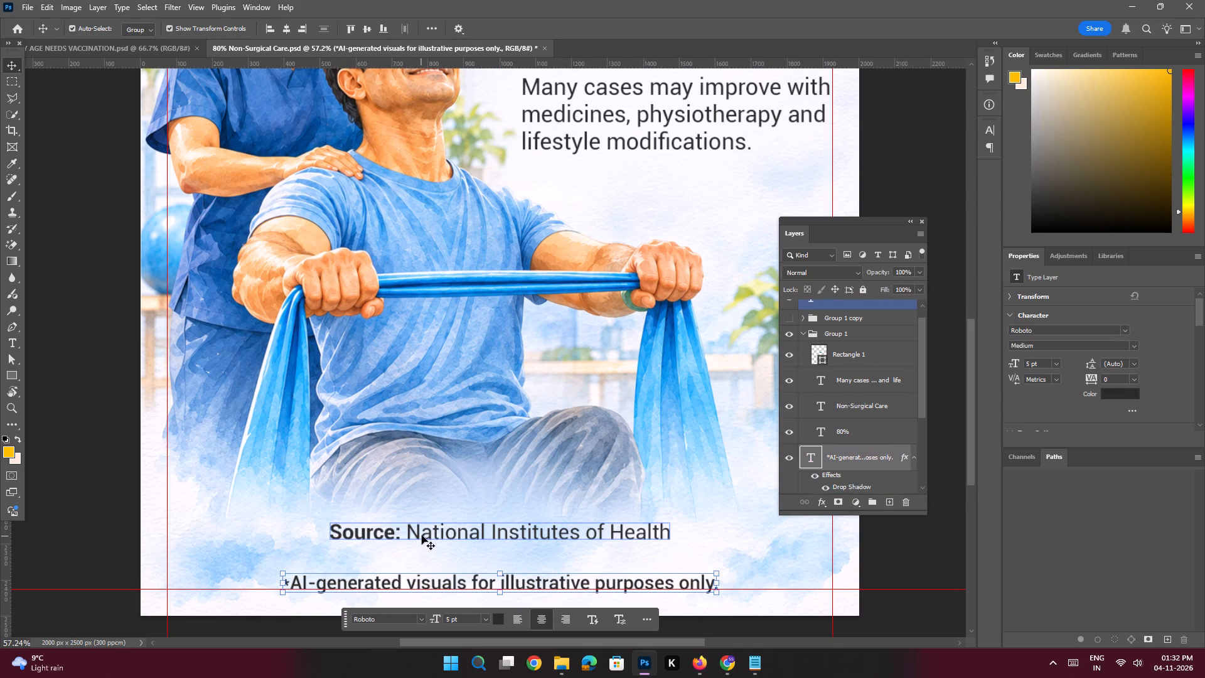
left_click(422, 535)
left_click(429, 535, "shift")
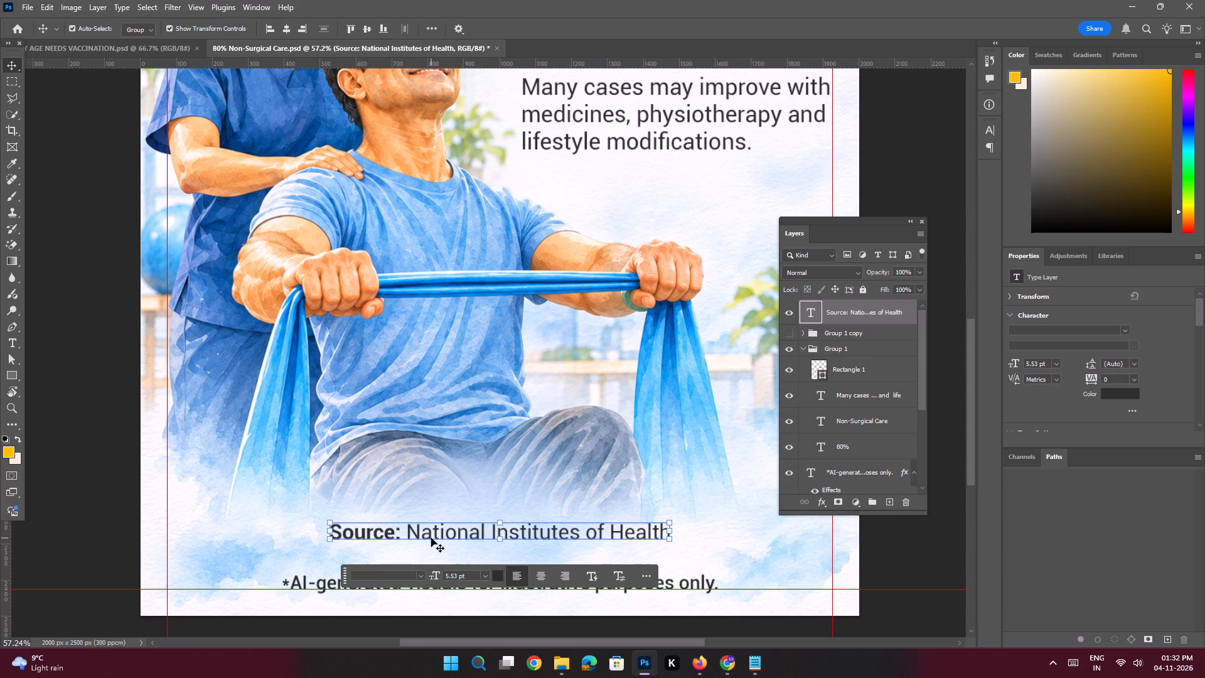
key("ctrl+s")
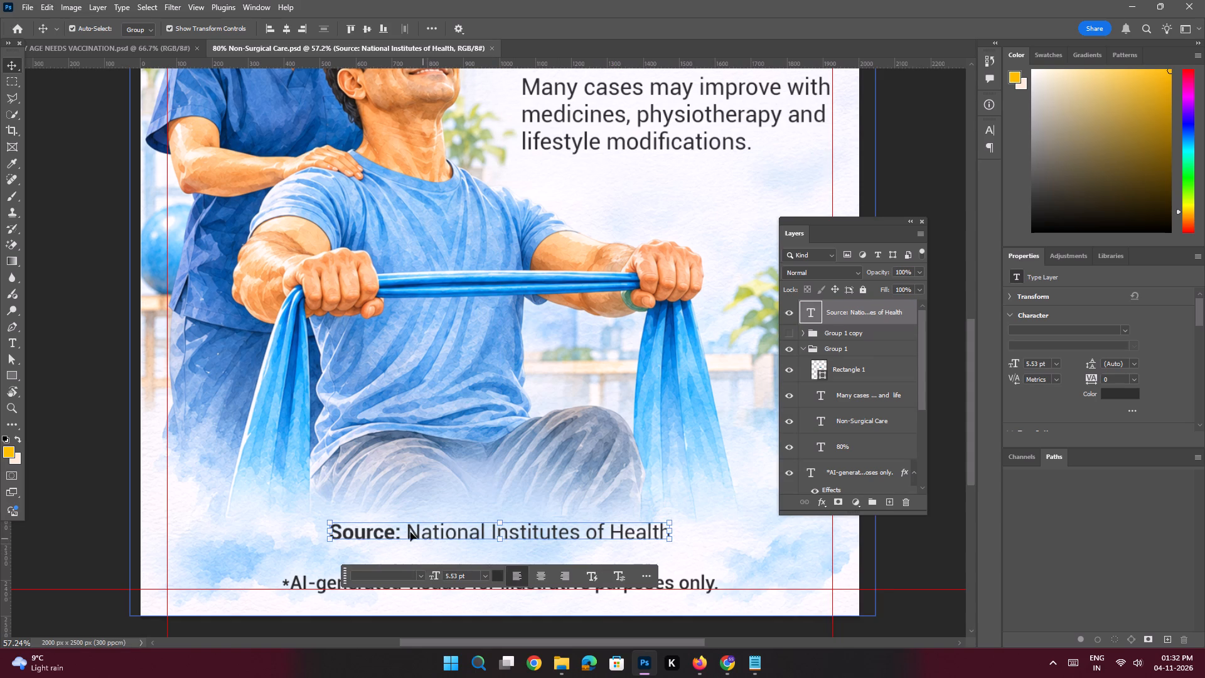
Recolour the word "Source:" with the teal sampled from the 80% heading.
triple_click(405, 530)
left_click(395, 533)
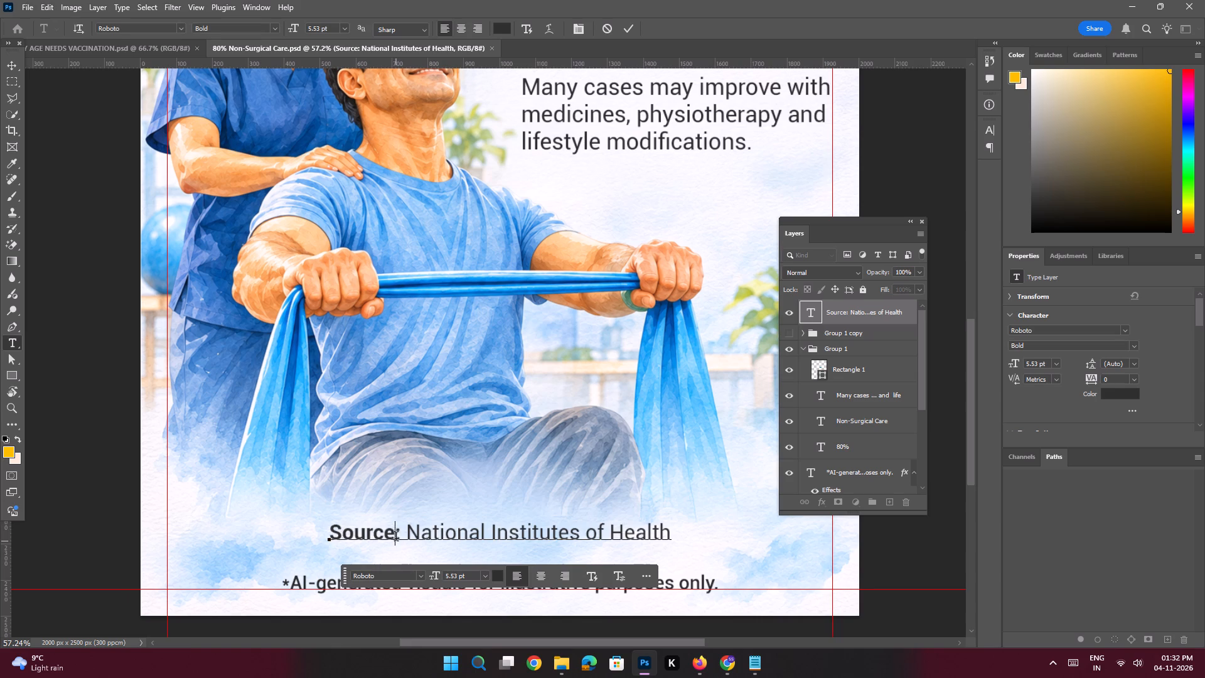
left_click_drag(395, 534, 324, 524)
scroll(457, 451, "up", 12)
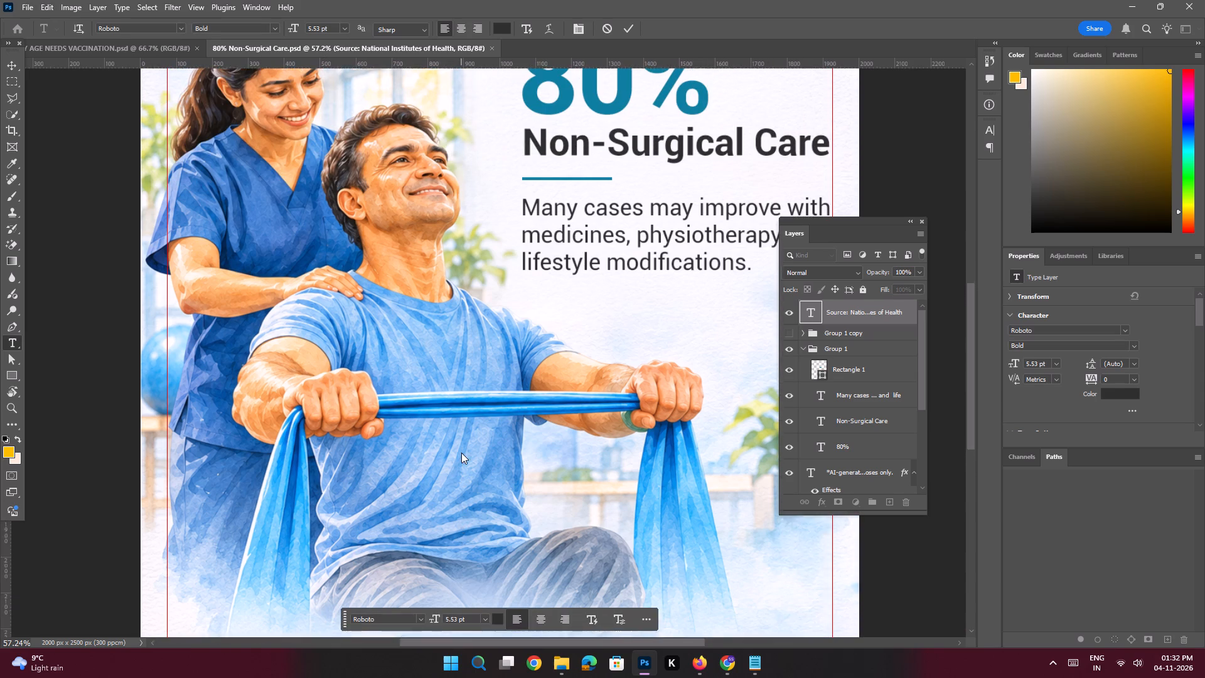
scroll(461, 453, "up", 5)
left_click(500, 621)
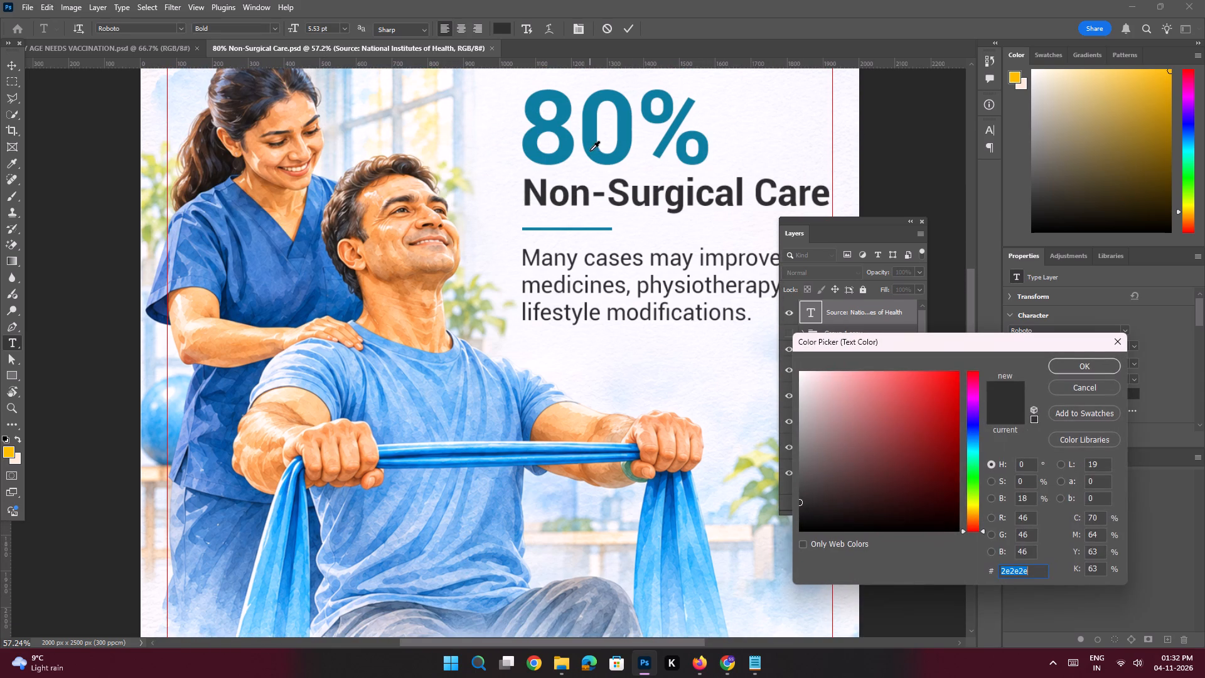
left_click(590, 145)
key("Return")
key("Return")
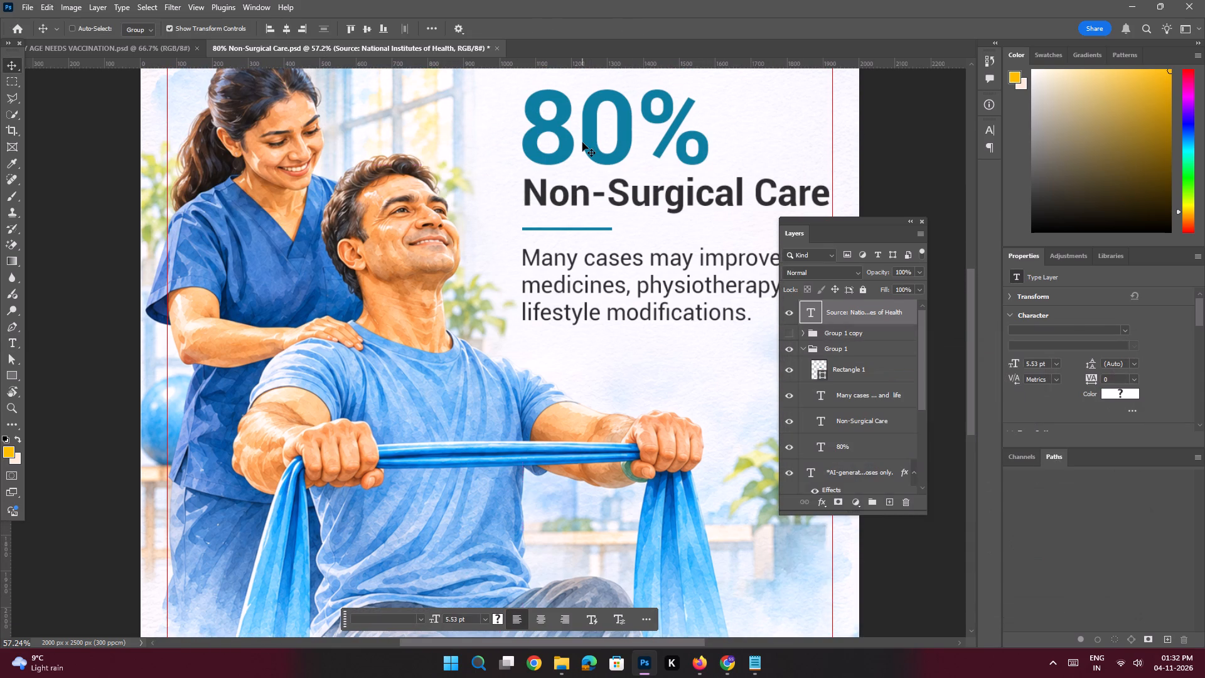
key("ctrl+0")
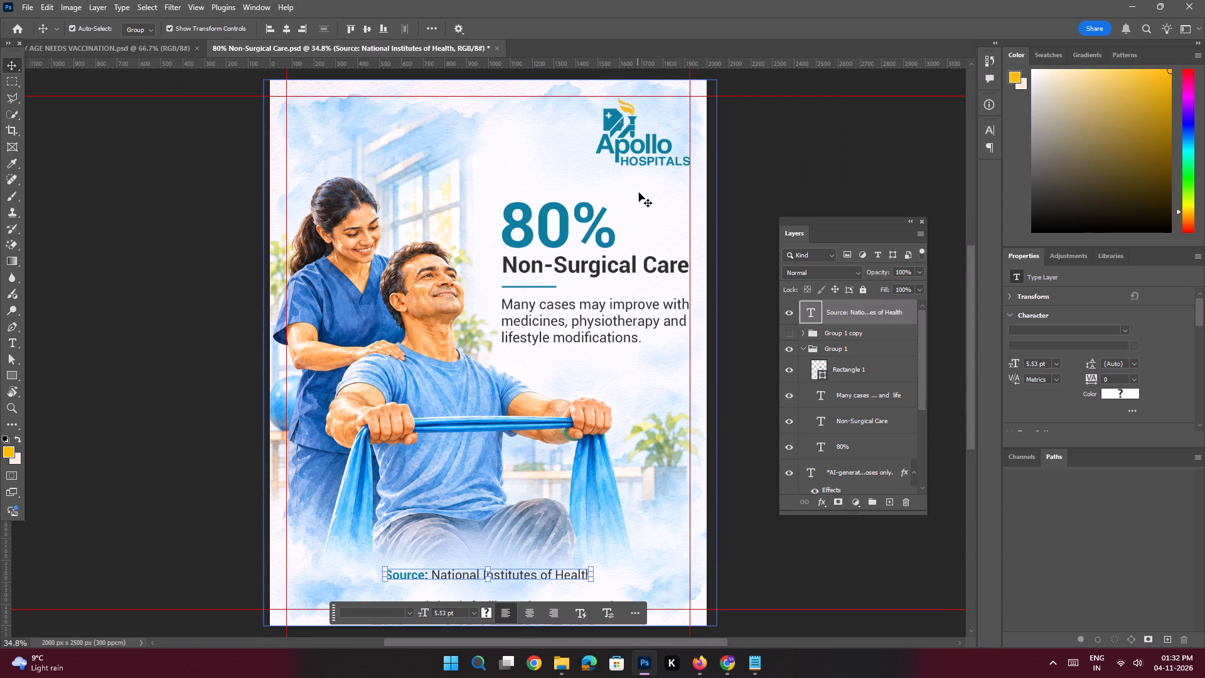